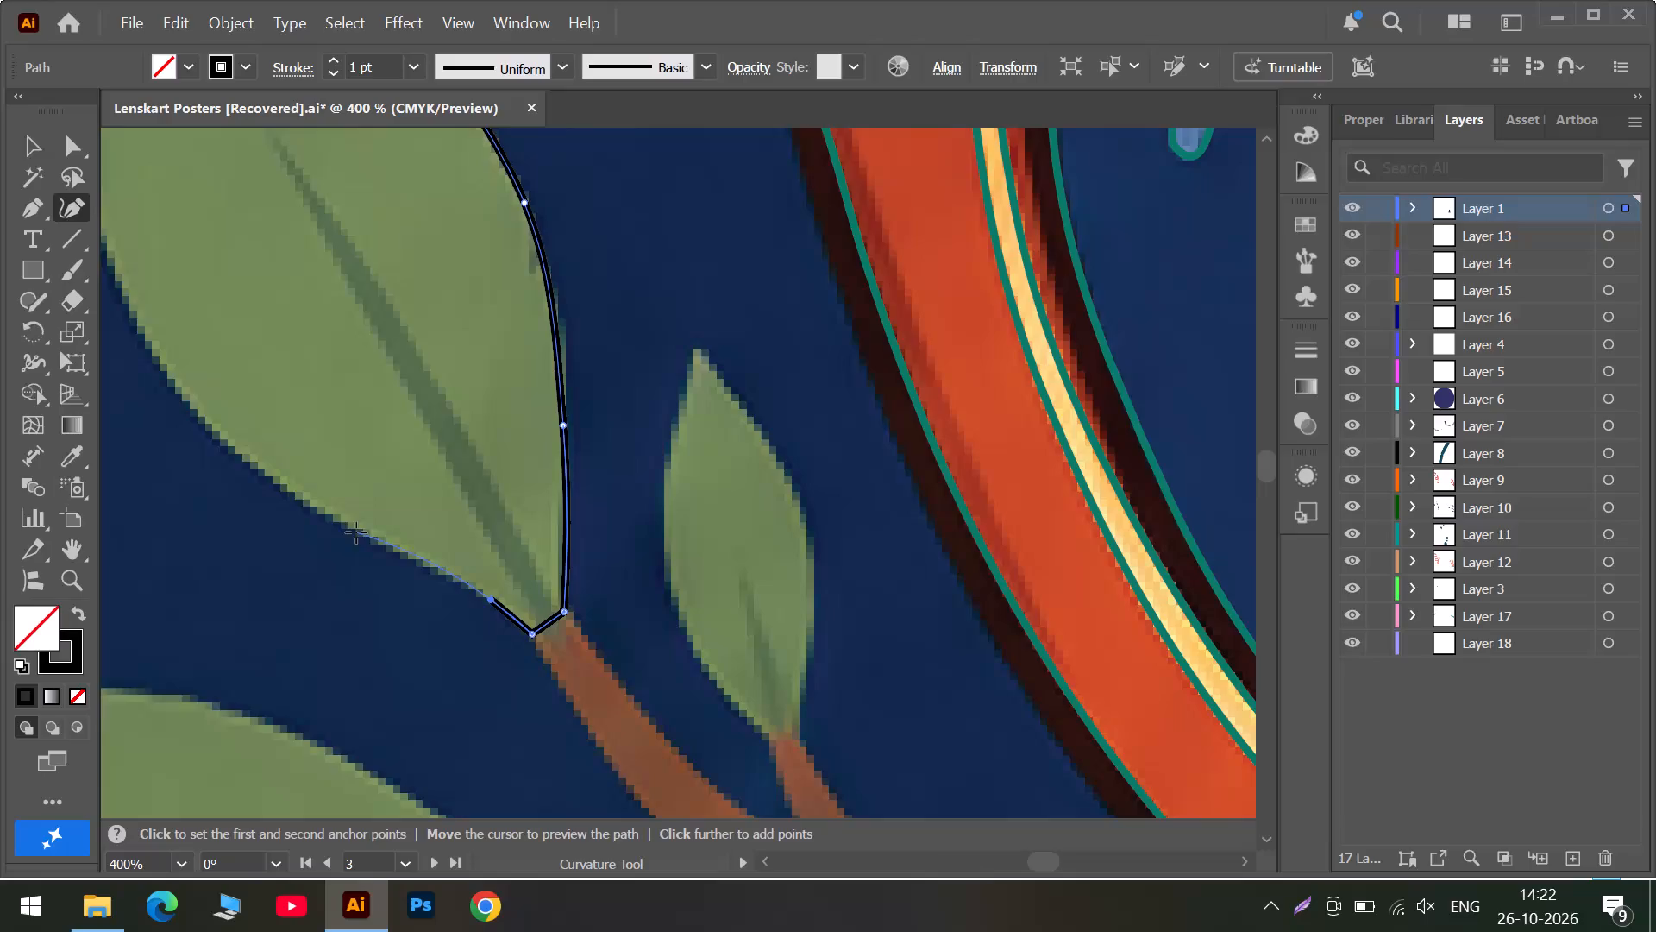
# Extend the large upper leaf's outline along its lower edge with the Curvature tool, adjusting the anchor near the stem to fit.
pyautogui.scroll(1, 356, 532)
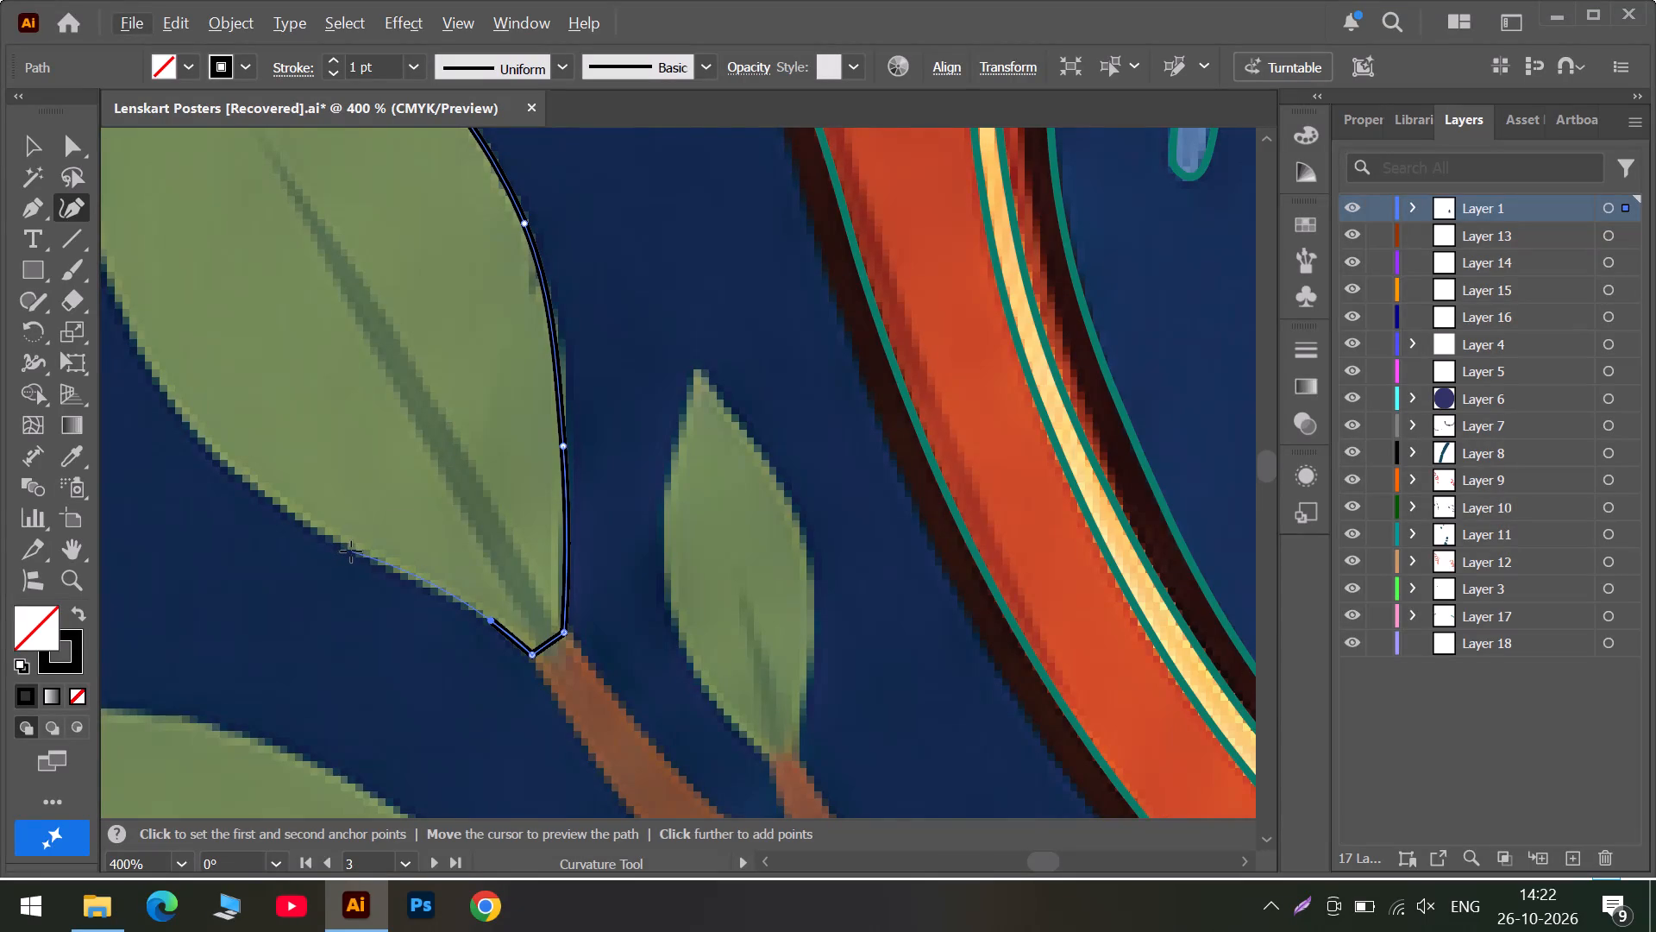
pyautogui.click(352, 550)
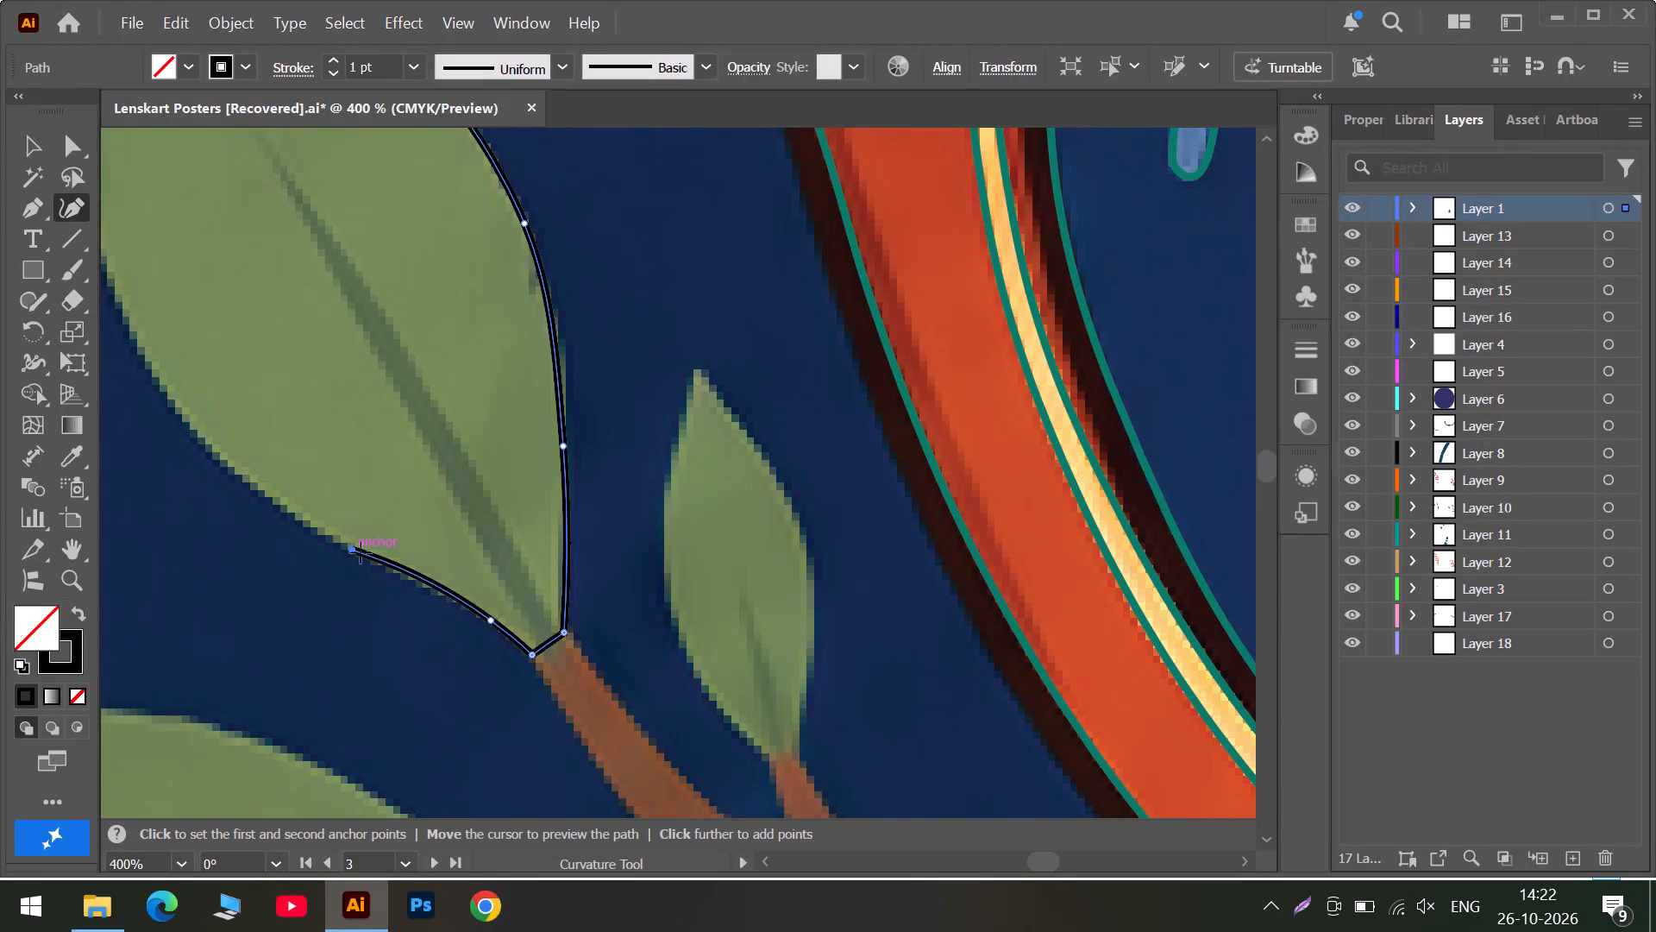
pyautogui.moveTo(488, 619); pyautogui.dragTo(480, 614)
pyautogui.moveTo(480, 614); pyautogui.dragTo(456, 604)
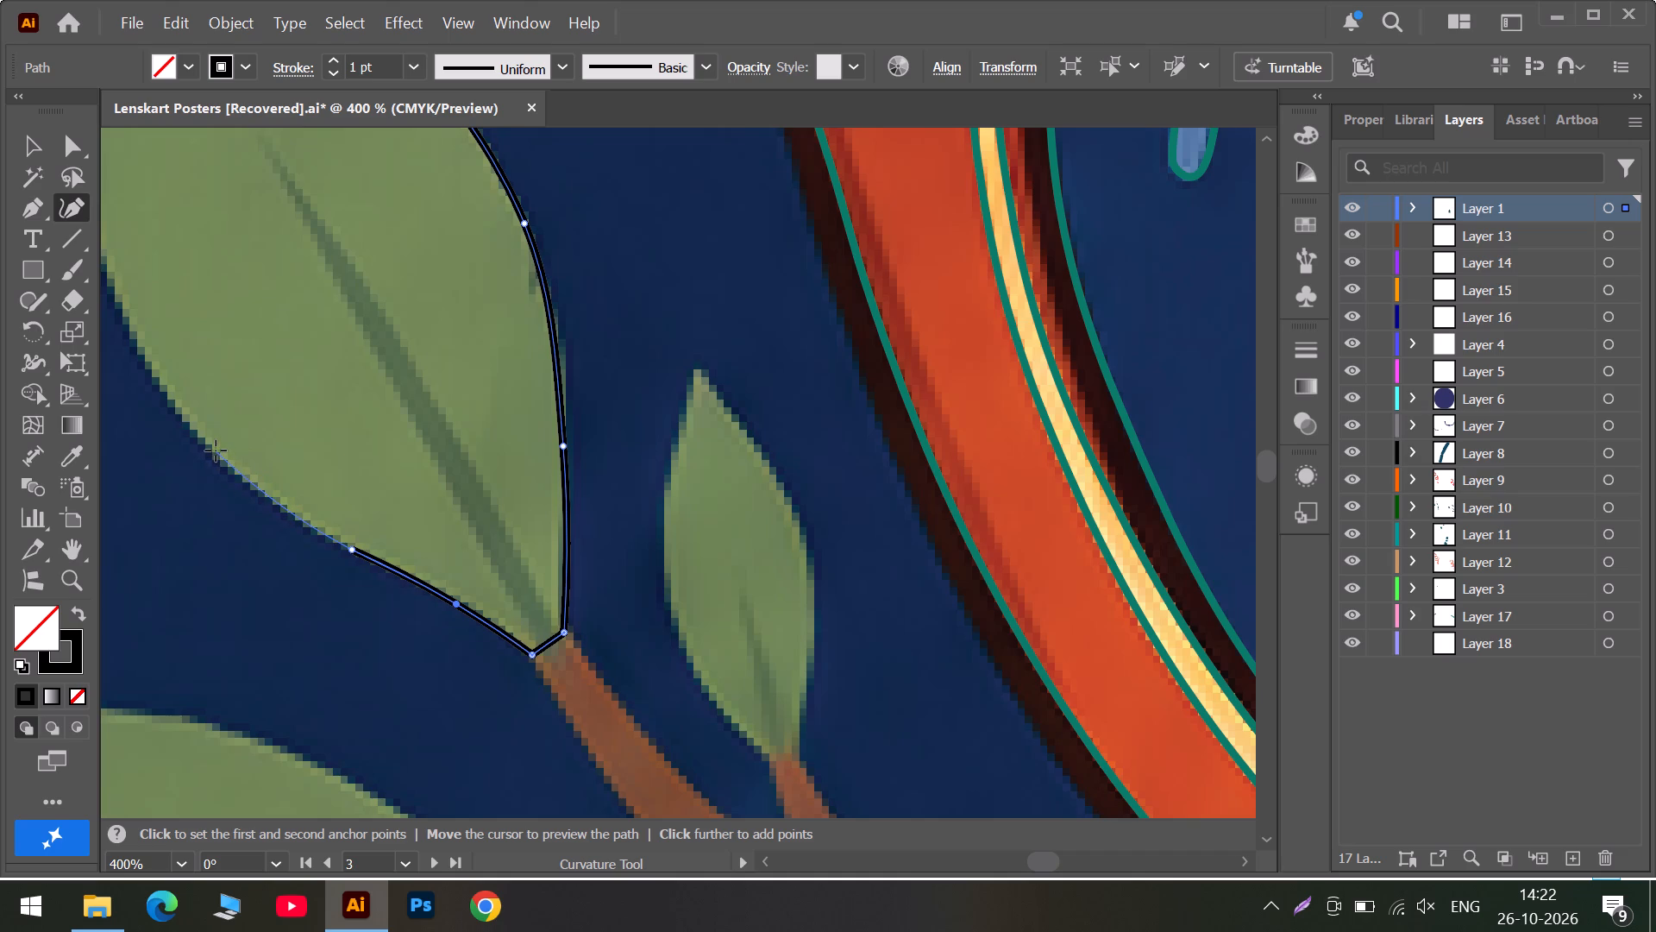
pyautogui.click(211, 450)
# Trace the large upper leaf's outer edge up to its pointed tip and close the outline with the Curvature tool.
pyautogui.scroll(5, 203, 435)
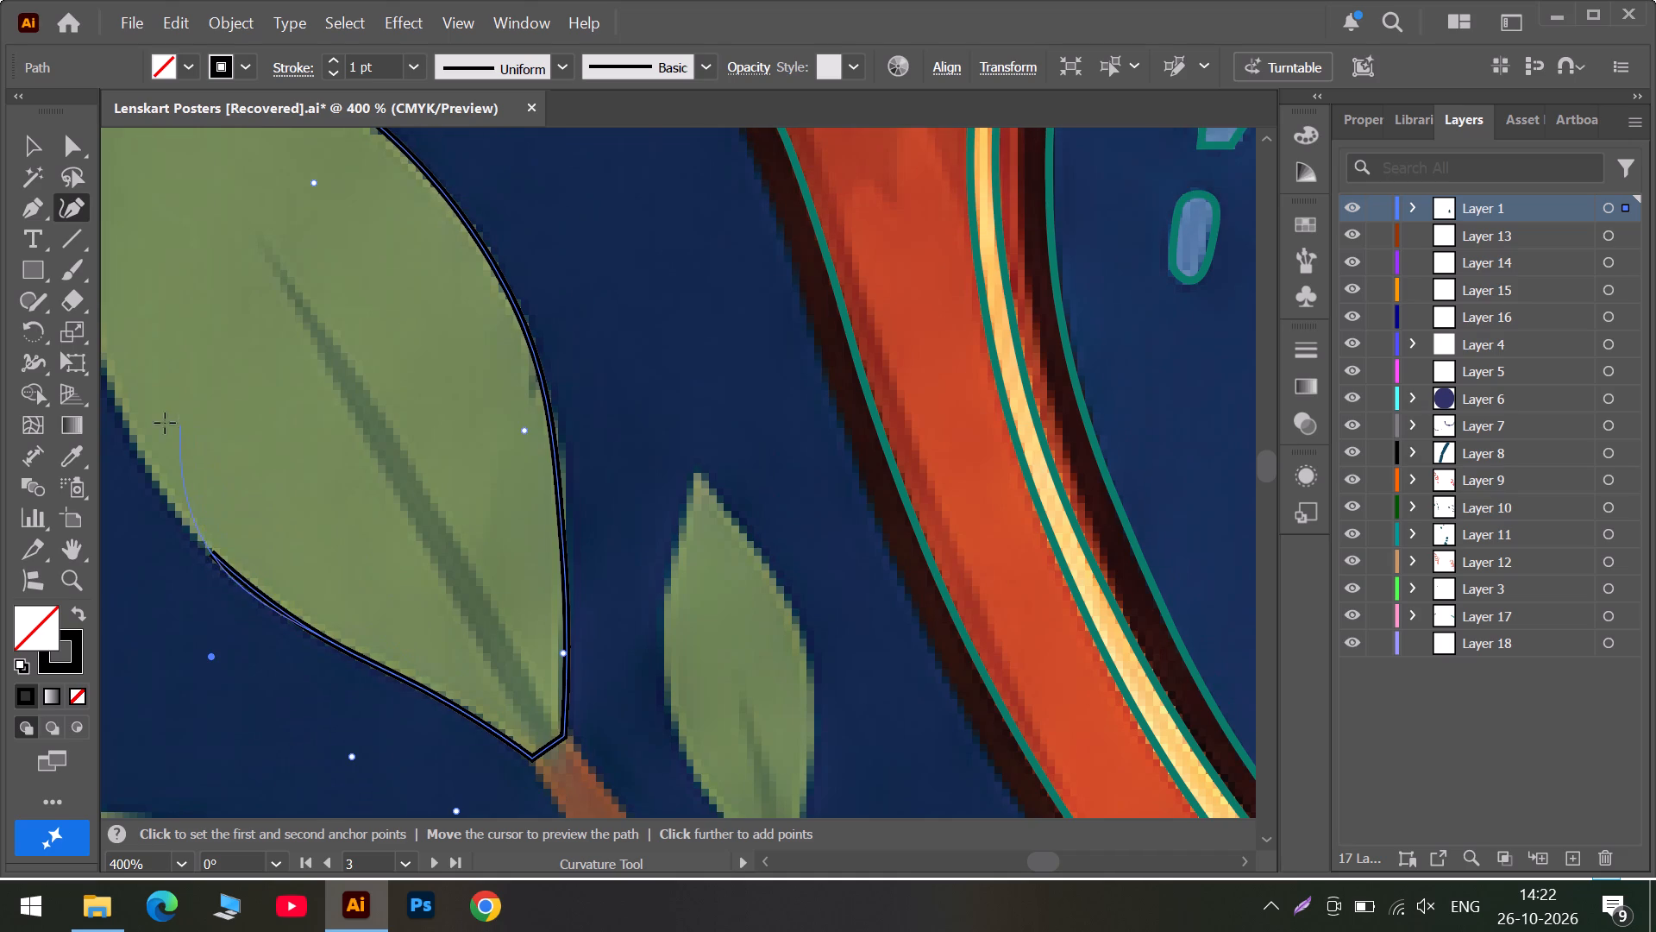
pyautogui.click(988, 859)
pyautogui.scroll(1, 687, 274)
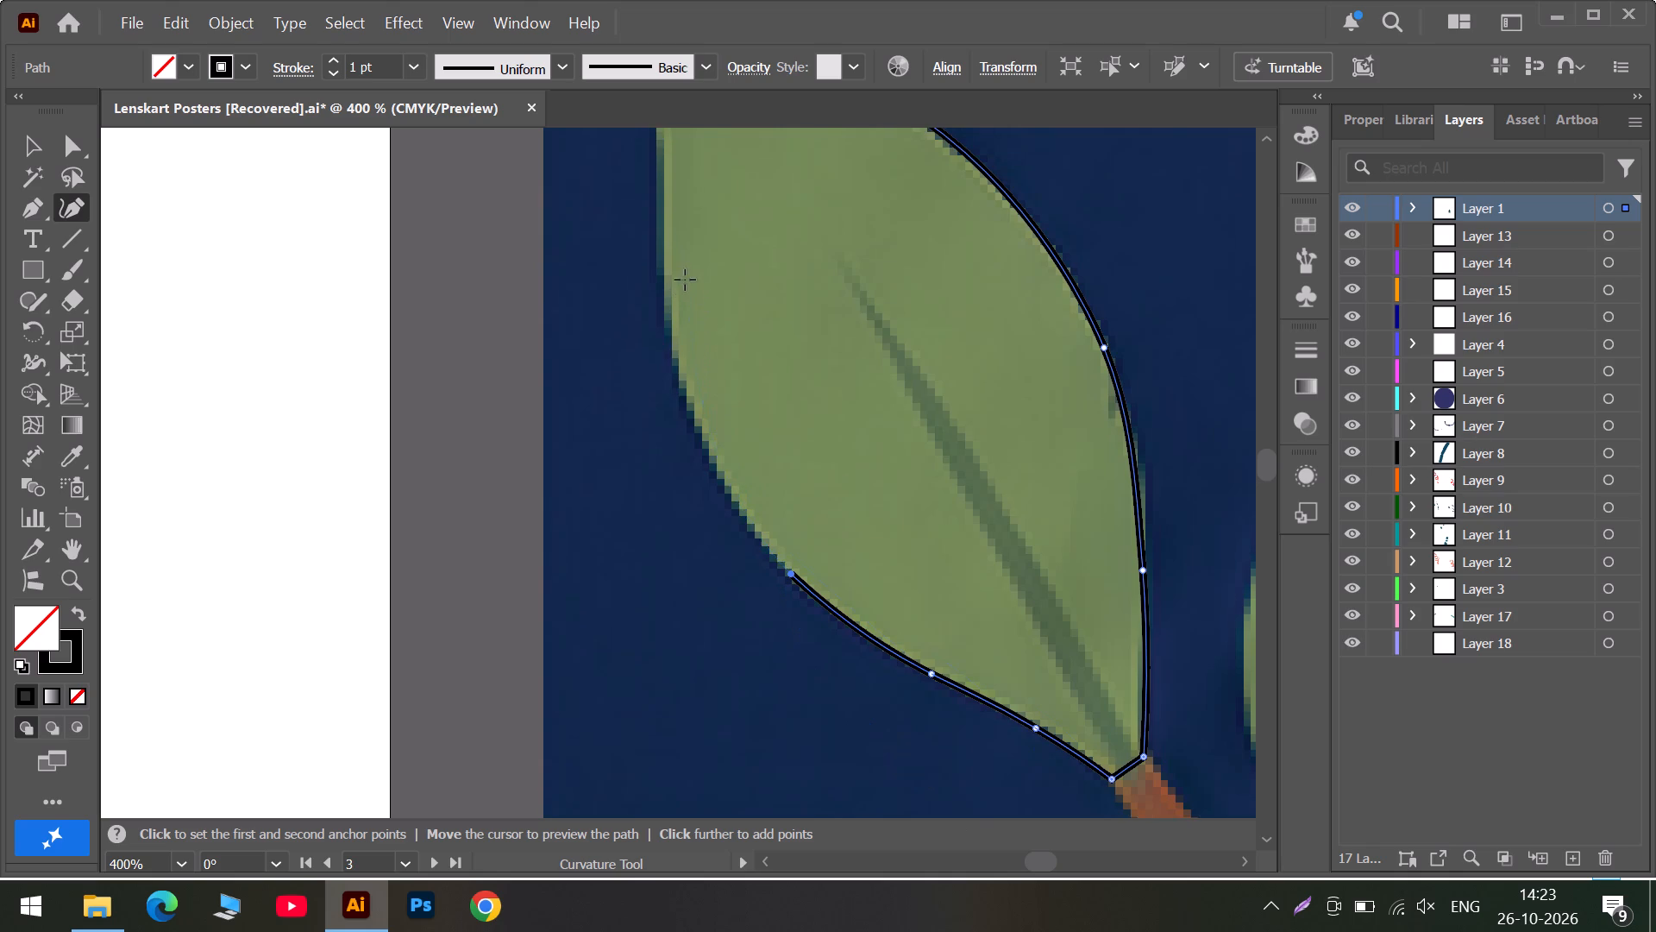
pyautogui.scroll(1, 685, 280)
pyautogui.click(667, 323)
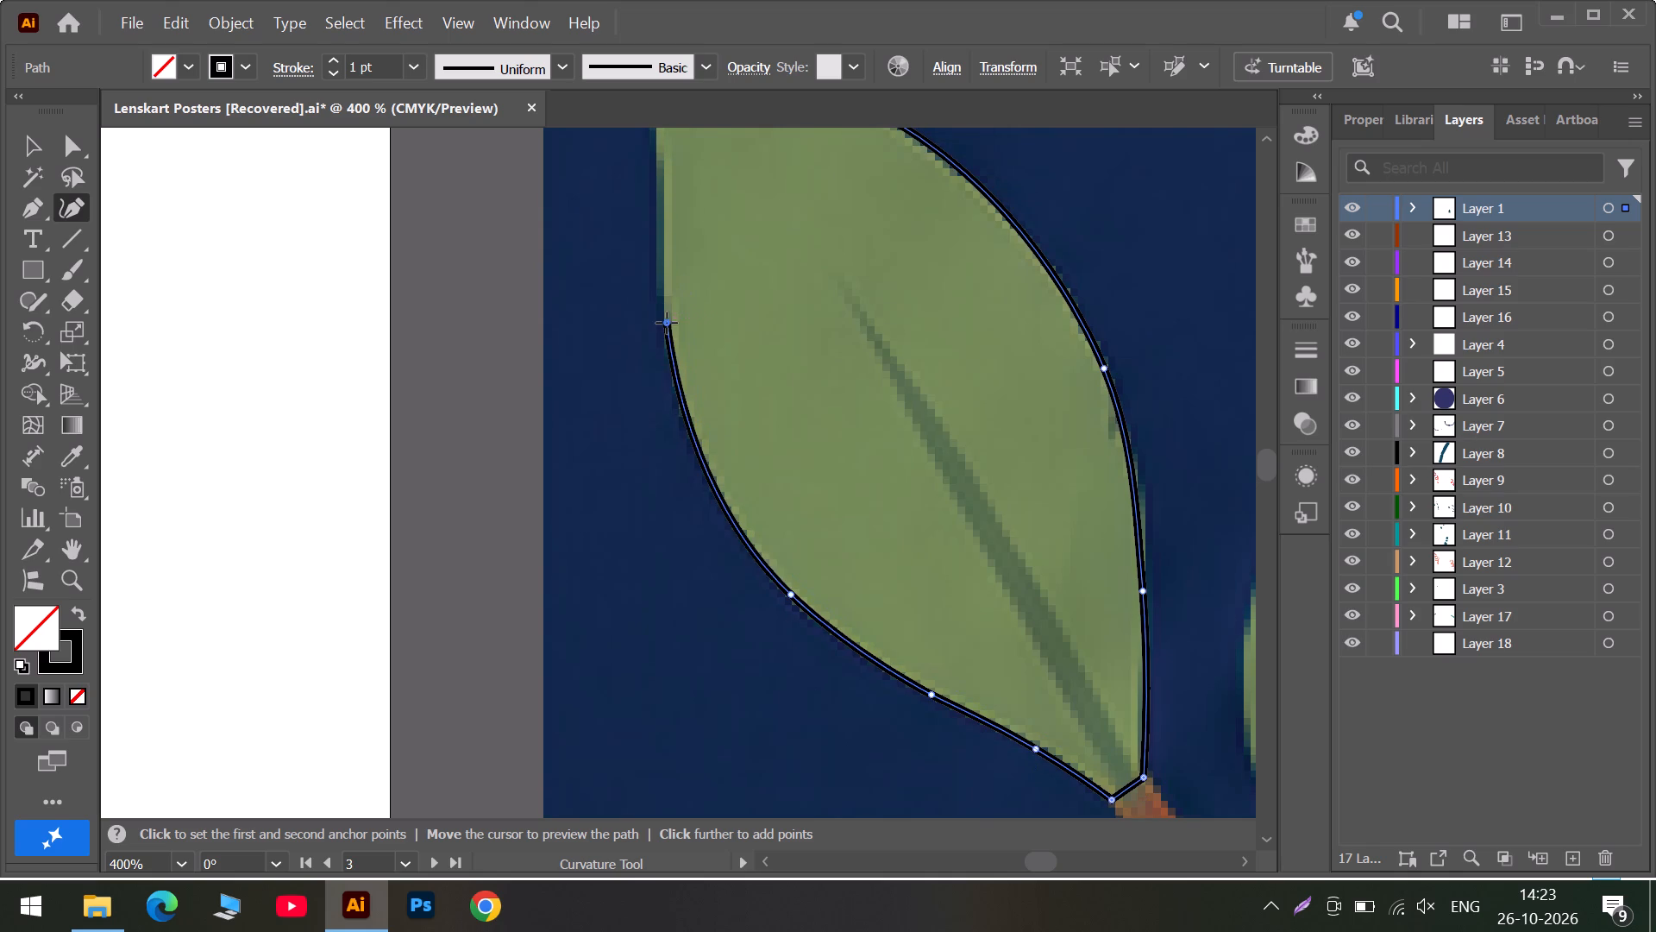
pyautogui.scroll(9, 668, 311)
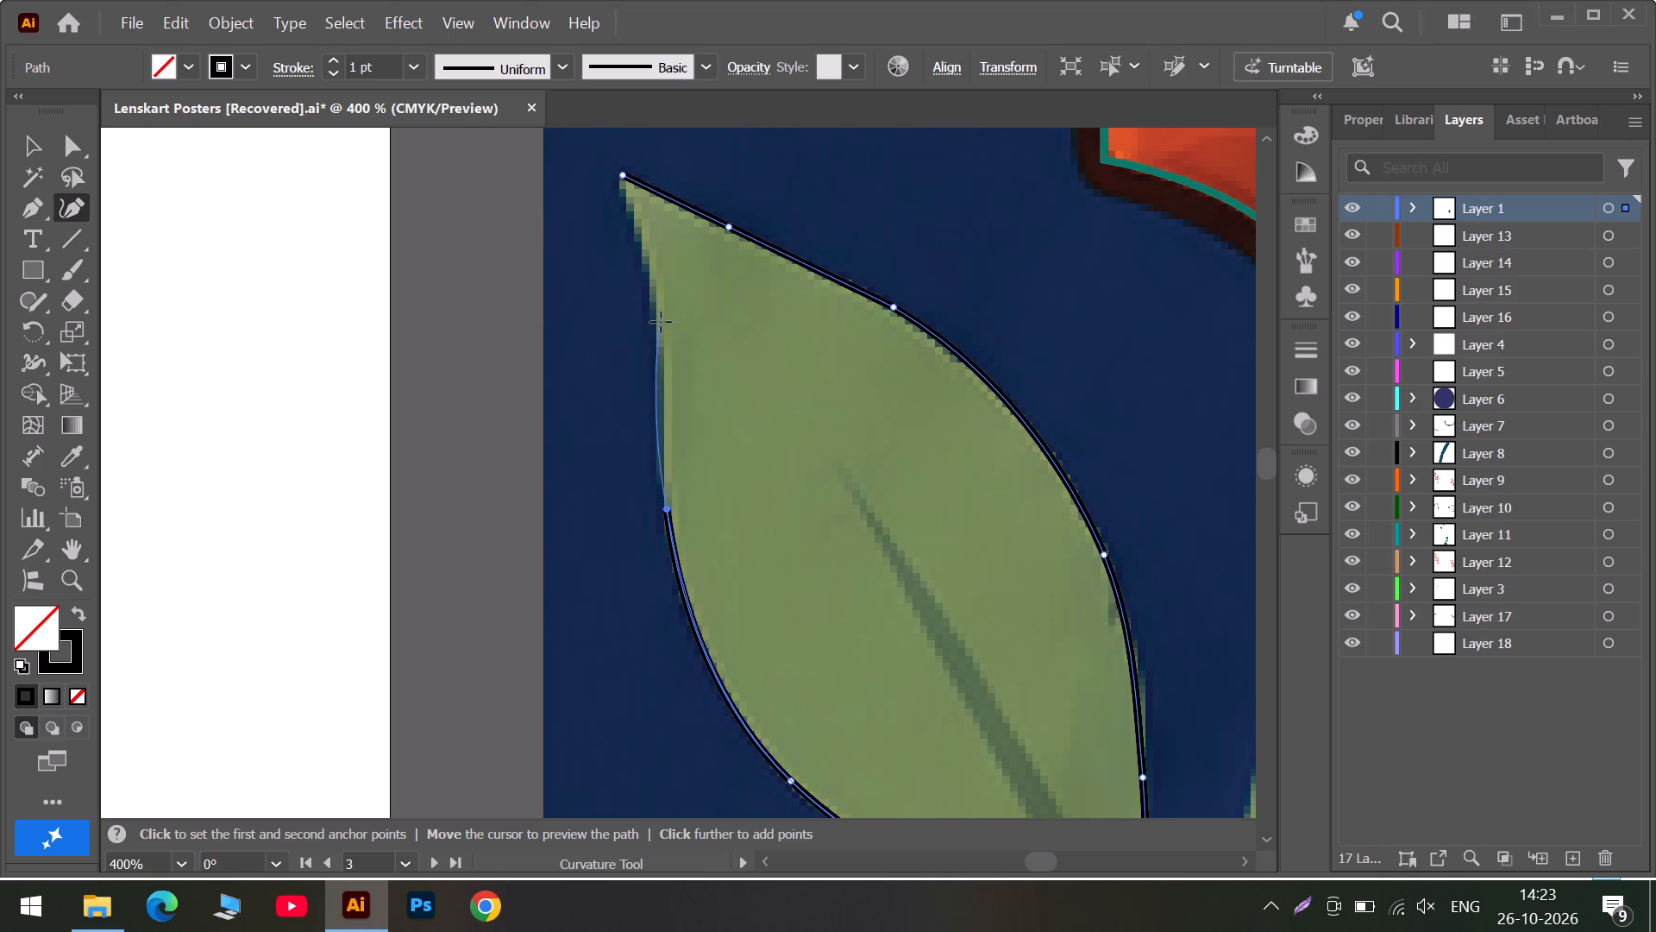
pyautogui.click(662, 367)
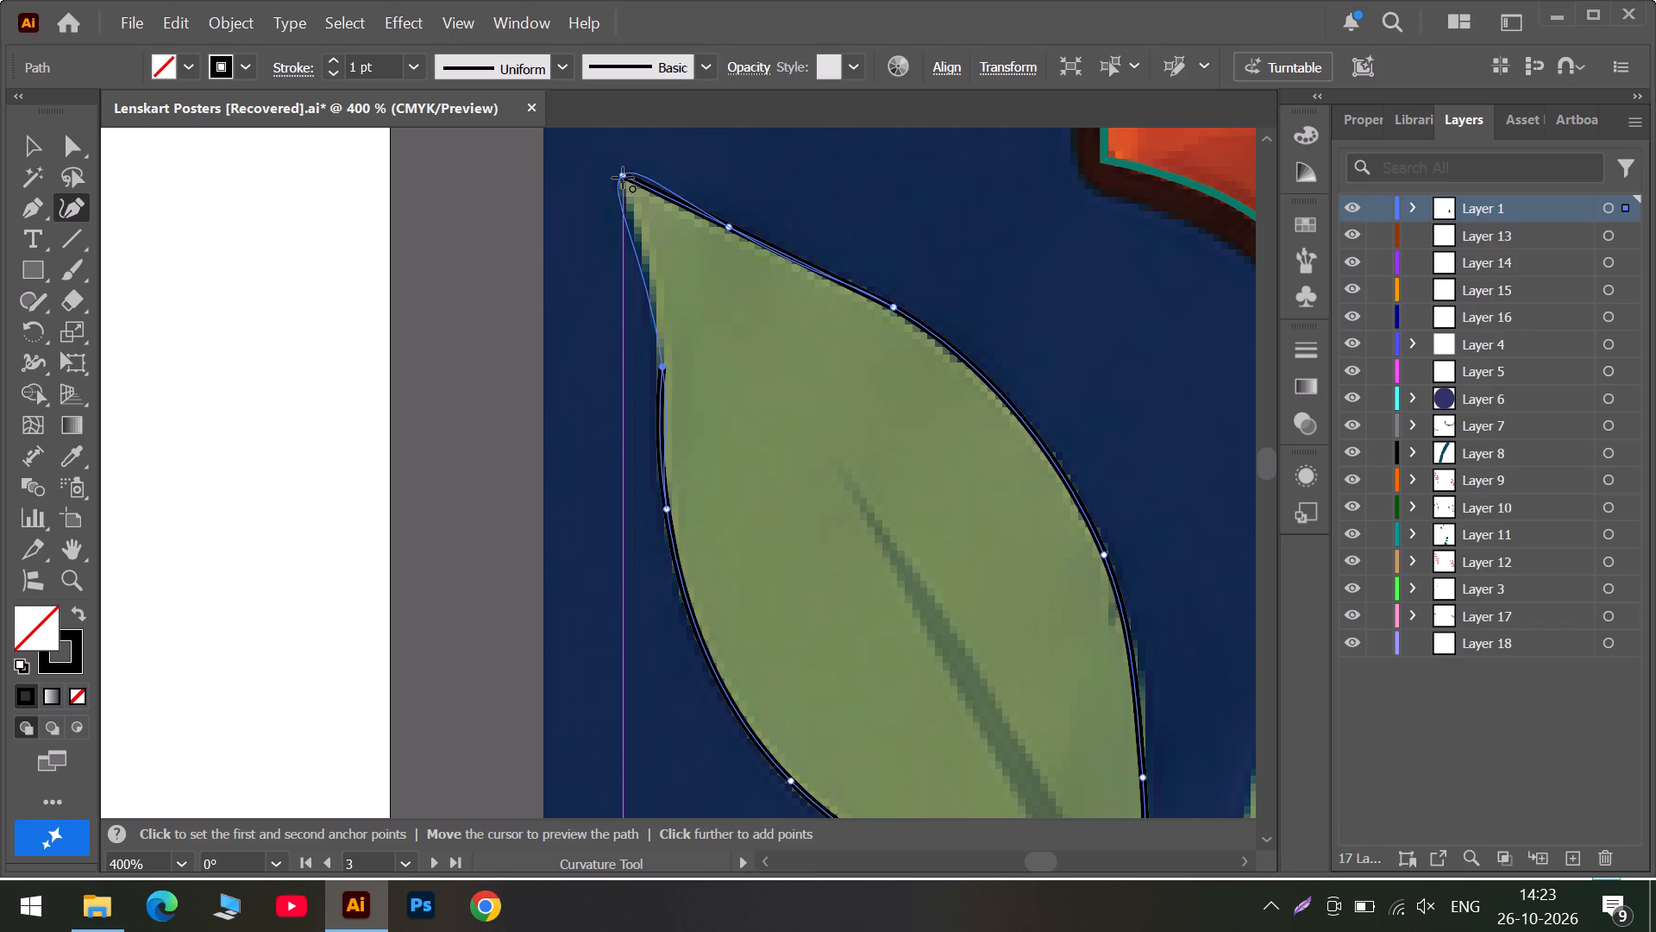
pyautogui.click(640, 238)
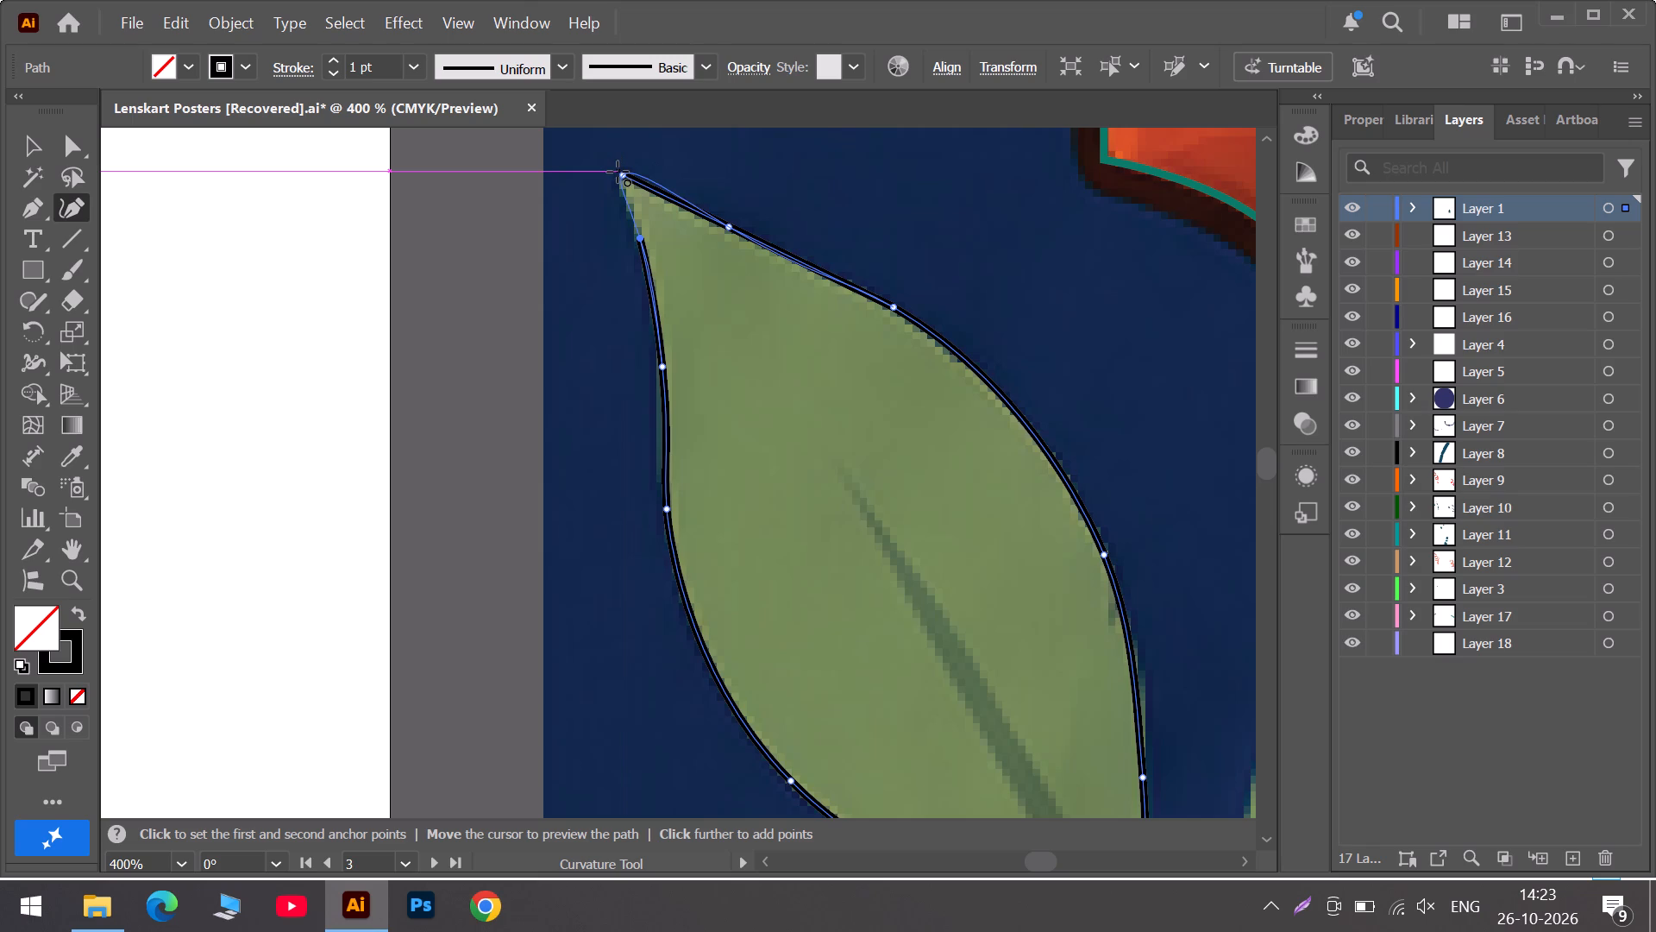
pyautogui.click(618, 172)
# Reposition the anchors at the upper leaf's tip and along its upper edge, adding one between them to fit the artwork.
pyautogui.moveTo(618, 172); pyautogui.dragTo(613, 178)
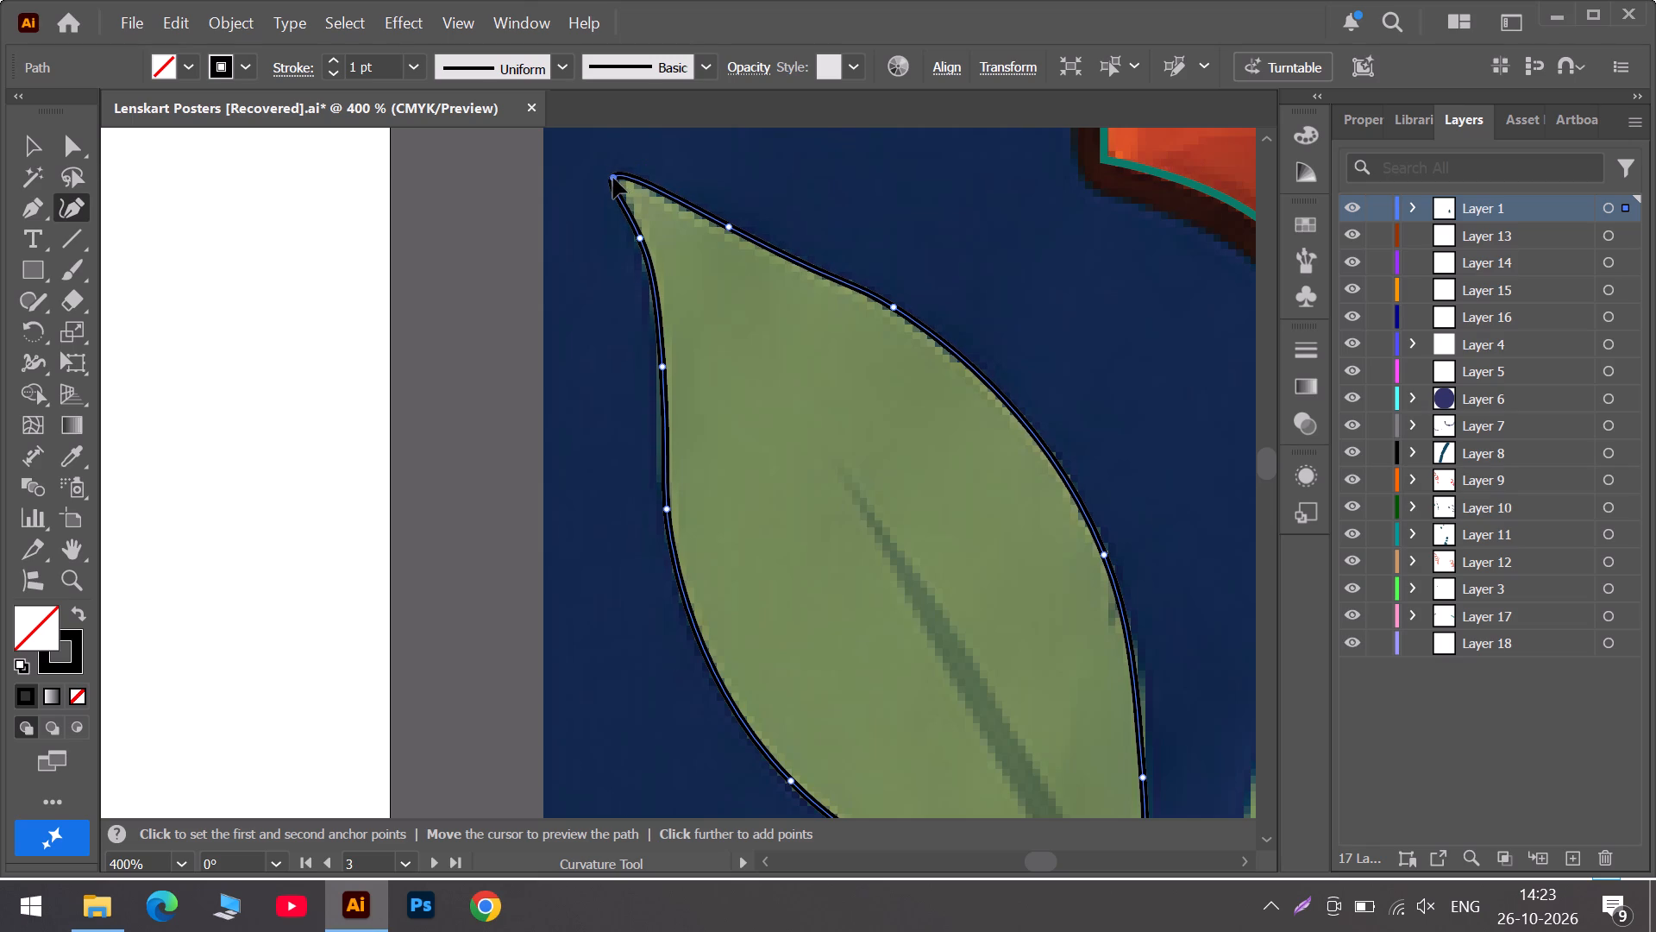
pyautogui.moveTo(613, 178); pyautogui.dragTo(618, 184)
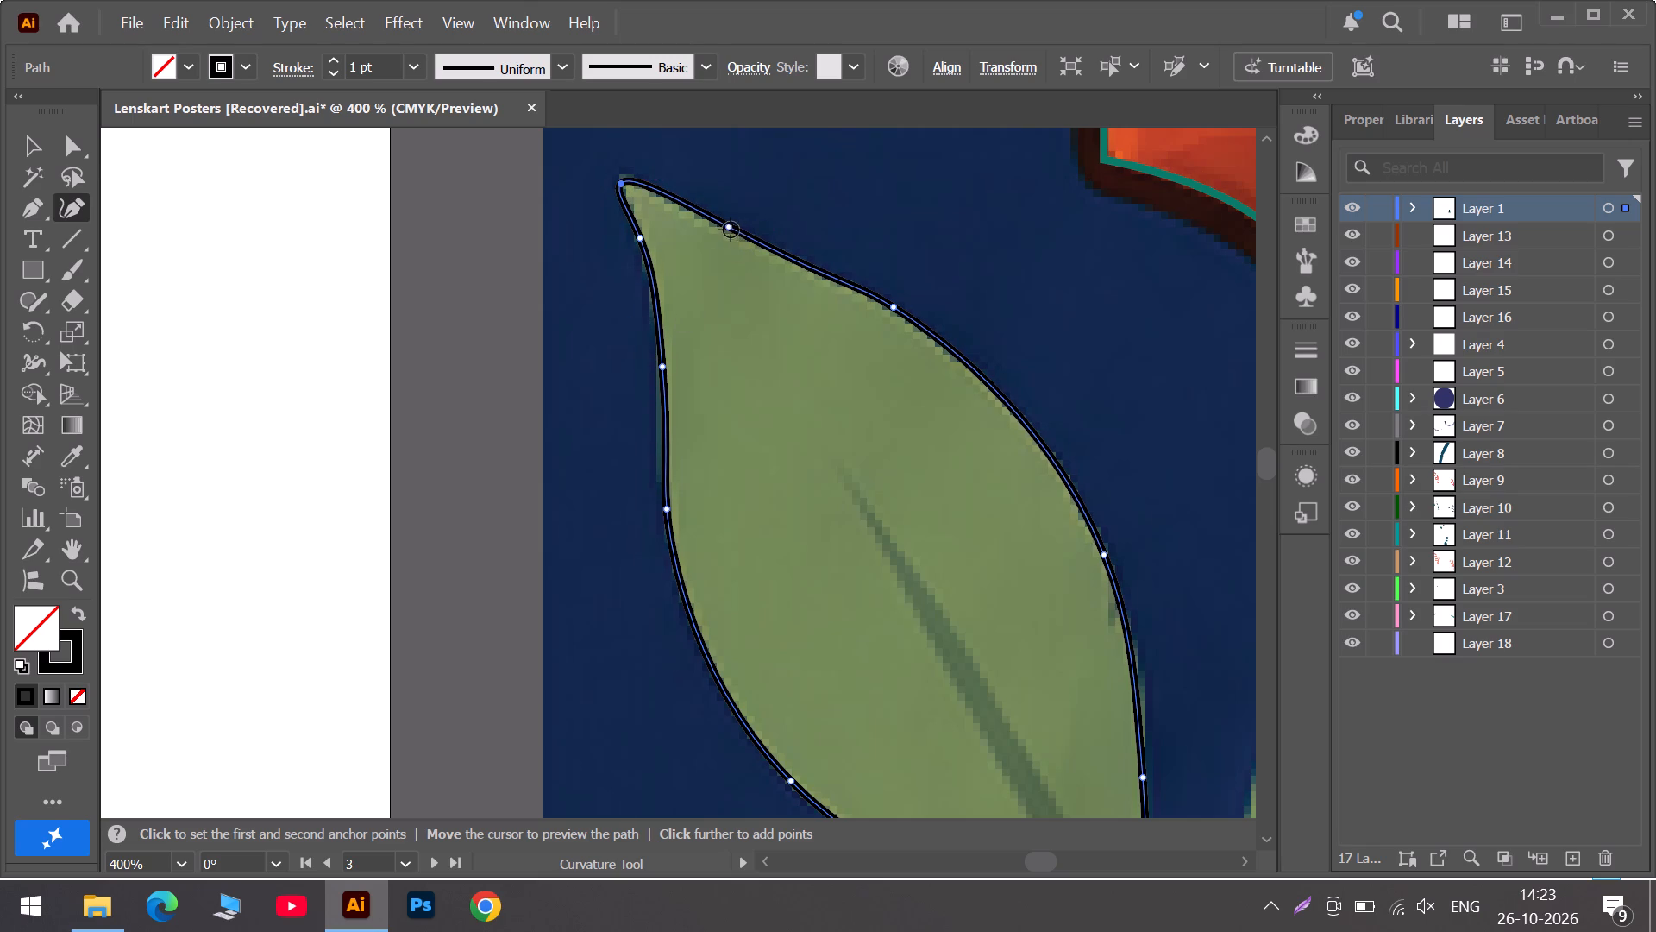
pyautogui.moveTo(729, 228); pyautogui.dragTo(716, 218)
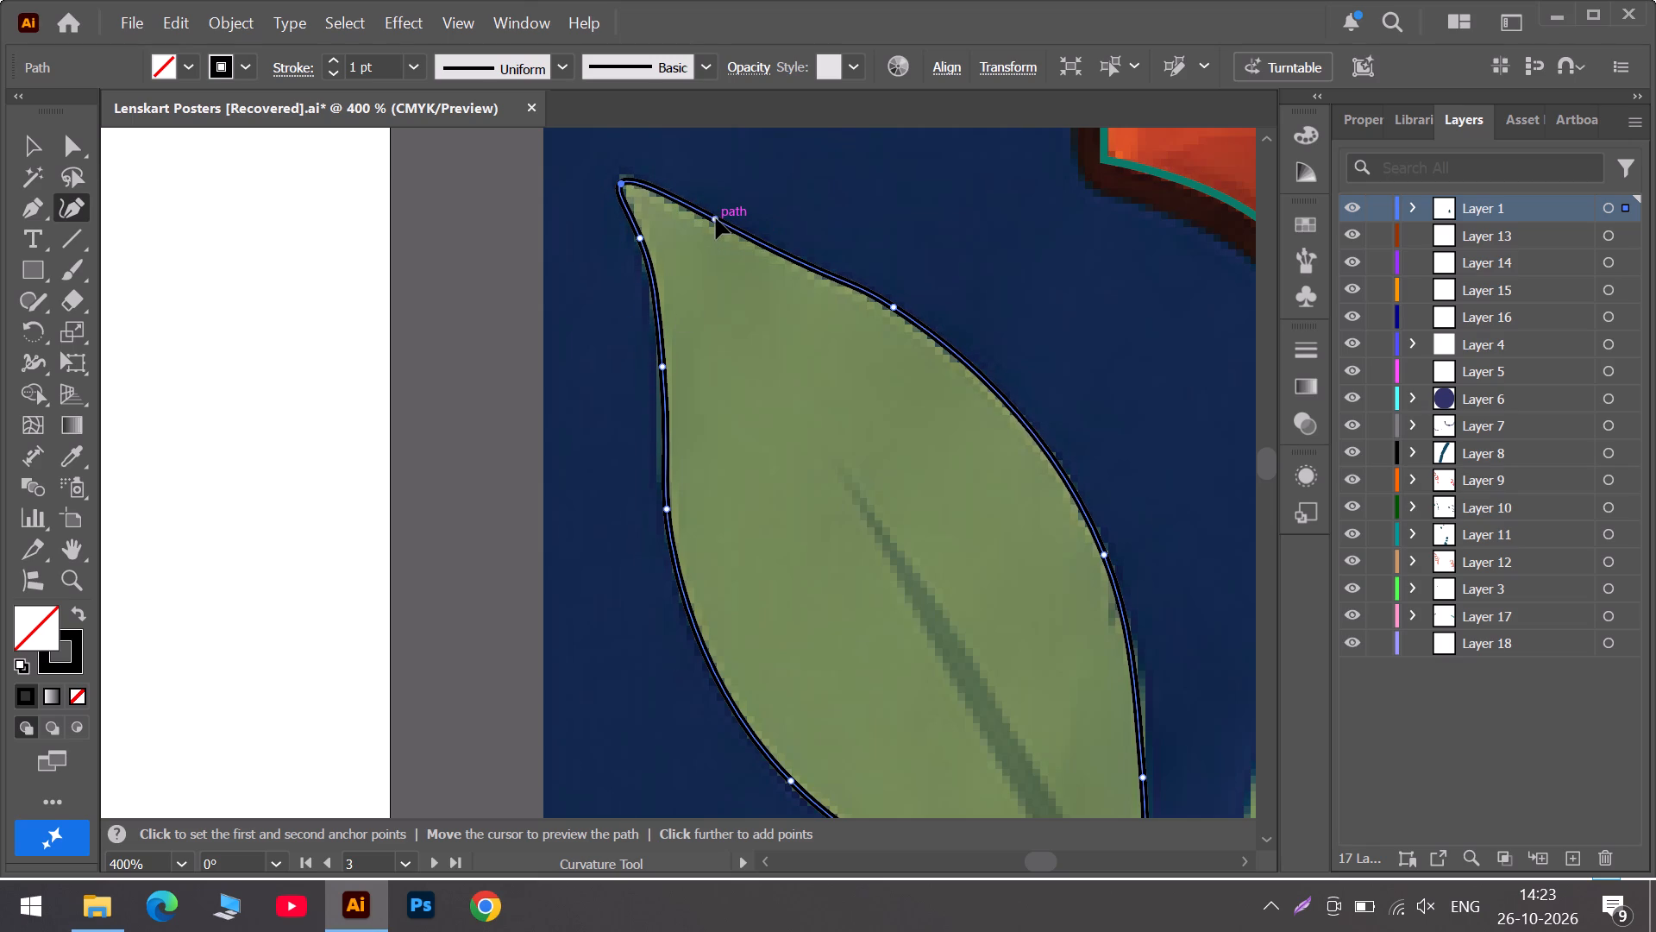
pyautogui.moveTo(716, 218); pyautogui.dragTo(709, 217)
pyautogui.moveTo(709, 217); pyautogui.dragTo(698, 213)
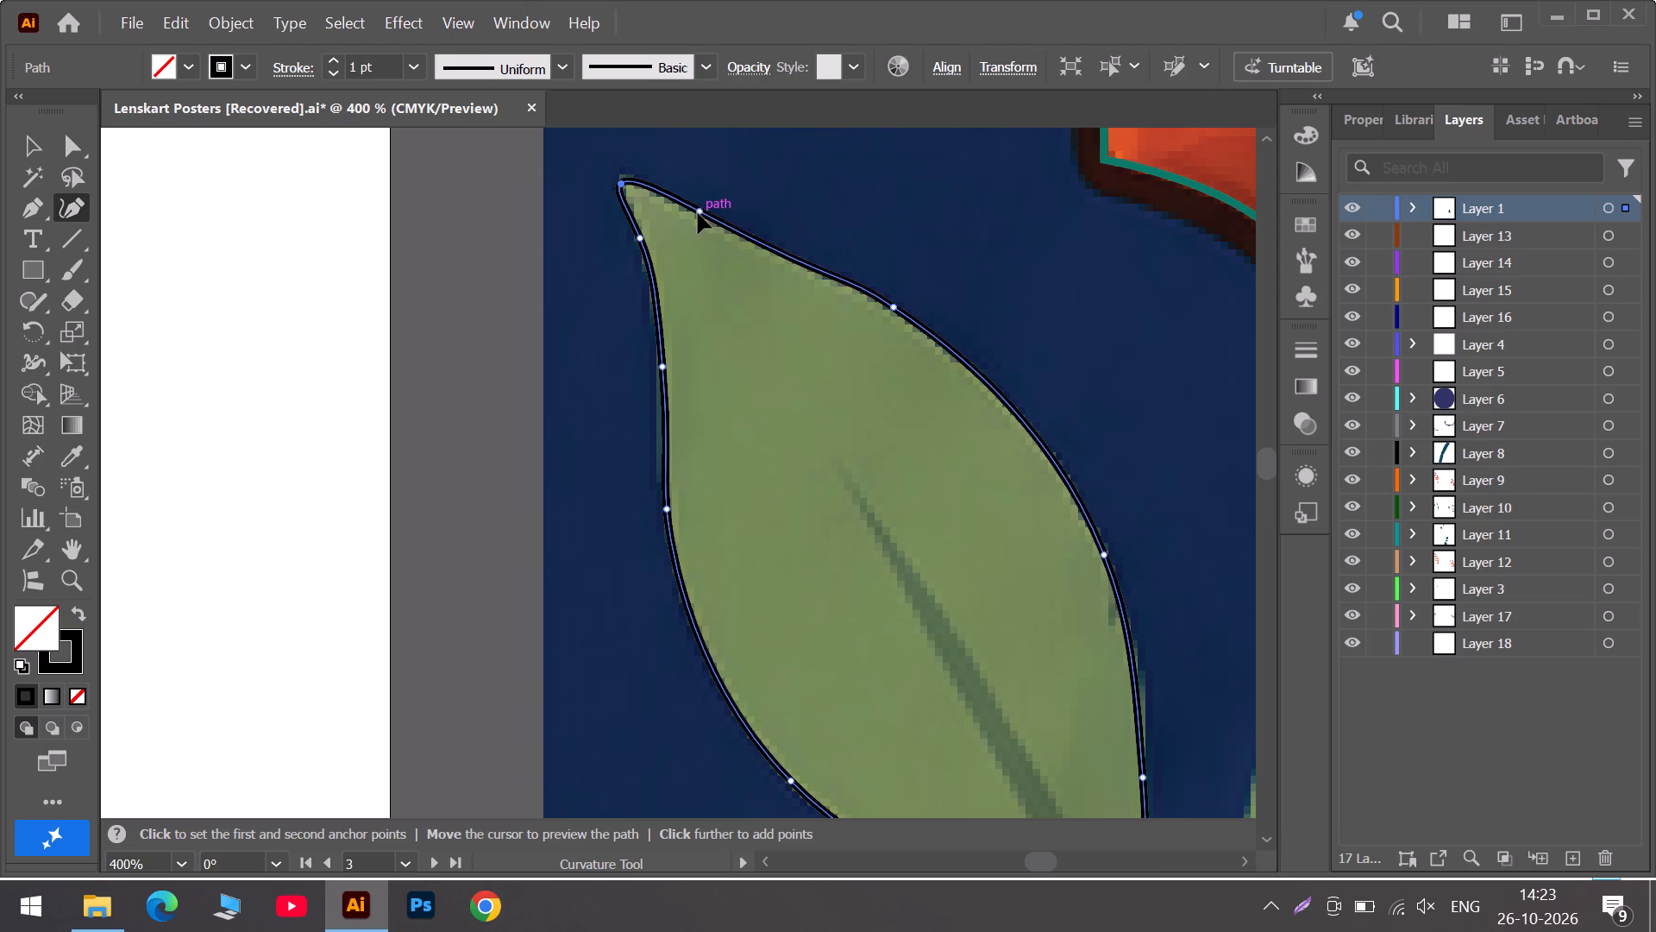
pyautogui.moveTo(698, 213); pyautogui.dragTo(716, 222)
pyautogui.moveTo(895, 309); pyautogui.dragTo(903, 317)
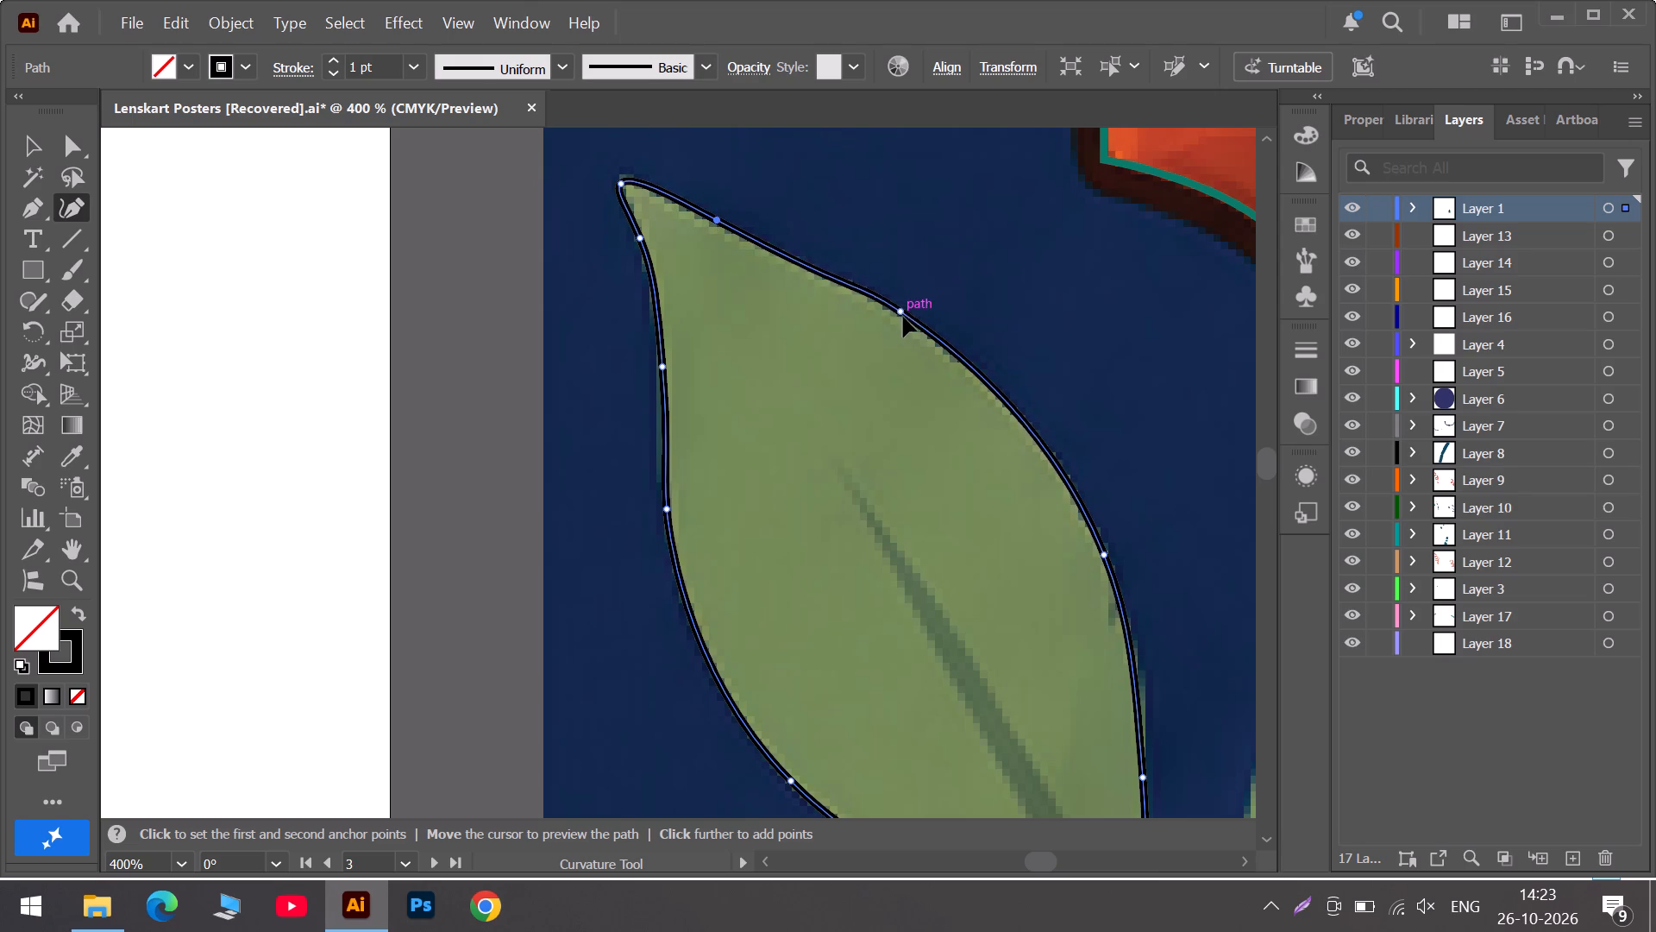
pyautogui.moveTo(903, 317); pyautogui.dragTo(927, 334)
pyautogui.click(808, 270)
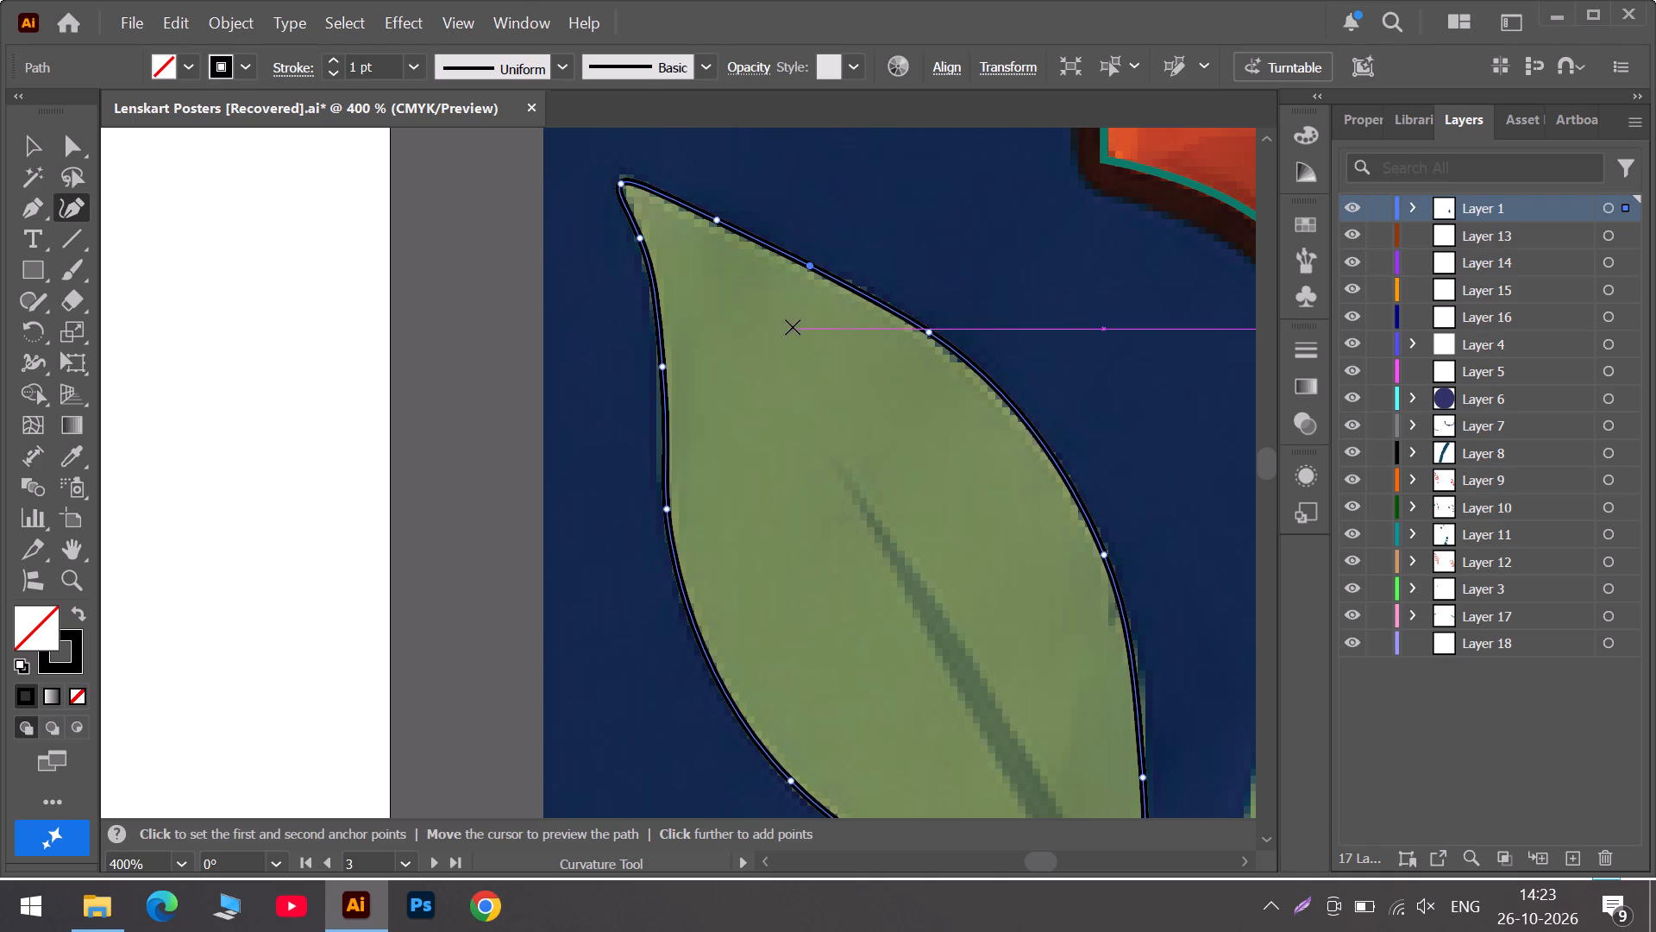
# Trace the upper edge of the cropped leaf below, from the artwork's border to a corner point at its stem.
pyautogui.scroll(-12, 793, 327)
pyautogui.scroll(-2, 1052, 482)
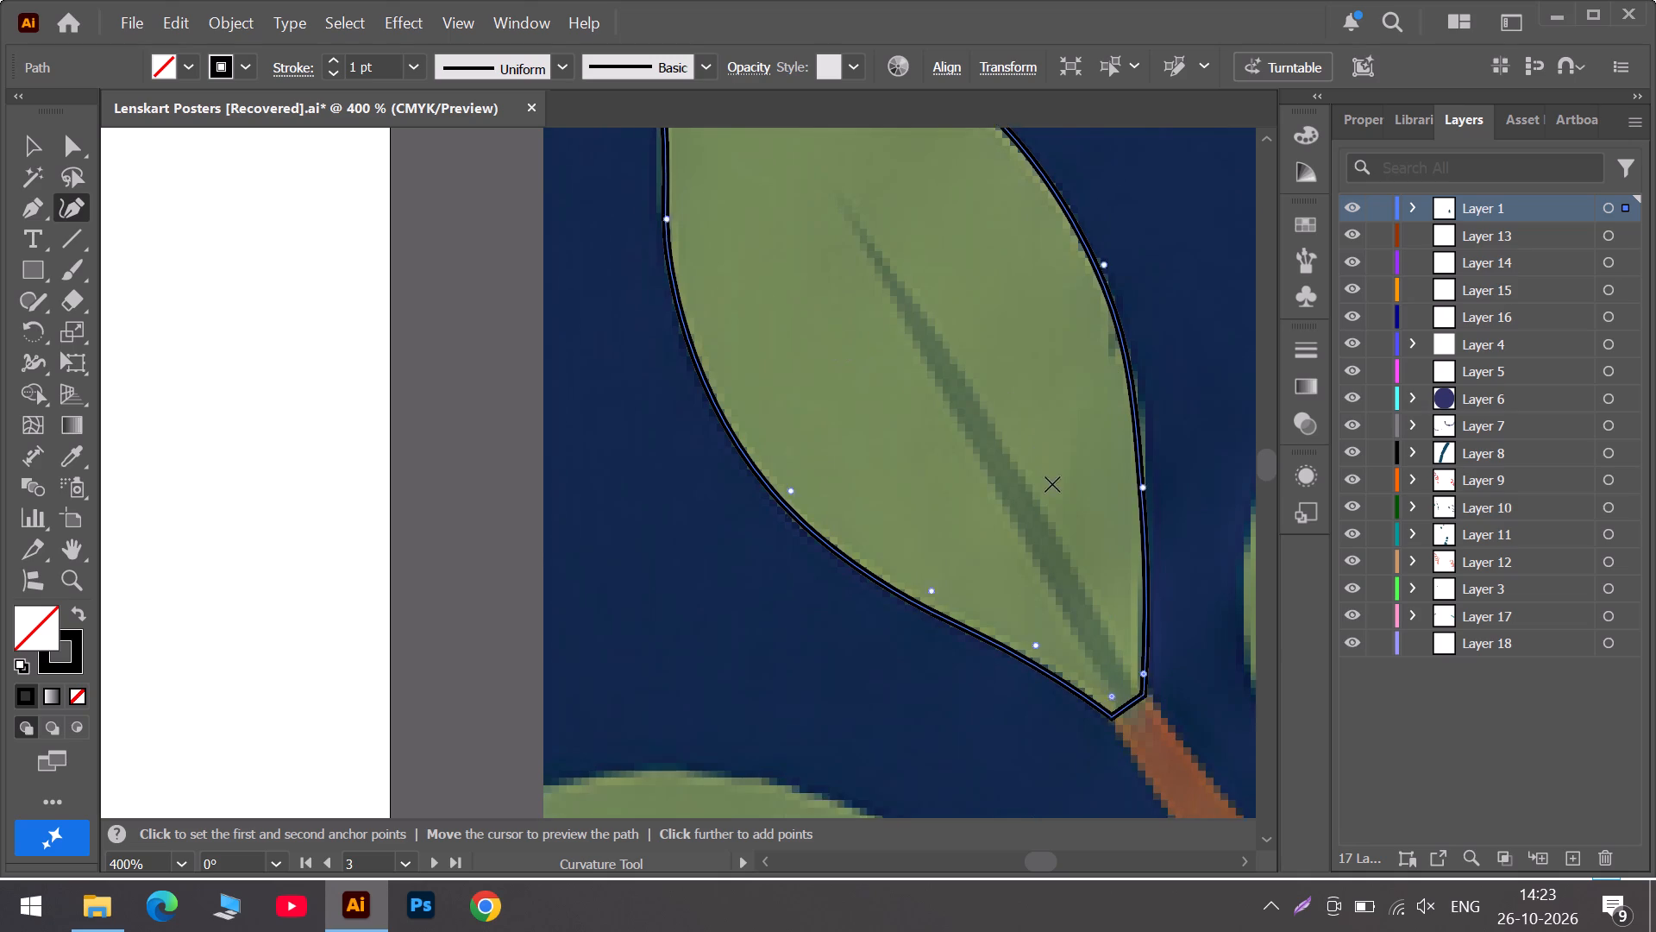
pyautogui.scroll(-5, 1052, 484)
pyautogui.scroll(-9, 1082, 862)
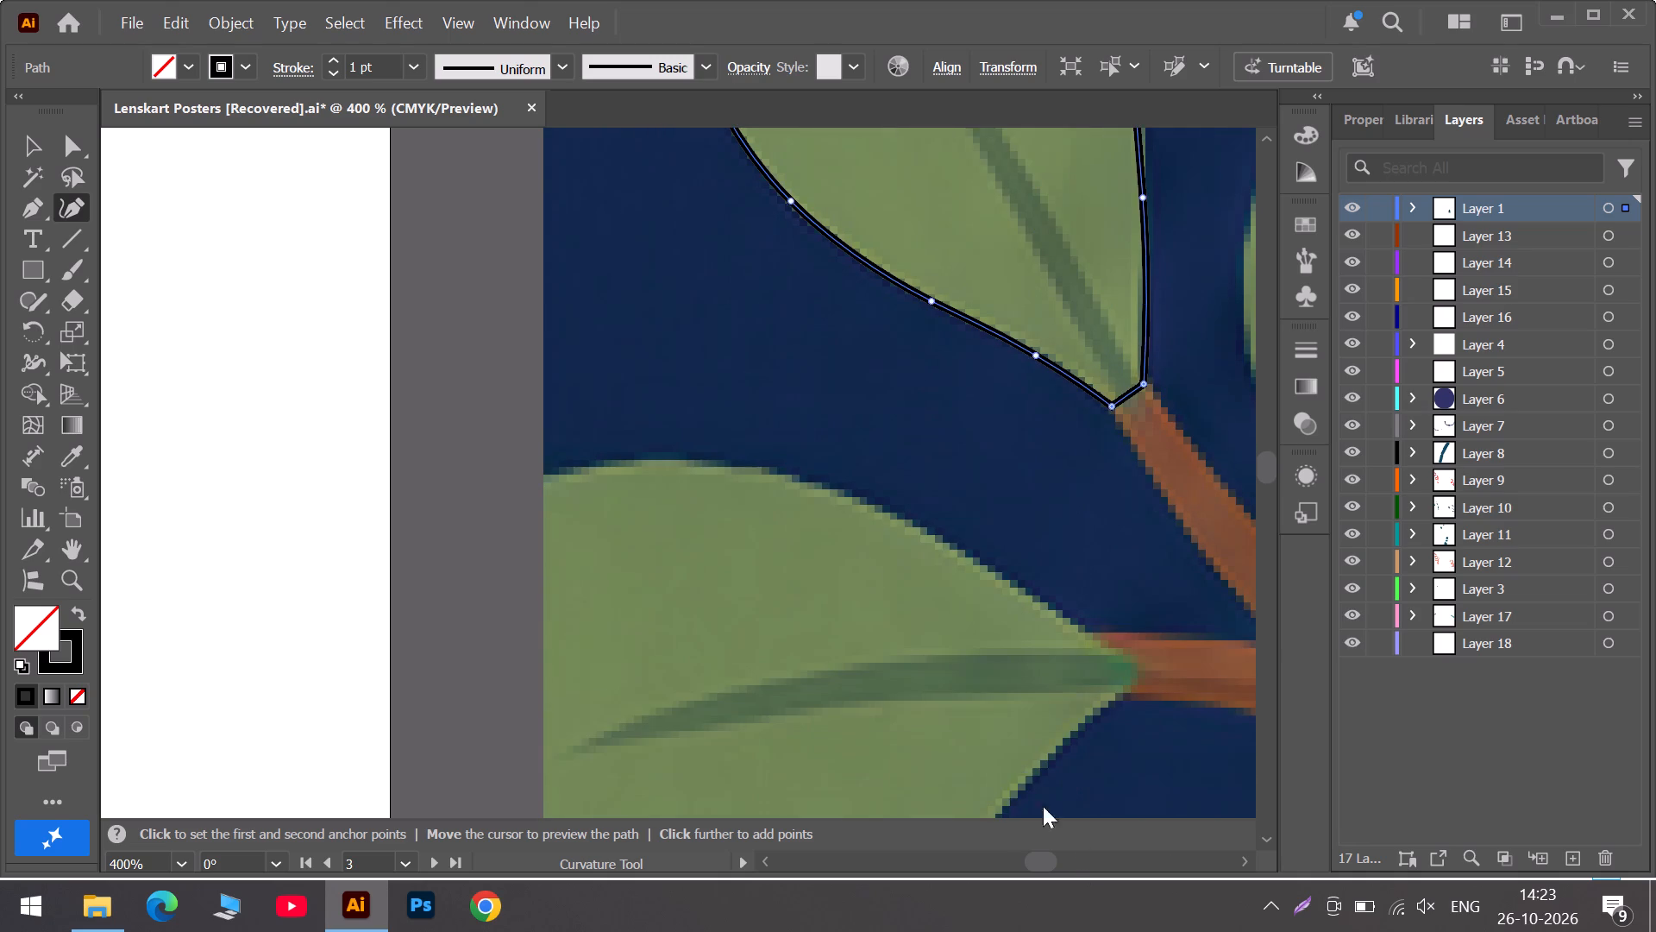
pyautogui.scroll(-5, 928, 741)
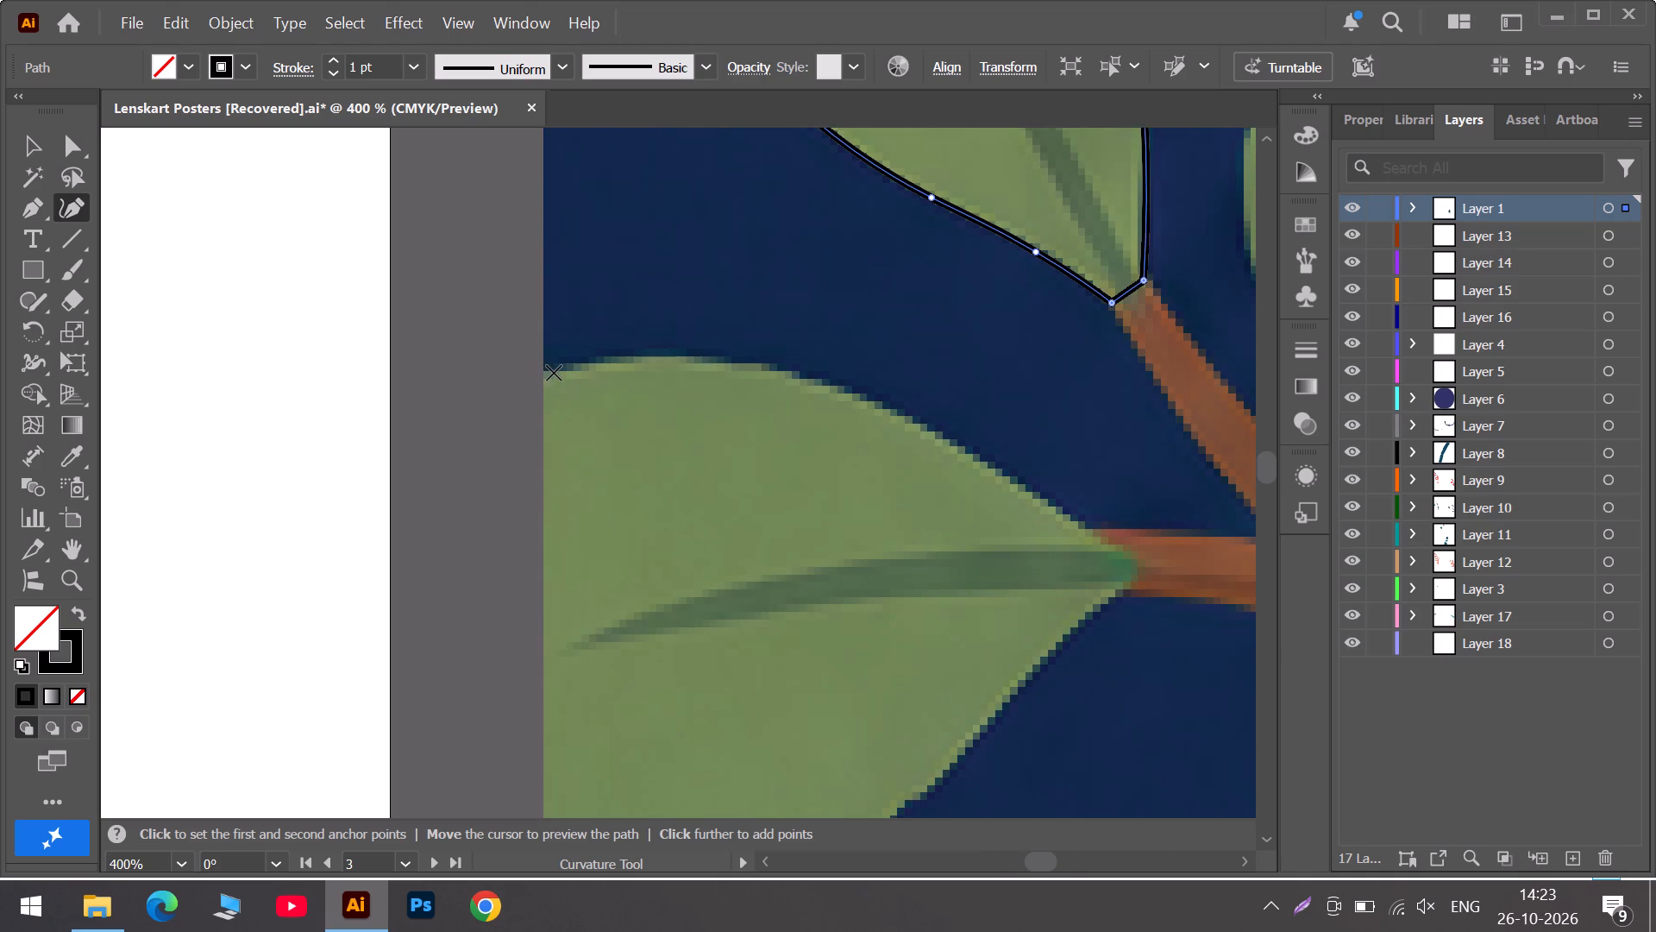
pyautogui.click(548, 374)
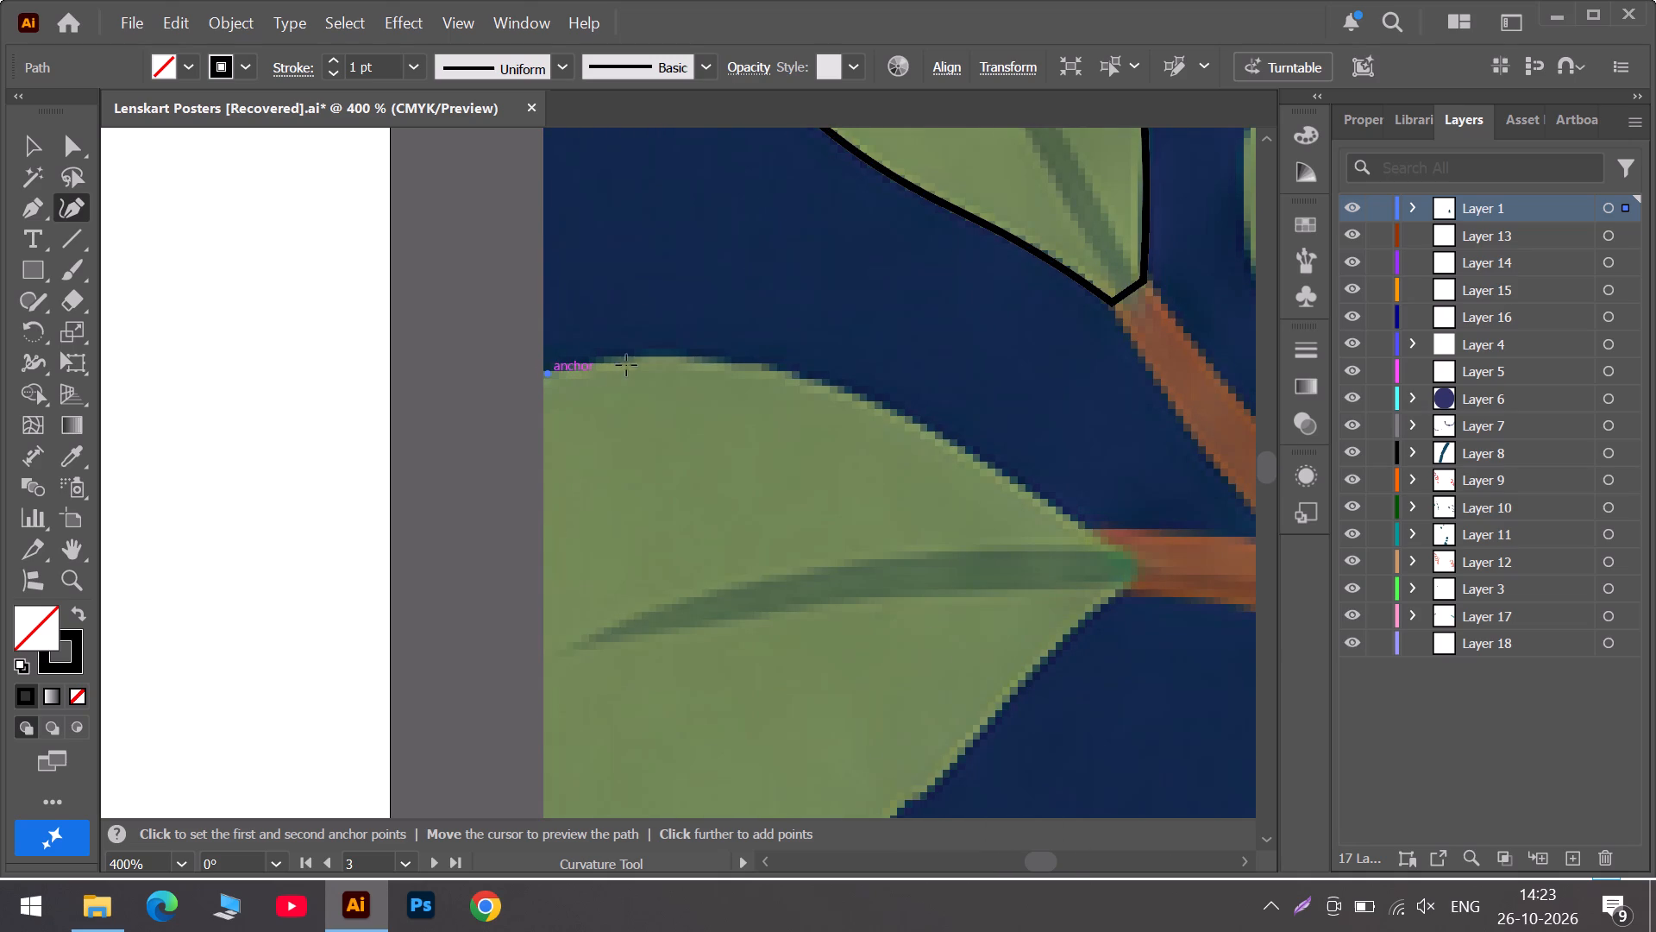
pyautogui.click(682, 359)
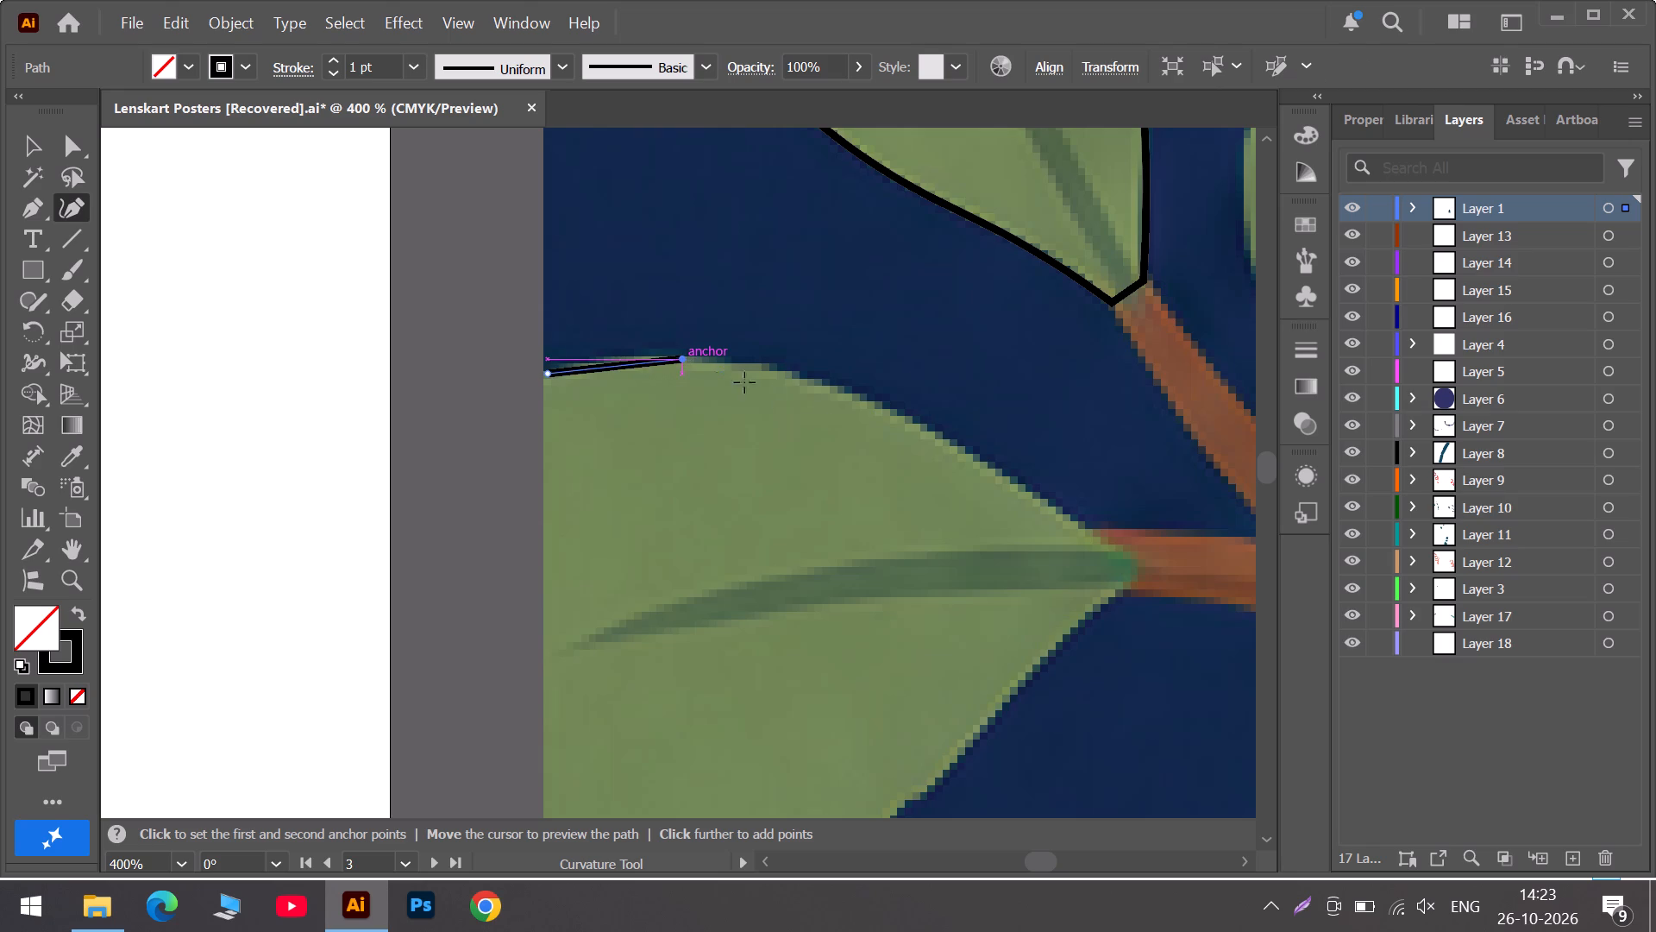
pyautogui.click(1010, 478)
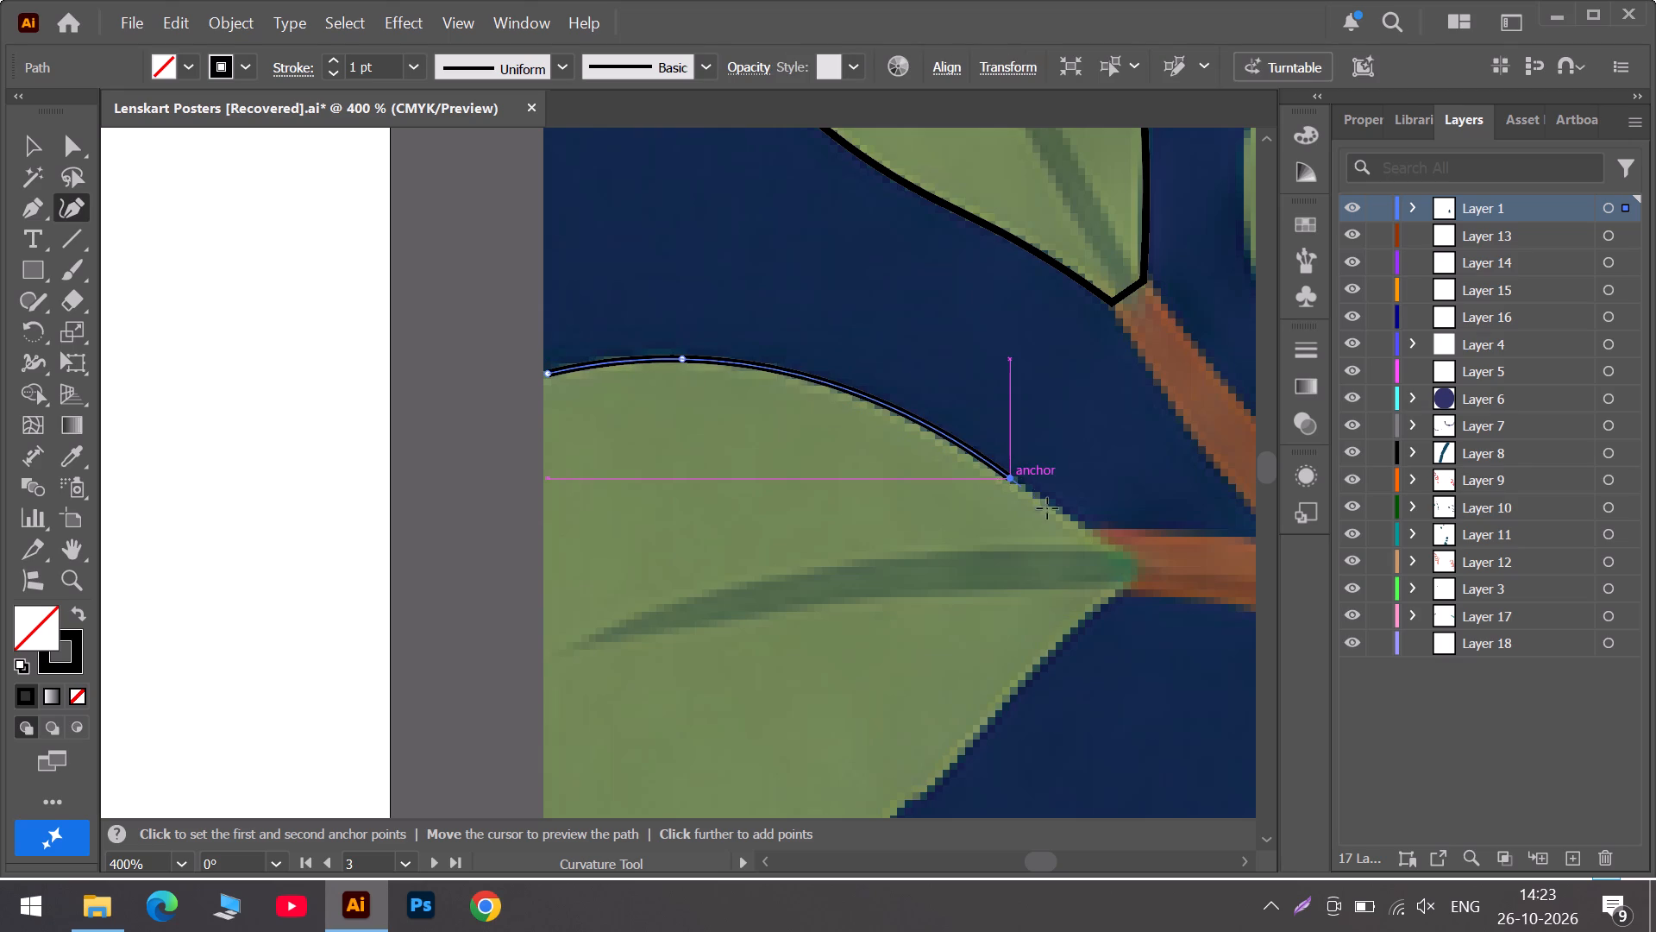
pyautogui.click(1144, 568)
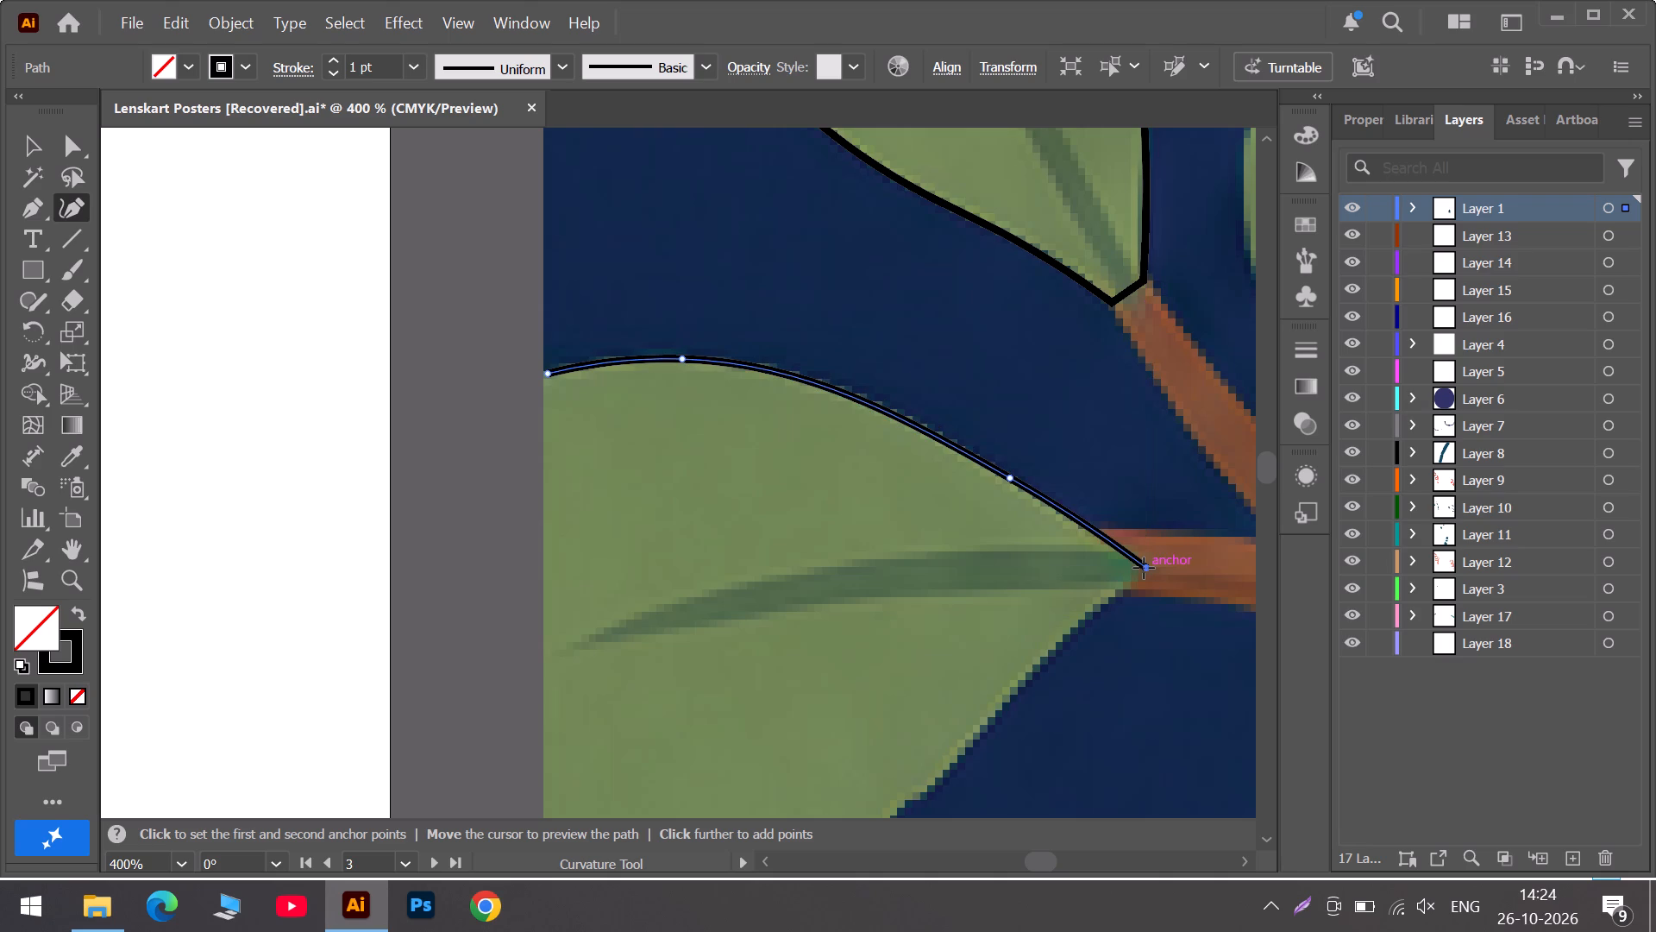
pyautogui.doubleClick(1144, 568)
# Trace the cropped leaf's lower edge from the stem past the small notch, adding a corner point and adjusting anchors to fit.
pyautogui.click(1063, 637)
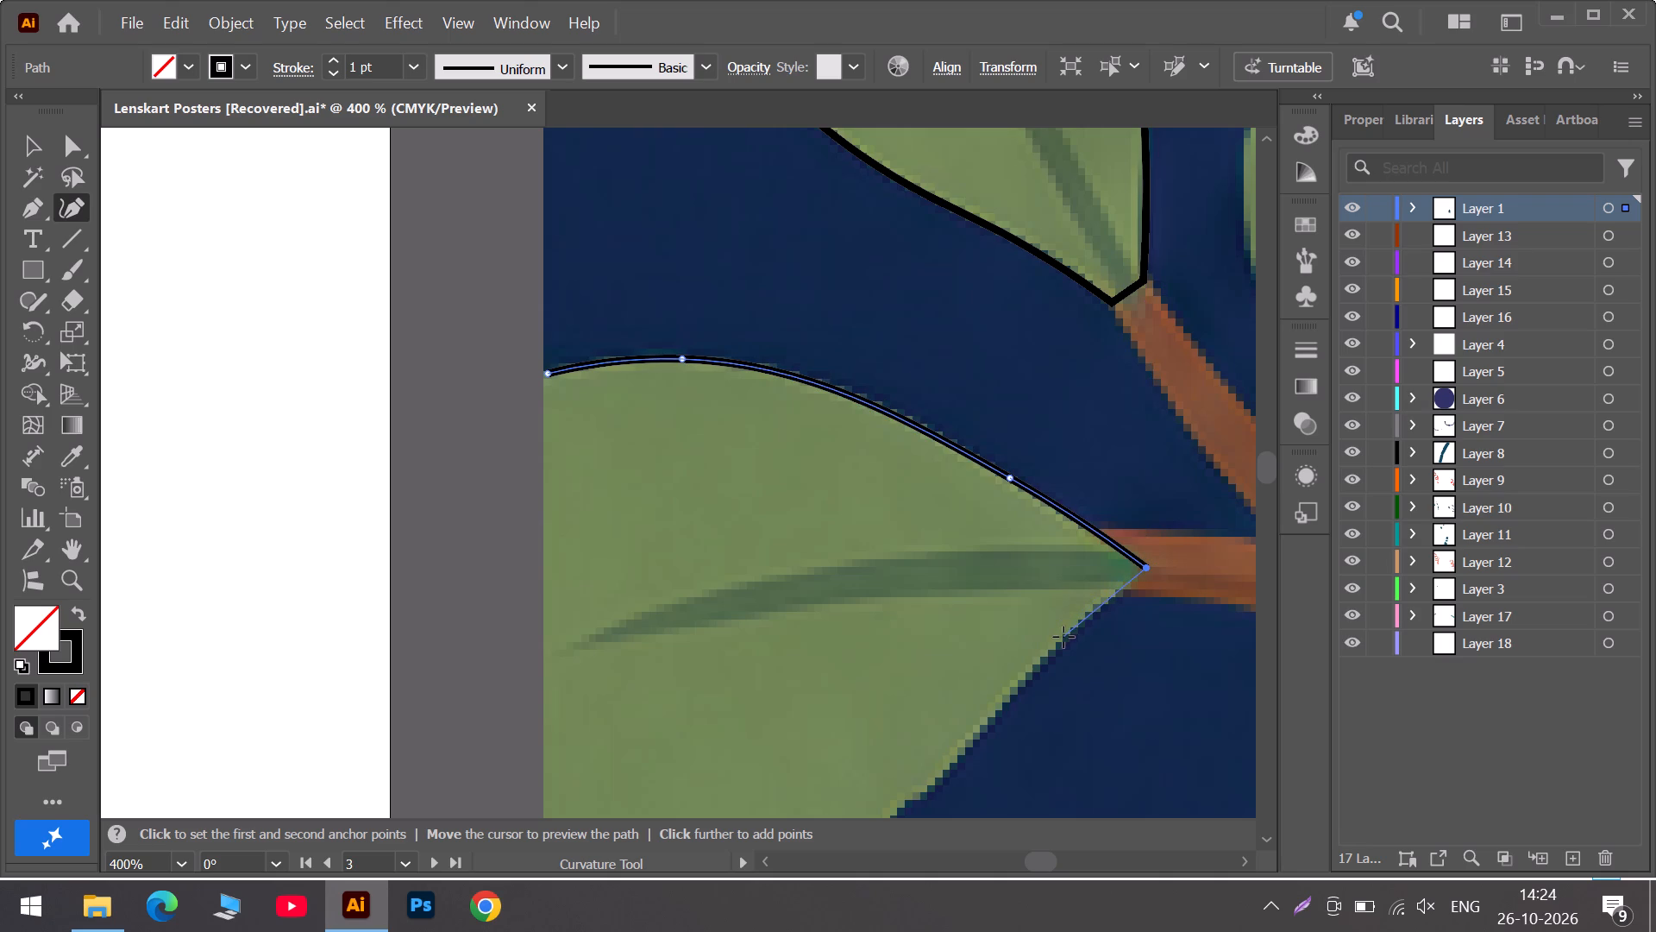
pyautogui.scroll(-6, 1063, 637)
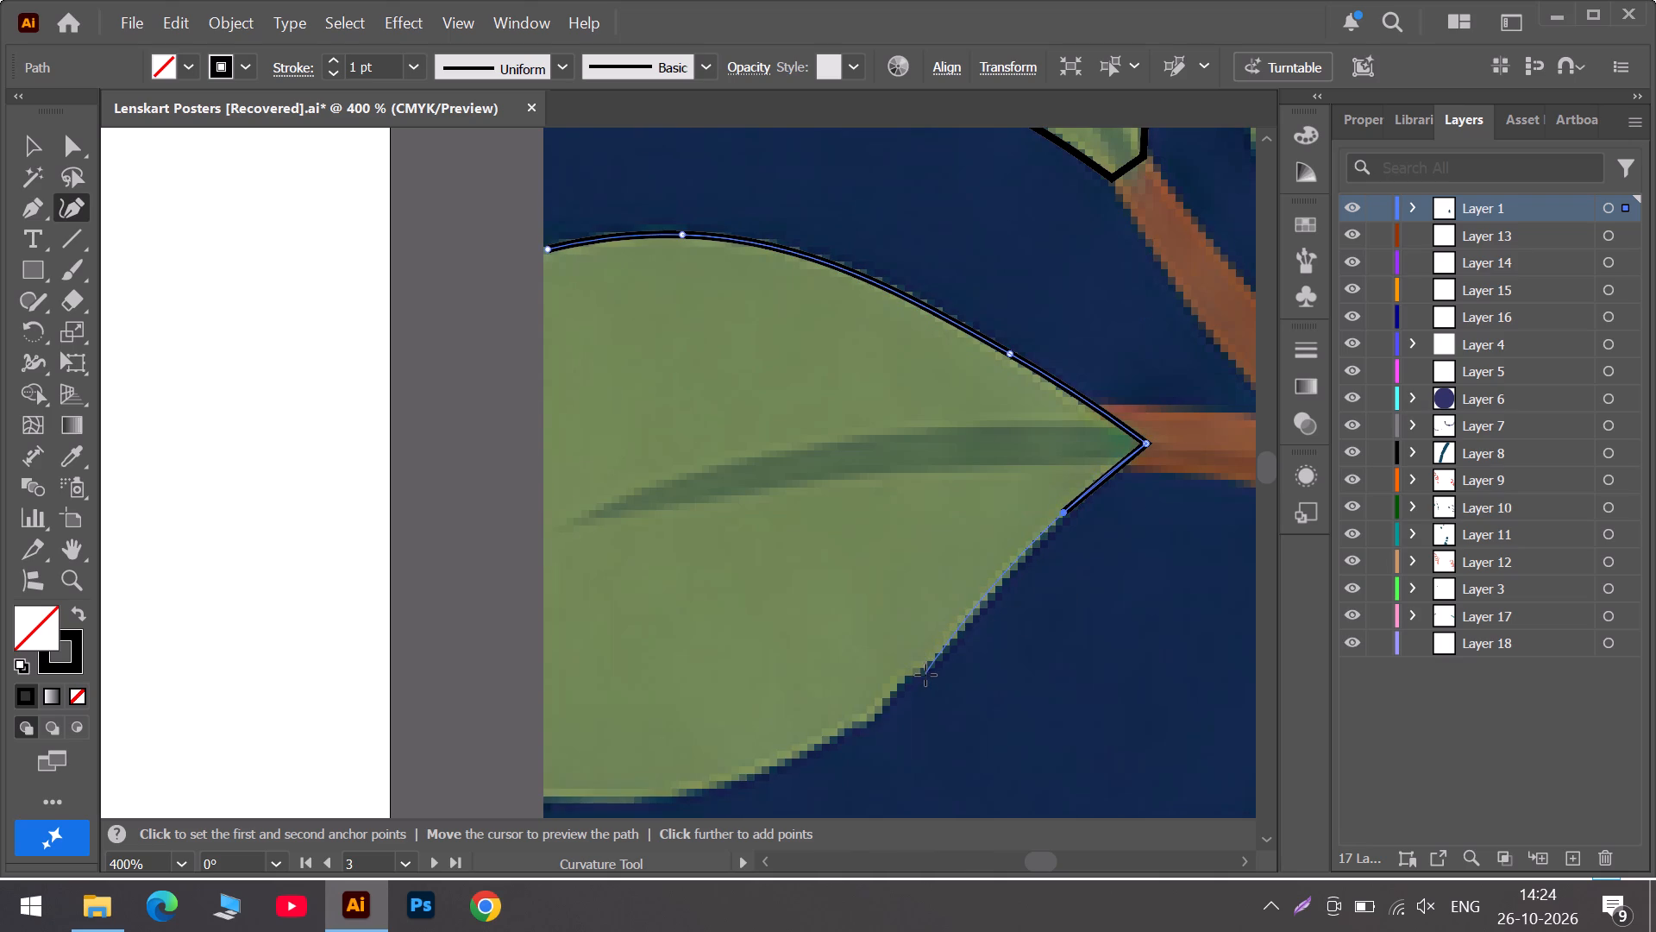
pyautogui.click(925, 675)
pyautogui.doubleClick(925, 675)
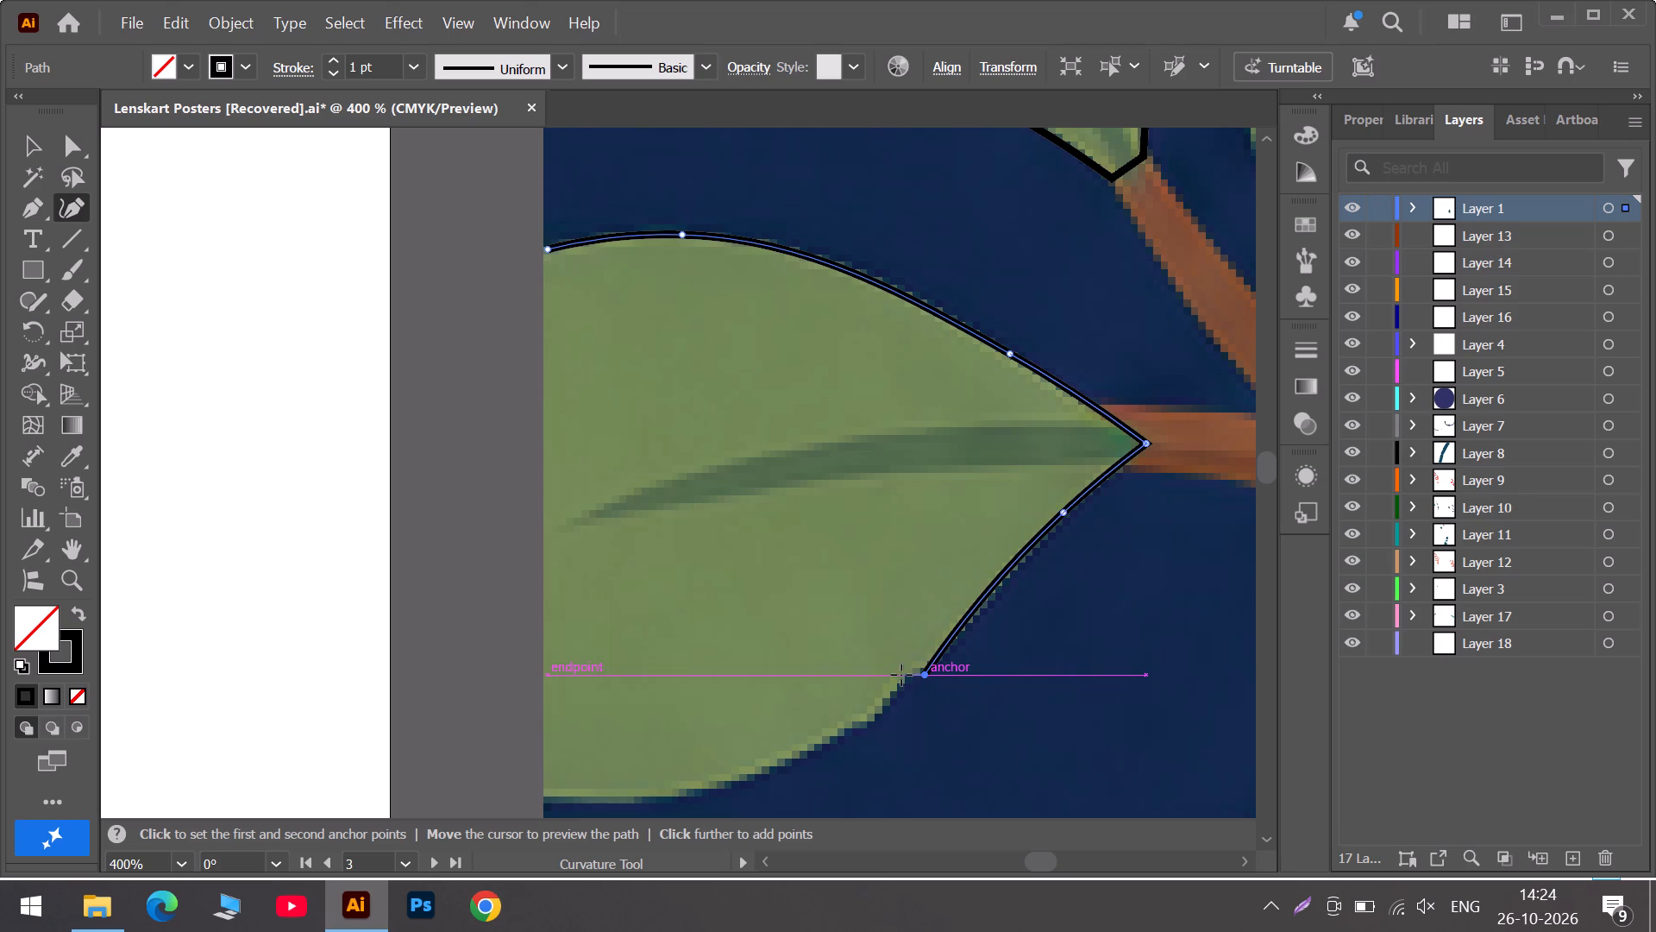
pyautogui.click(903, 677)
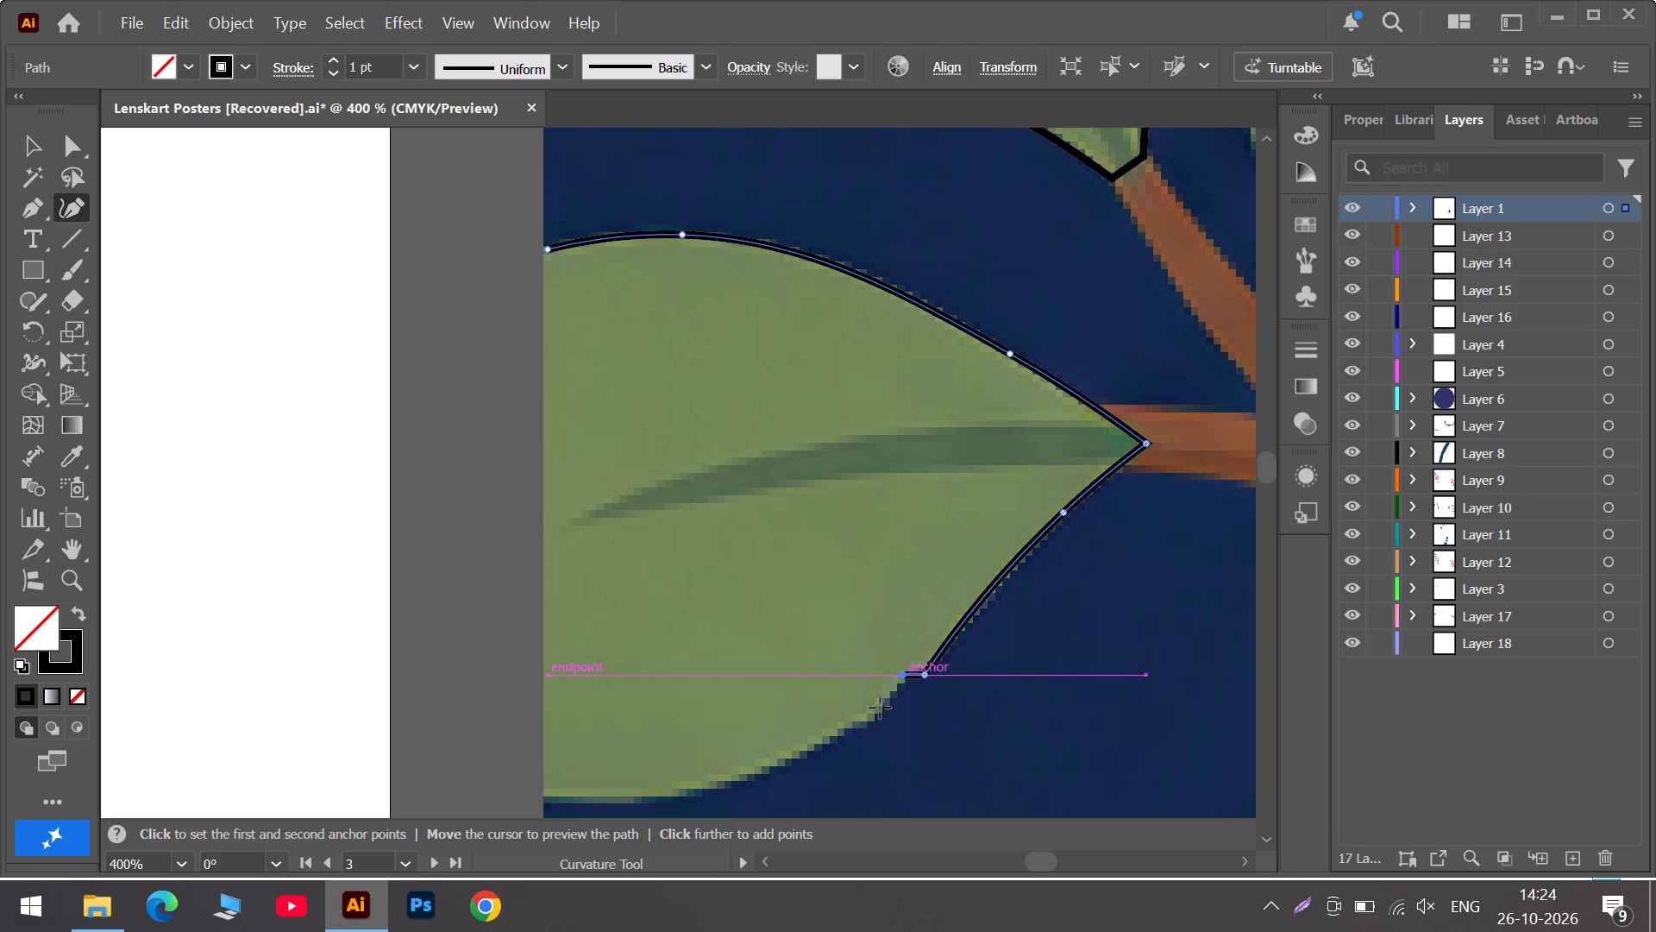
pyautogui.click(875, 721)
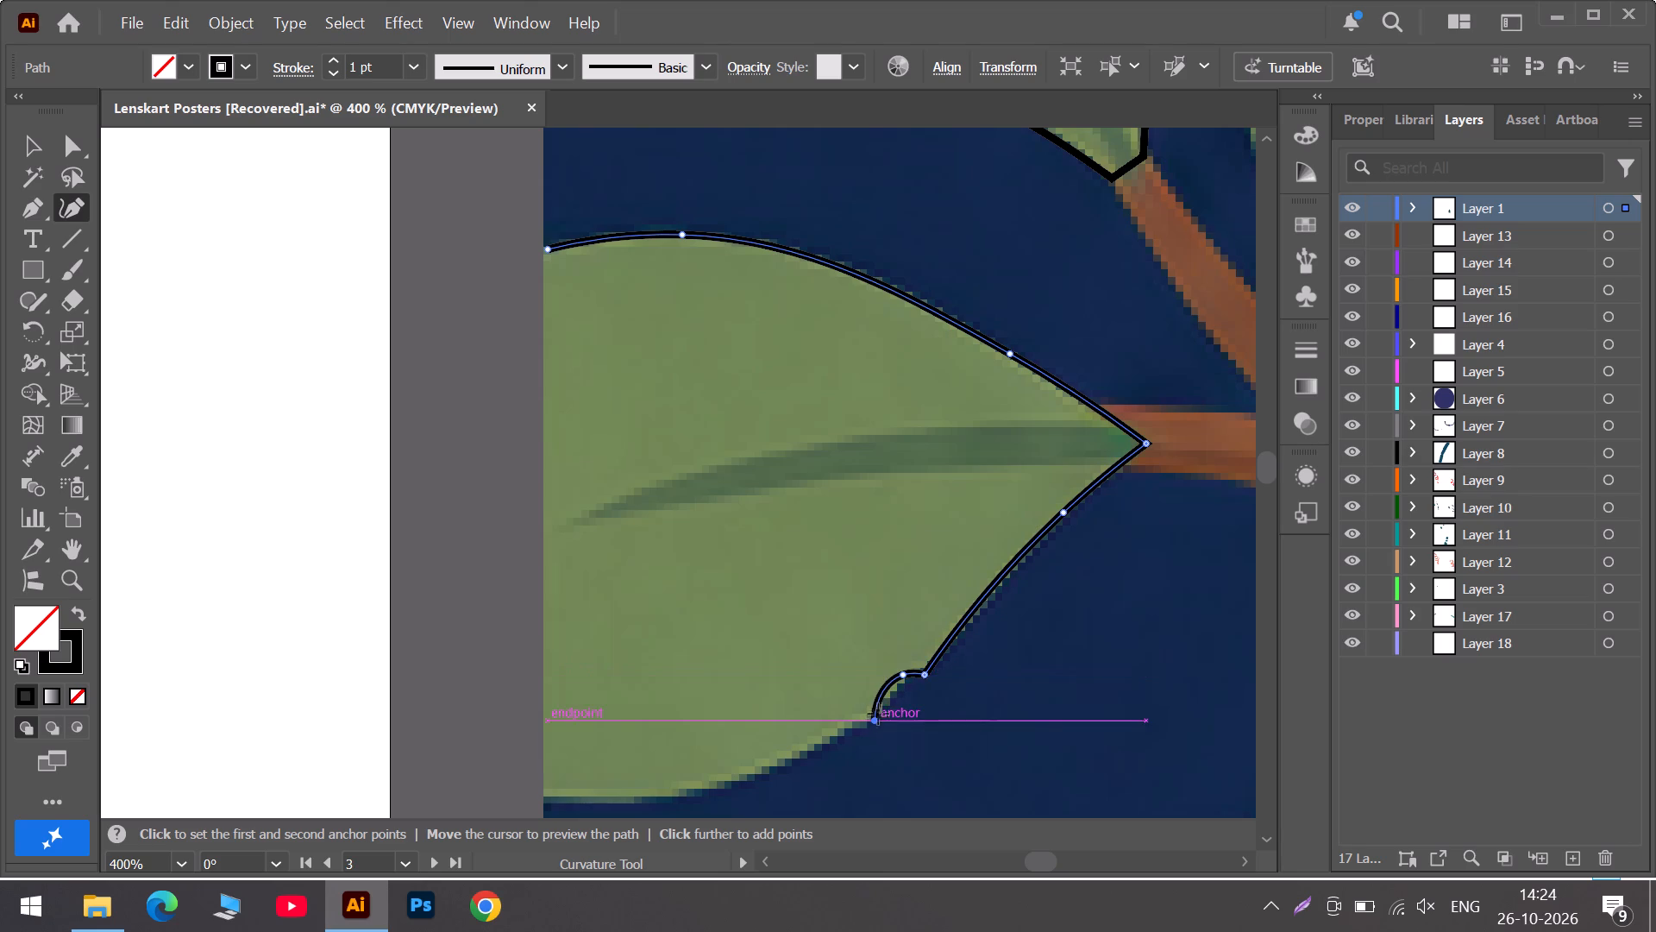
pyautogui.moveTo(901, 678); pyautogui.dragTo(904, 688)
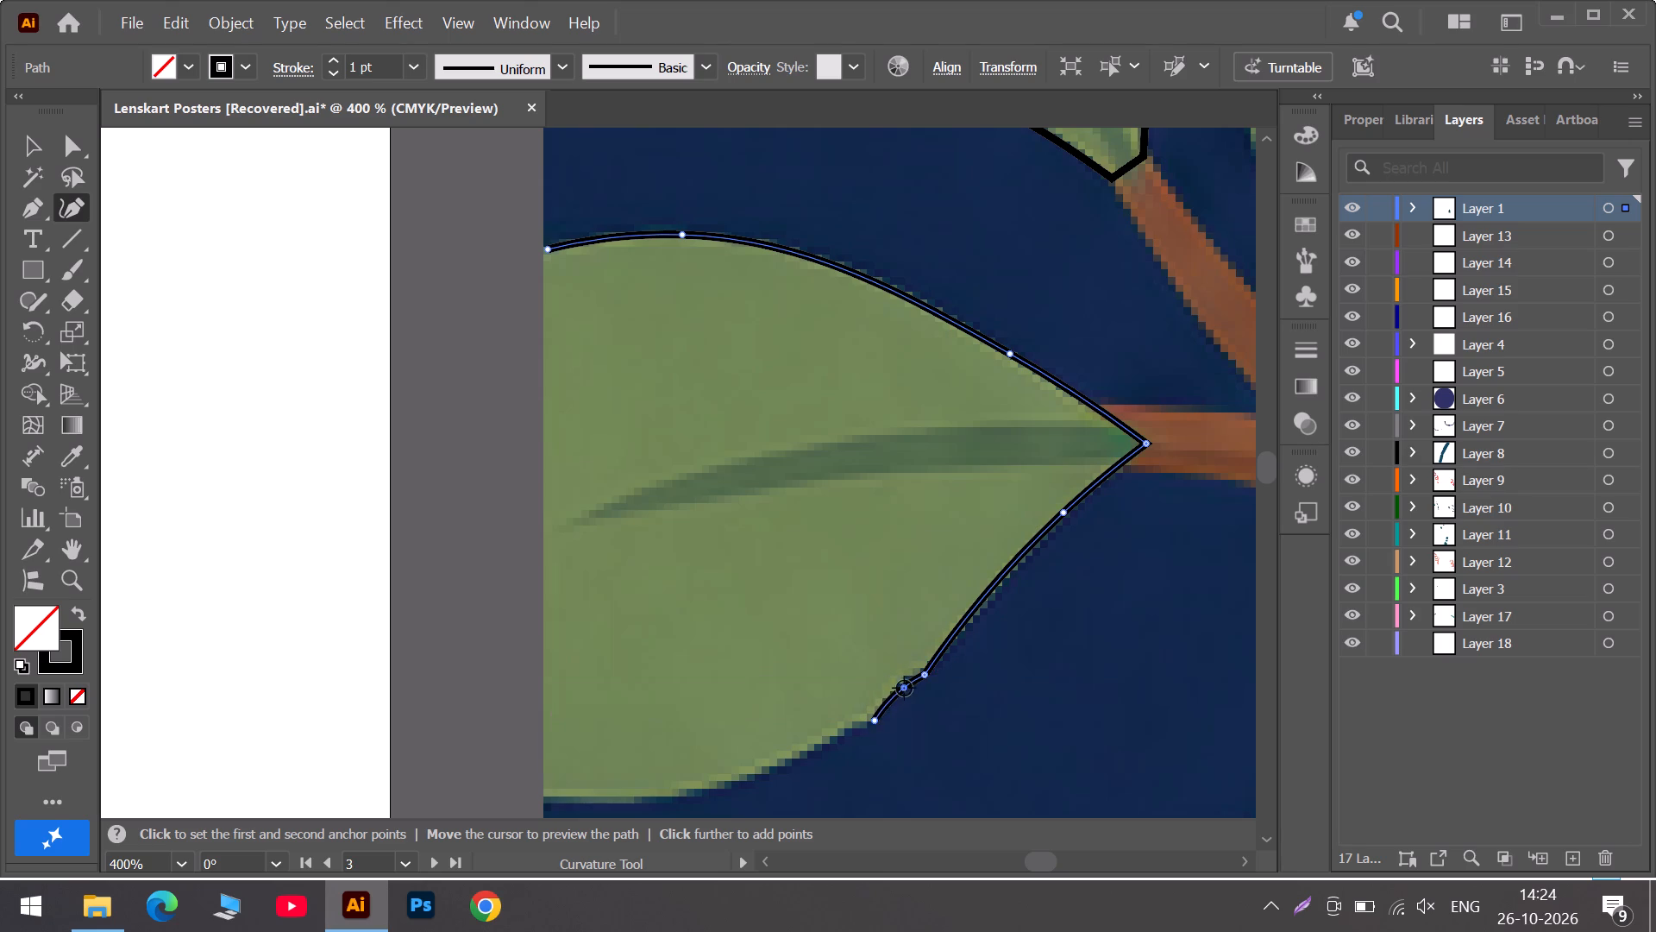
pyautogui.click(852, 727)
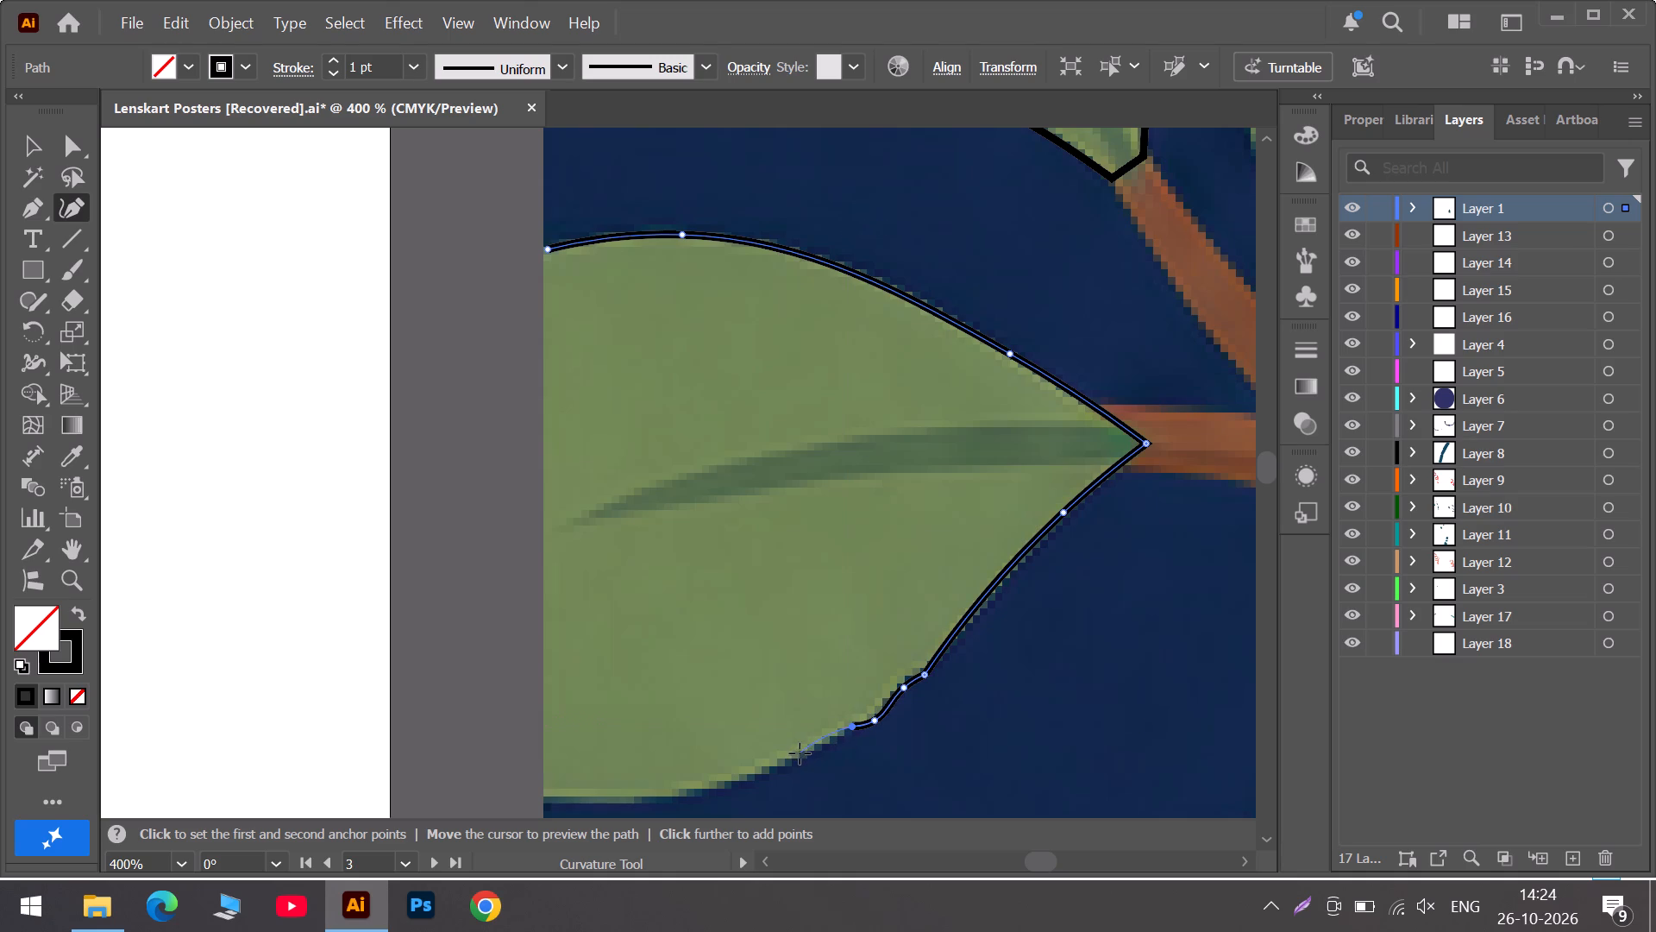
pyautogui.click(798, 755)
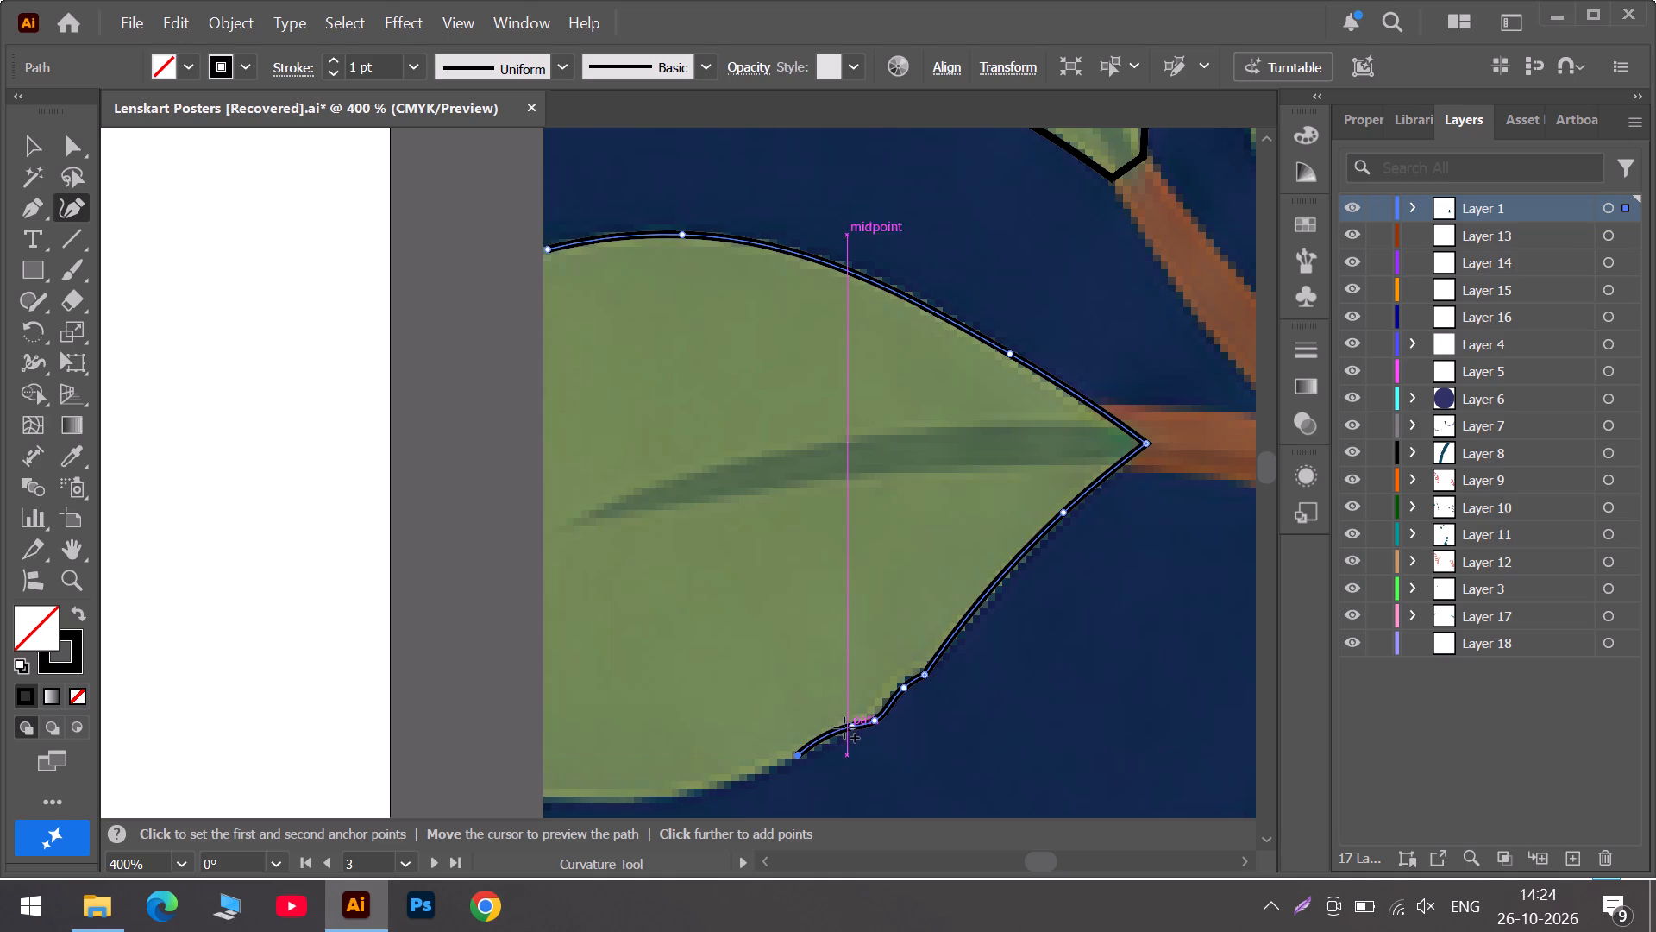
pyautogui.moveTo(853, 730); pyautogui.dragTo(838, 737)
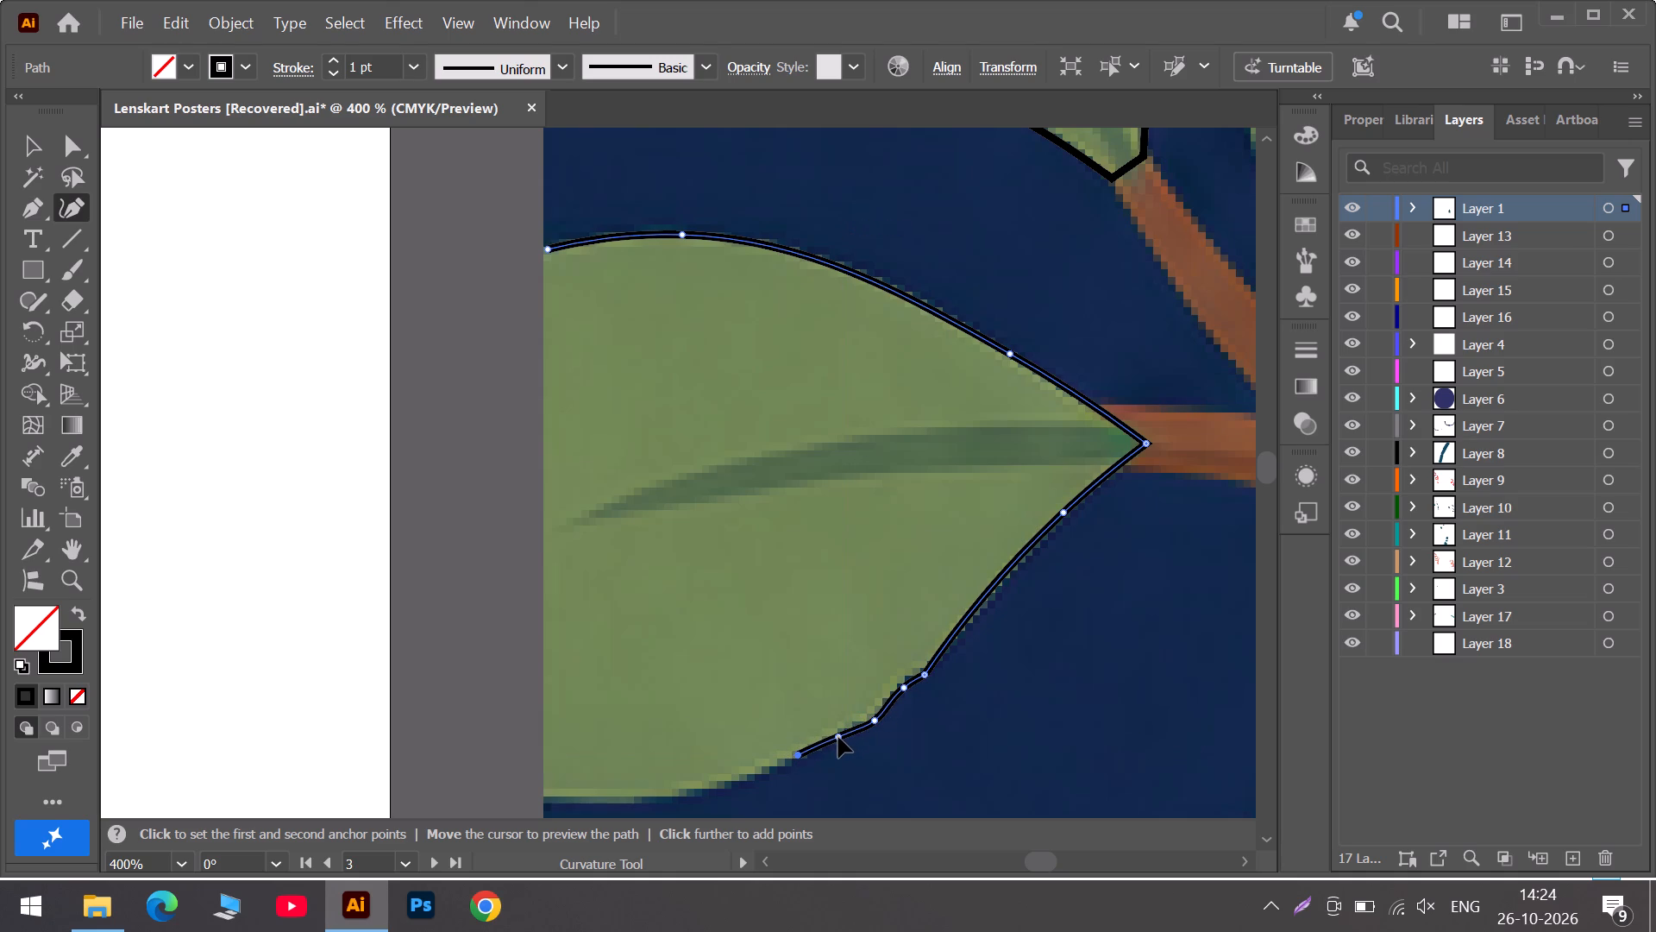
pyautogui.moveTo(838, 737); pyautogui.dragTo(837, 736)
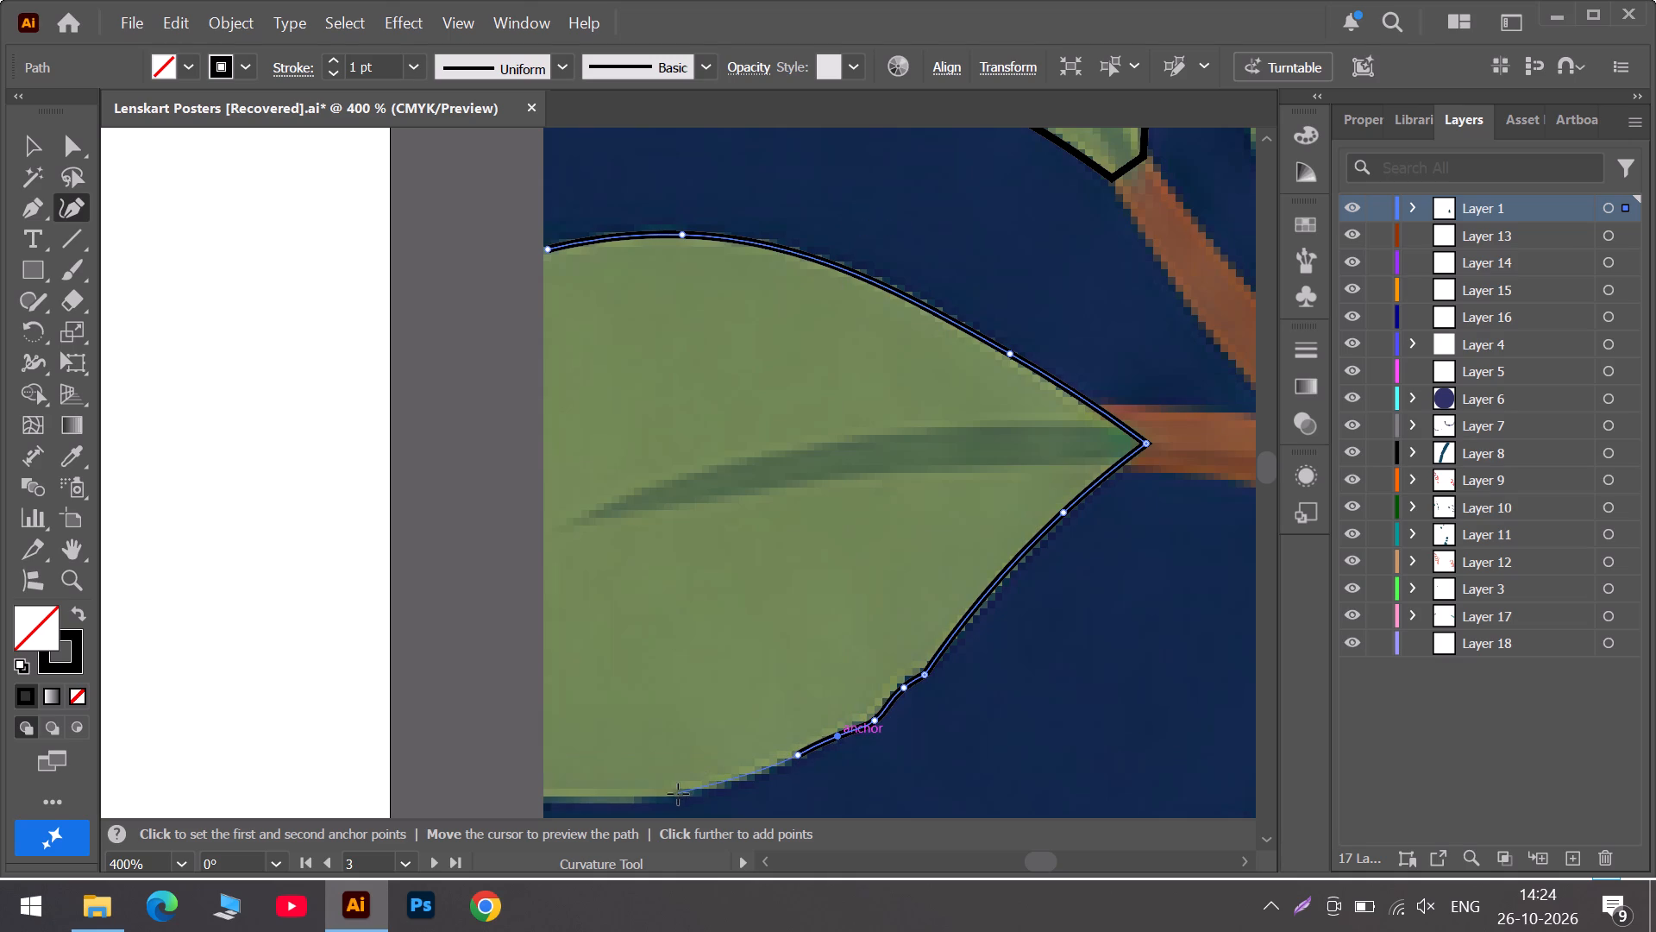
# Extend the cropped leaf's outline along its bottom edge to the artwork's border and close it with a straight side.
pyautogui.click(677, 796)
pyautogui.scroll(6, 677, 793)
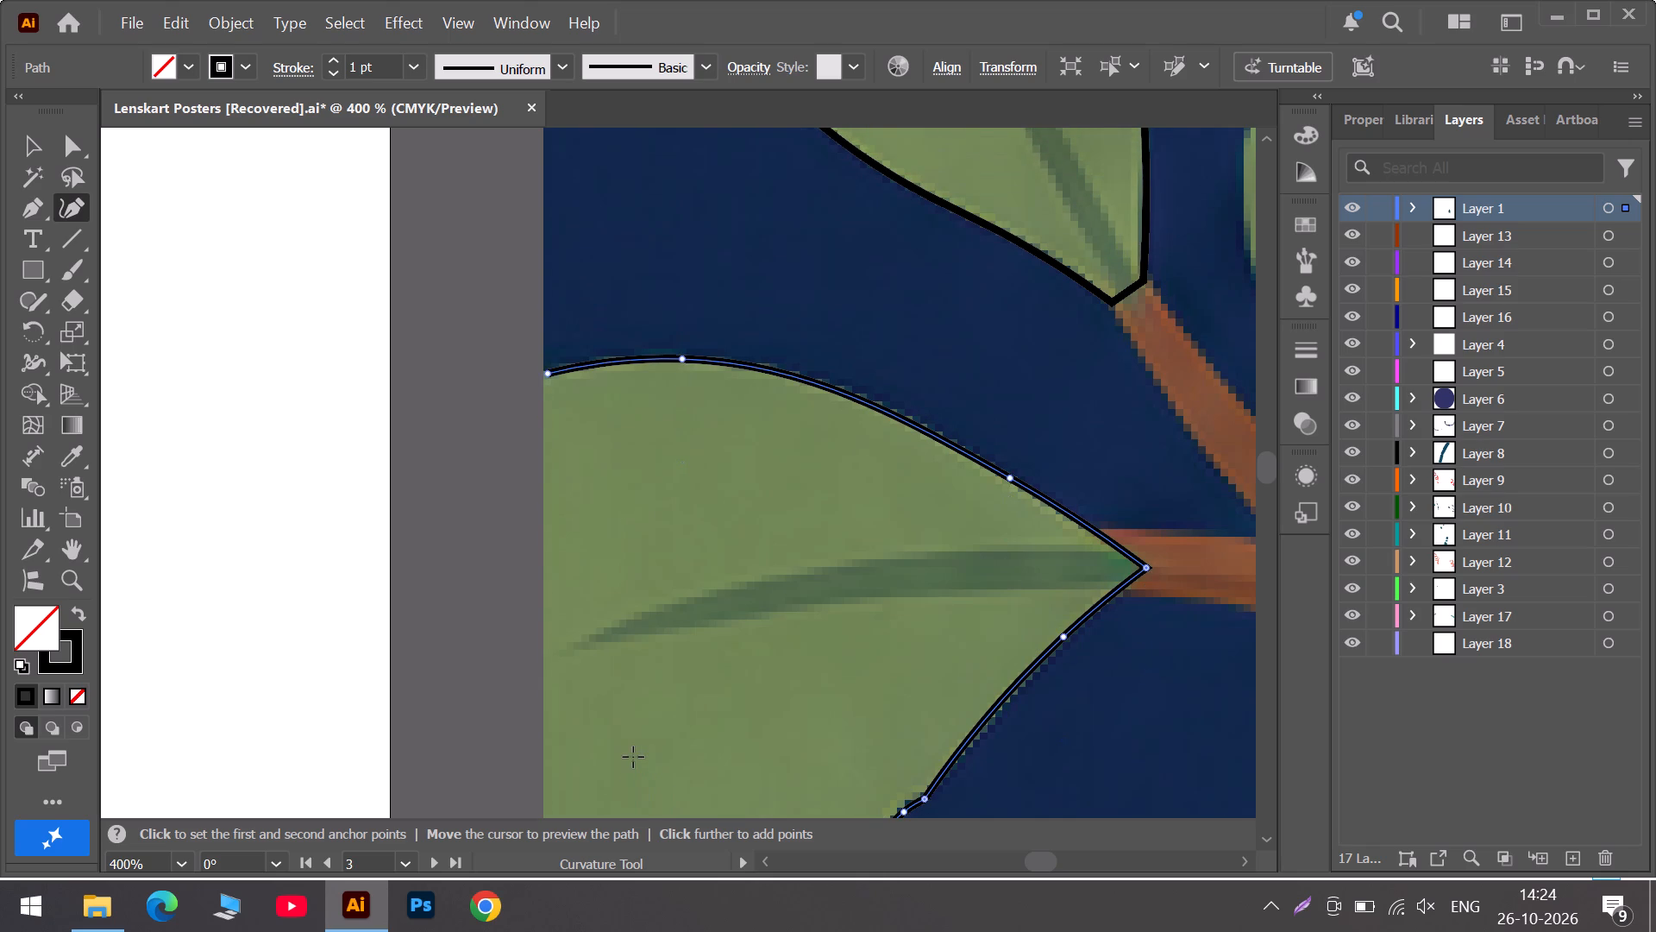
pyautogui.scroll(-11, 633, 757)
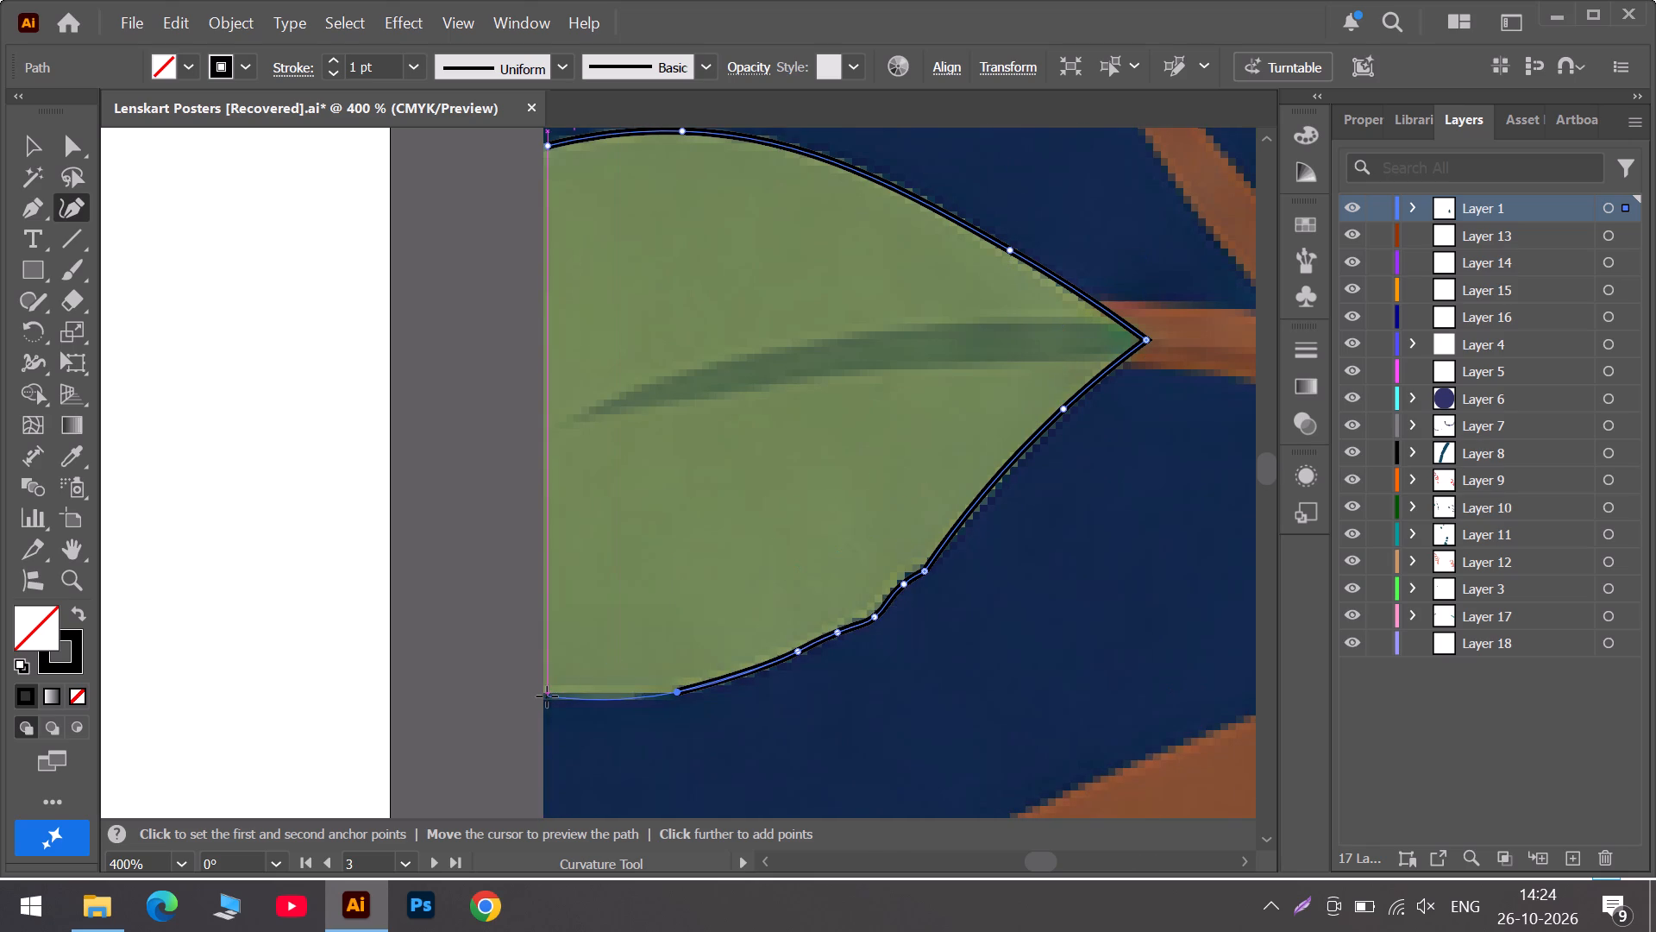
pyautogui.click(547, 696)
pyautogui.doubleClick(547, 696)
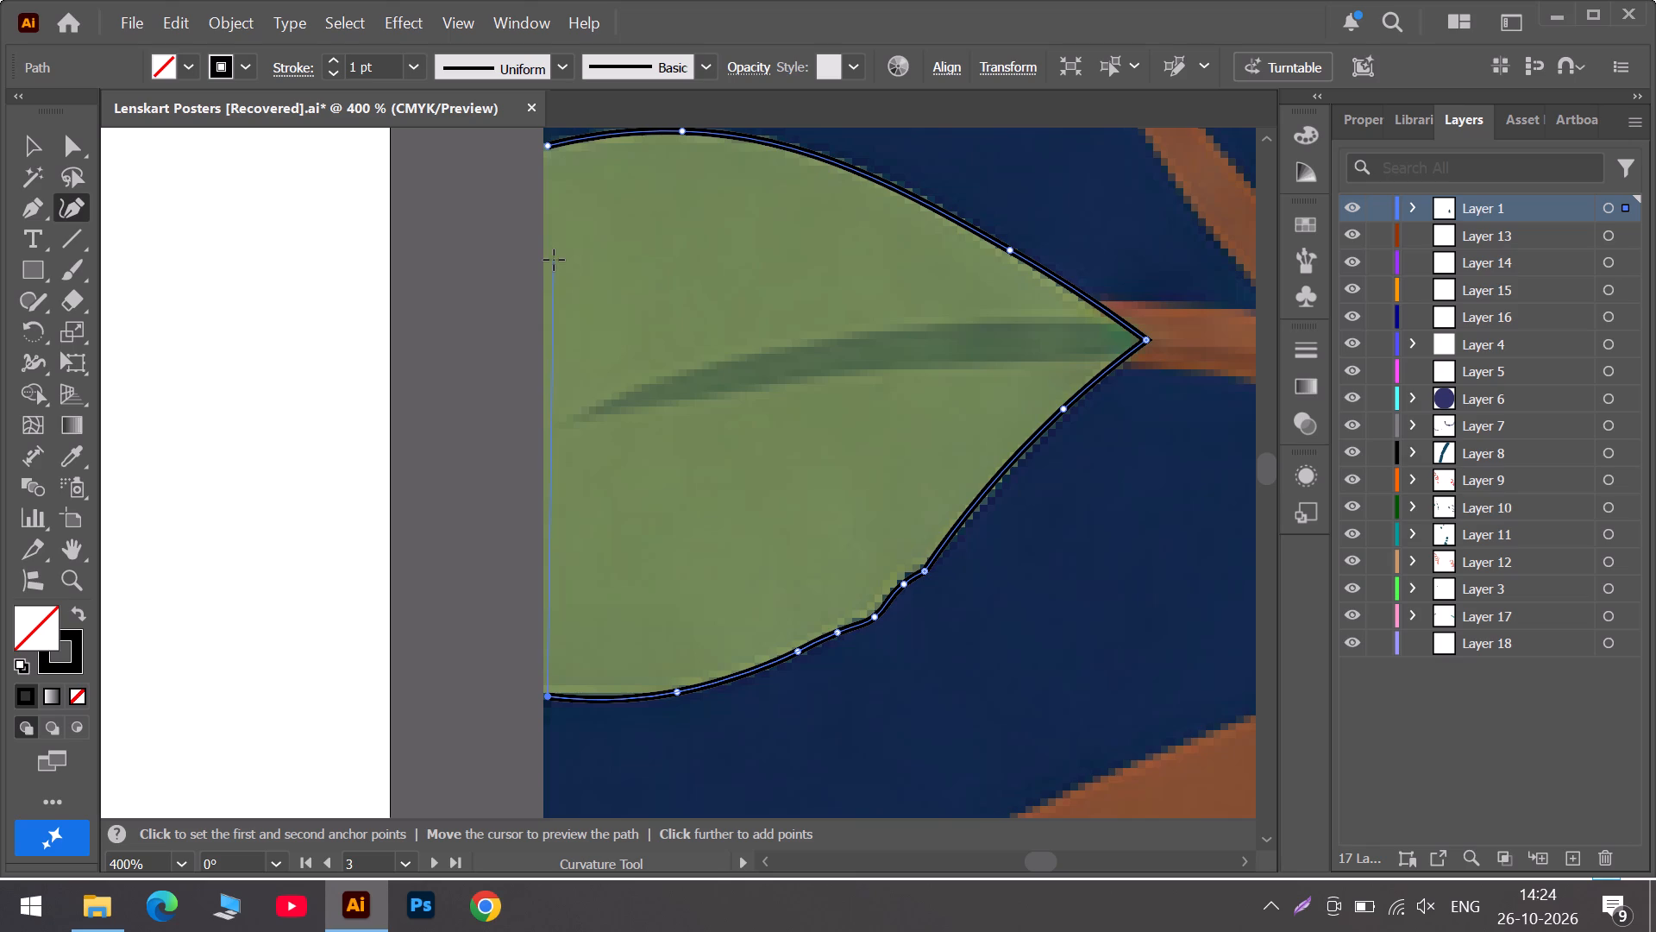
pyautogui.click(549, 143)
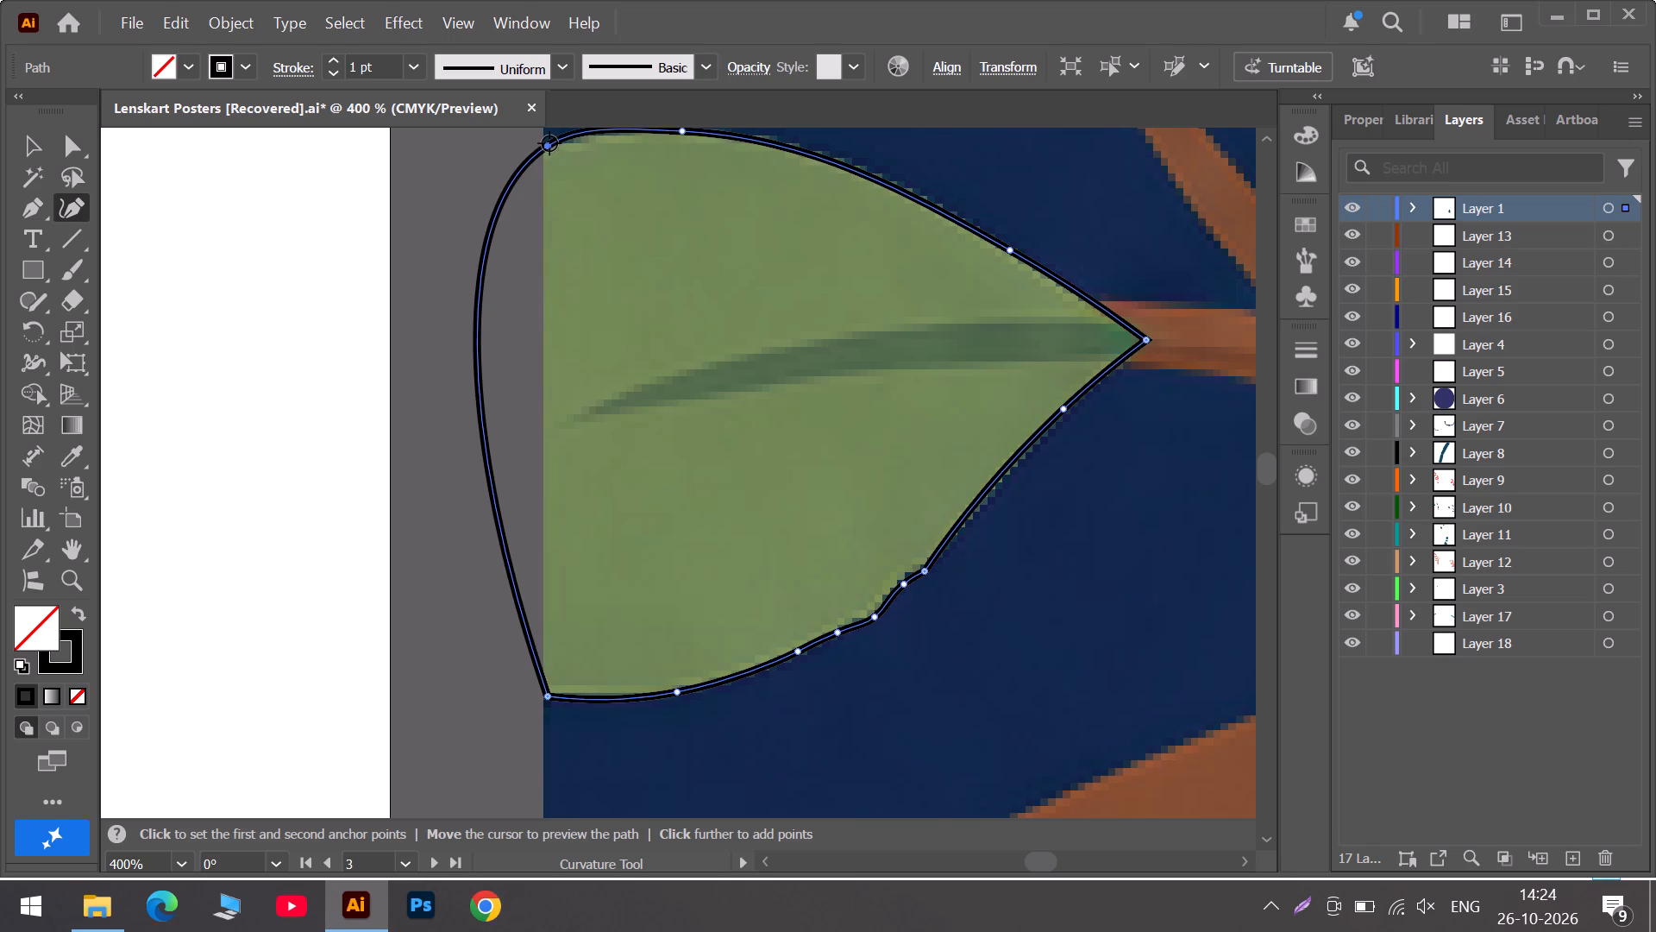
pyautogui.doubleClick(549, 143)
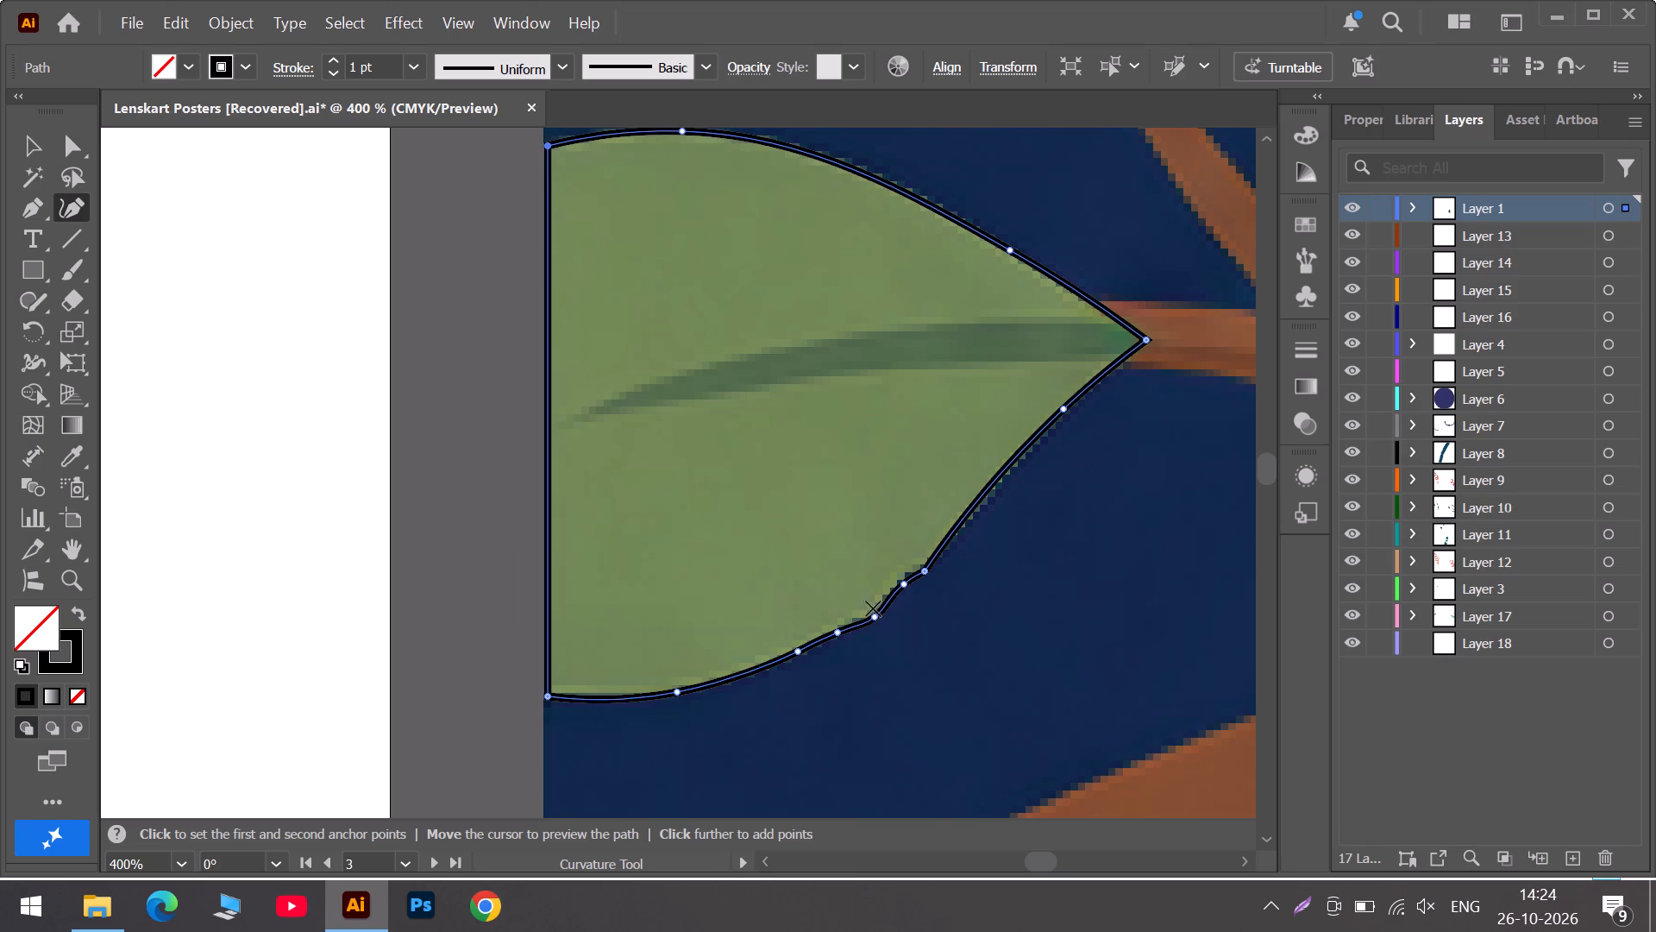
# Start a Curvature path along the lower edge of the large upper leaf's central vein, placing two anchors from its tip.
pyautogui.keyDown('alt'); pyautogui.scroll(1, 878, 652); pyautogui.keyUp('alt')
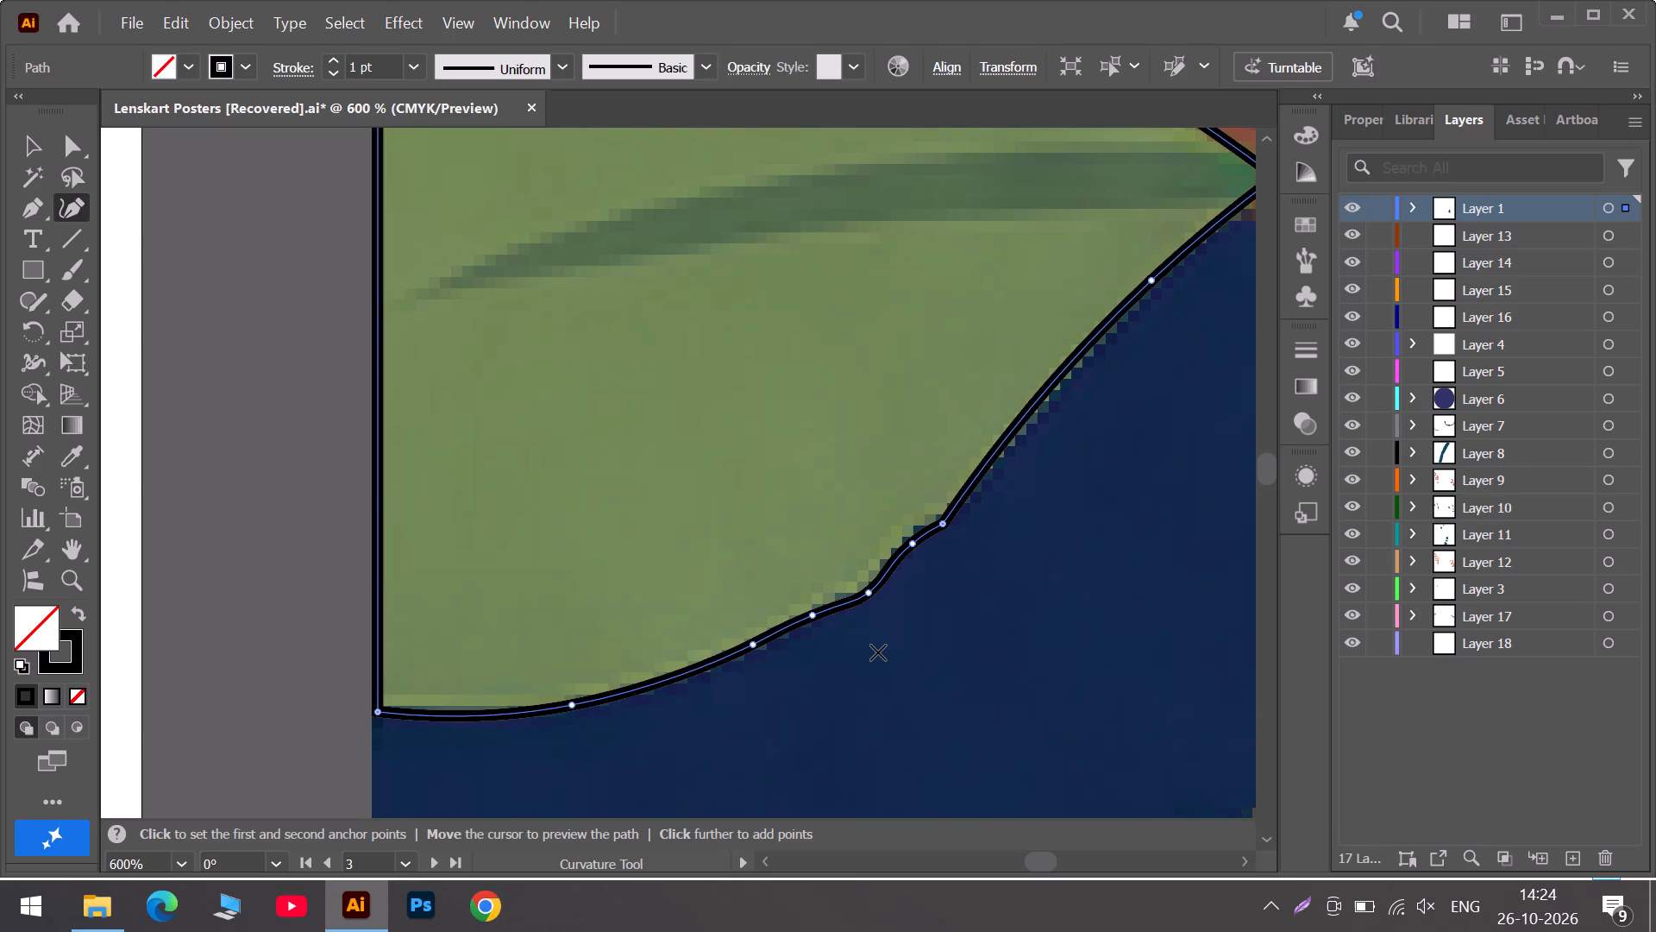
pyautogui.keyDown('alt'); pyautogui.scroll(-2, 878, 652); pyautogui.keyUp('alt')
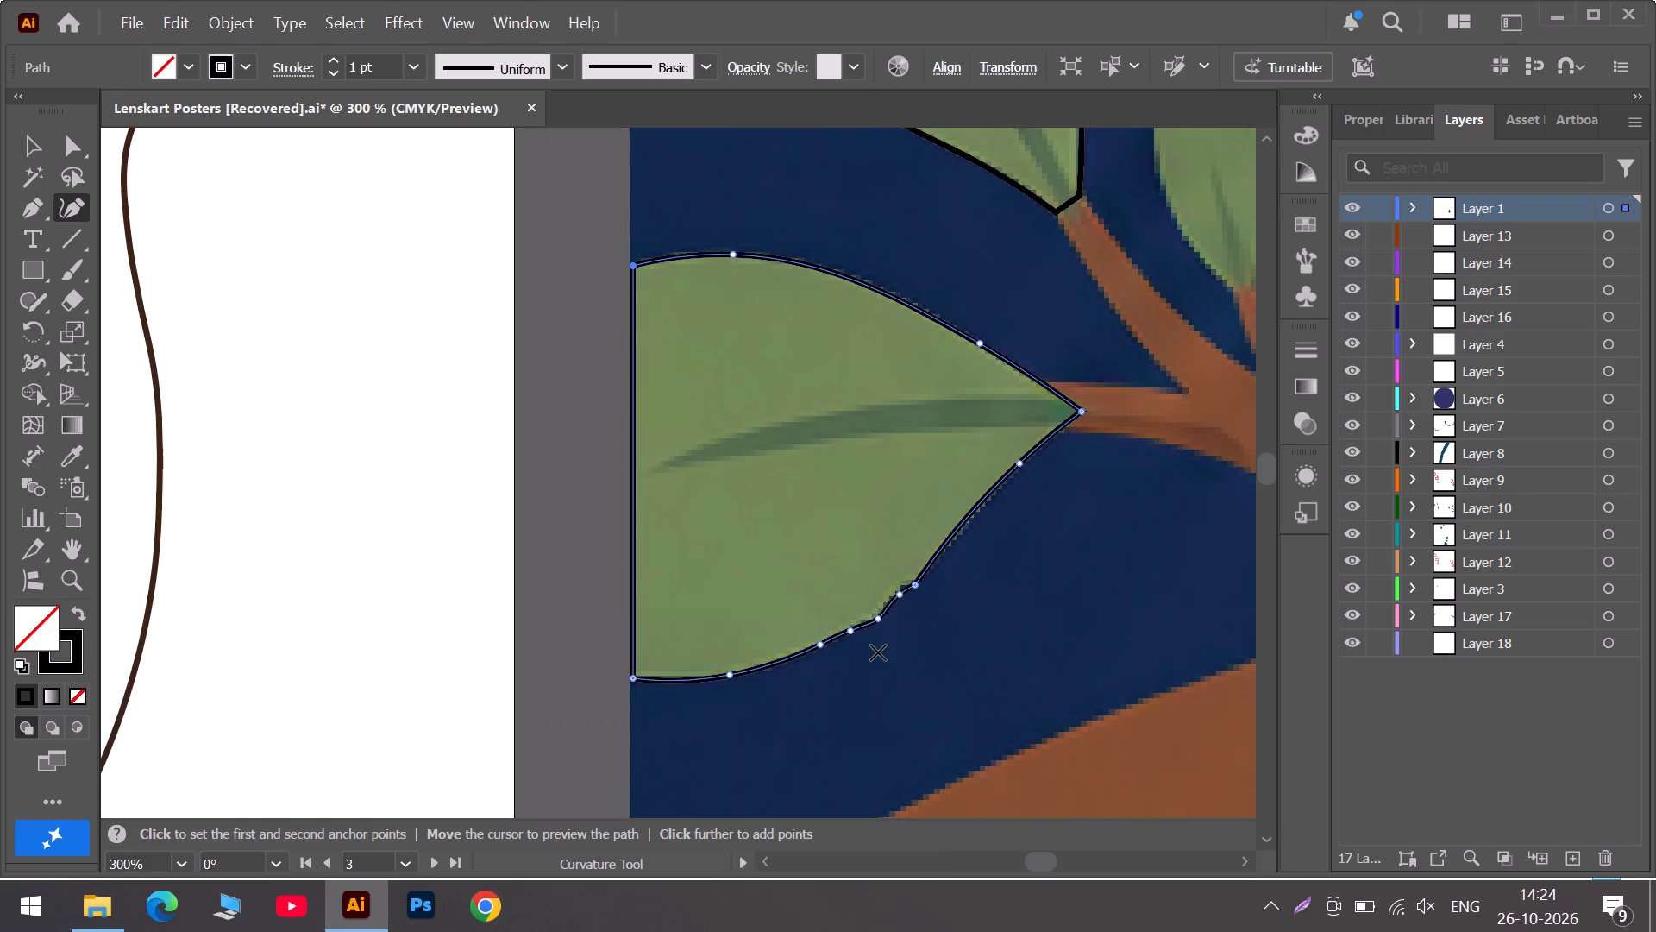
pyautogui.keyDown('alt'); pyautogui.scroll(-2, 878, 652); pyautogui.keyUp('alt')
pyautogui.scroll(11, 881, 504)
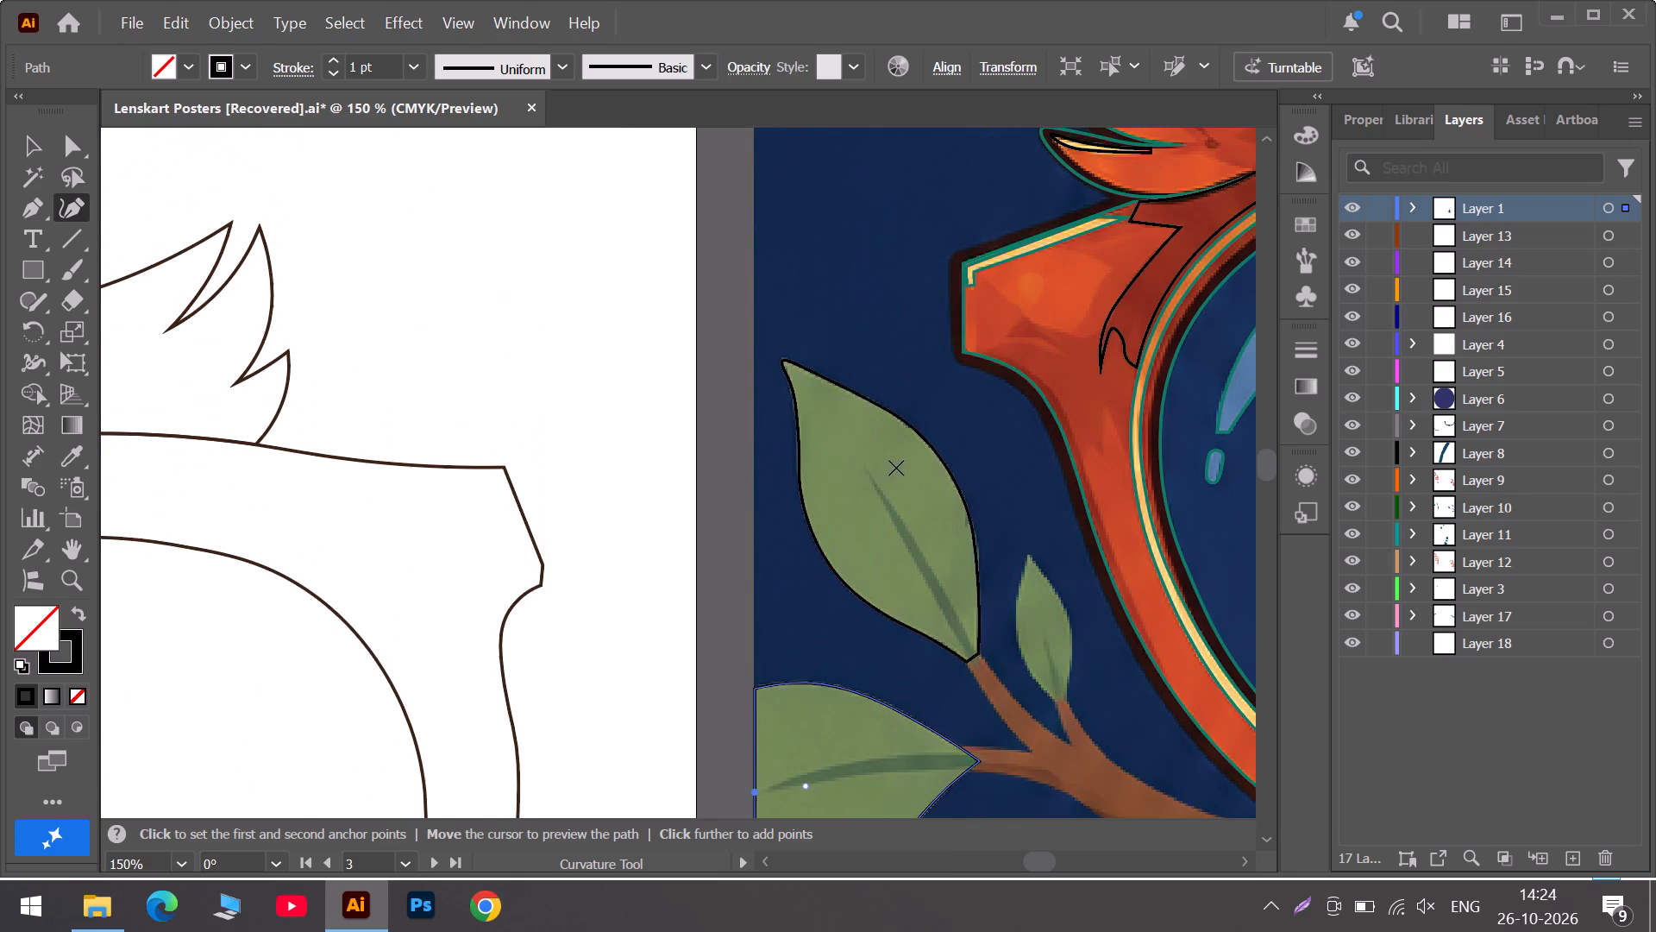
pyautogui.keyDown('alt'); pyautogui.scroll(3, 888, 494); pyautogui.keyUp('alt')
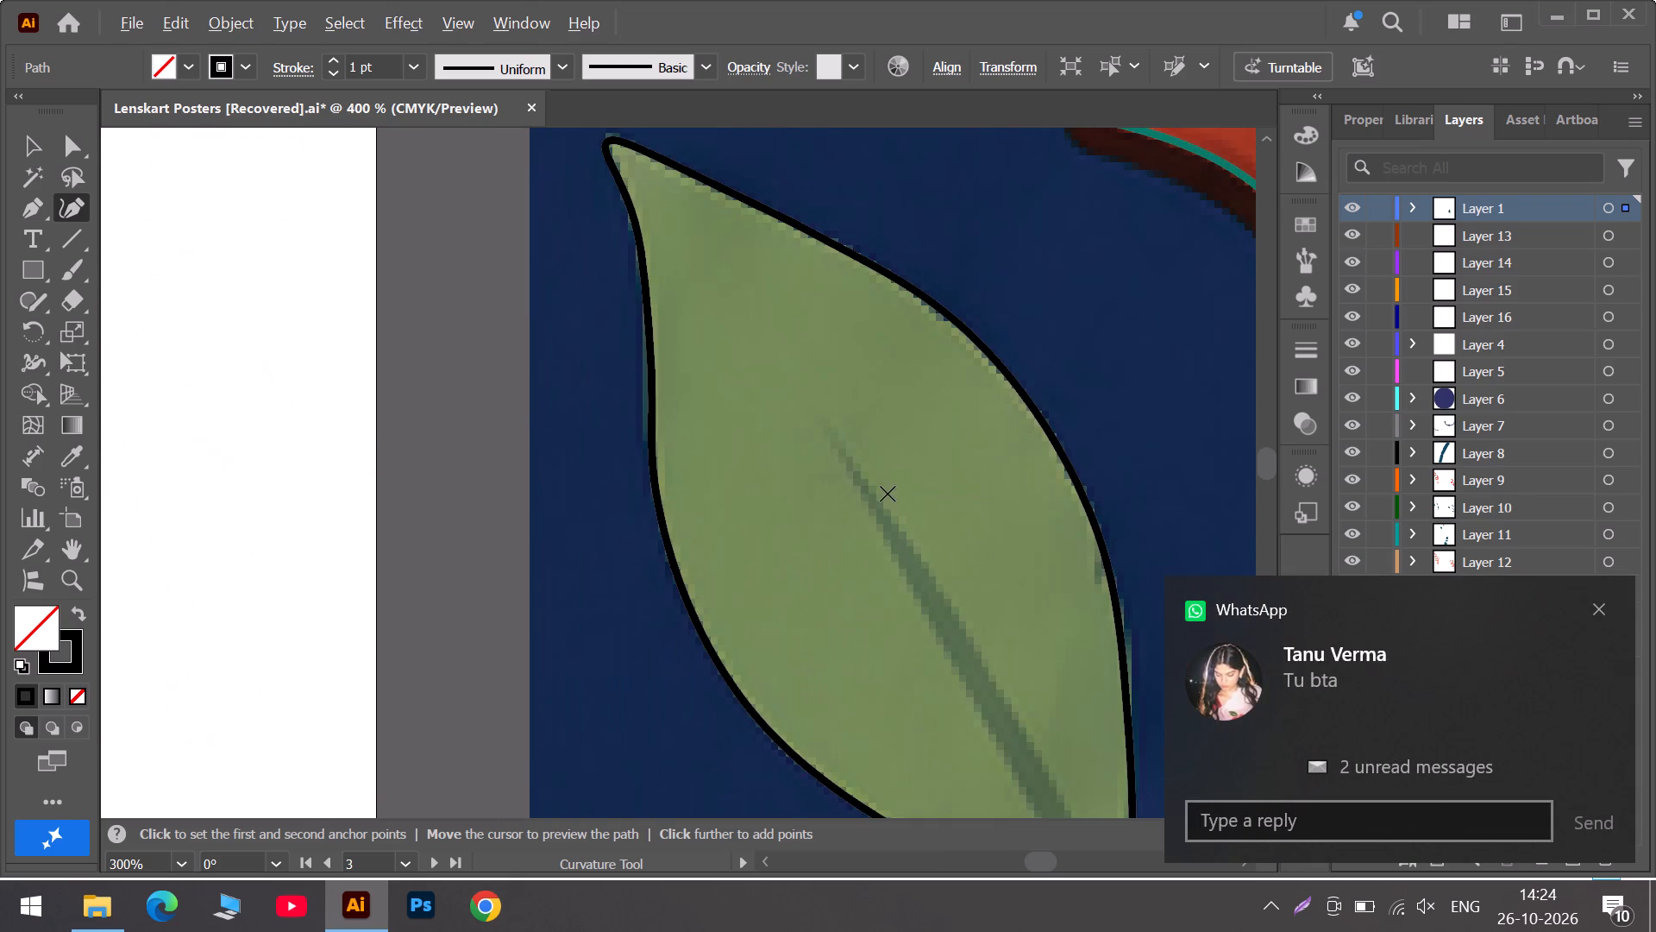
pyautogui.scroll(3, 862, 488)
pyautogui.scroll(-6, 860, 488)
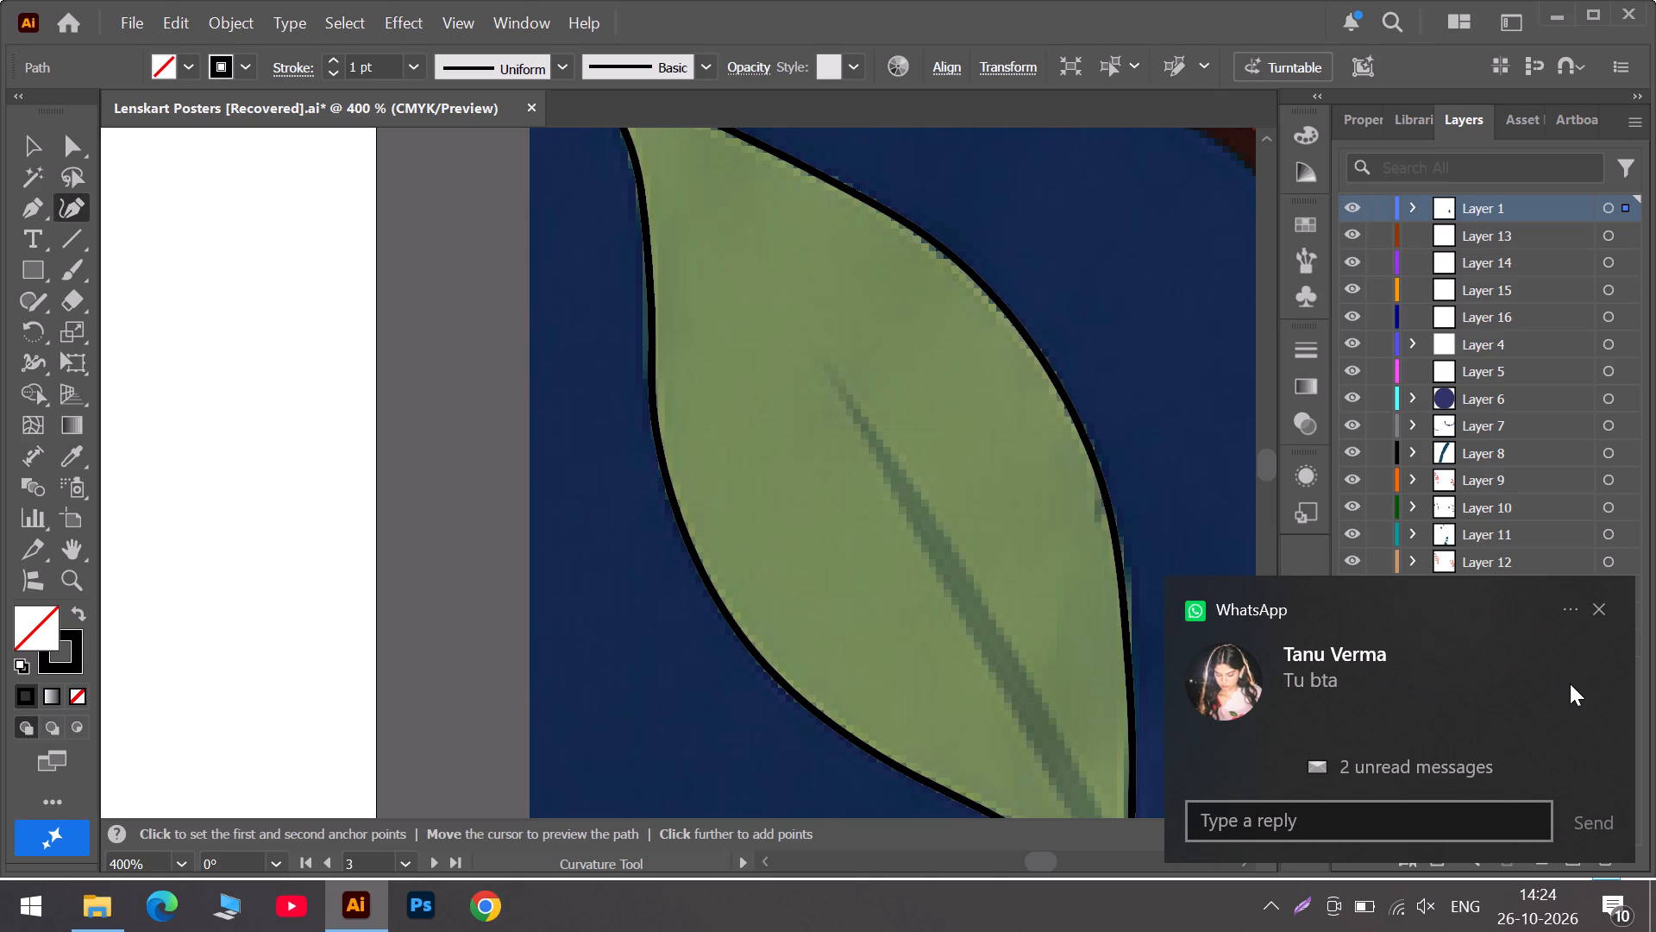
pyautogui.click(1596, 614)
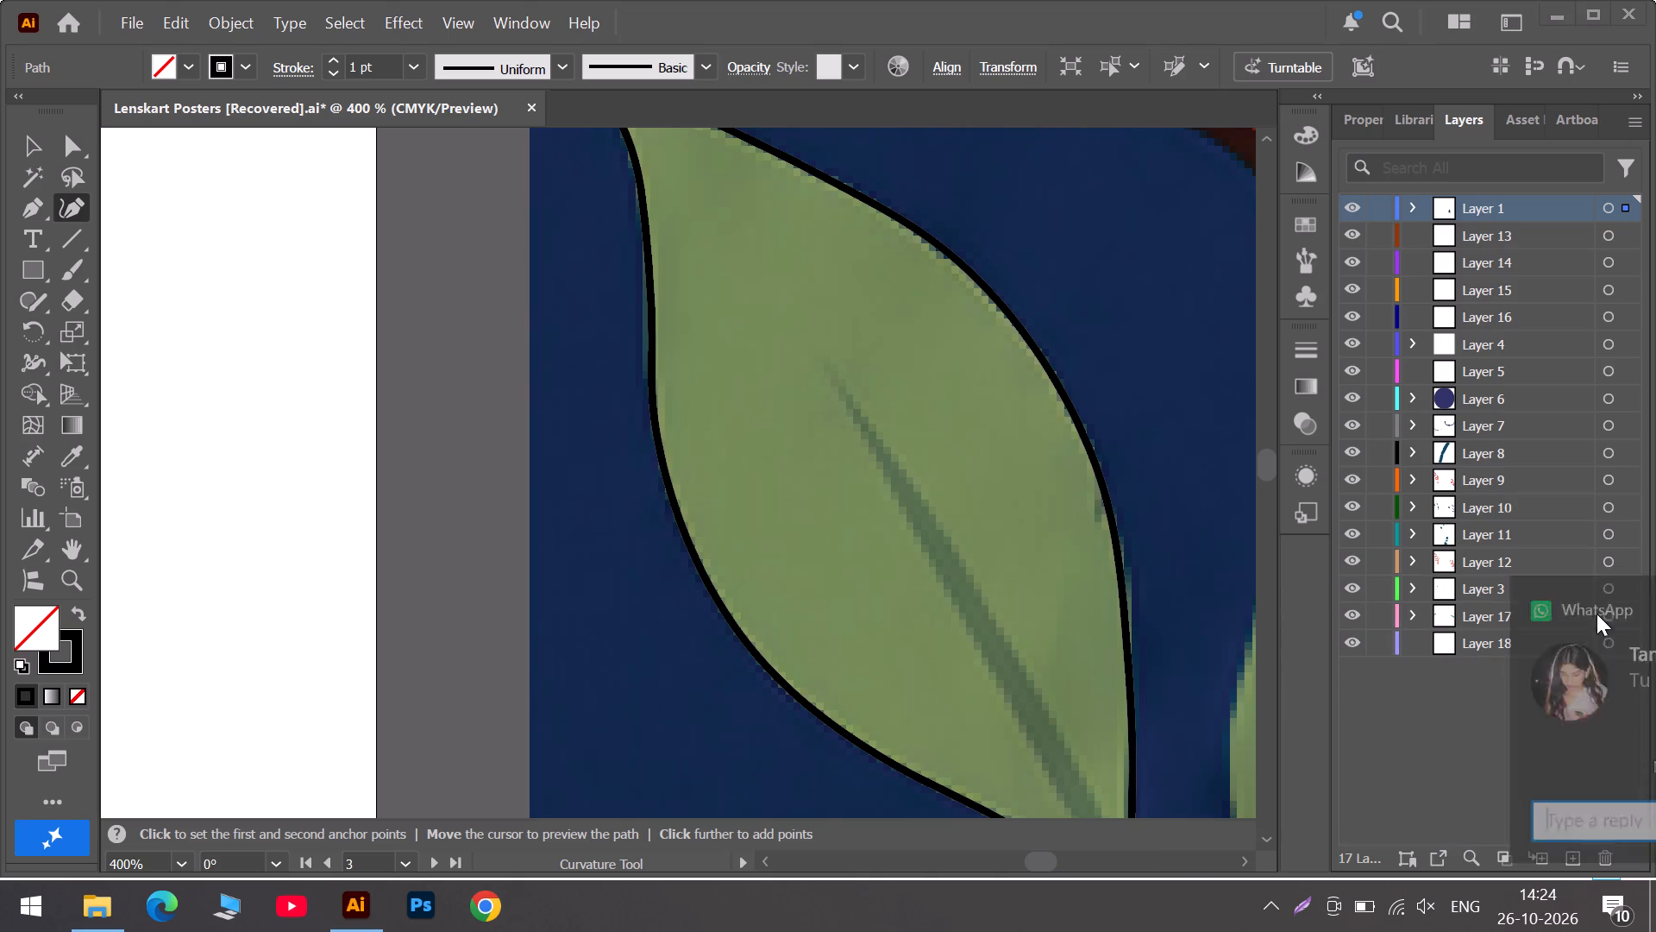
pyautogui.scroll(-6, 1021, 545)
pyautogui.scroll(1, 971, 519)
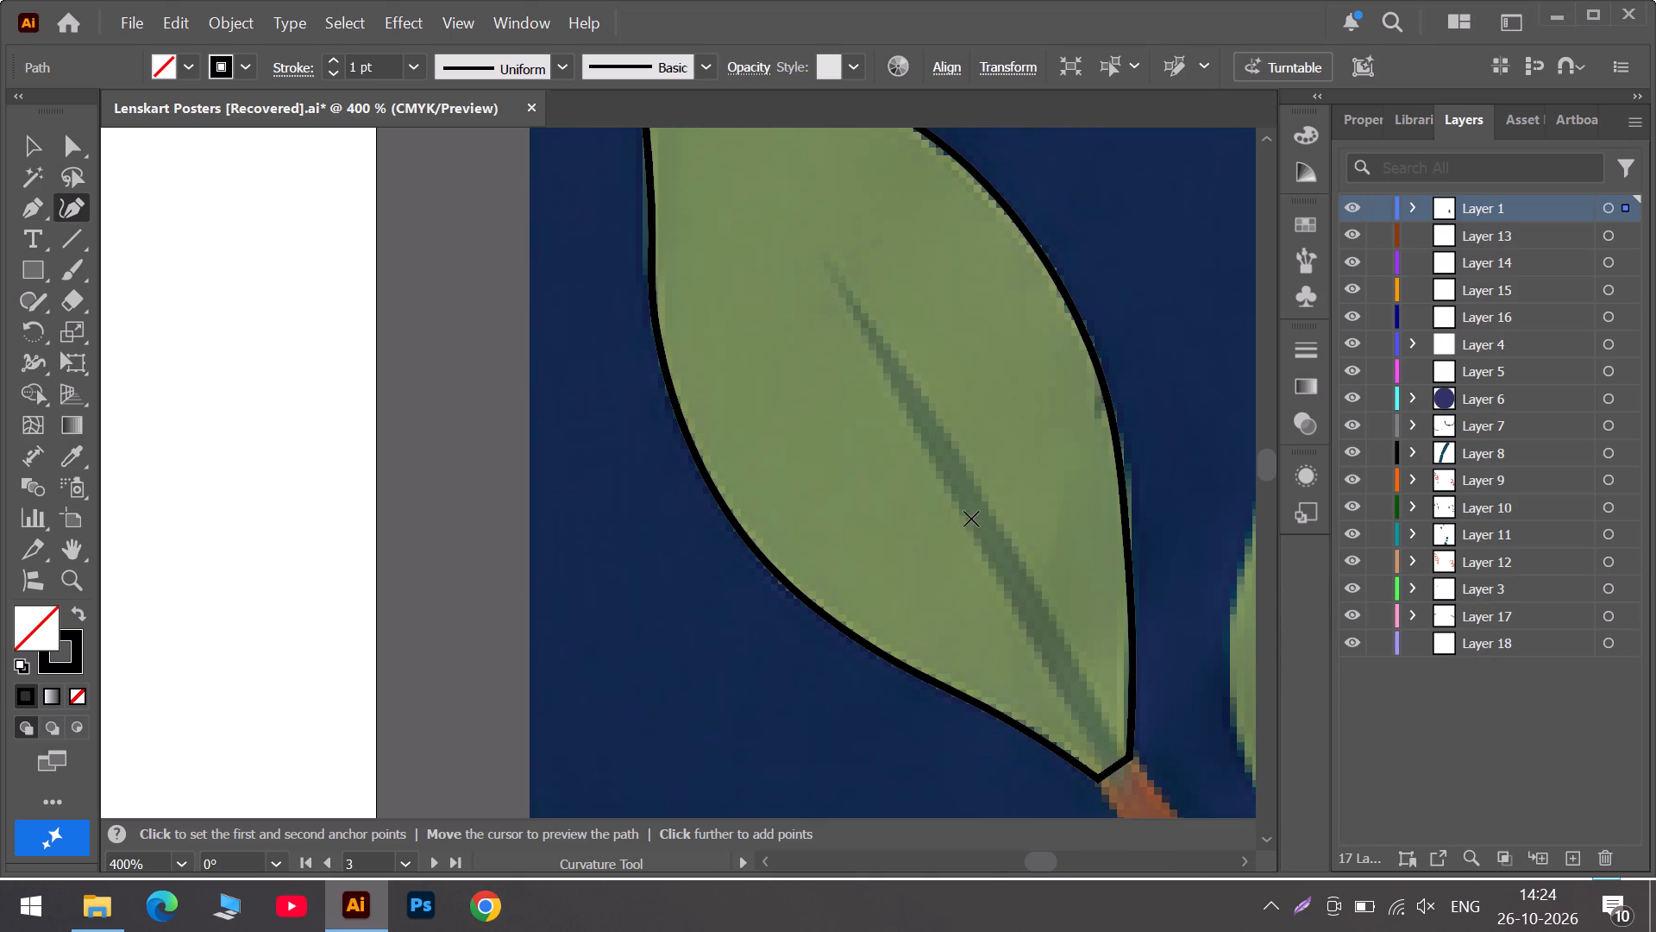
pyautogui.scroll(2, 971, 519)
pyautogui.keyDown('alt'); pyautogui.scroll(1, 951, 510); pyautogui.keyUp('alt')
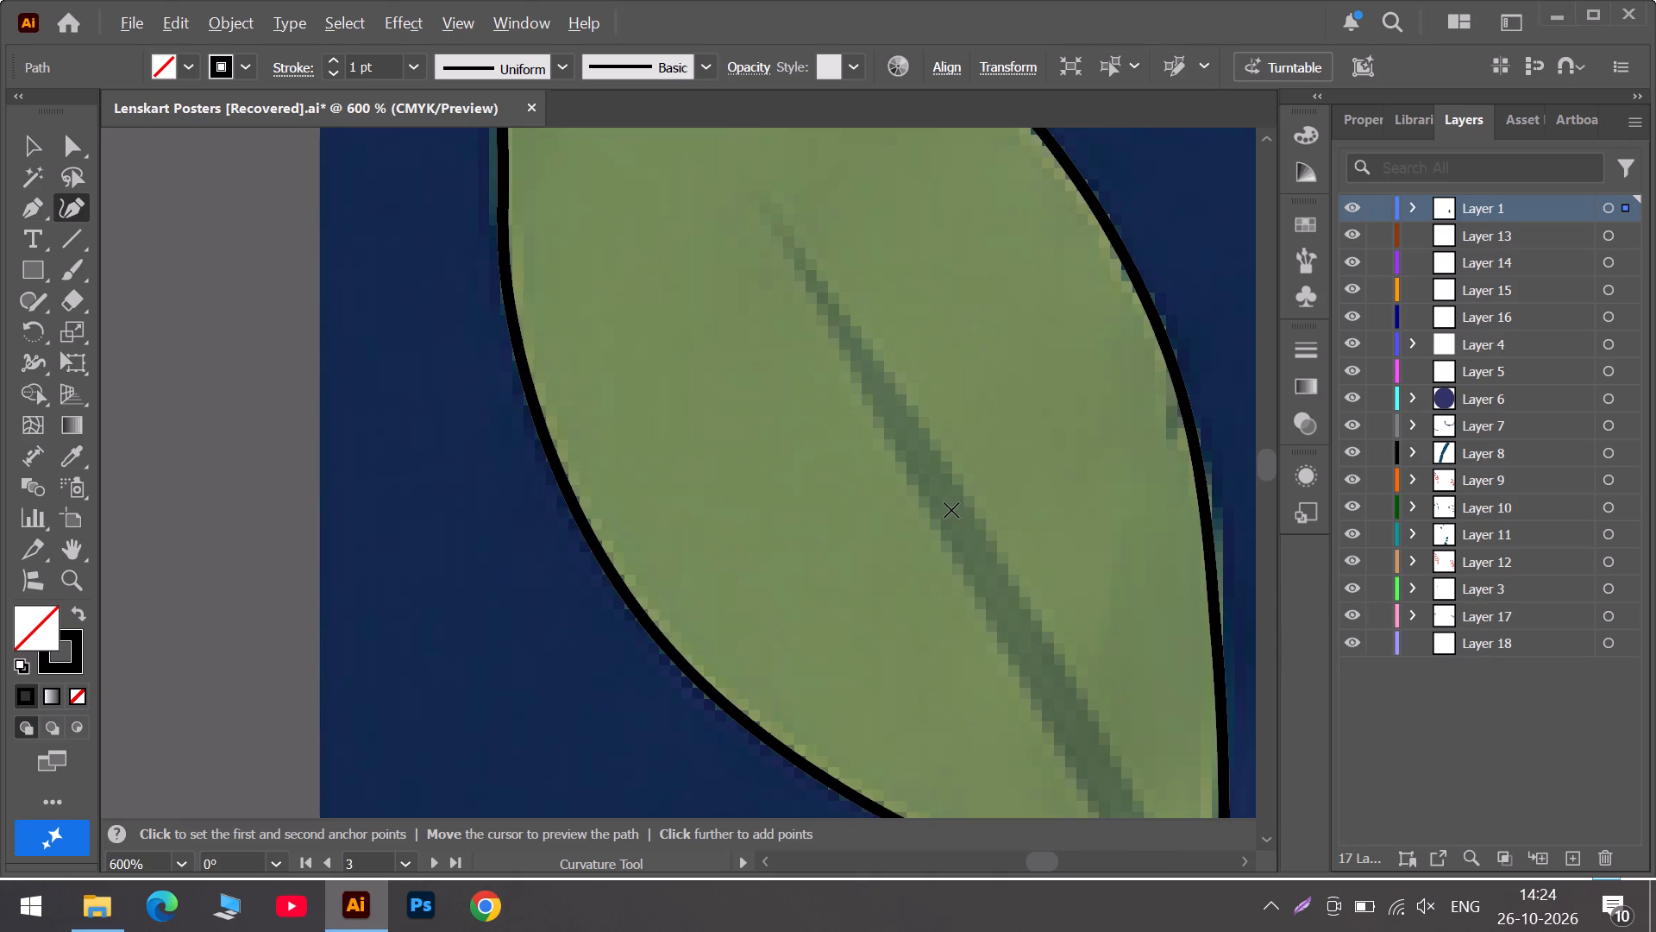
pyautogui.click(764, 215)
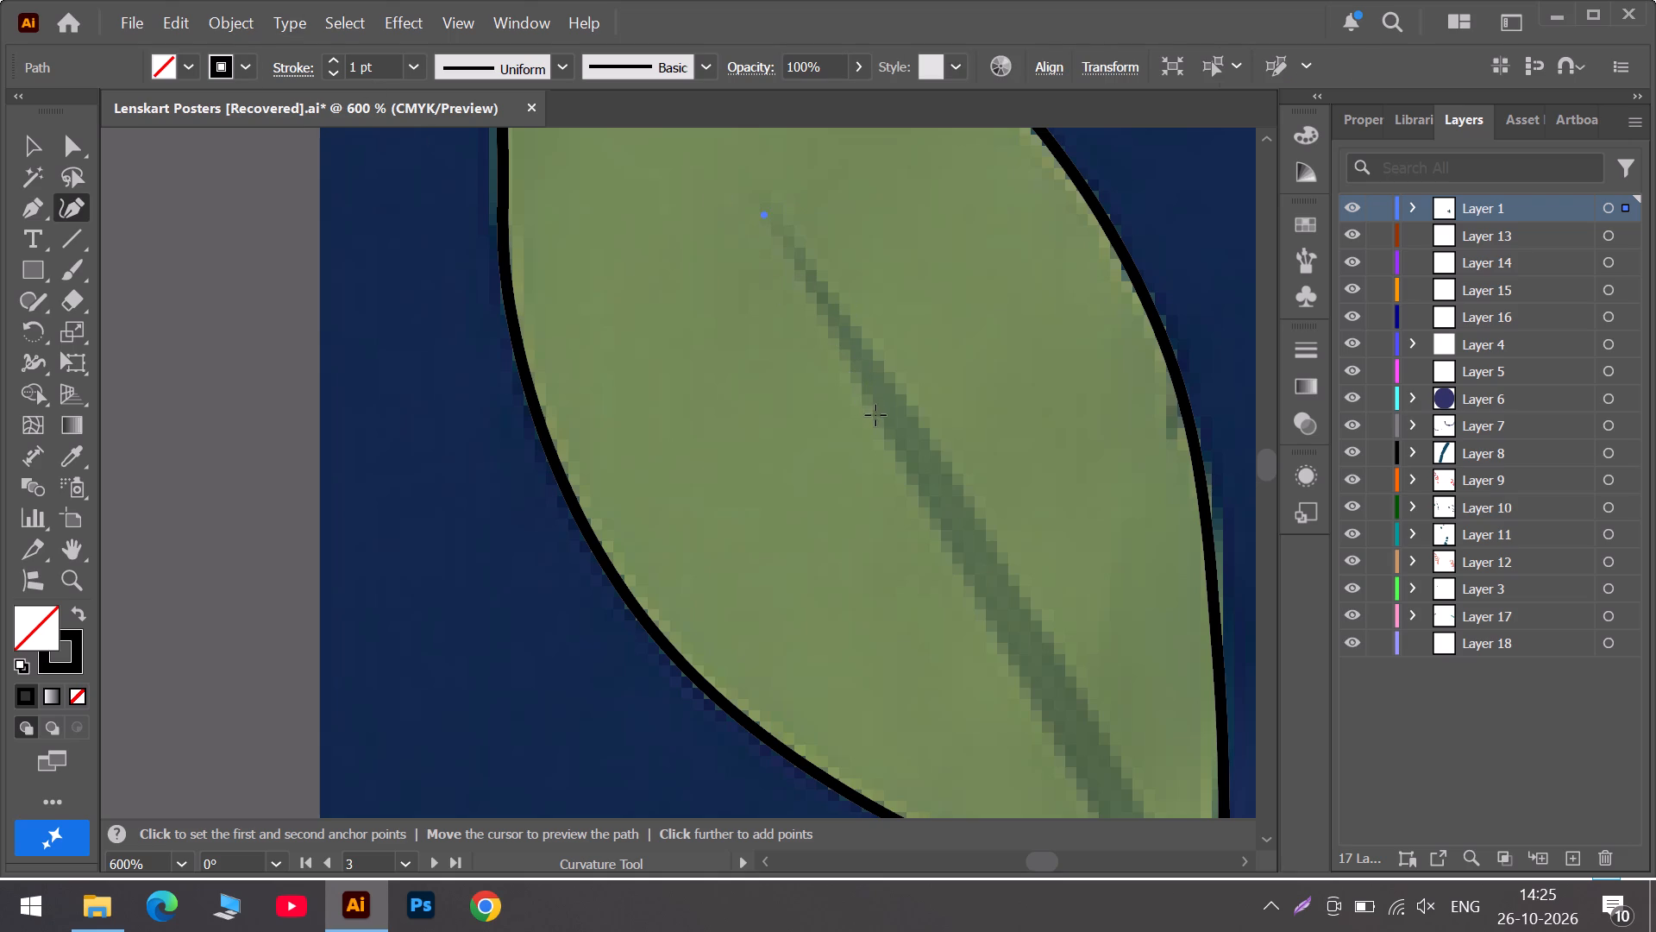
pyautogui.click(875, 415)
# Set the vein path's stroke to magenta with a weight of 0.75 pt.
pyautogui.click(248, 60)
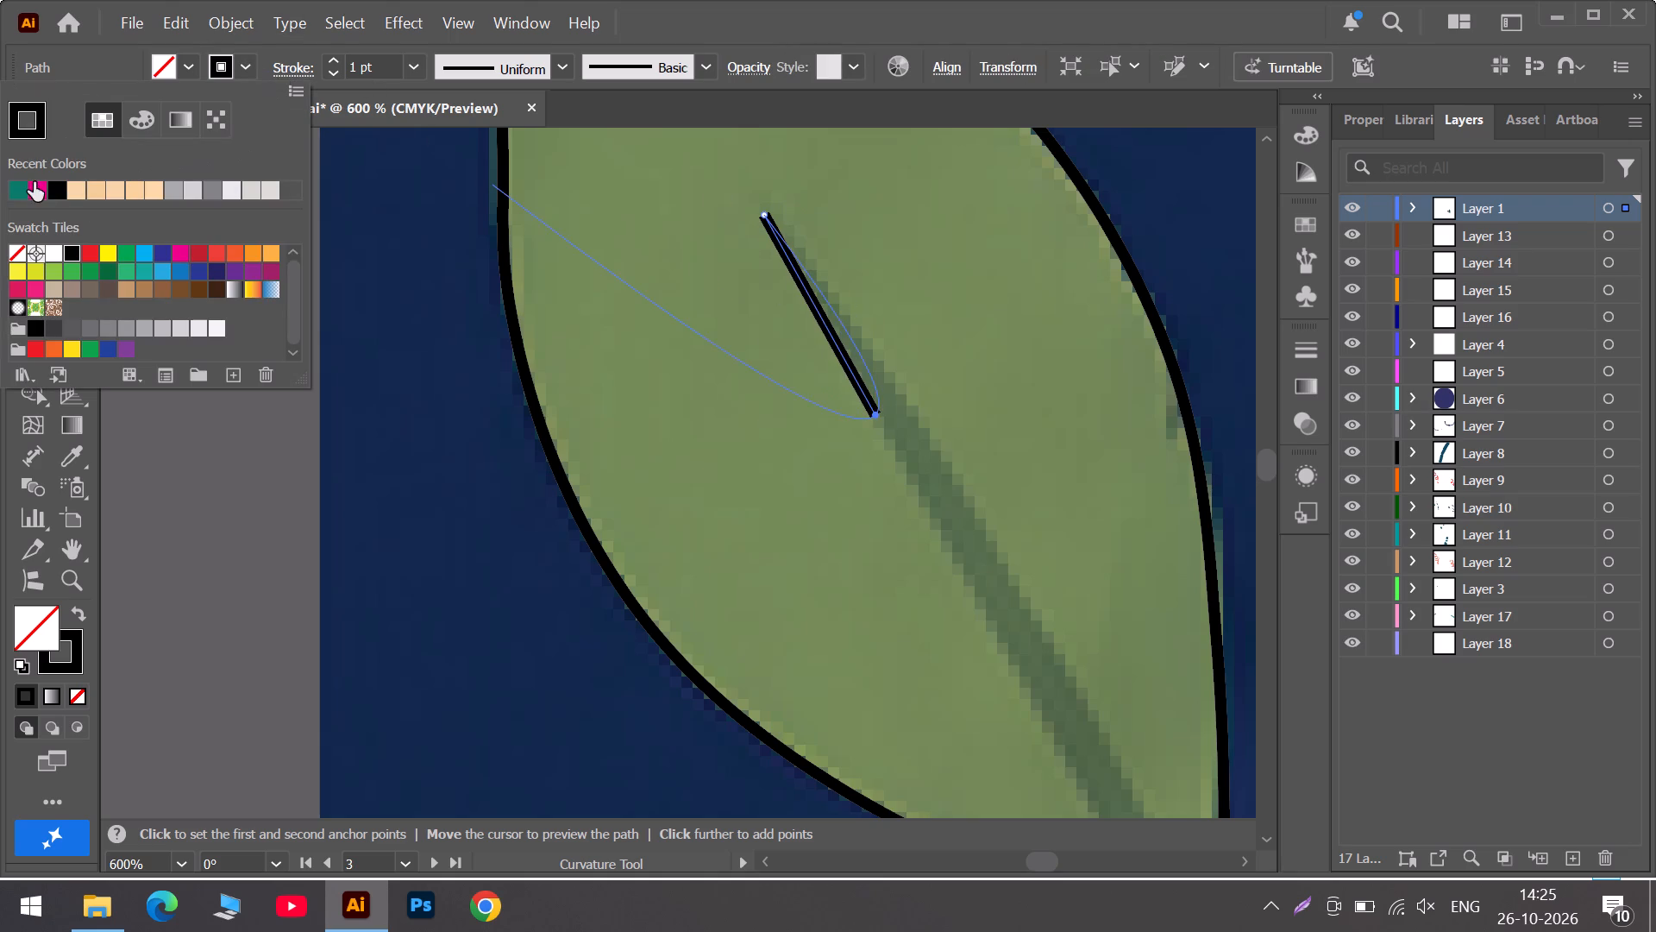
pyautogui.click(36, 193)
pyautogui.click(987, 614)
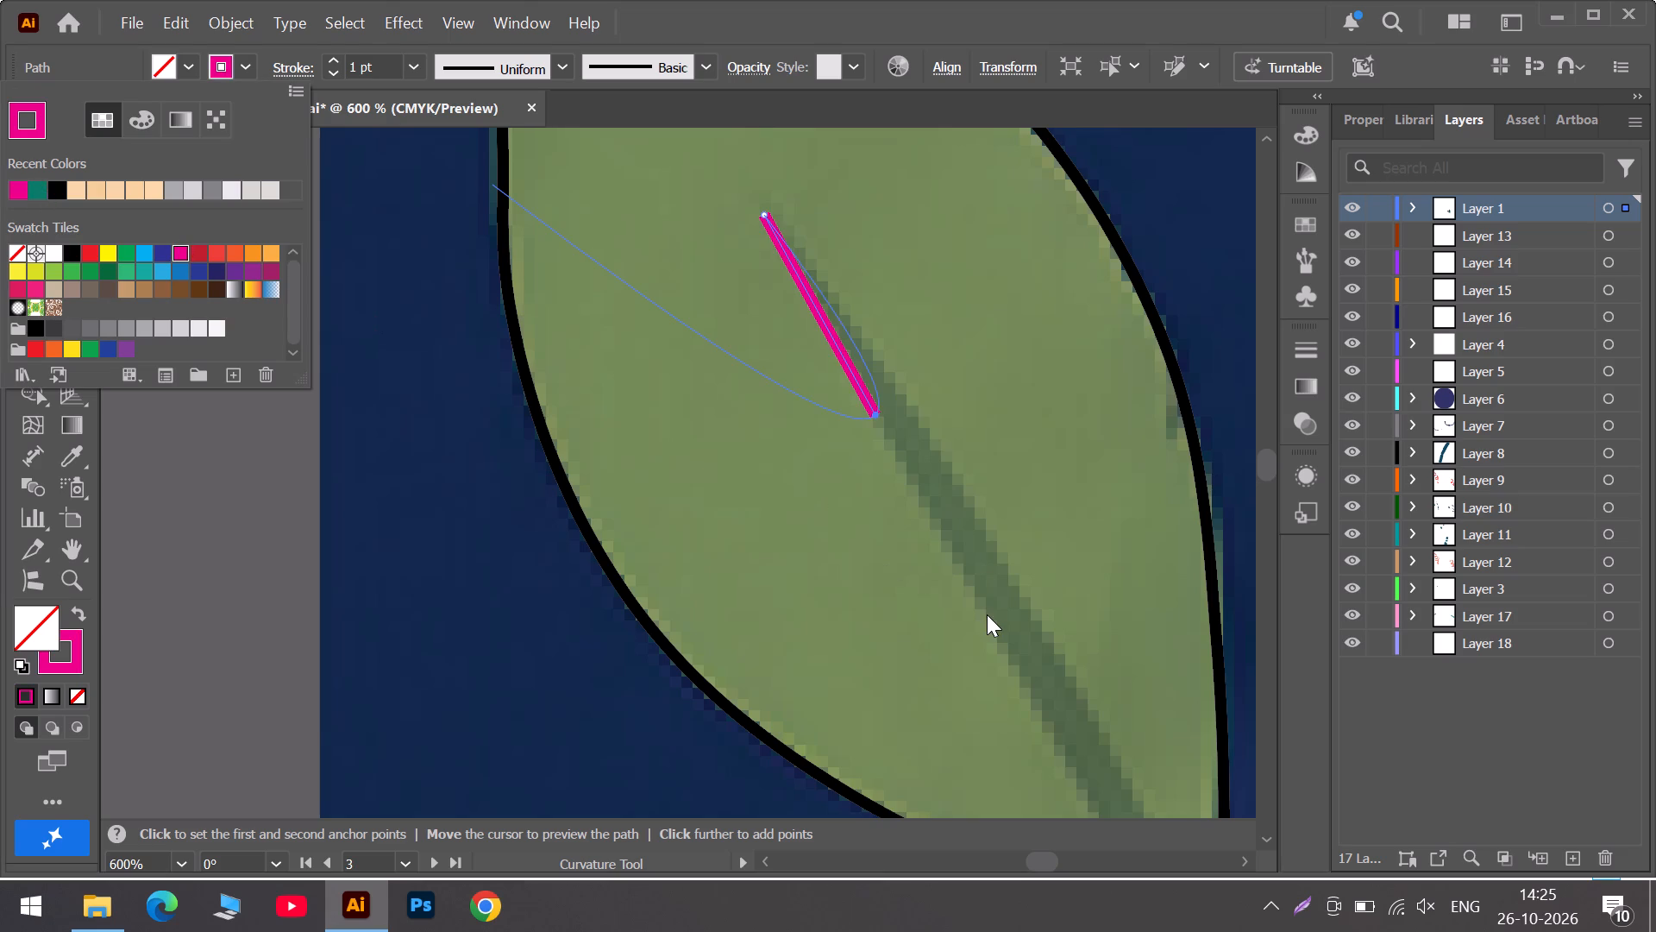
pyautogui.click(325, 60)
pyautogui.doubleClick(331, 72)
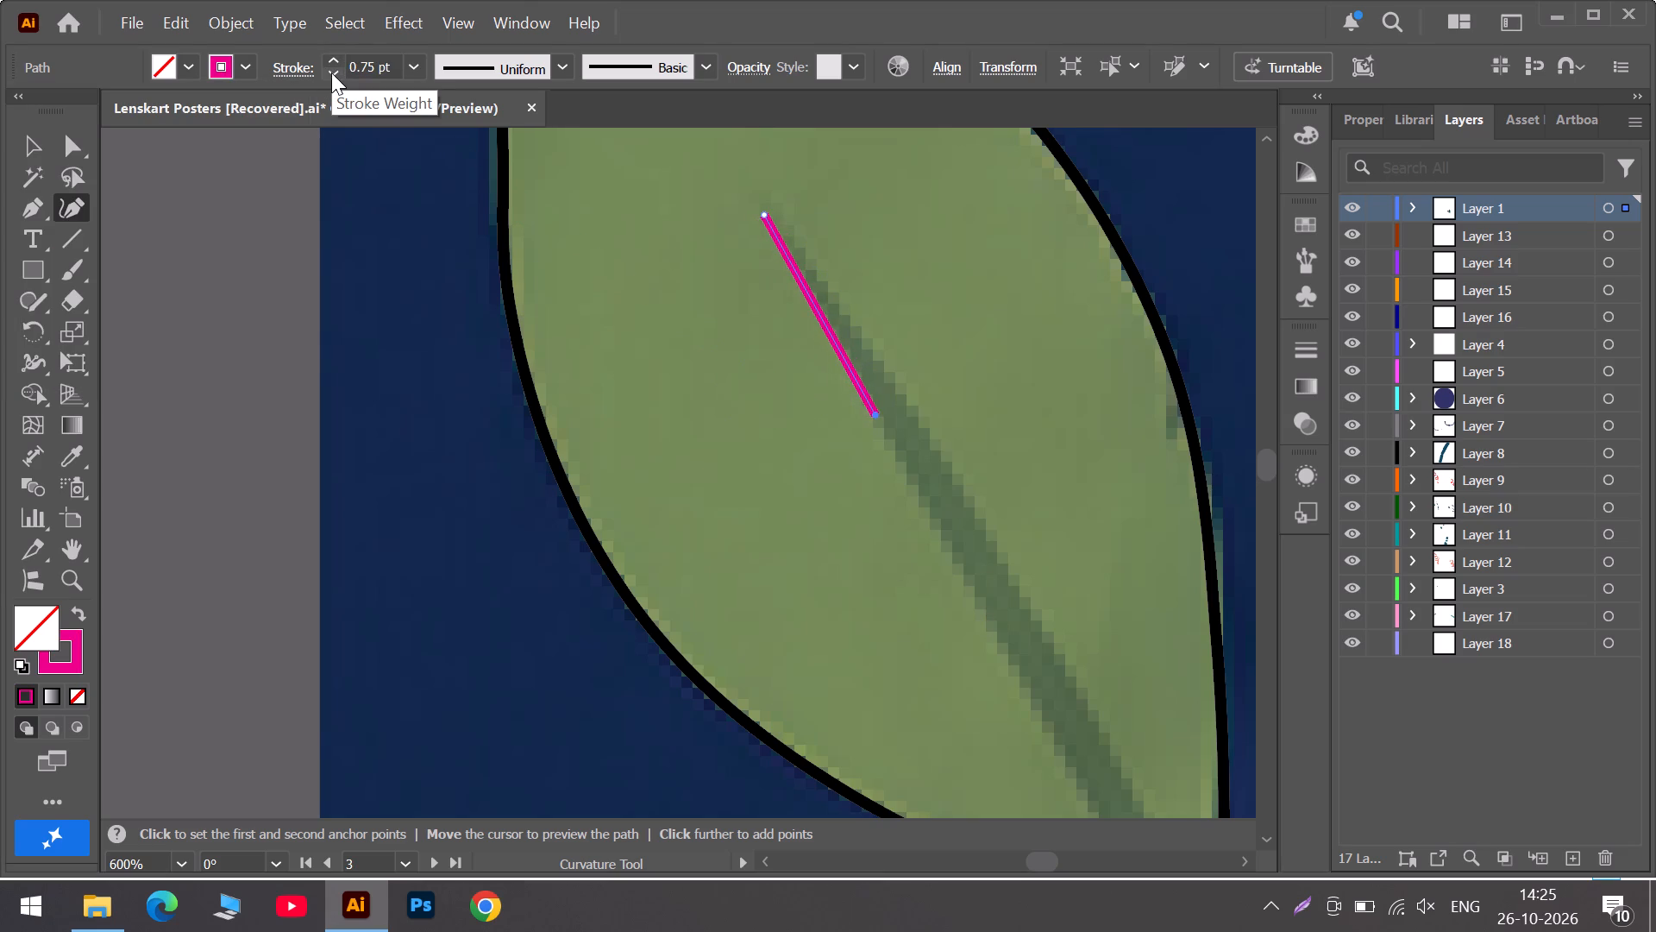
pyautogui.click(331, 72)
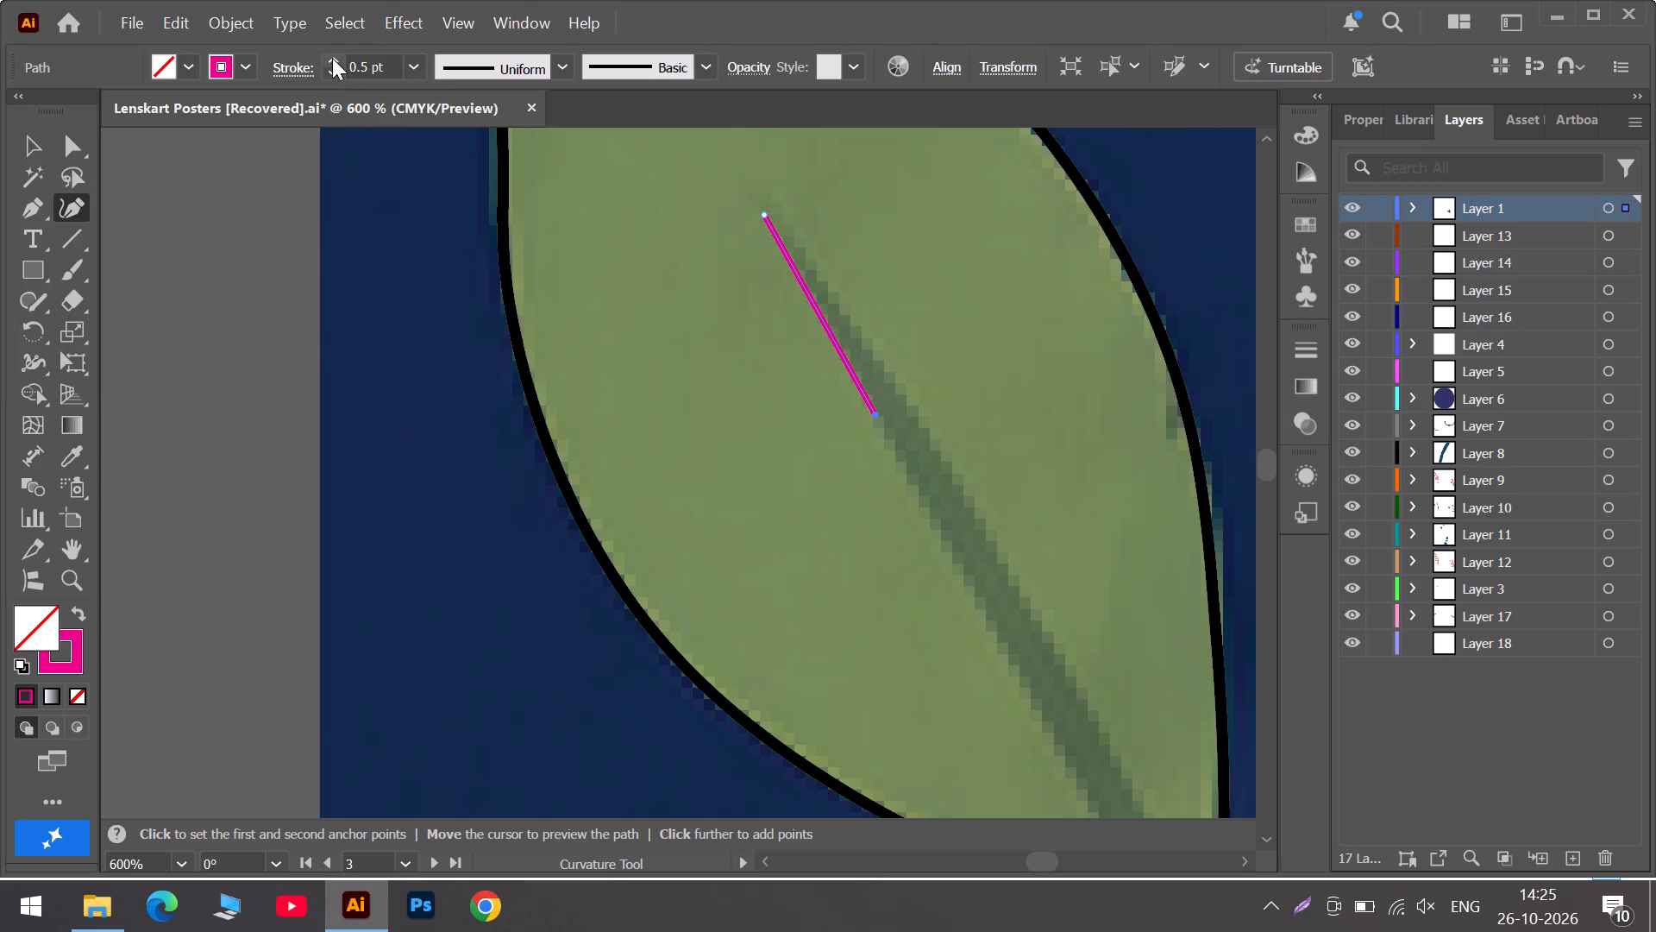
pyautogui.click(332, 58)
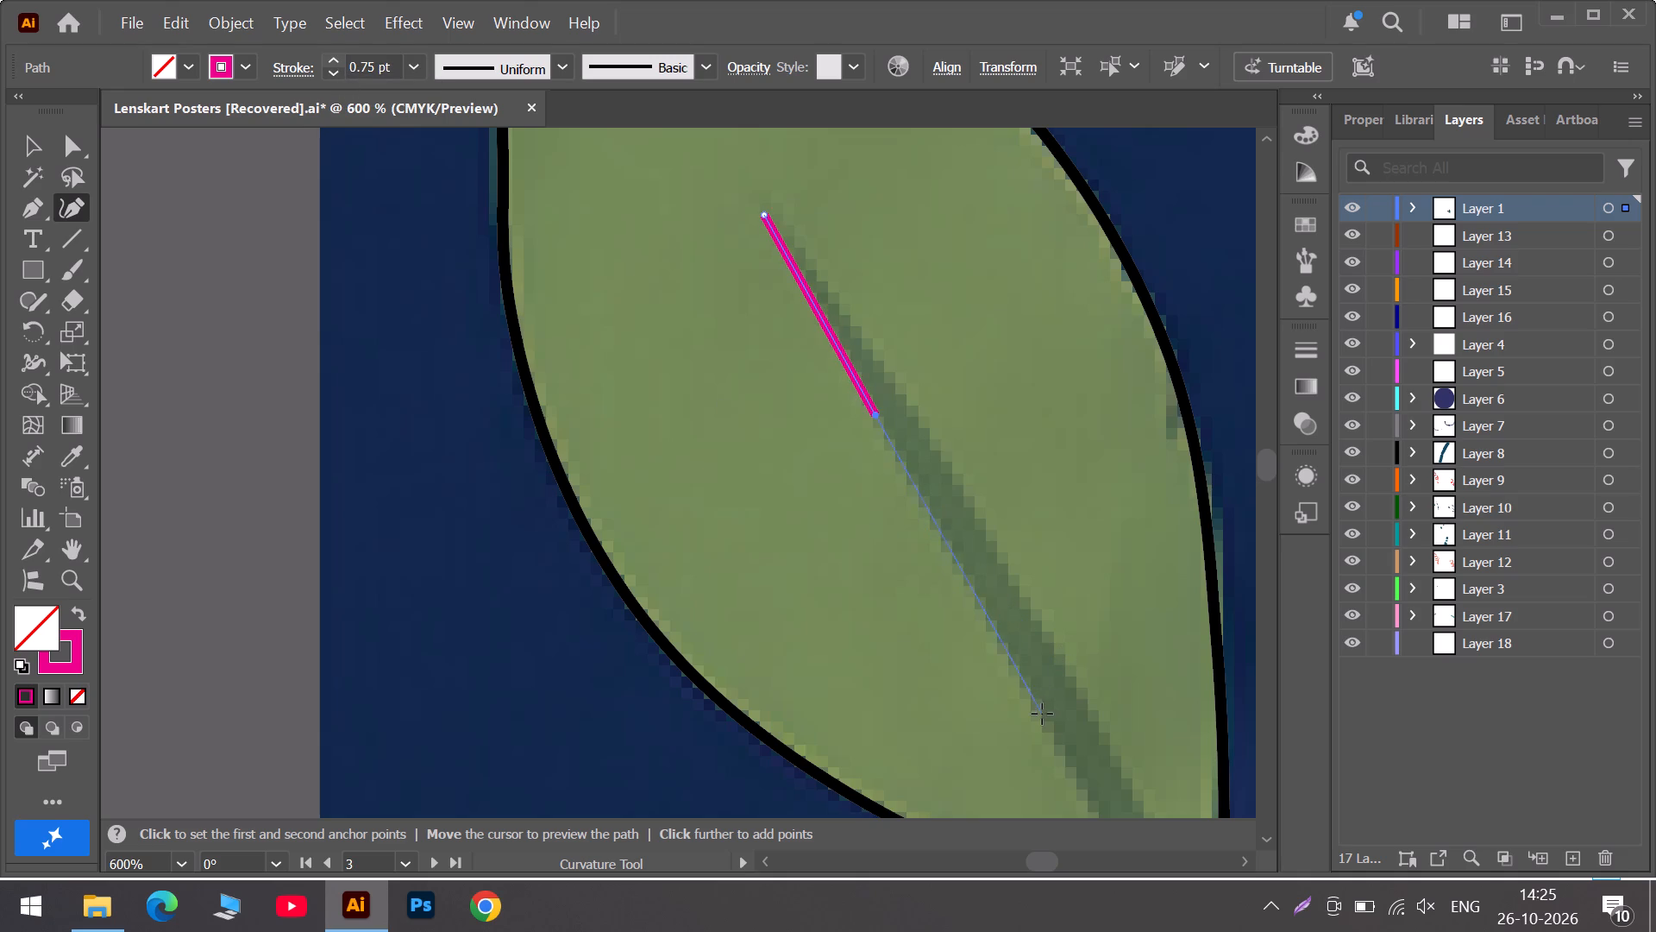
# Continue the large upper leaf's vein path along its lower edge to the leaf base and end it on a corner point.
pyautogui.click(1042, 714)
pyautogui.scroll(-12, 1042, 714)
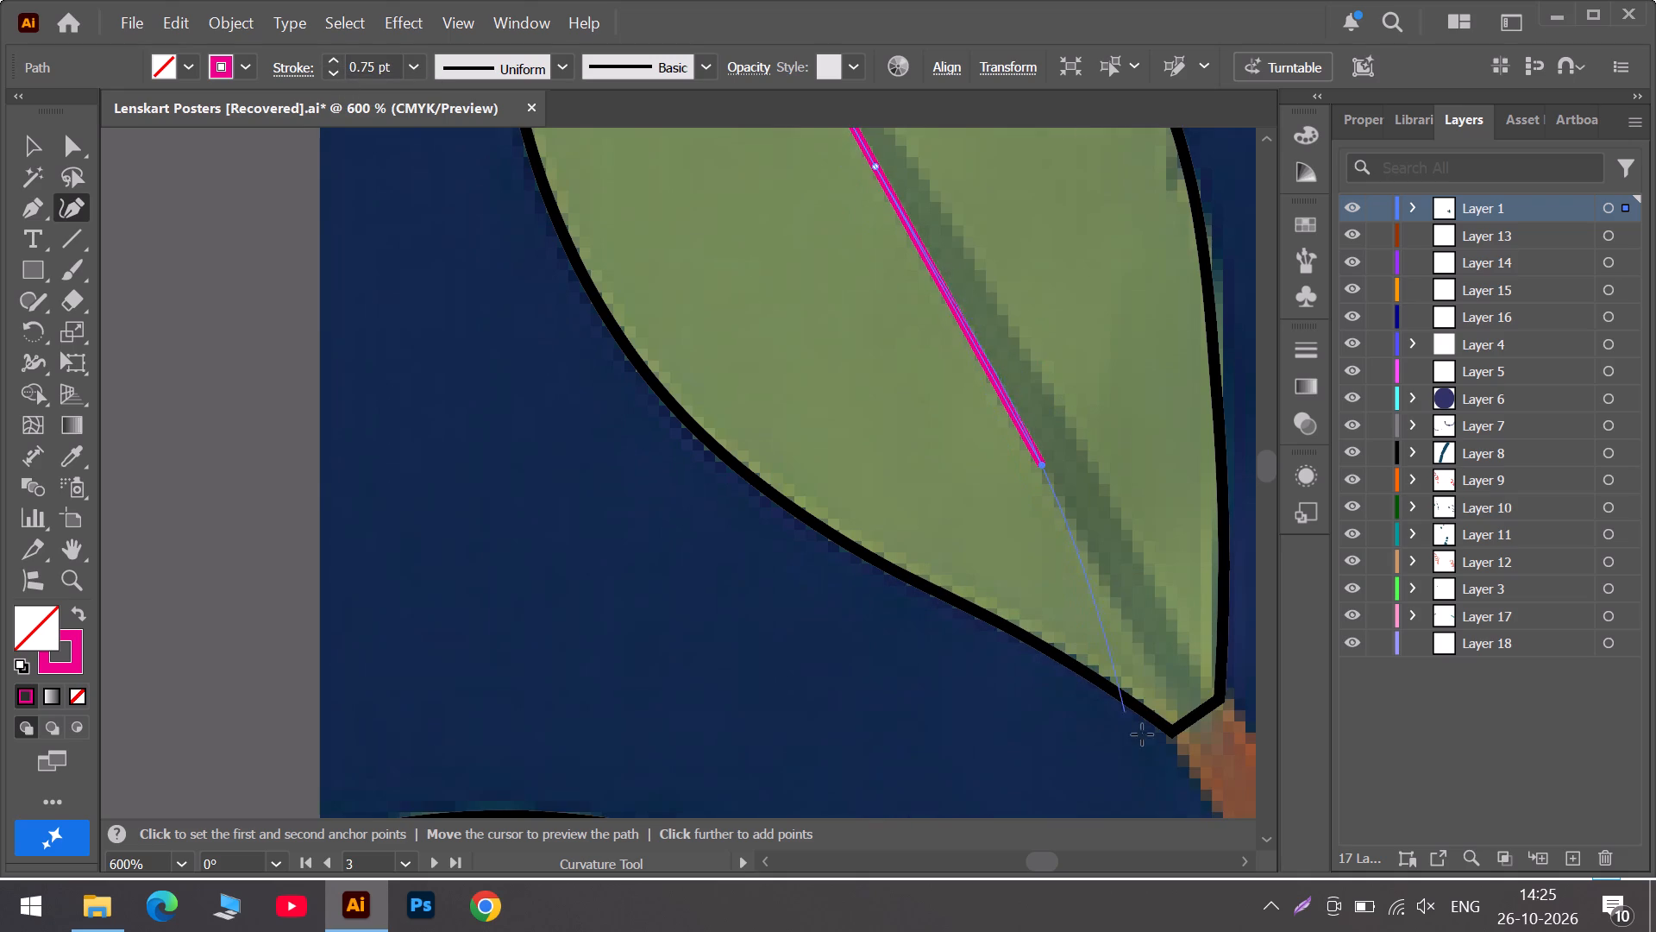
pyautogui.click(1094, 866)
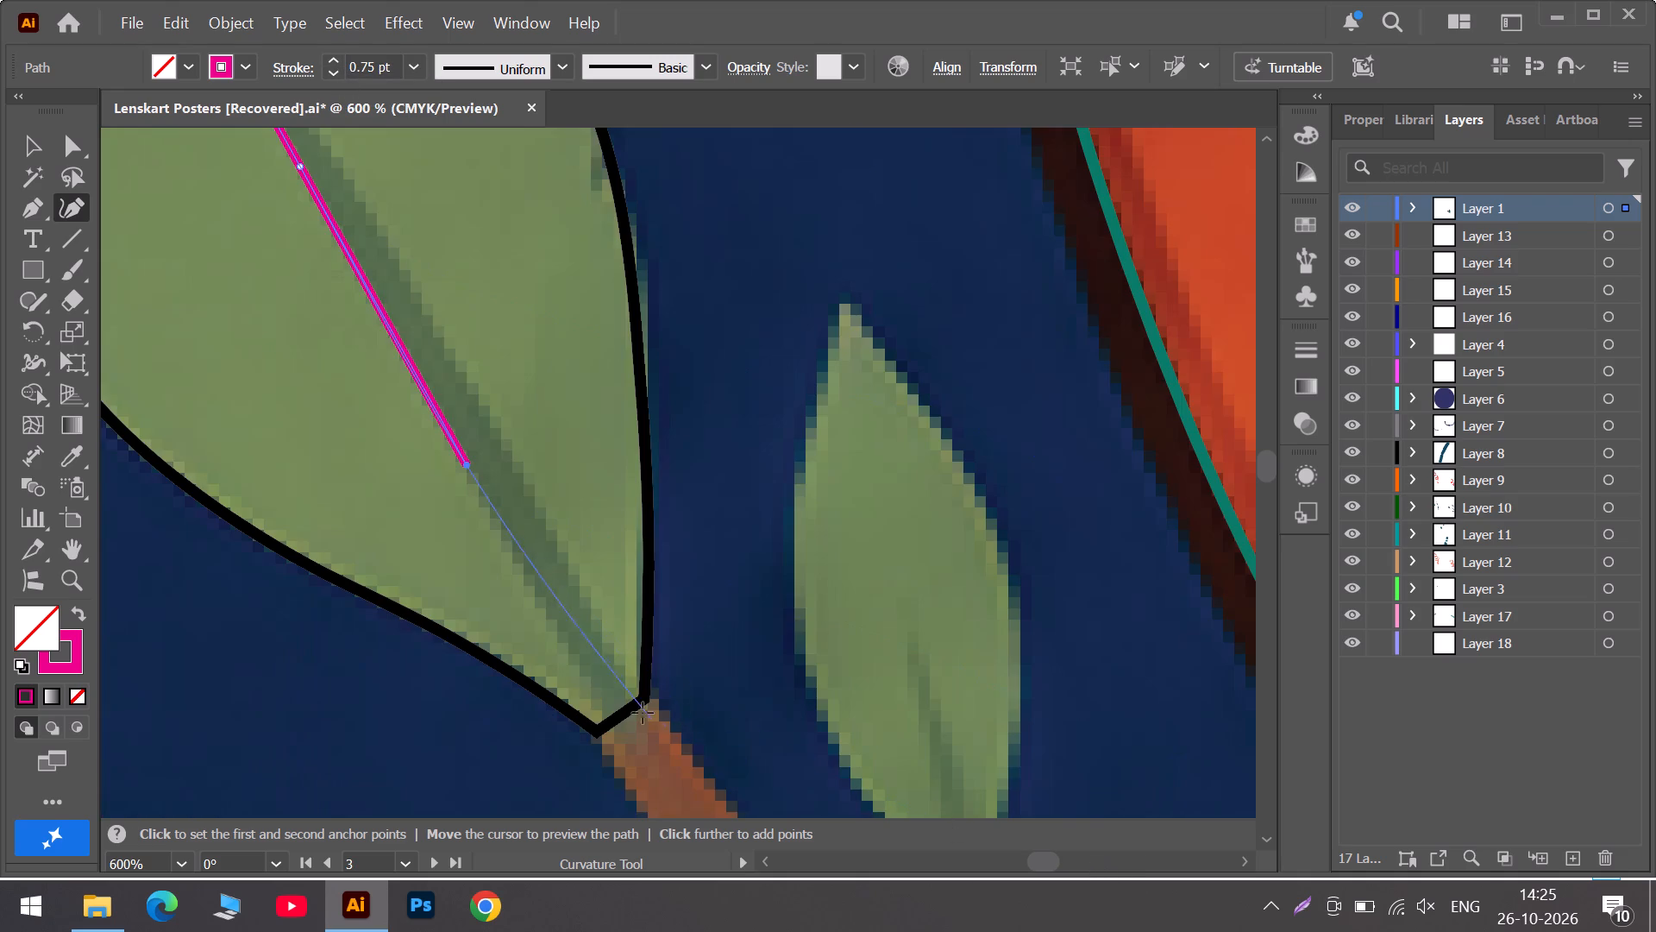
pyautogui.click(603, 710)
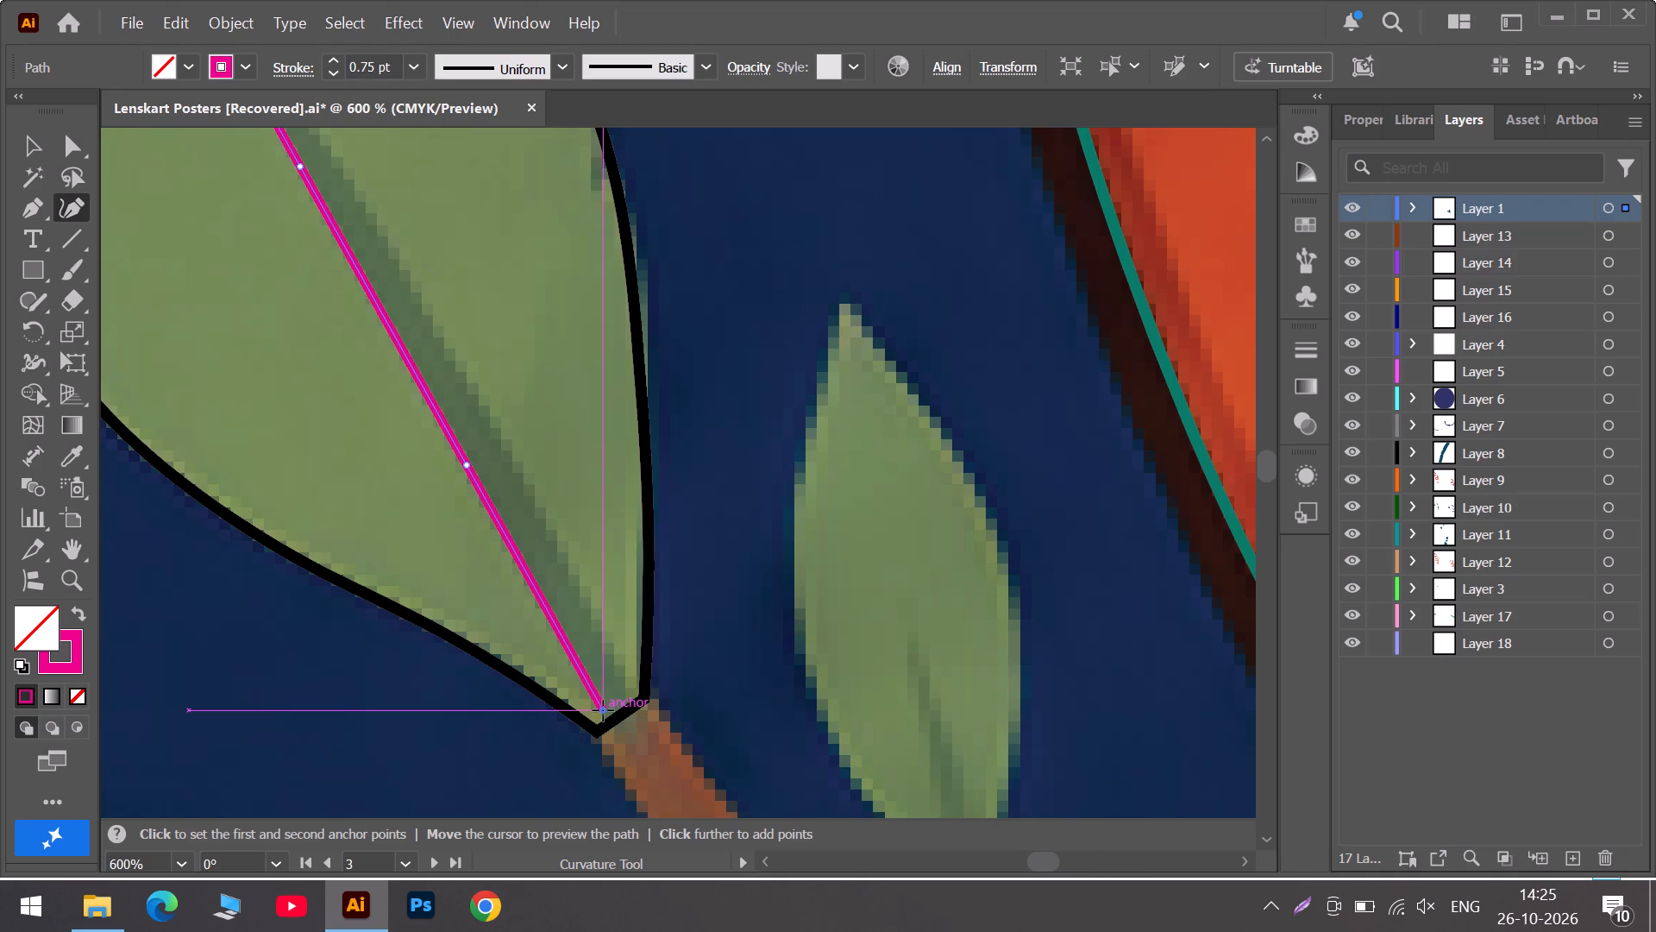
pyautogui.click(603, 710)
pyautogui.click(603, 710)
pyautogui.click(603, 710)
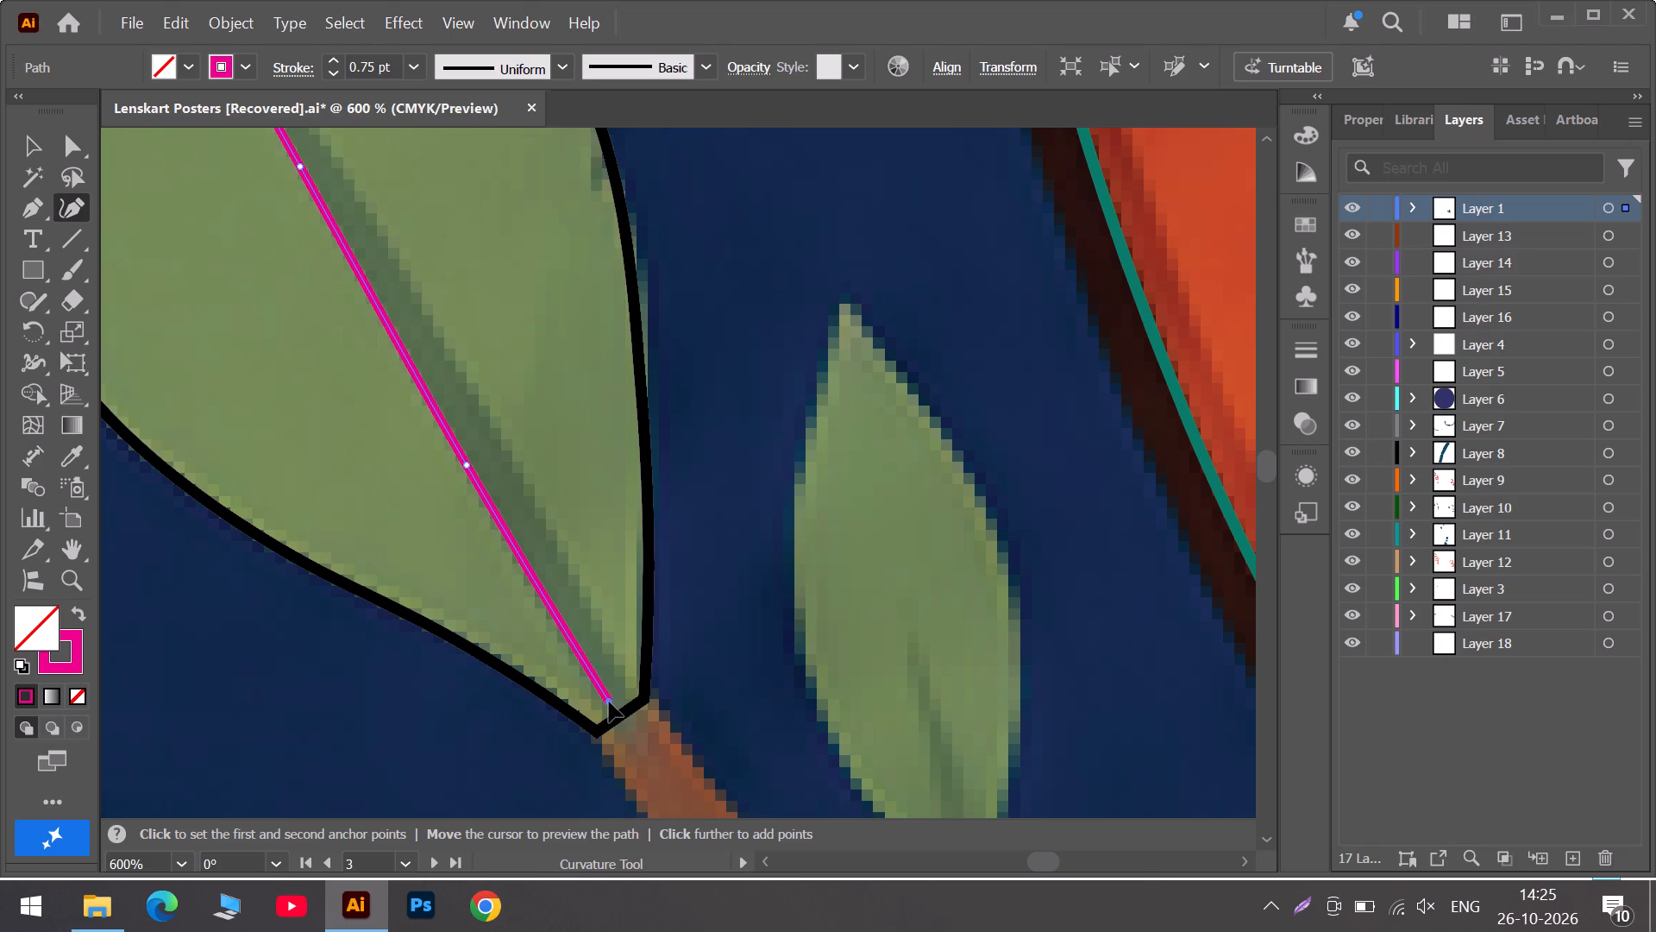
pyautogui.doubleClick(609, 704)
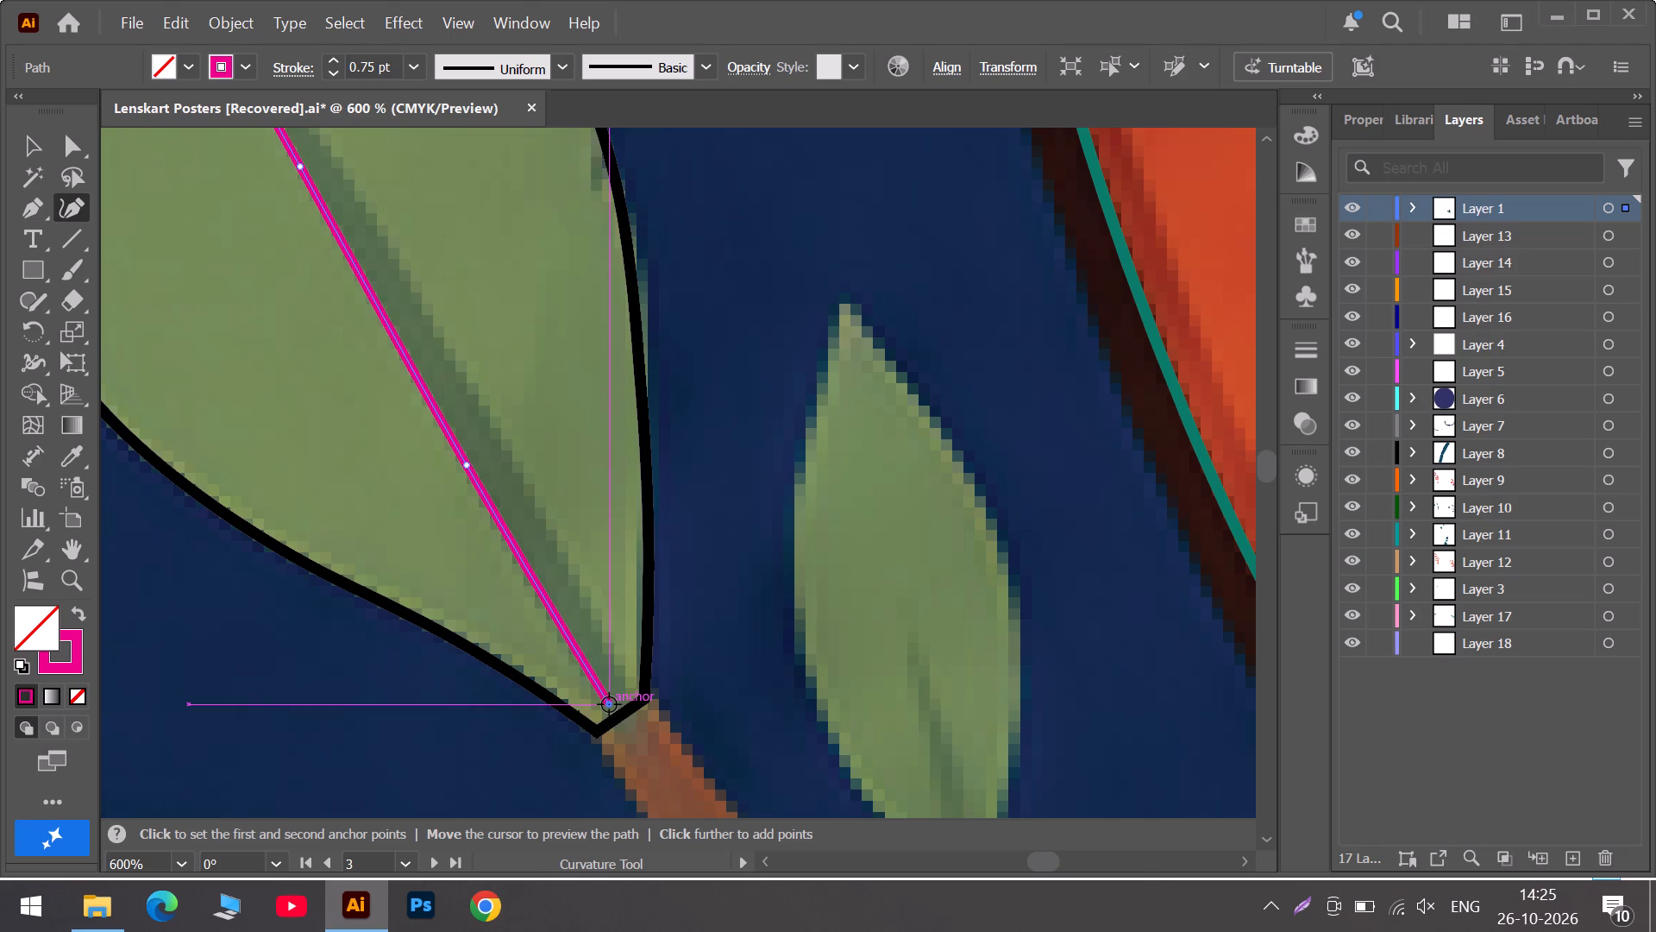
# Add a short straight segment across the vein's end at the leaf base, with corner points at its ends.
pyautogui.tripleClick(627, 692)
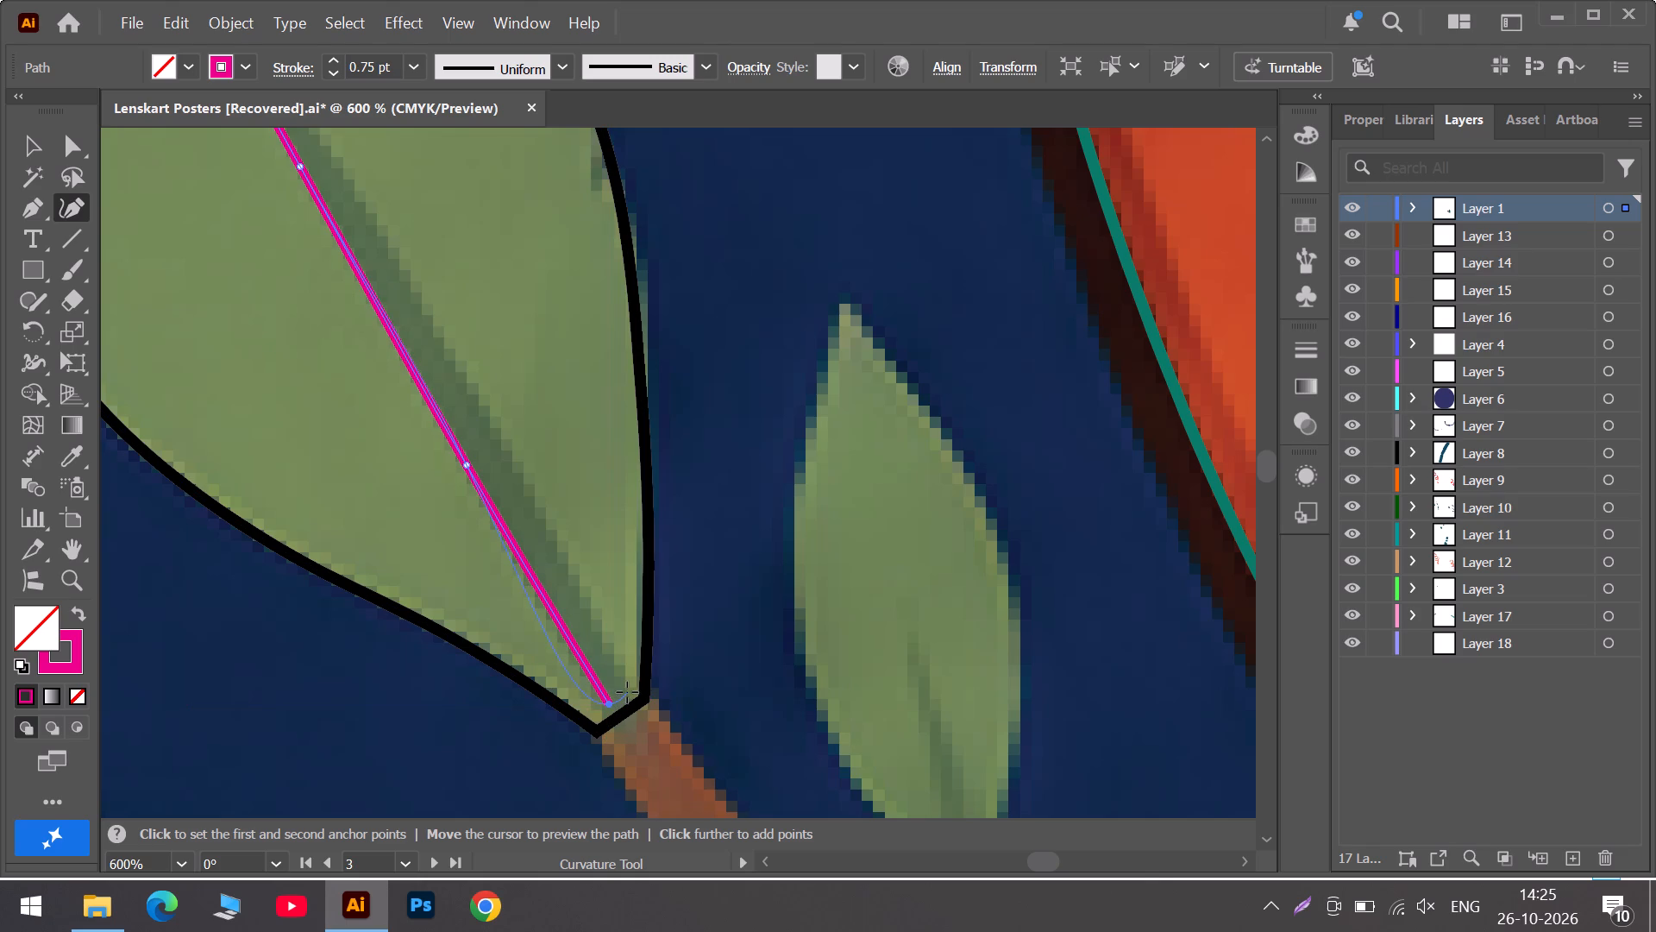
pyautogui.click(601, 705)
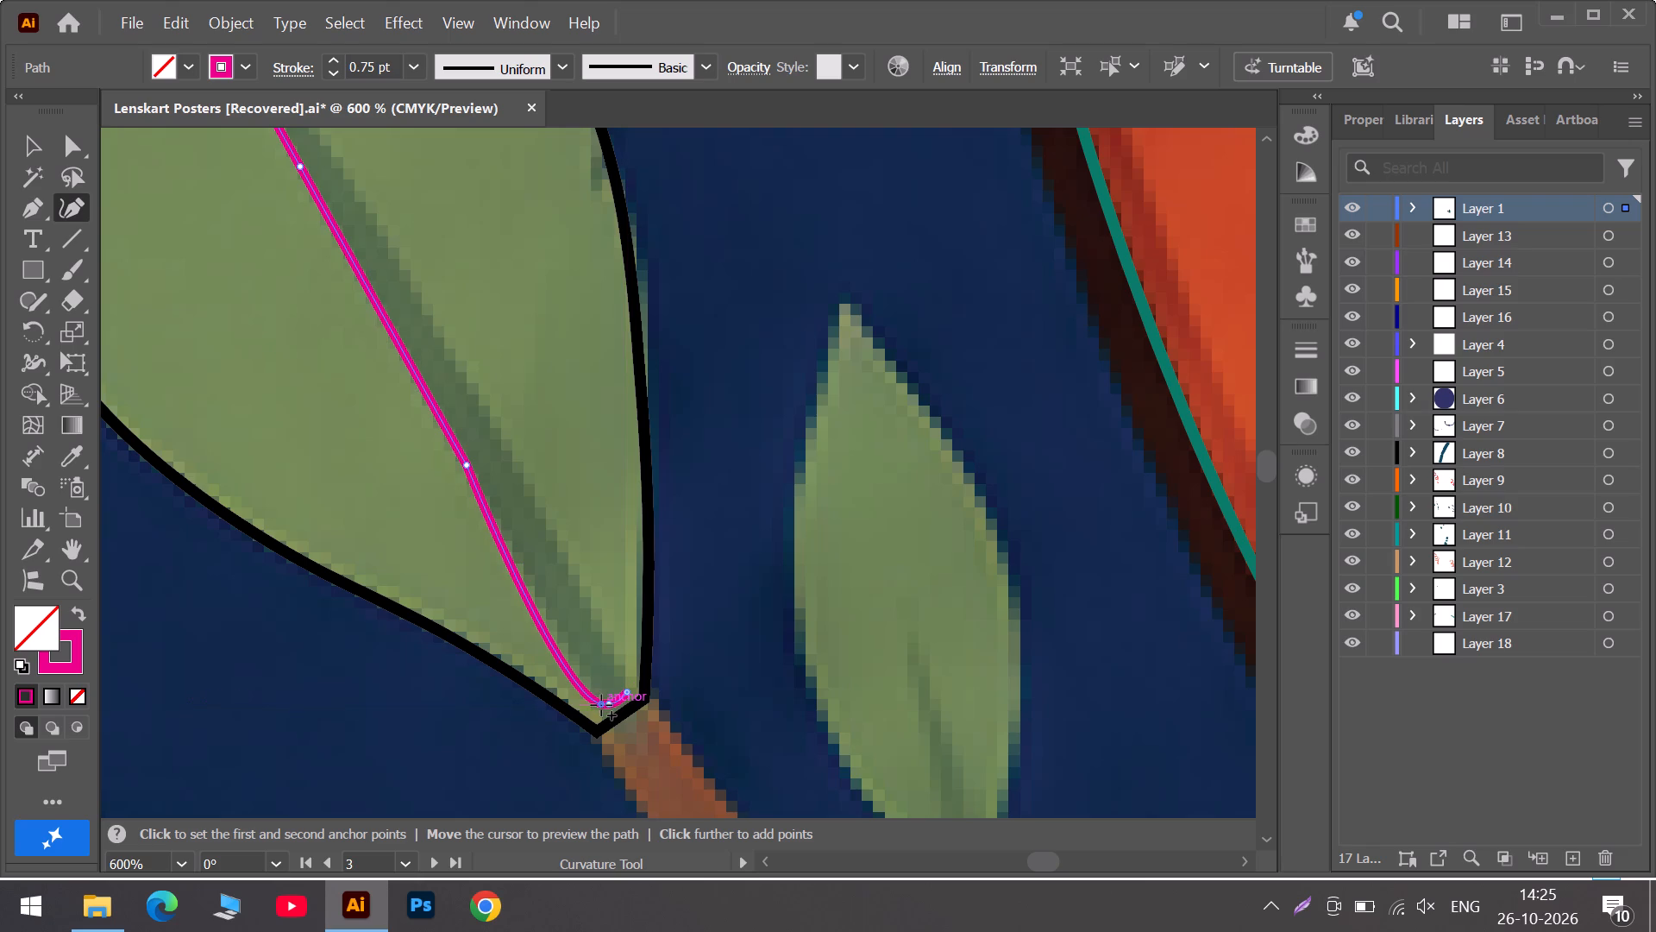
pyautogui.doubleClick(600, 705)
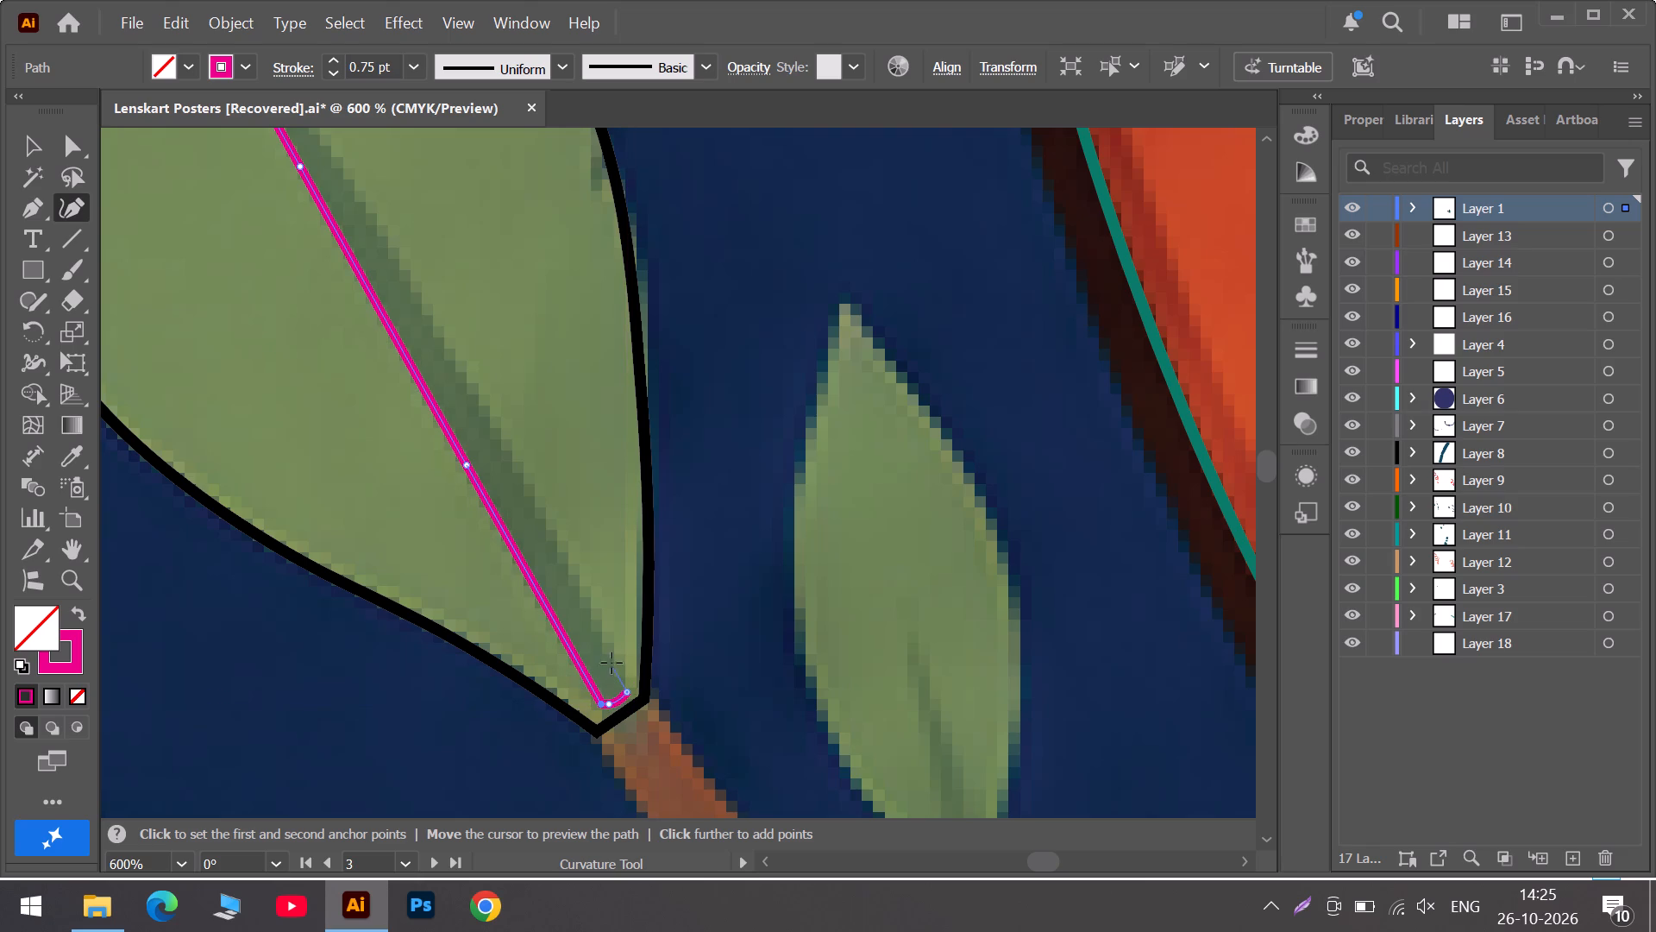
pyautogui.hotkey('ctrl', 'z')
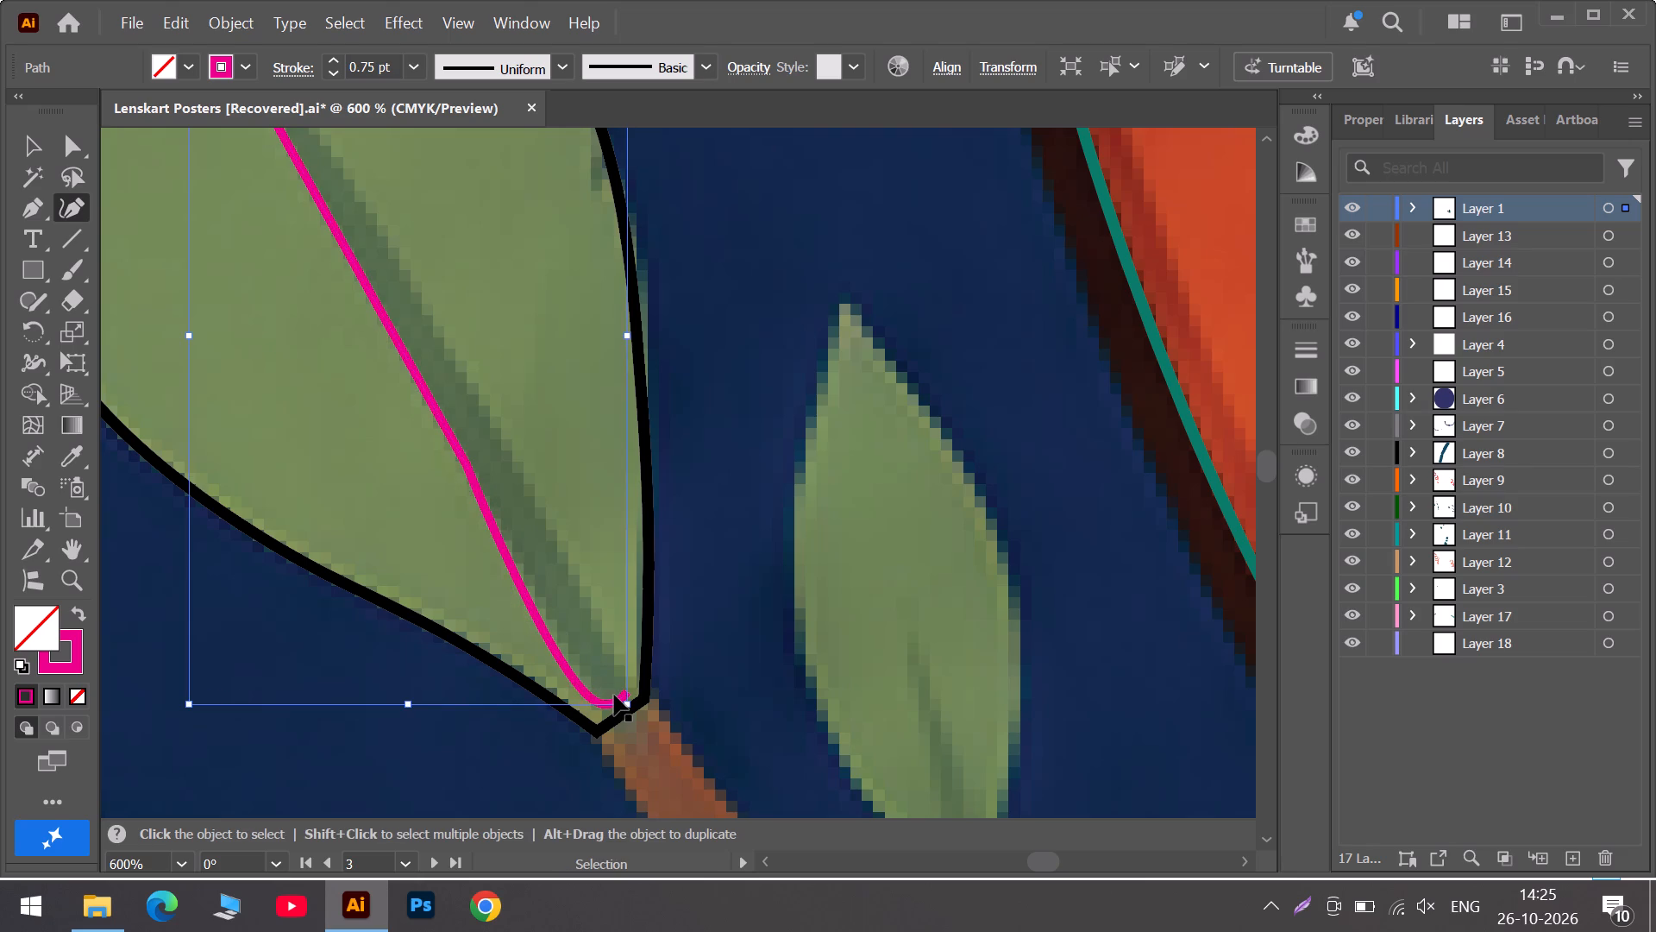
pyautogui.hotkey('ctrl', 'z')
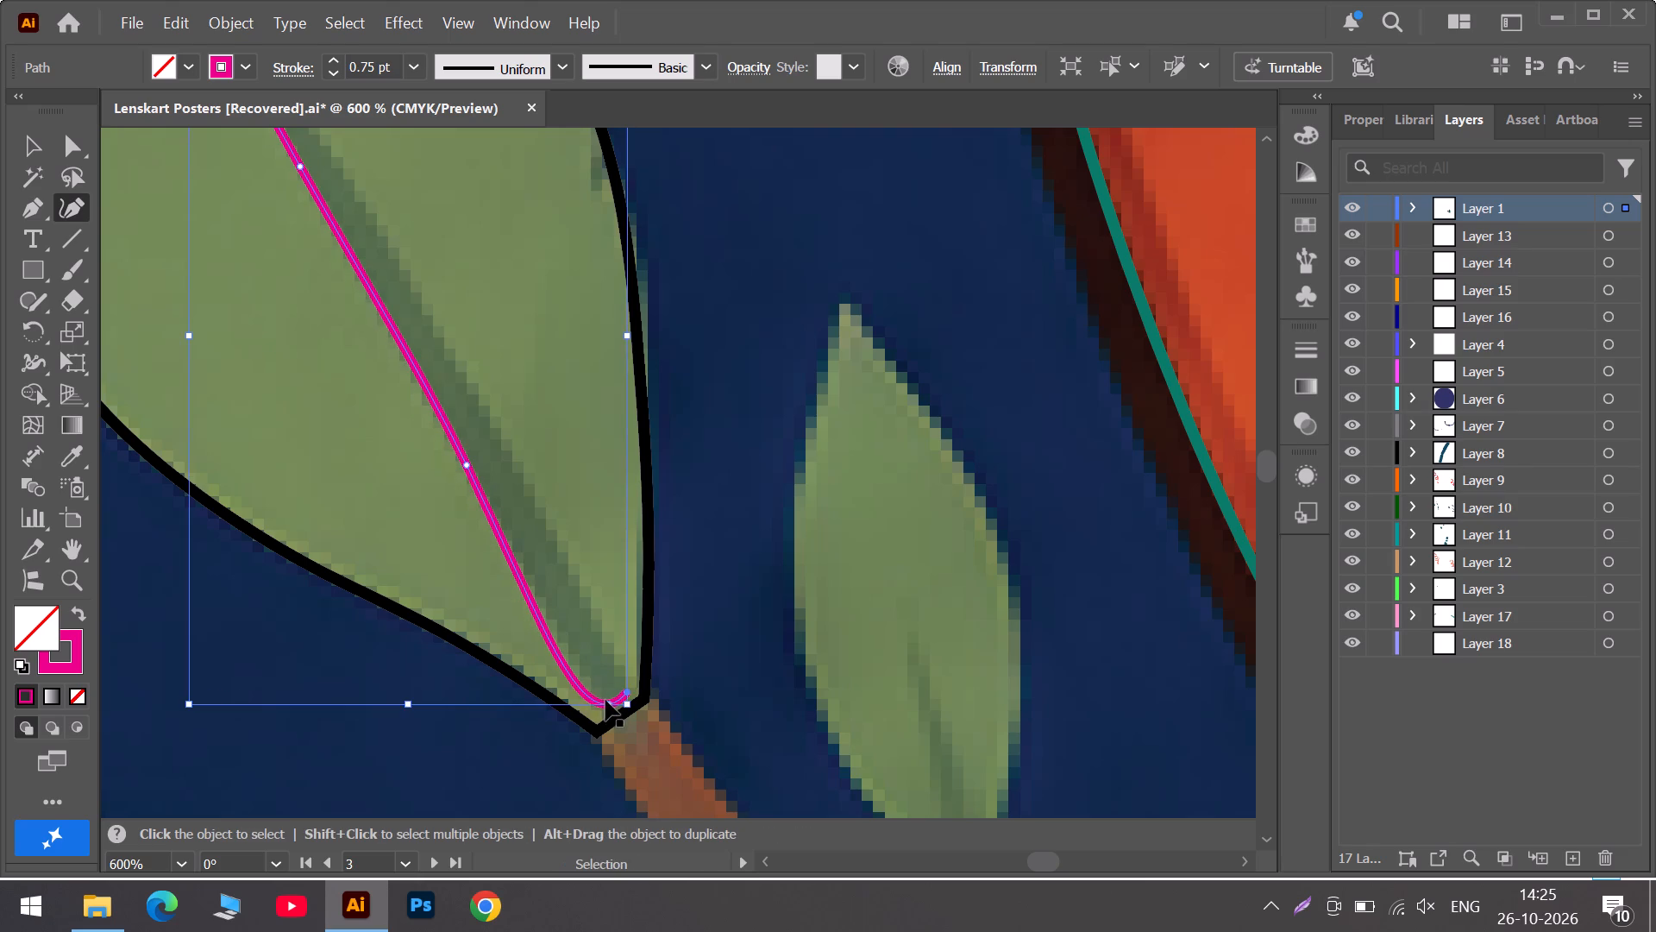
pyautogui.tripleClick(607, 703)
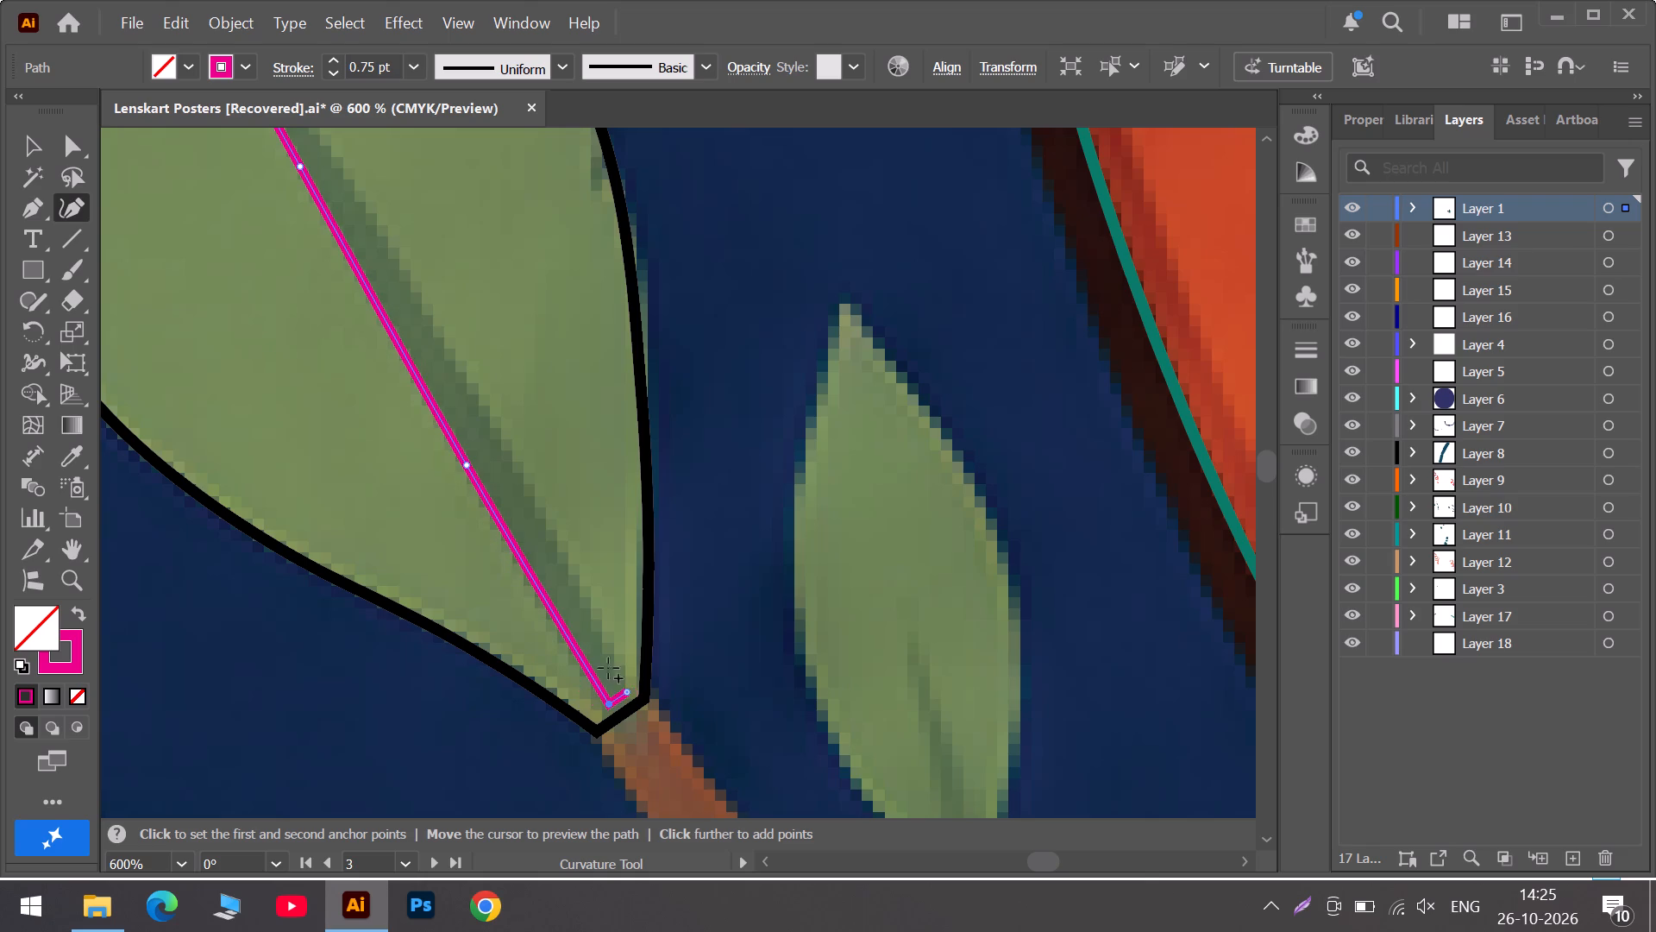
# Trace the vein's upper edge from the leaf base back to its tip and close the outline with a corner point.
pyautogui.click(571, 582)
pyautogui.click(491, 425)
pyautogui.scroll(6, 448, 375)
pyautogui.scroll(5, 344, 318)
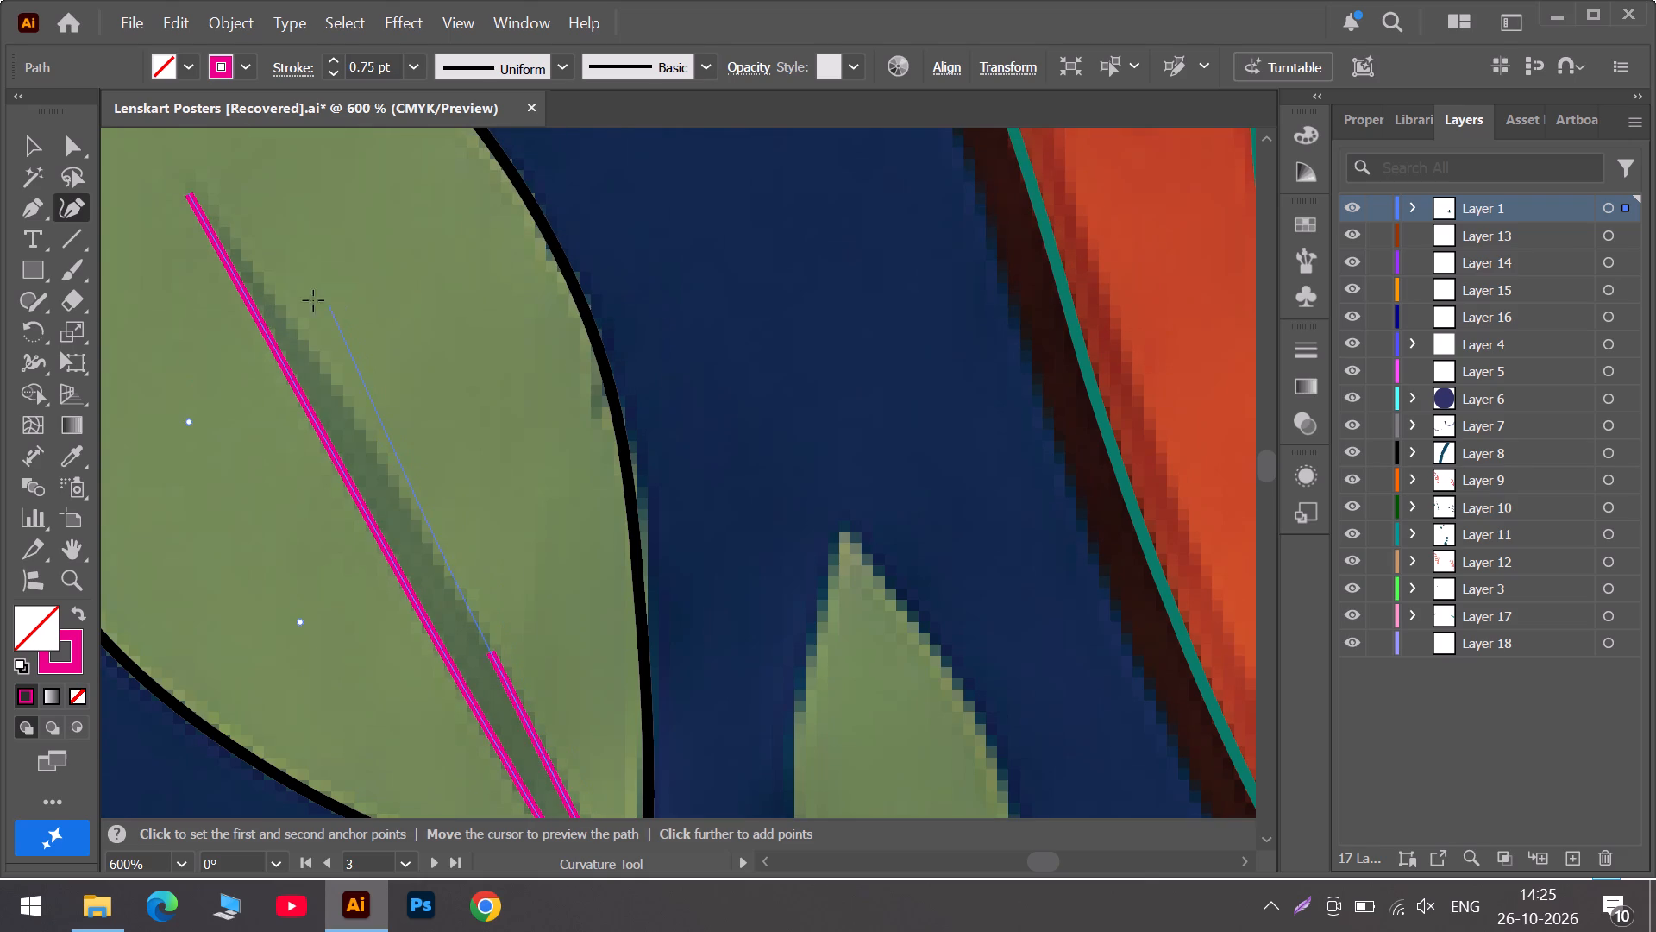
pyautogui.click(269, 292)
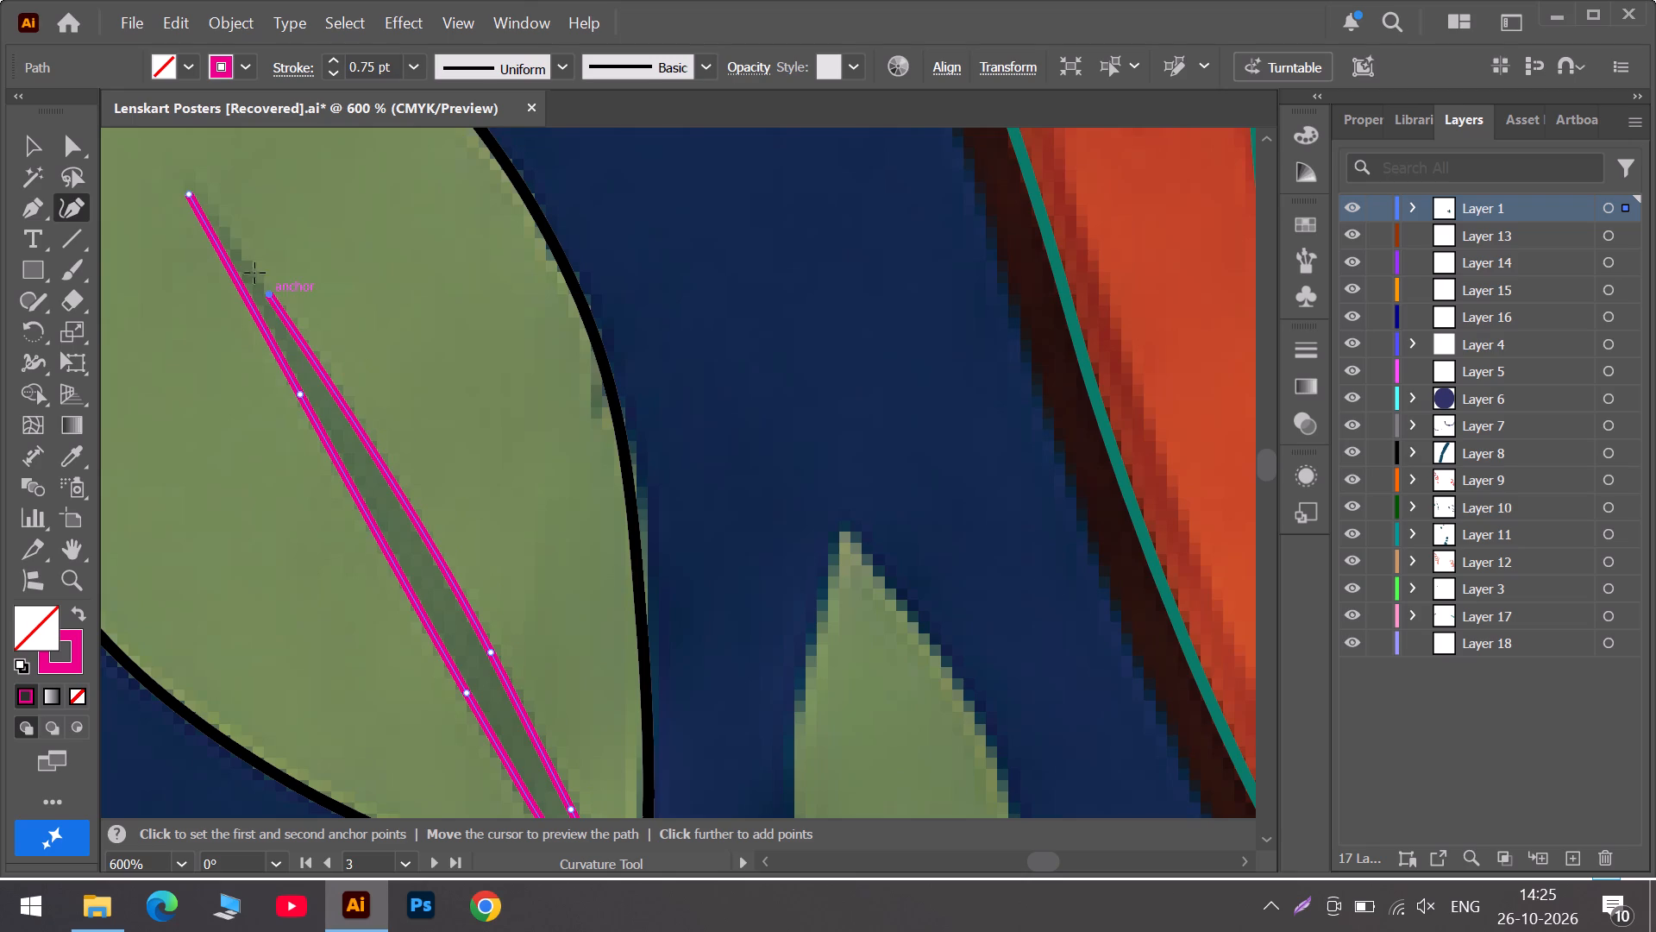
pyautogui.click(188, 191)
pyautogui.doubleClick(188, 191)
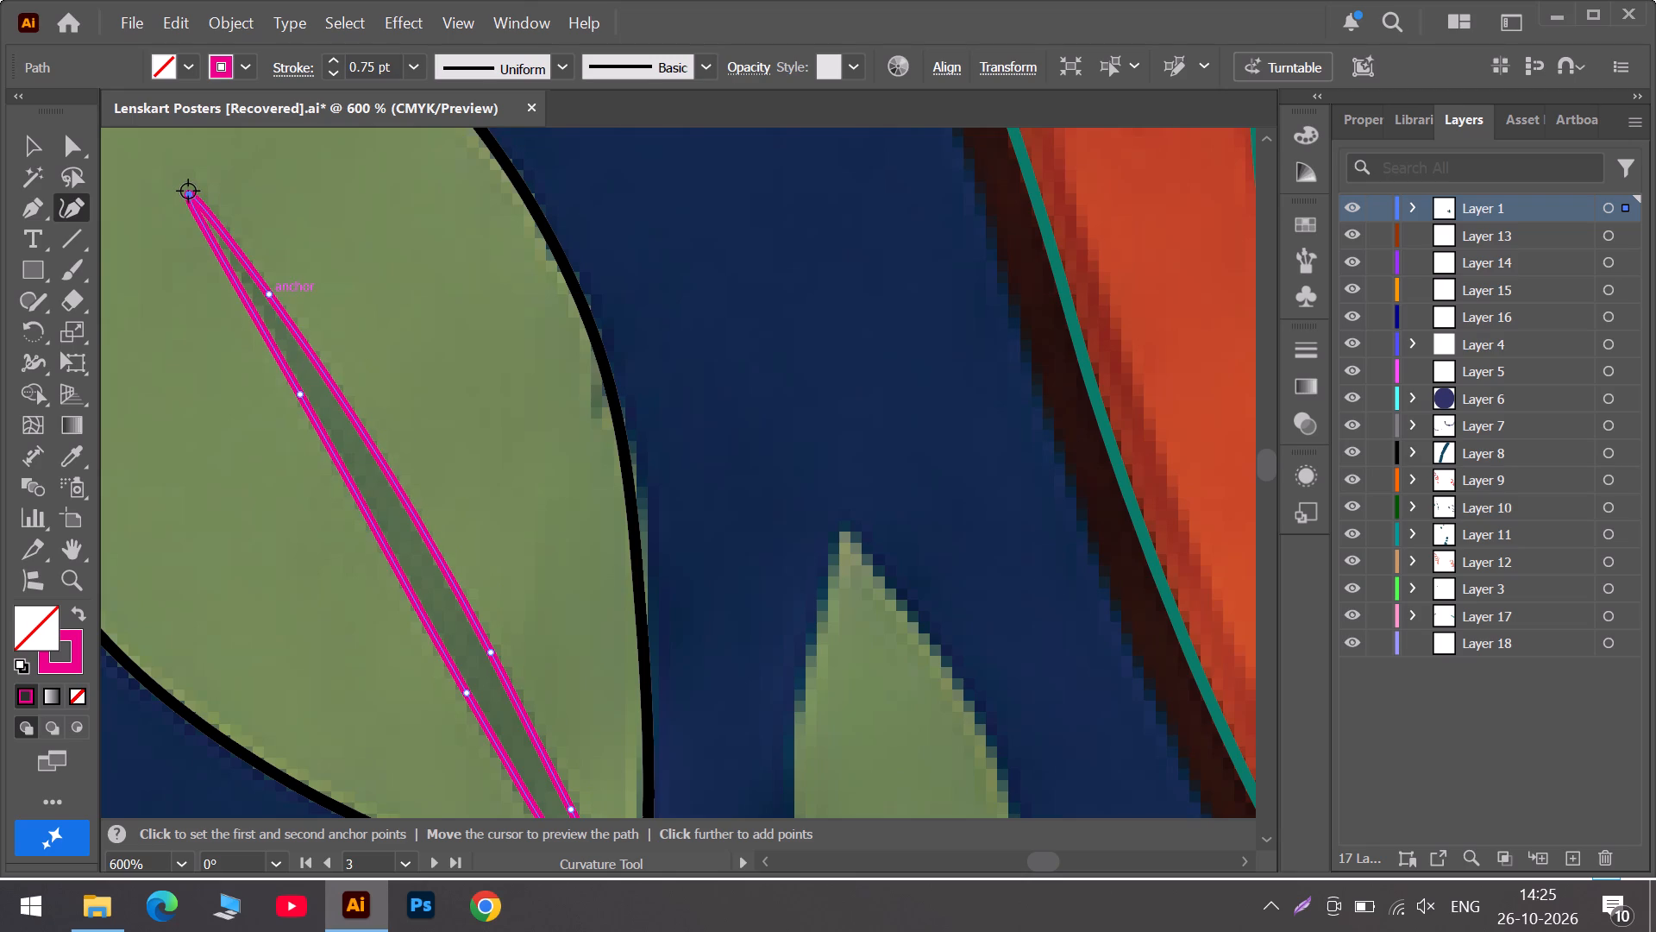
pyautogui.click(188, 191)
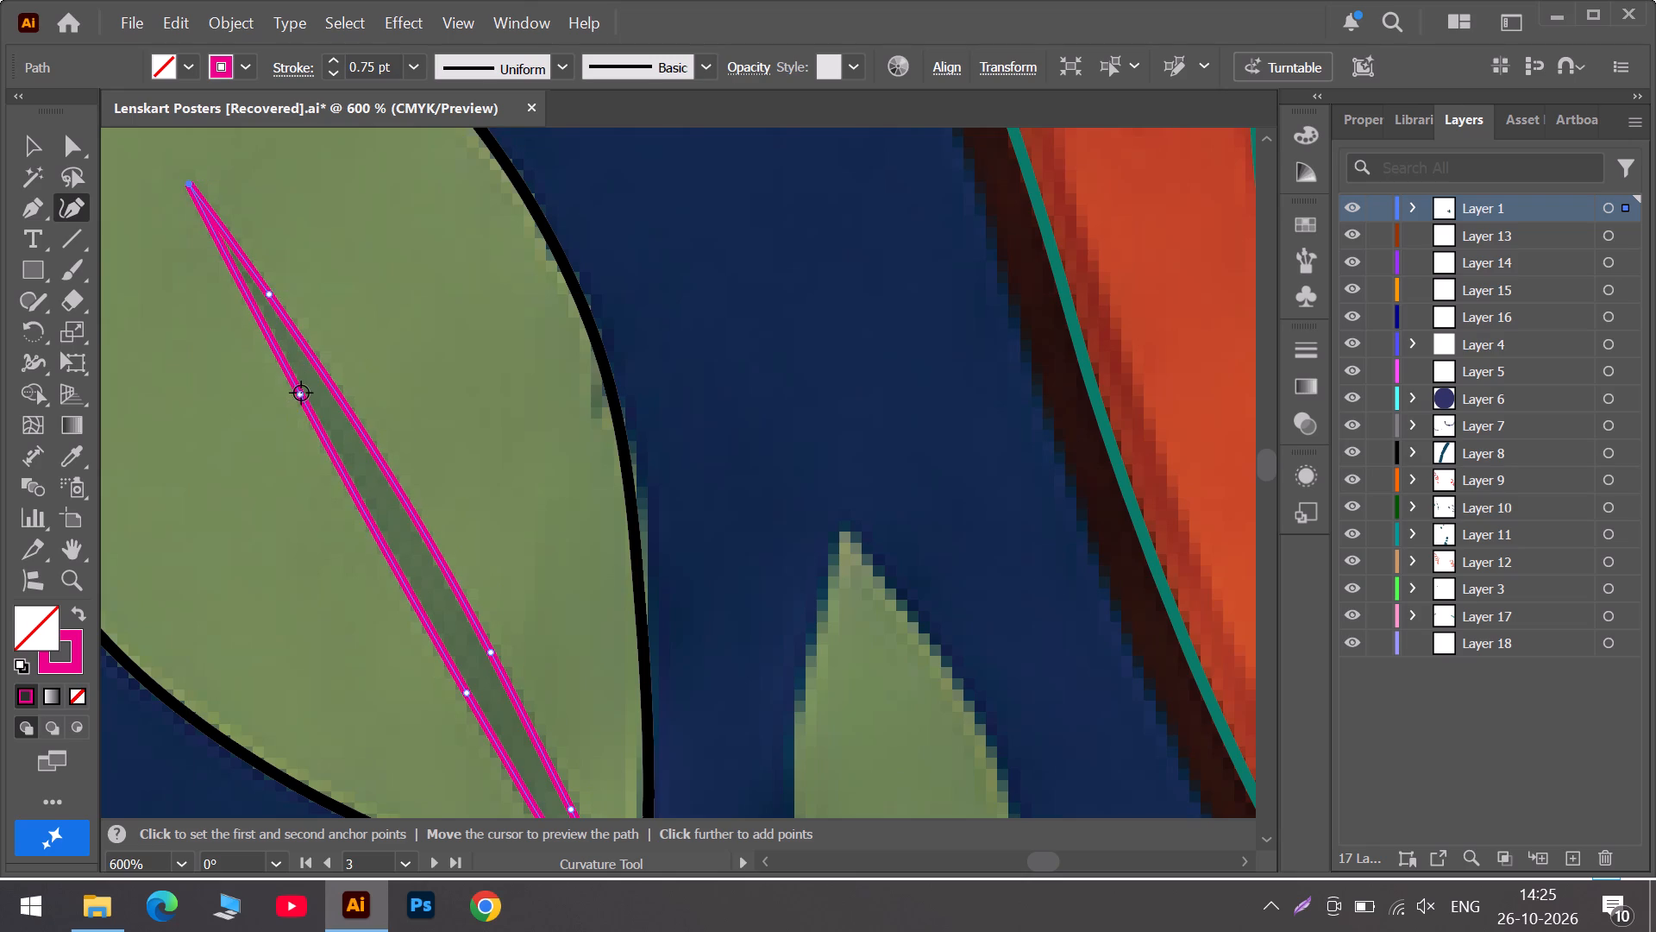
# Shift the anchors nearest the vein's tip further down both long edges to fit the raster shape.
pyautogui.moveTo(301, 393); pyautogui.dragTo(342, 475)
pyautogui.moveTo(270, 296); pyautogui.dragTo(325, 362)
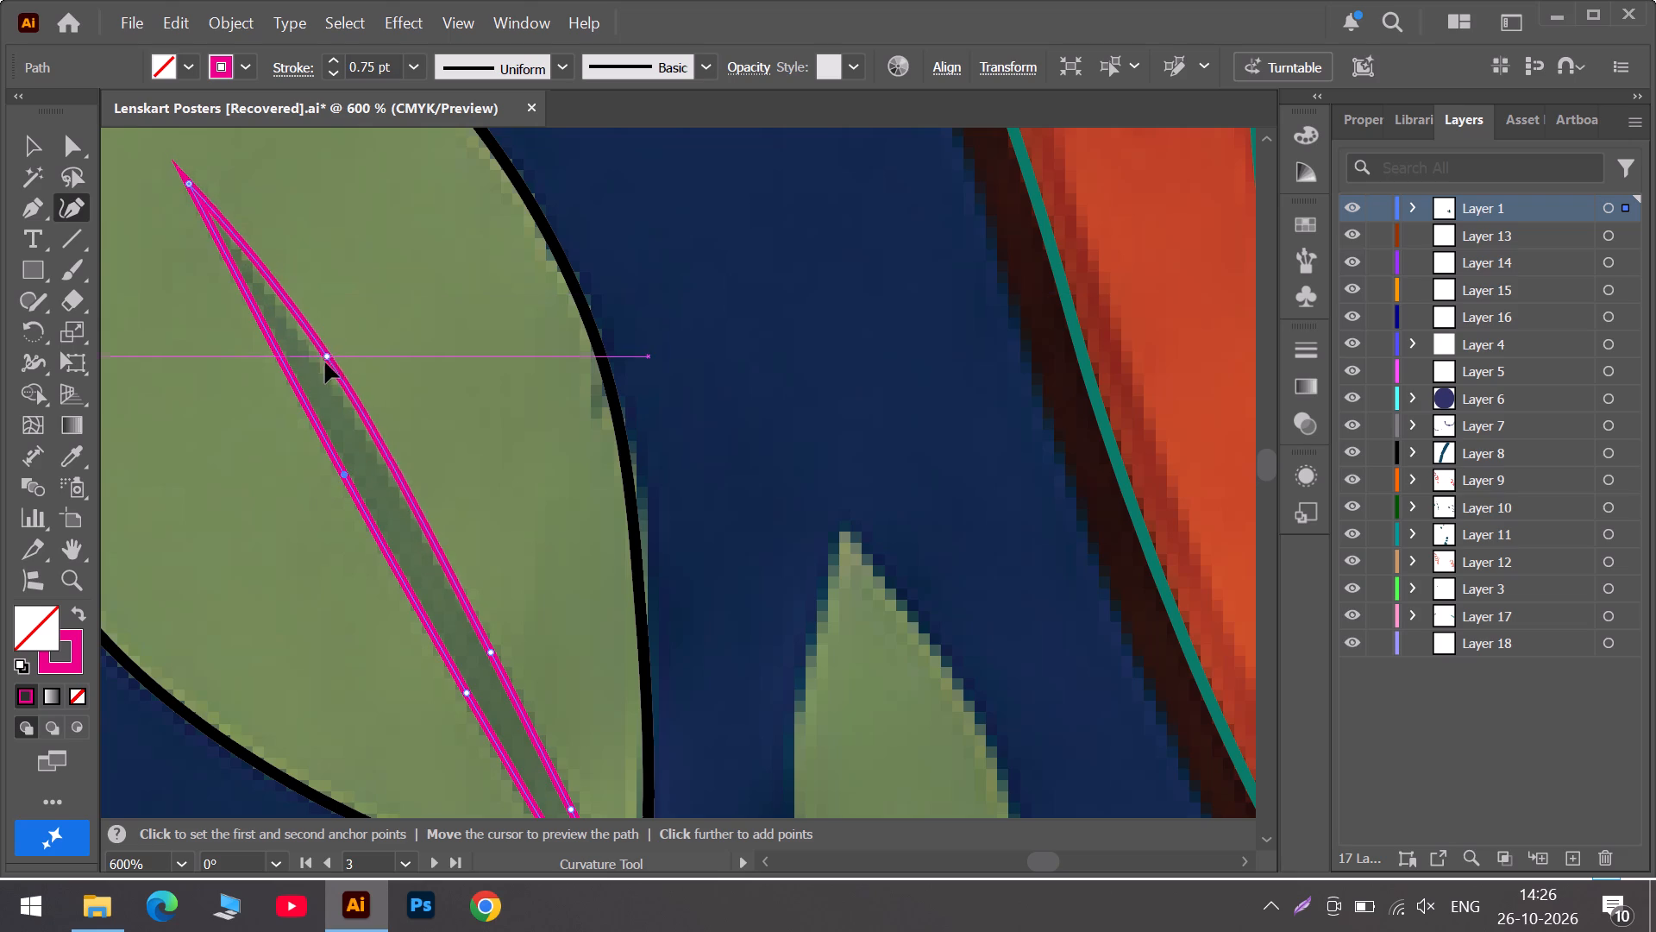
pyautogui.moveTo(325, 362); pyautogui.dragTo(325, 365)
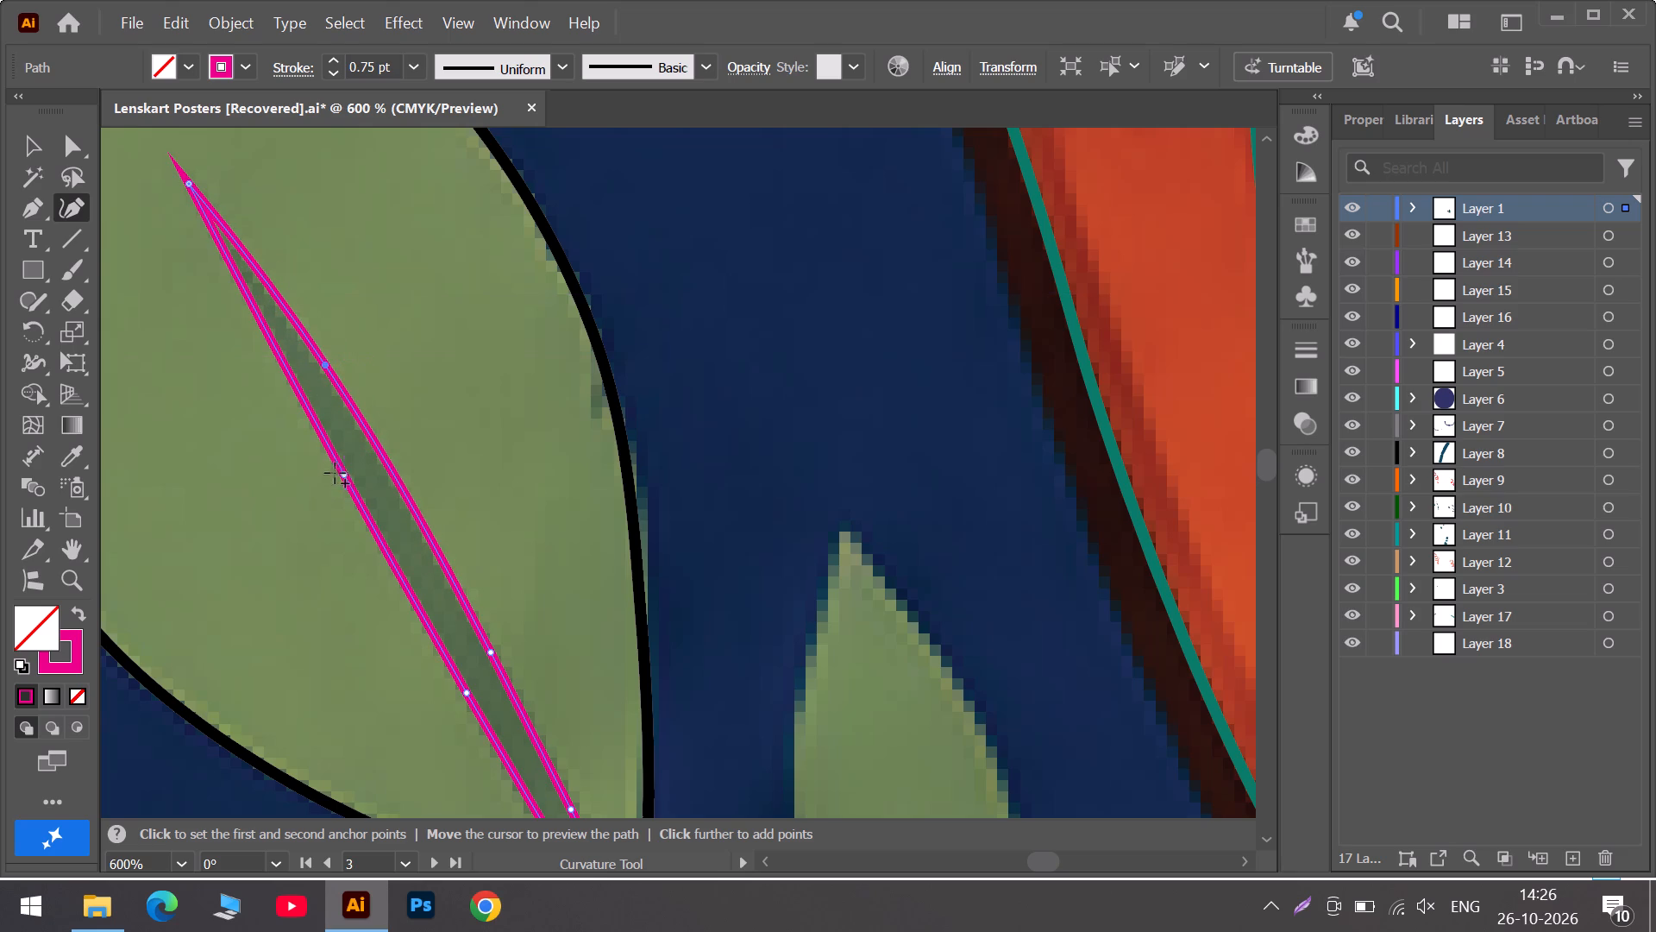
# Move the vein outline's two base corners down onto the leaf's black outline at the stem.
pyautogui.scroll(-6, 348, 479)
pyautogui.scroll(-6, 537, 571)
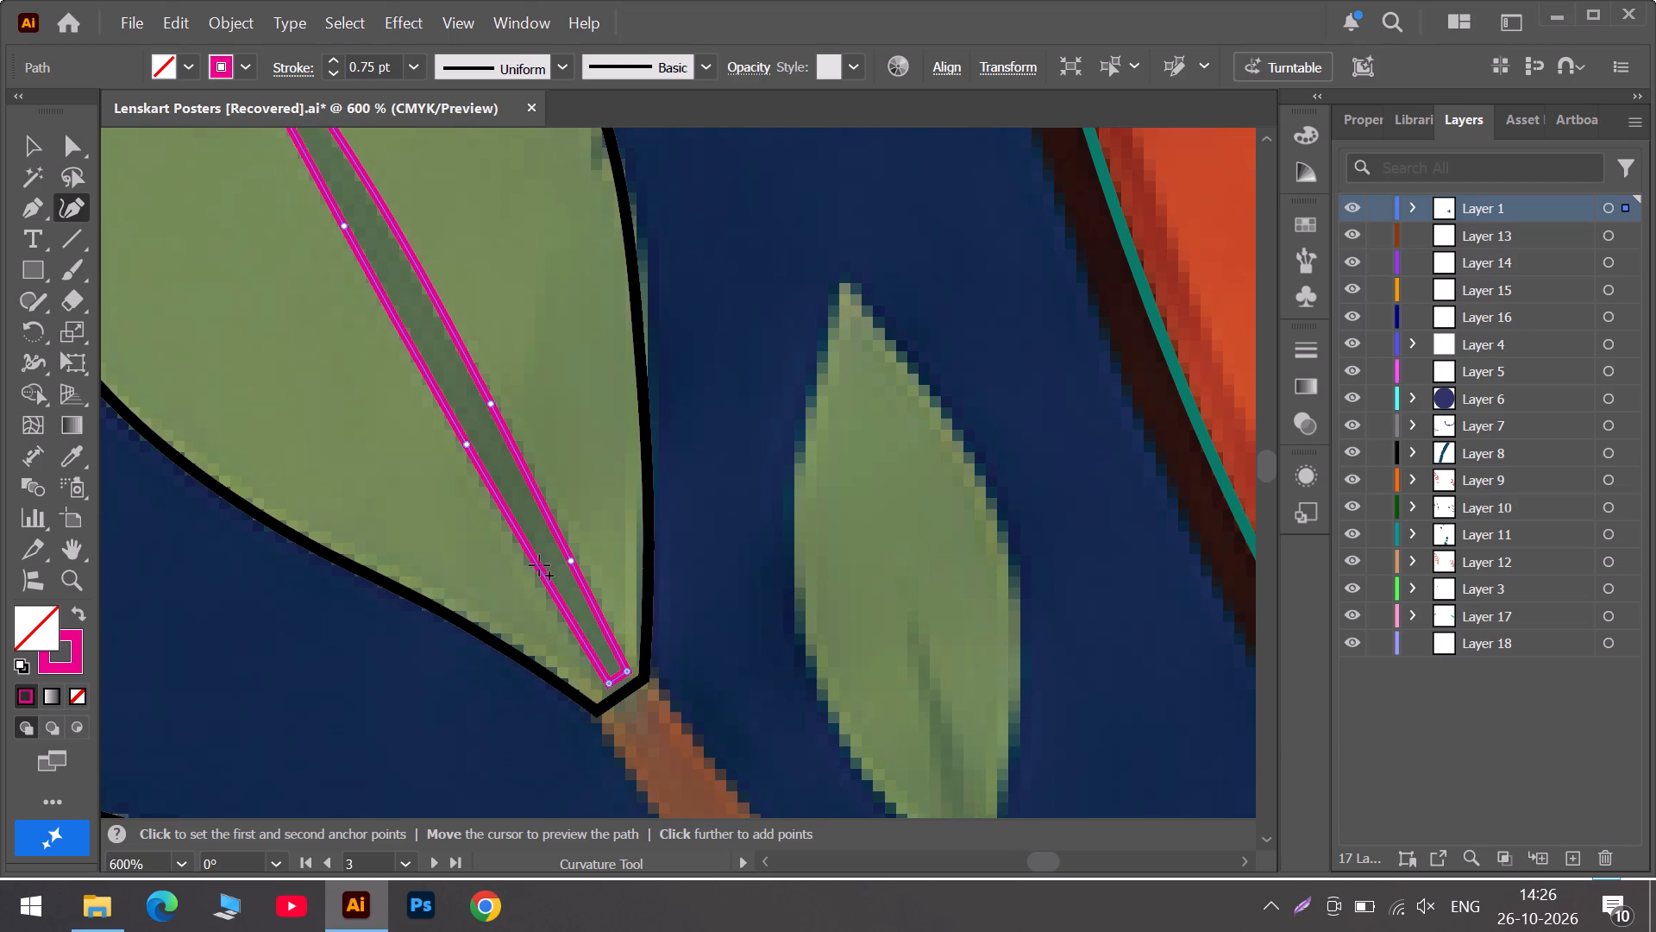
pyautogui.scroll(-11, 539, 565)
pyautogui.keyDown('alt'); pyautogui.scroll(1, 616, 454); pyautogui.keyUp('alt')
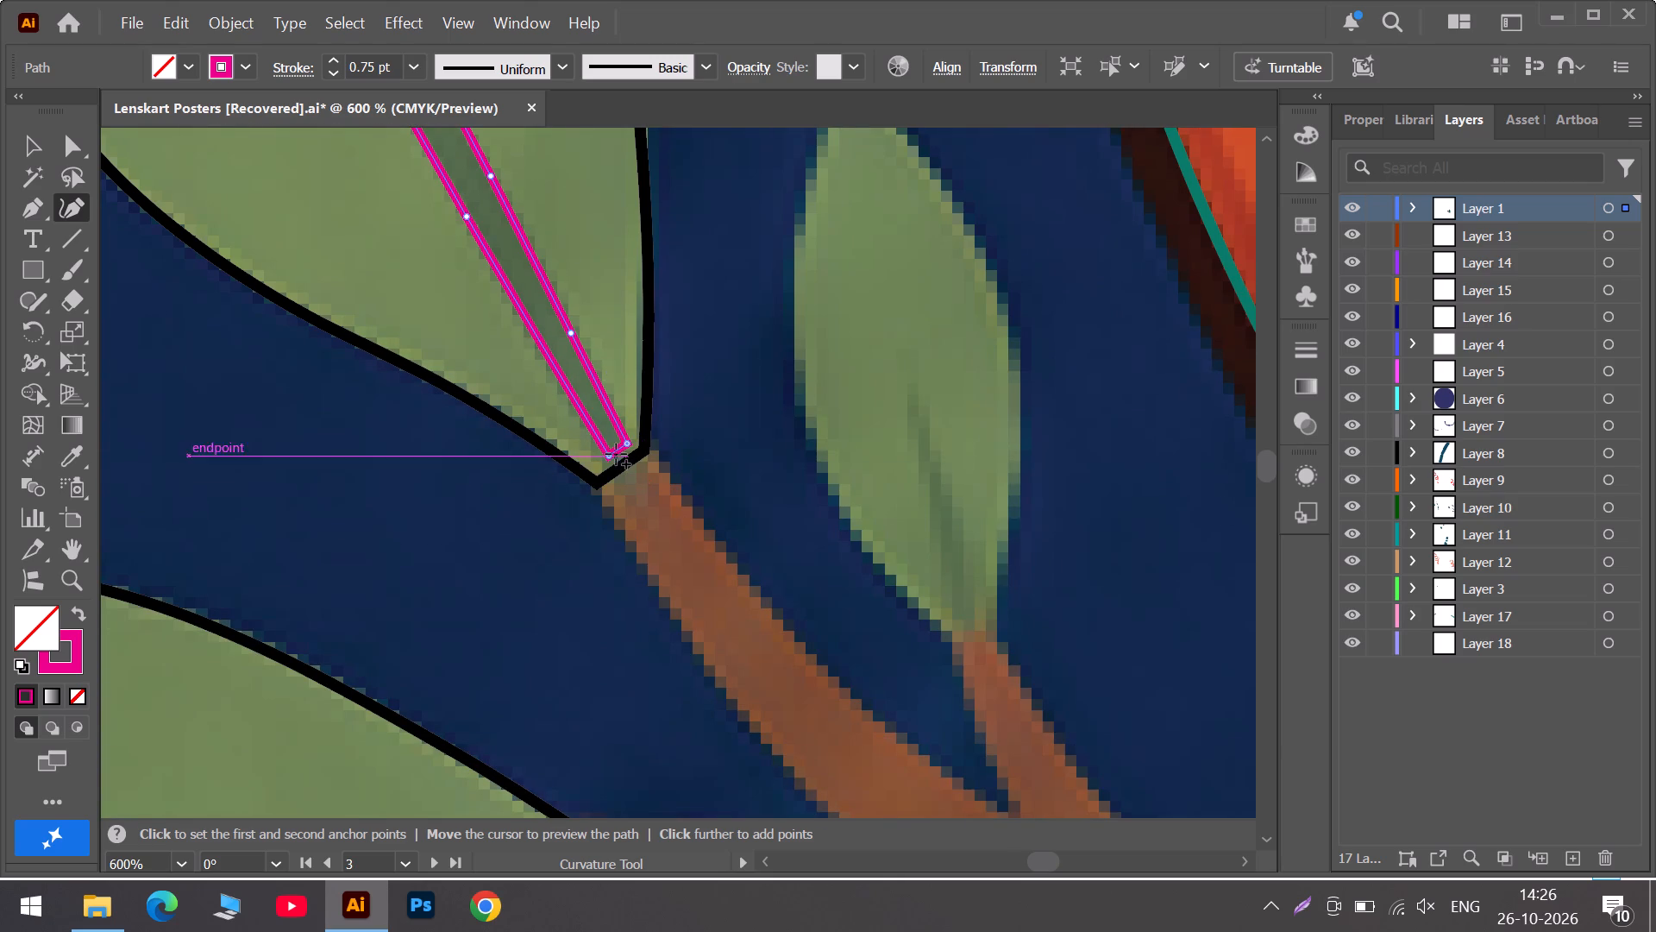
pyautogui.keyDown('alt'); pyautogui.scroll(4, 616, 454); pyautogui.keyUp('alt')
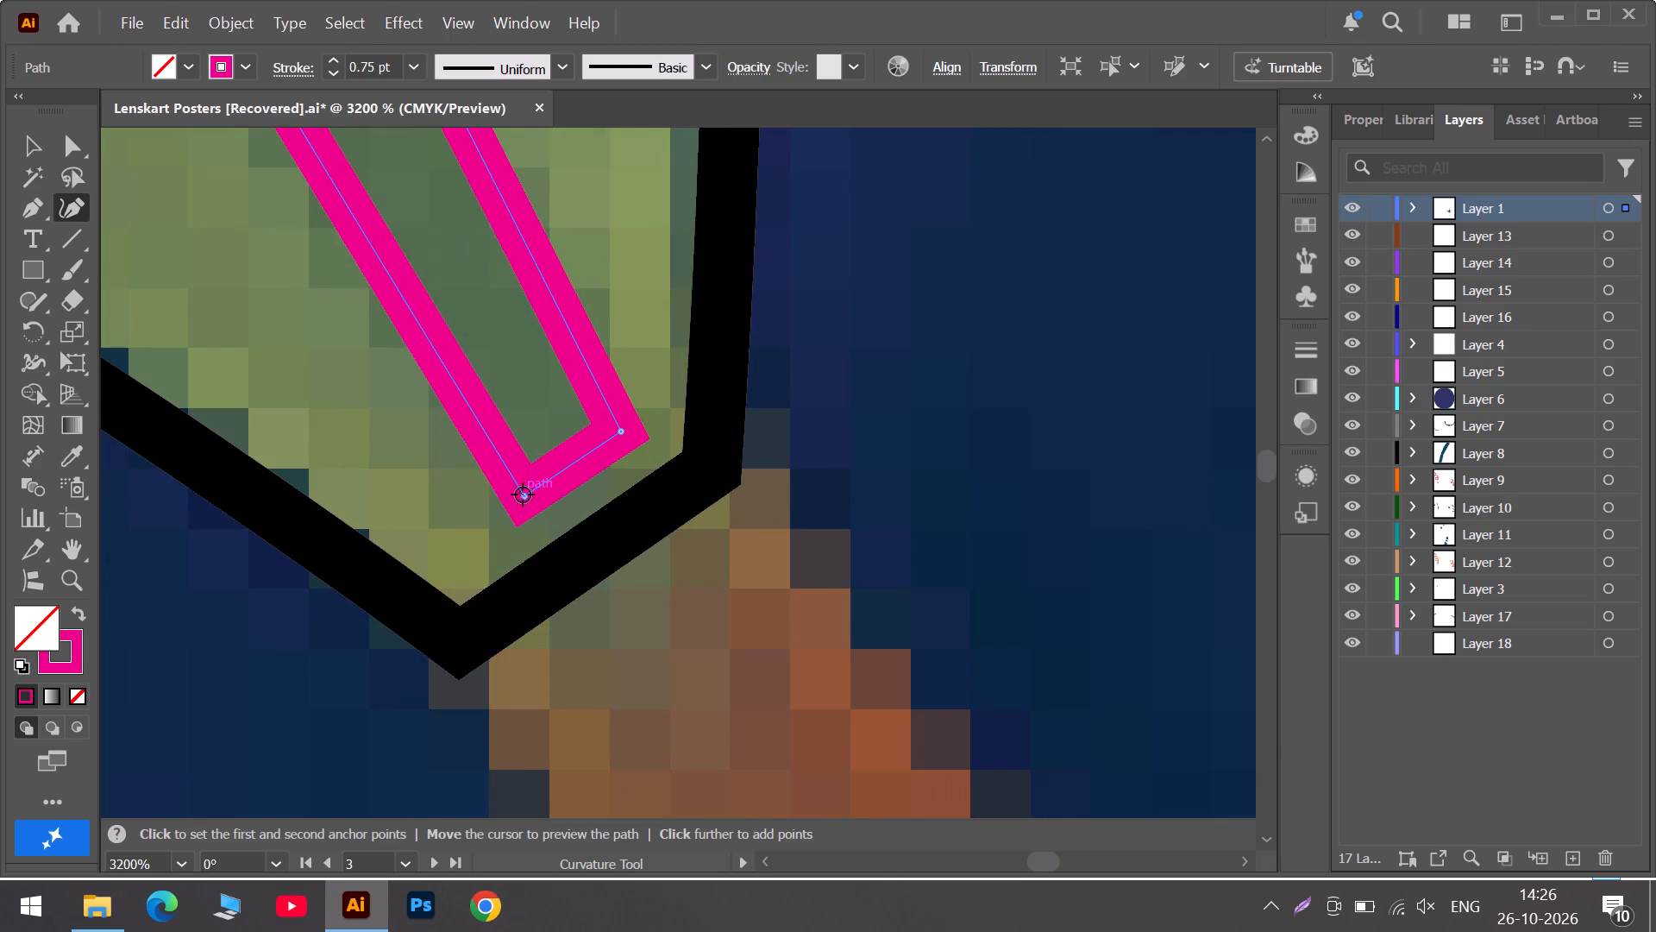
pyautogui.moveTo(523, 494); pyautogui.dragTo(541, 573)
pyautogui.moveTo(621, 433); pyautogui.dragTo(643, 503)
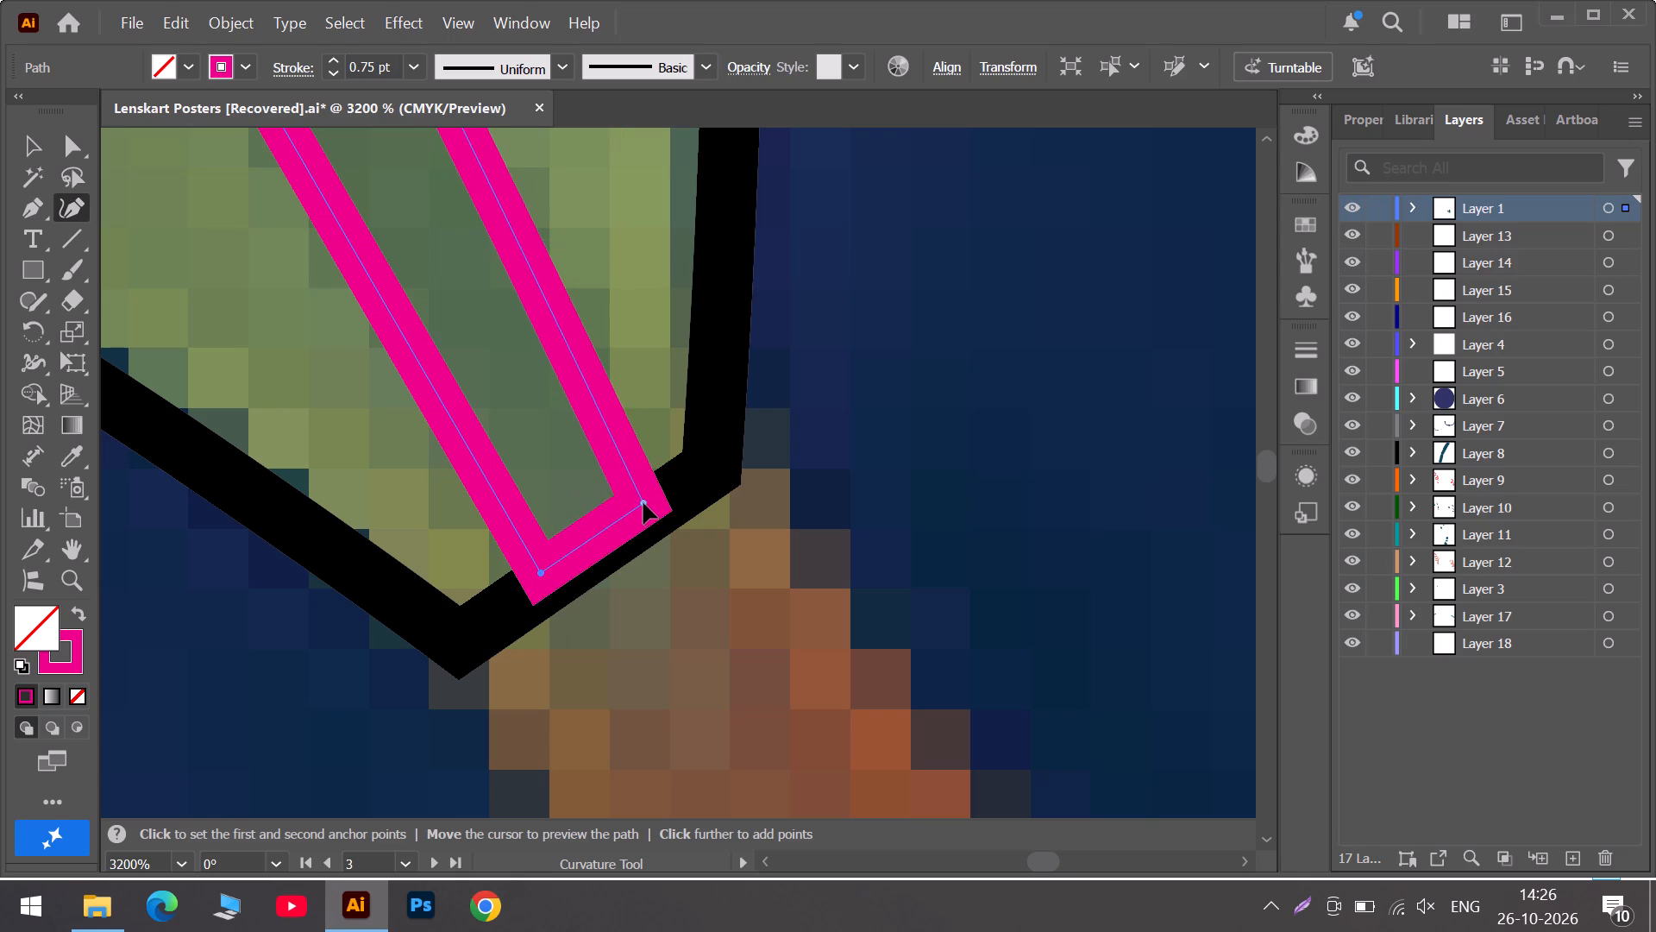
pyautogui.moveTo(643, 503); pyautogui.dragTo(649, 510)
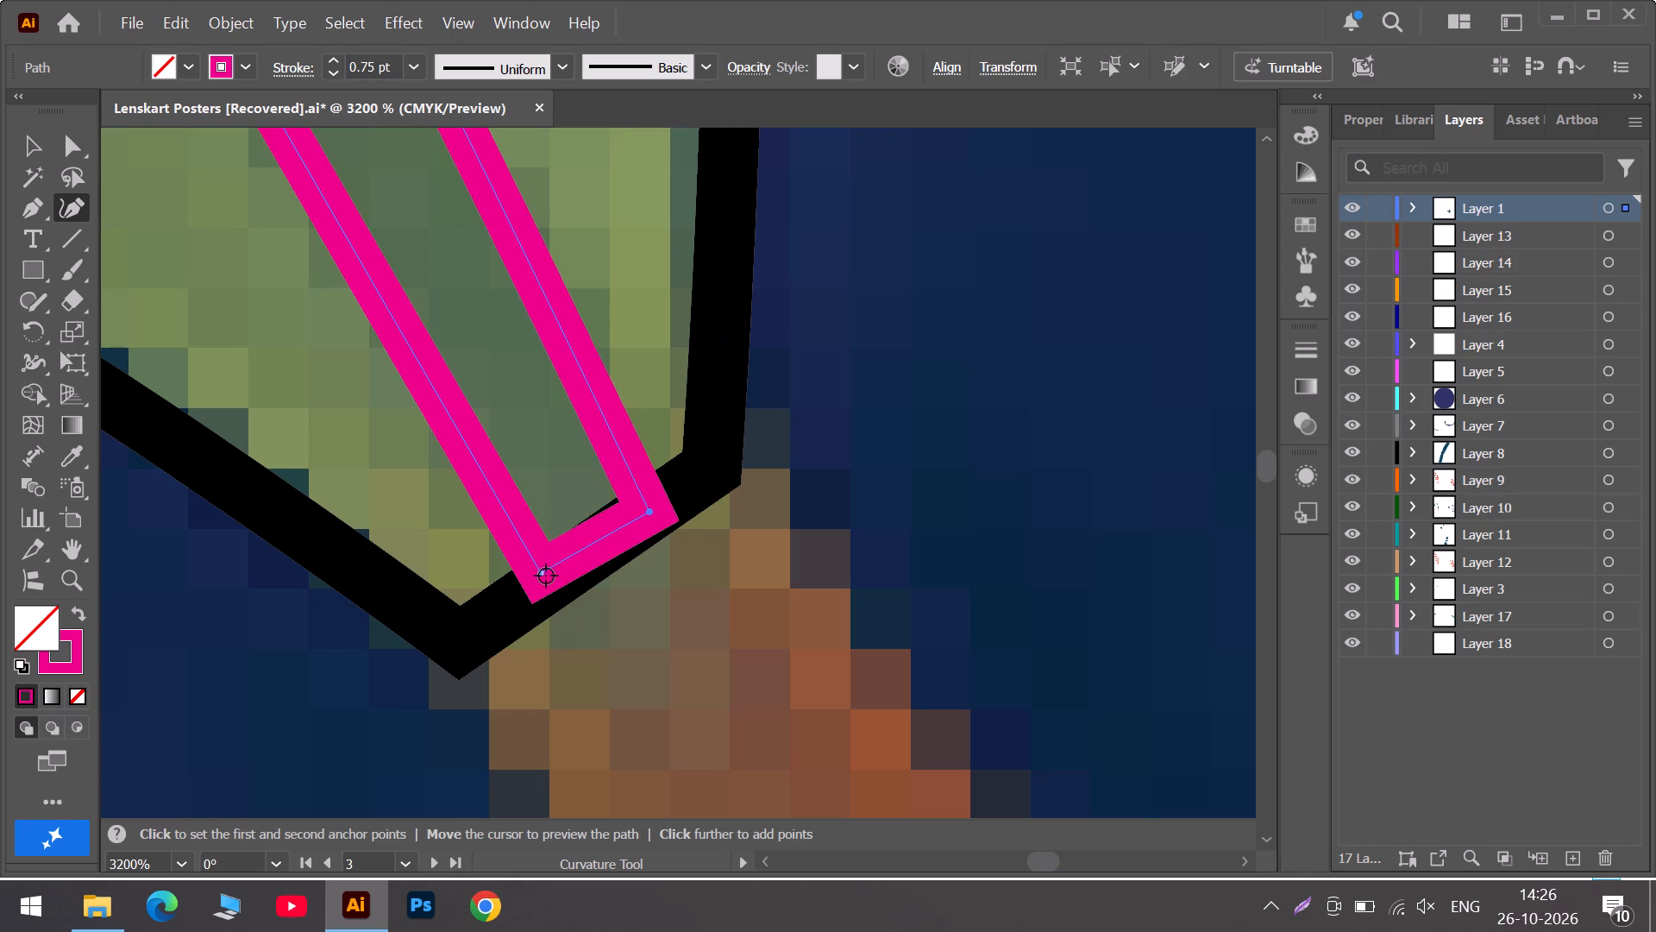
pyautogui.moveTo(541, 575); pyautogui.dragTo(544, 584)
# Trace the upper edge of the cropped lower leaf's central vein from its tip to the leaf outline, ending on a corner point.
pyautogui.click(991, 855)
pyautogui.scroll(-8, 792, 696)
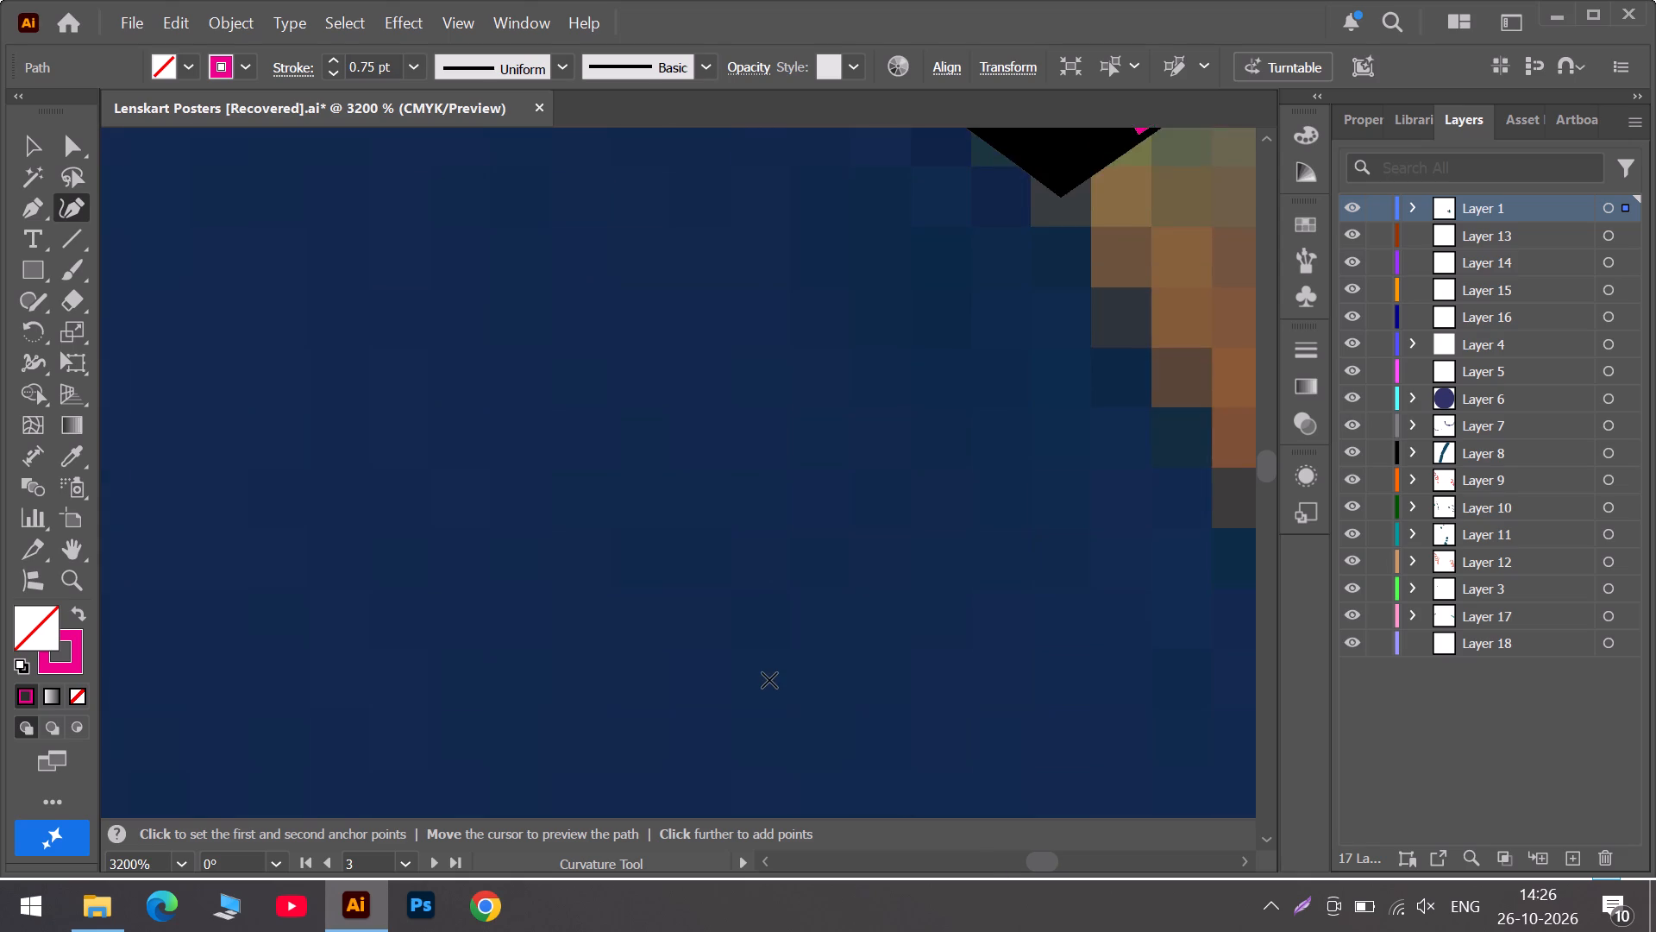
pyautogui.scroll(-11, 768, 679)
pyautogui.keyDown('alt'); pyautogui.scroll(-6, 762, 676); pyautogui.keyUp('alt')
pyautogui.scroll(-9, 675, 697)
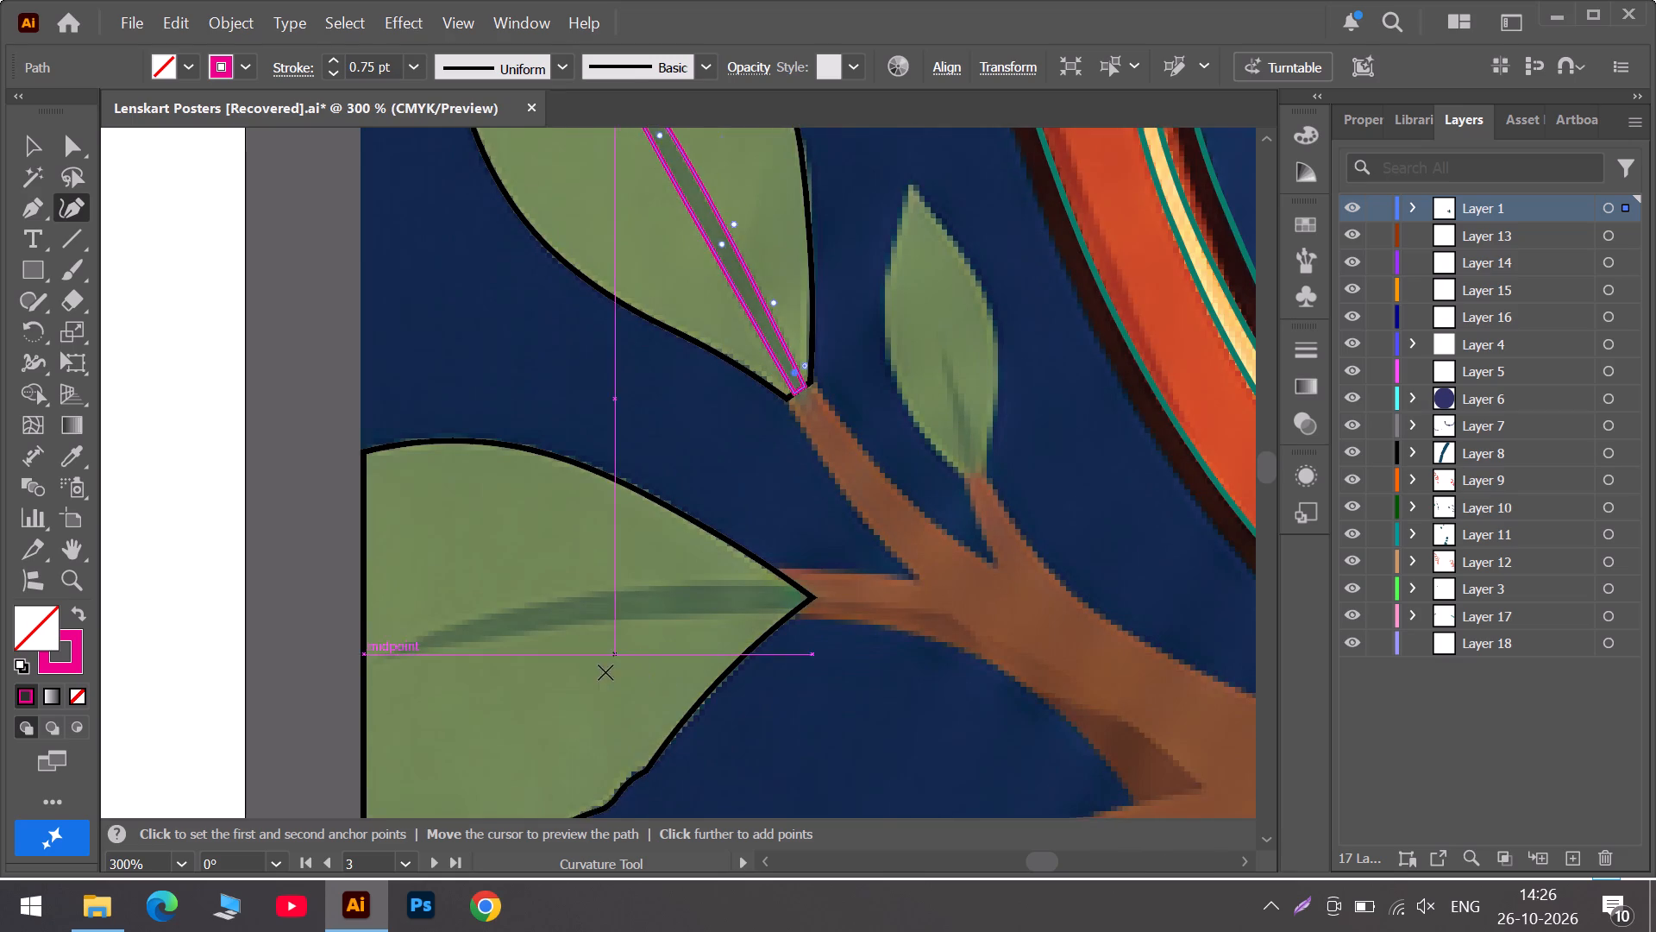
pyautogui.scroll(-2, 605, 672)
pyautogui.keyDown('alt'); pyautogui.scroll(3, 507, 615); pyautogui.keyUp('alt')
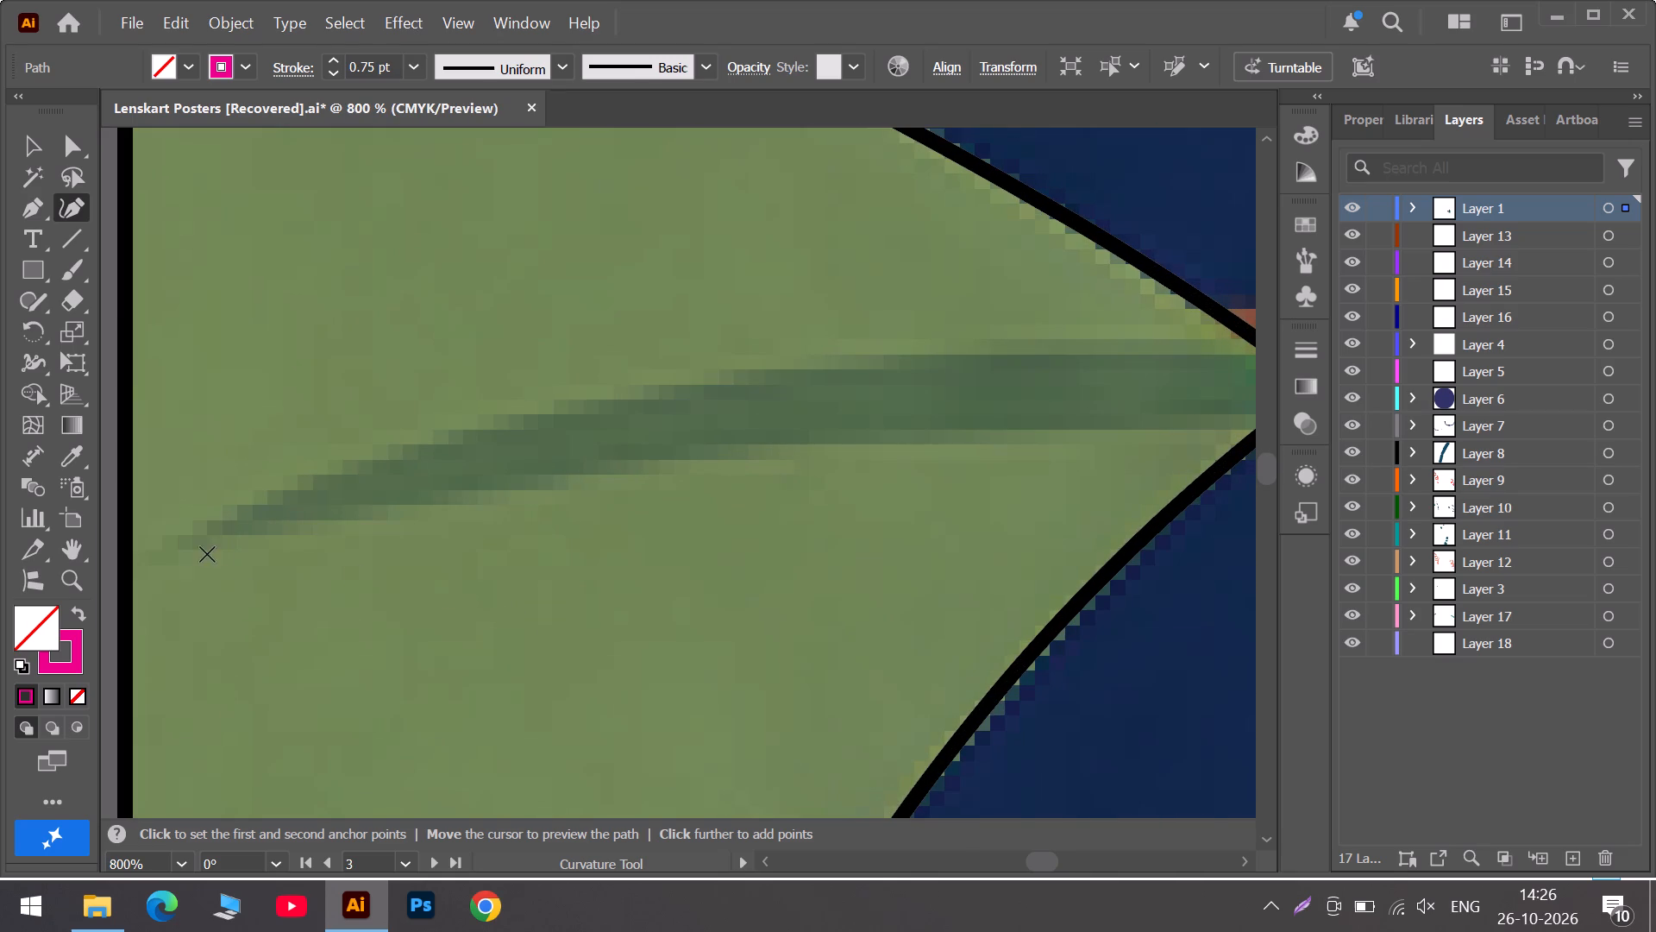
pyautogui.click(153, 558)
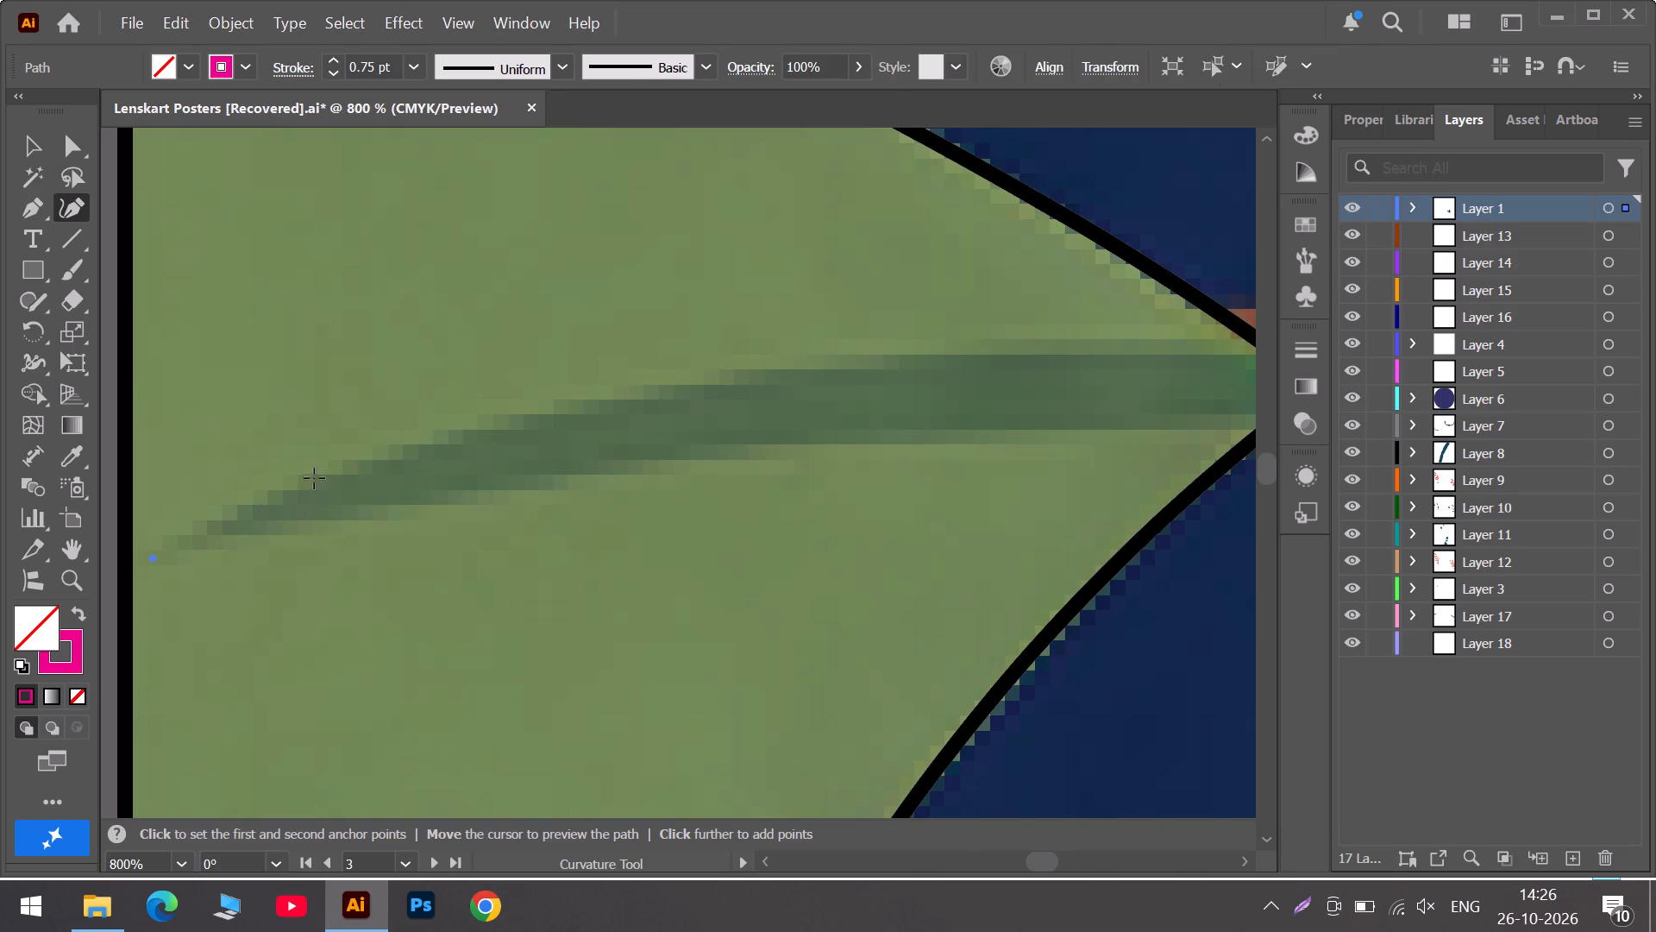
pyautogui.click(320, 484)
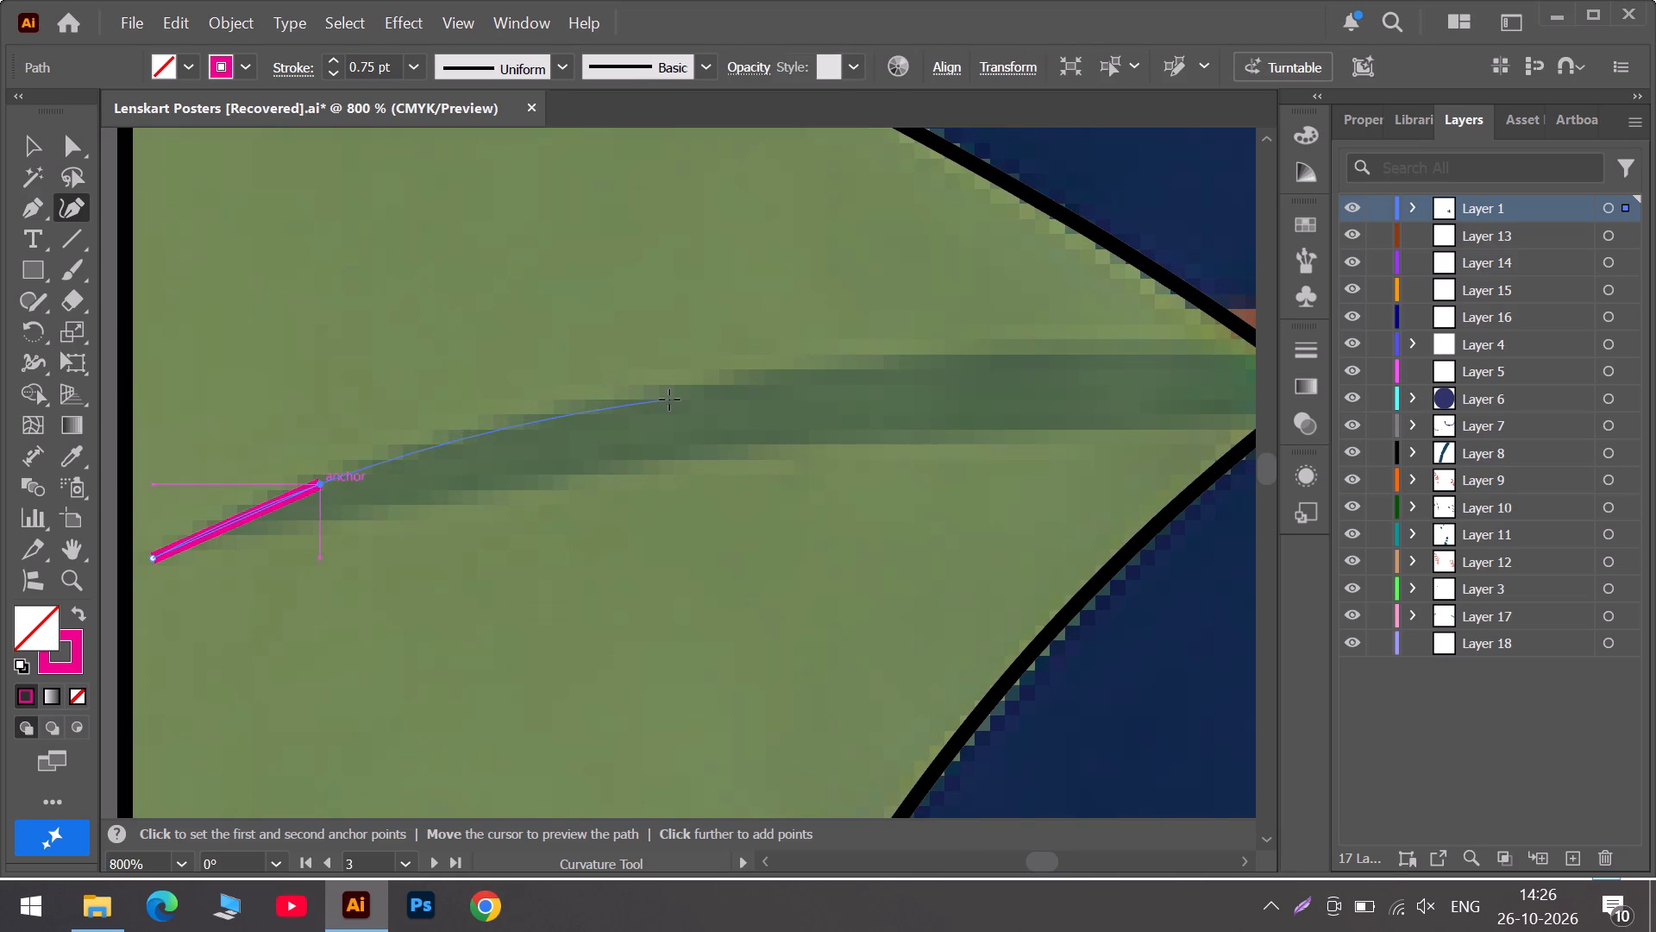
pyautogui.click(675, 396)
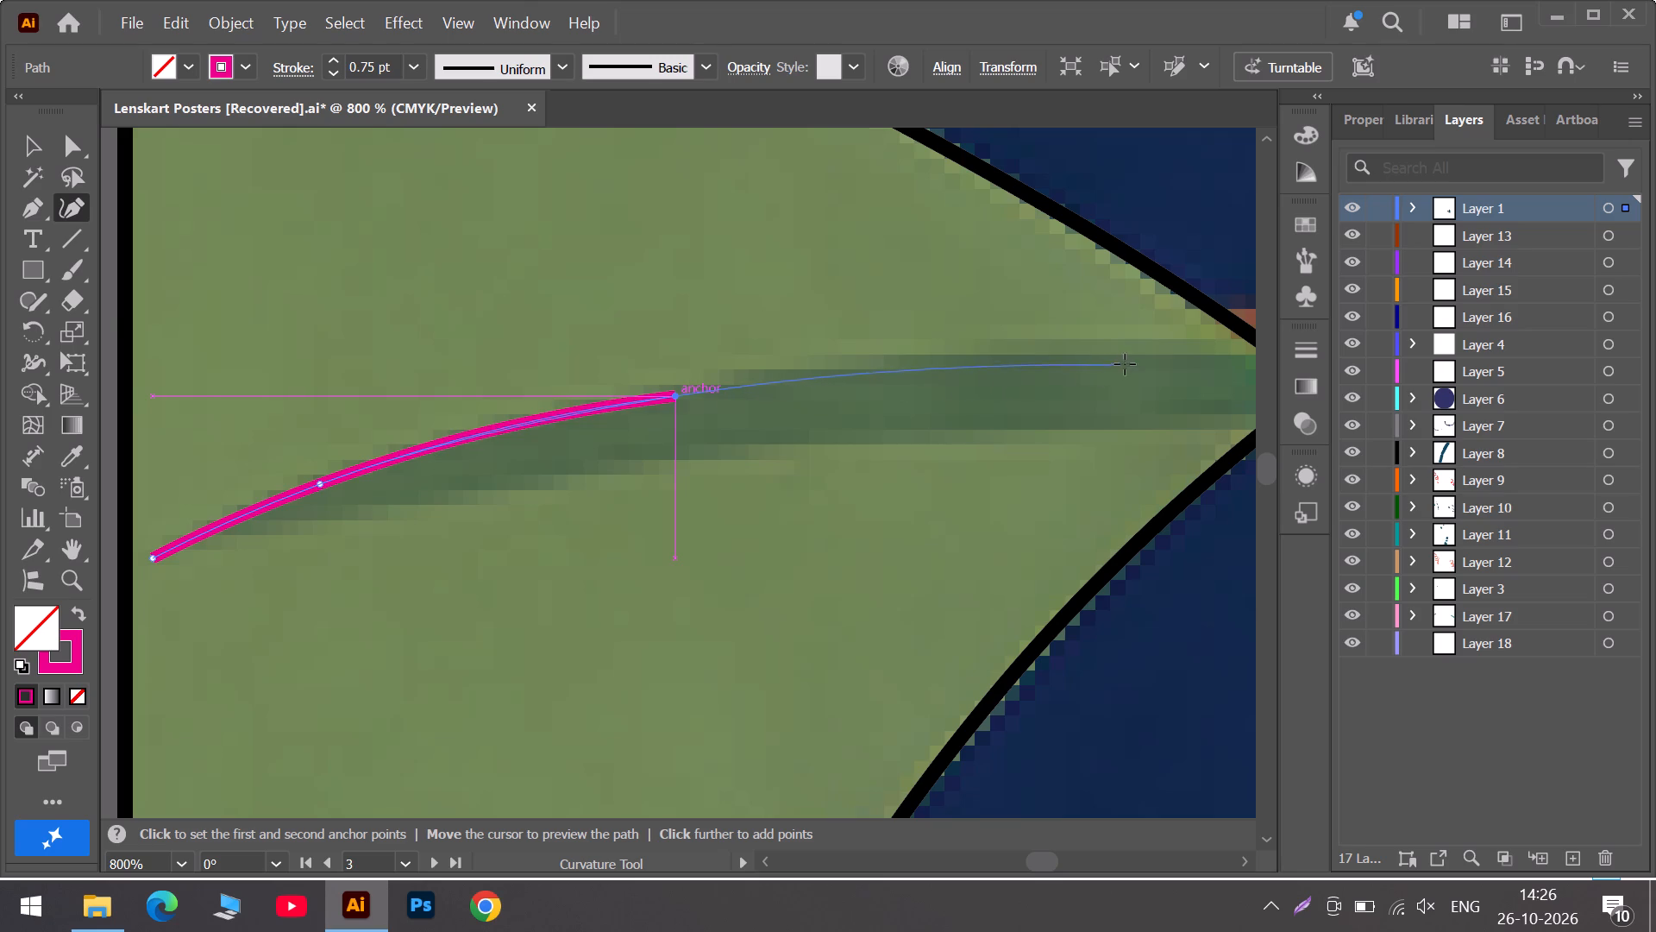
pyautogui.click(1138, 357)
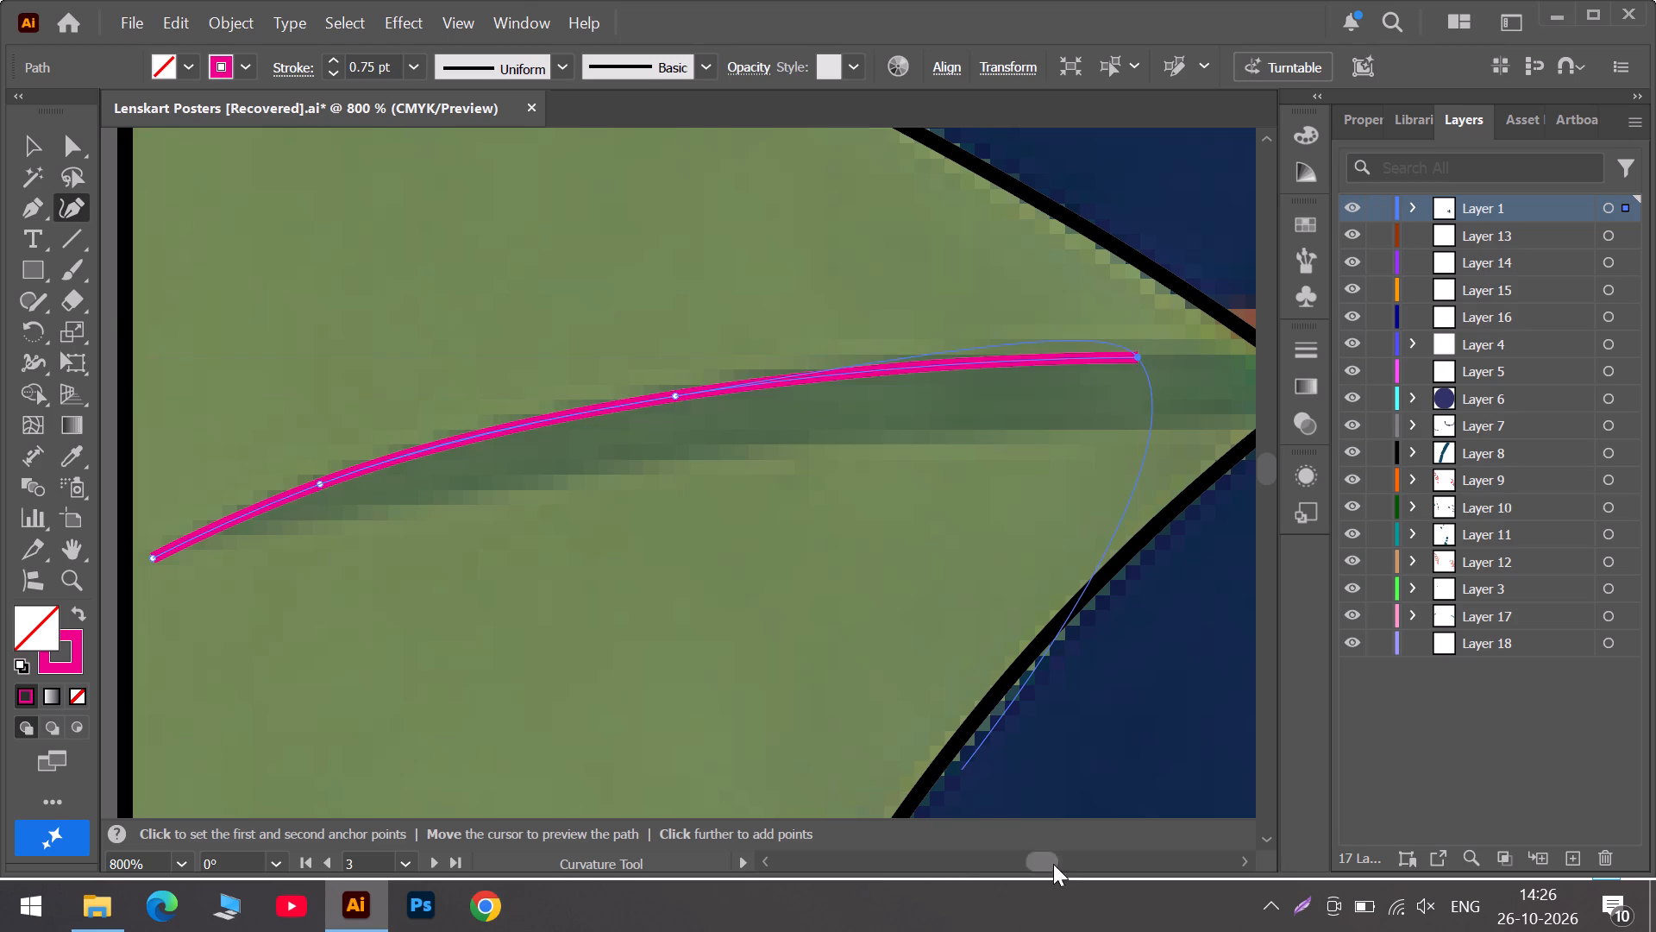
pyautogui.click(1086, 862)
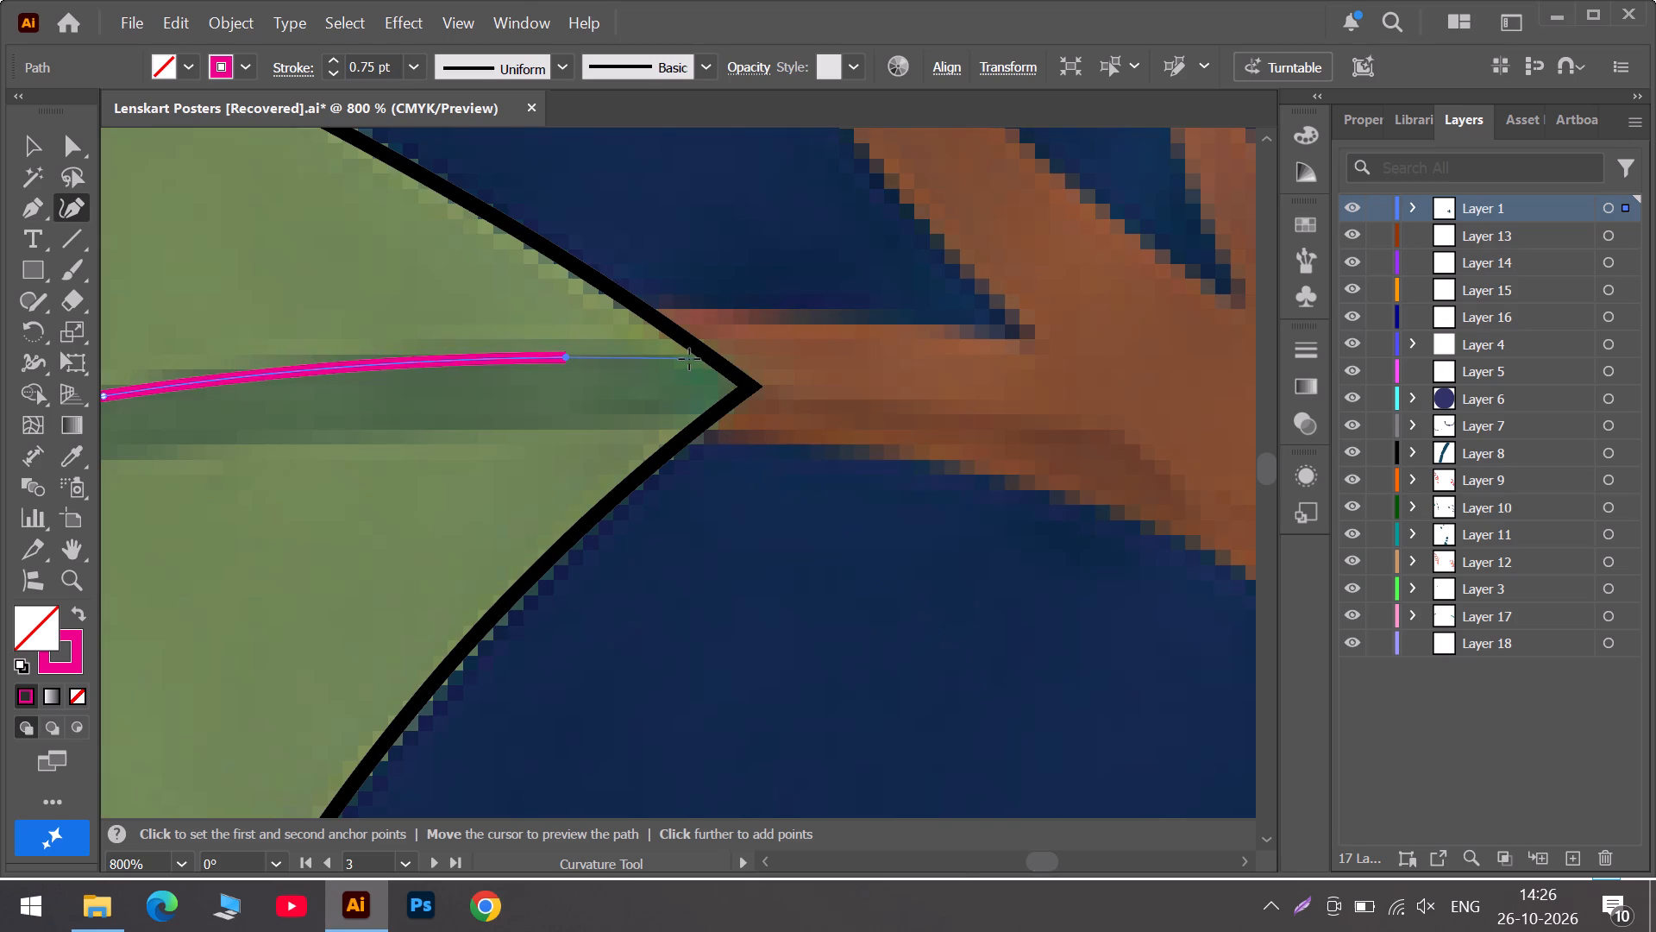
pyautogui.click(688, 359)
pyautogui.doubleClick(688, 359)
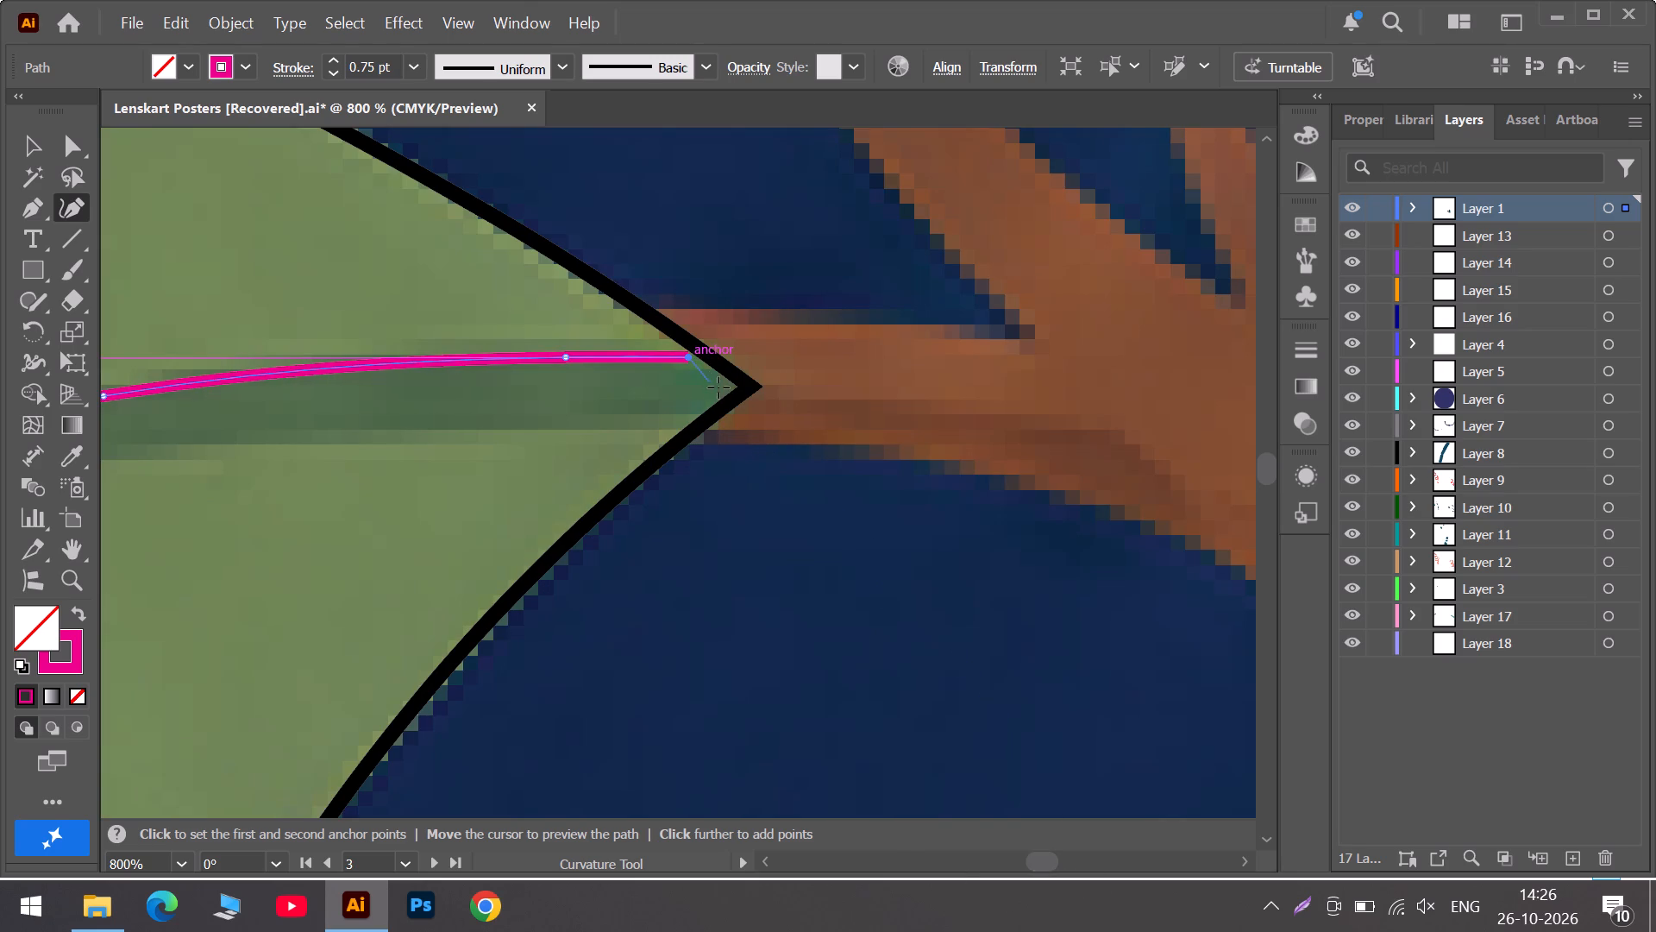
# Continue the vein outline with base corner points and its lower edge, close it at the tip, and pull the tip slightly inward.
pyautogui.tripleClick(725, 387)
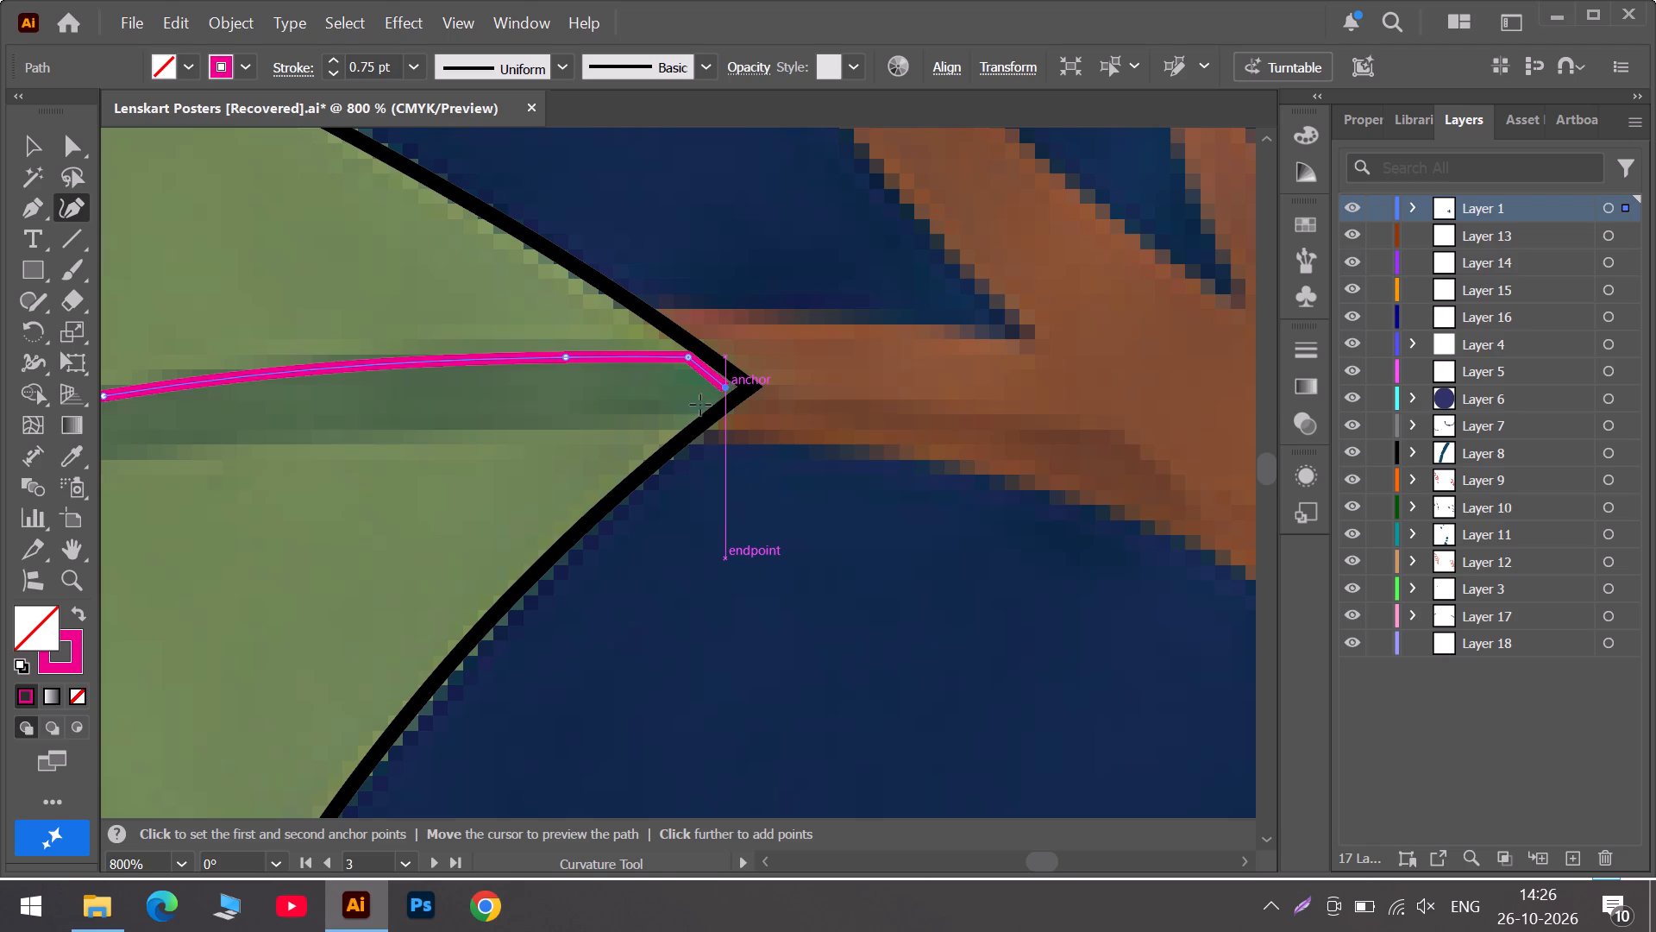
pyautogui.tripleClick(690, 415)
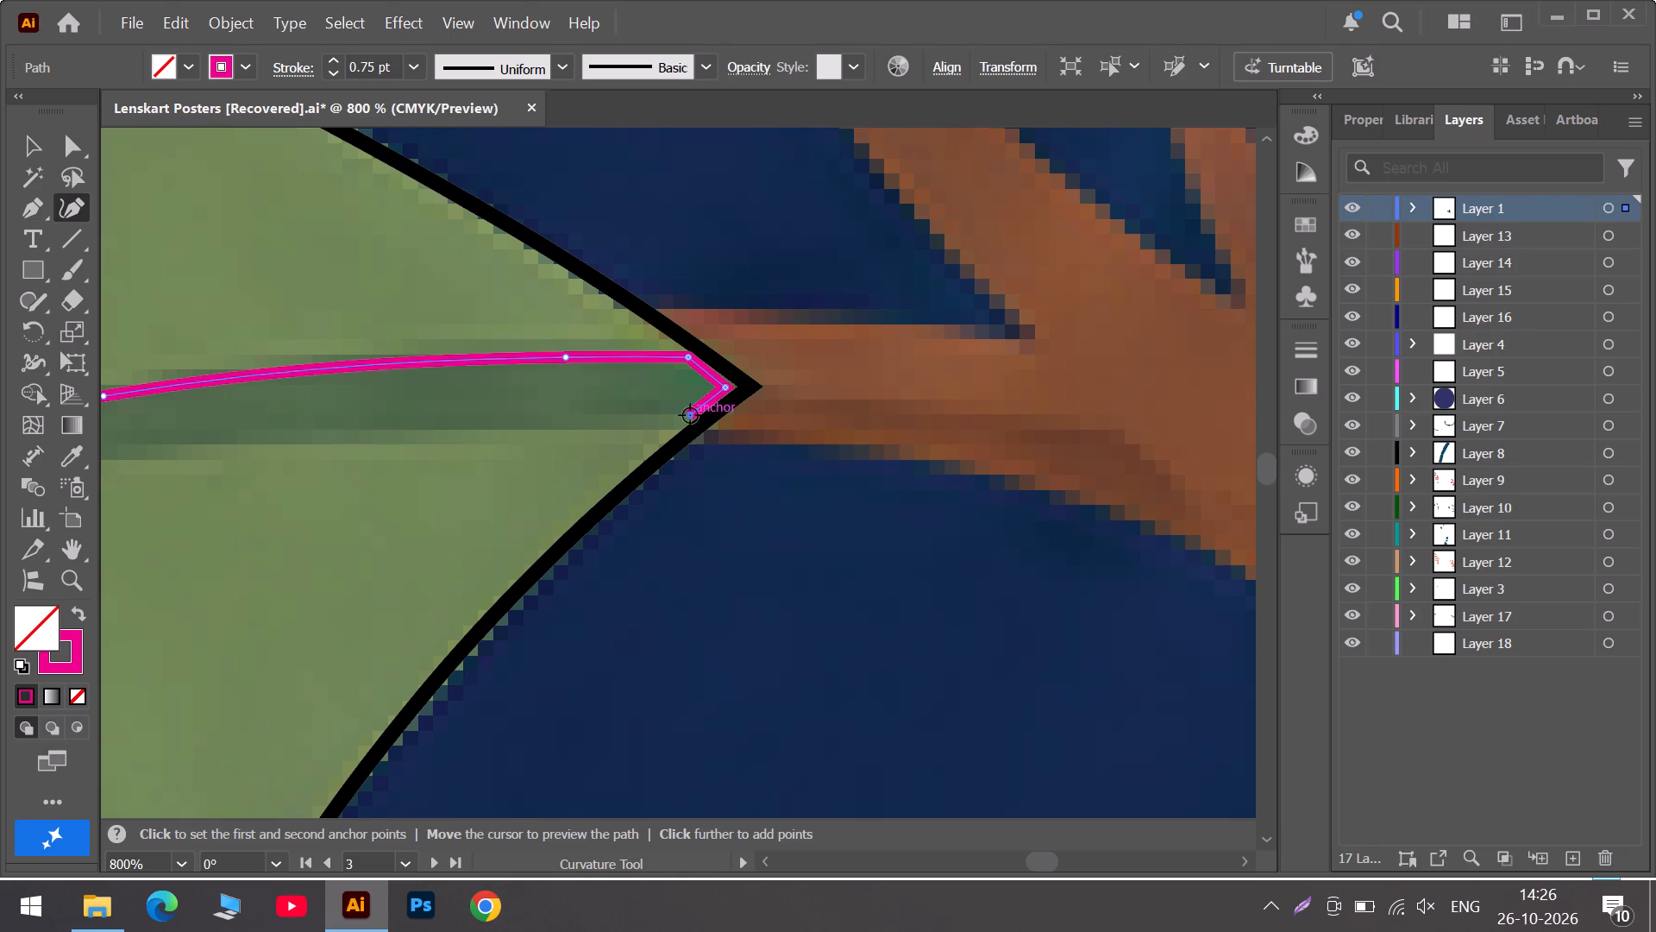
pyautogui.click(398, 429)
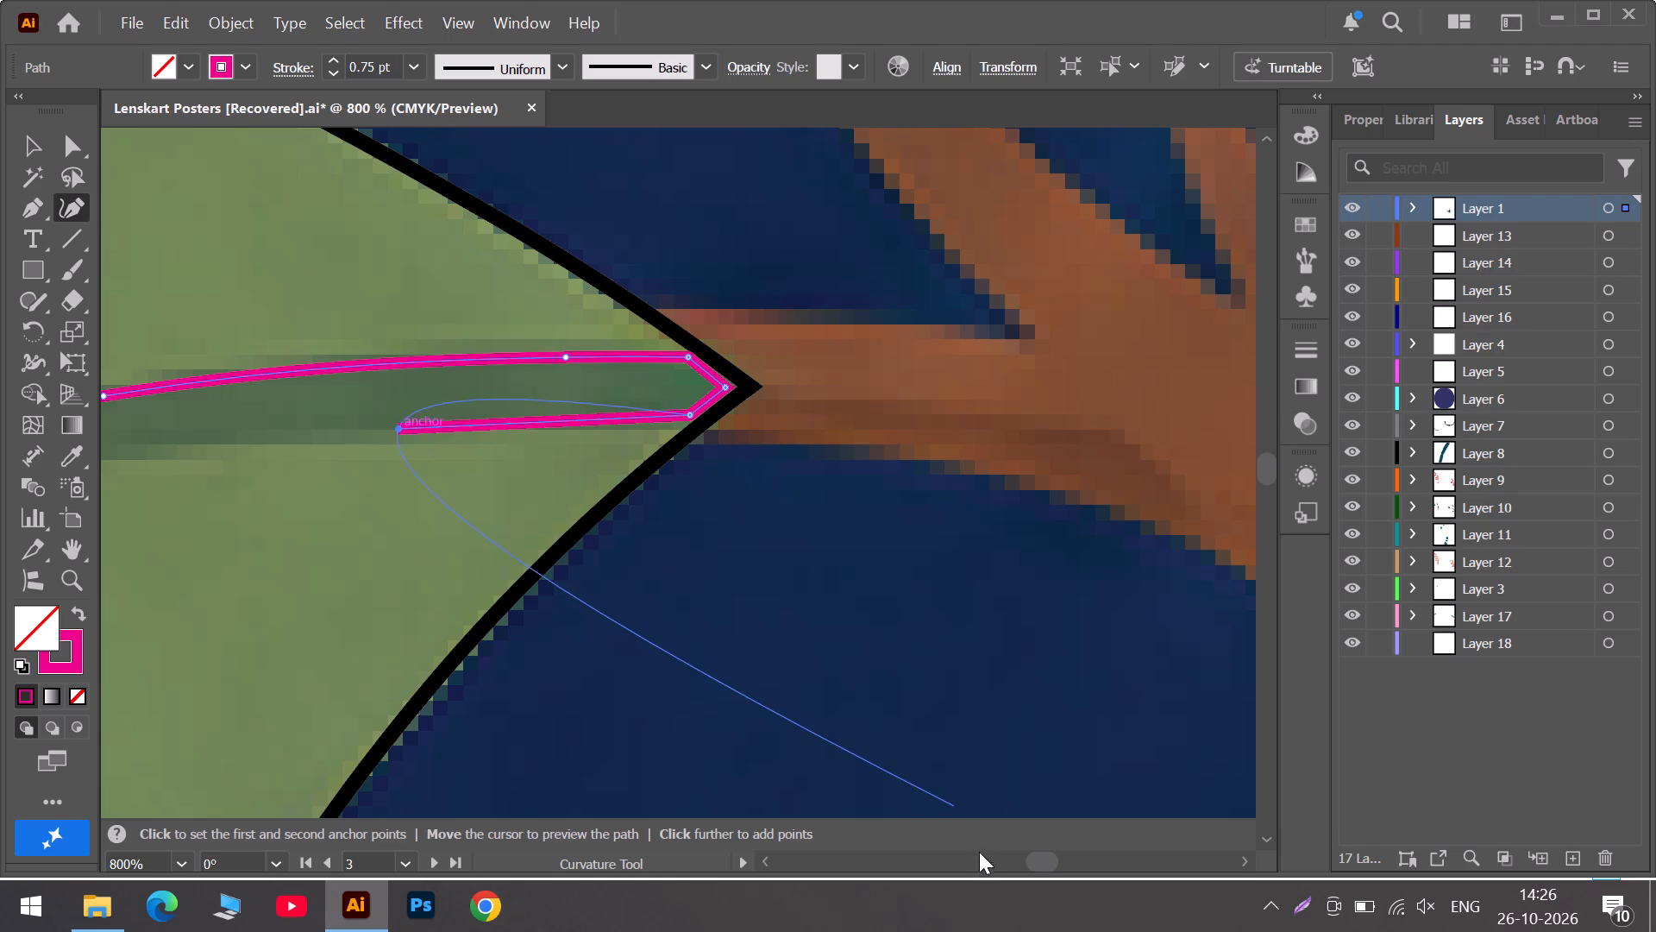
pyautogui.click(975, 862)
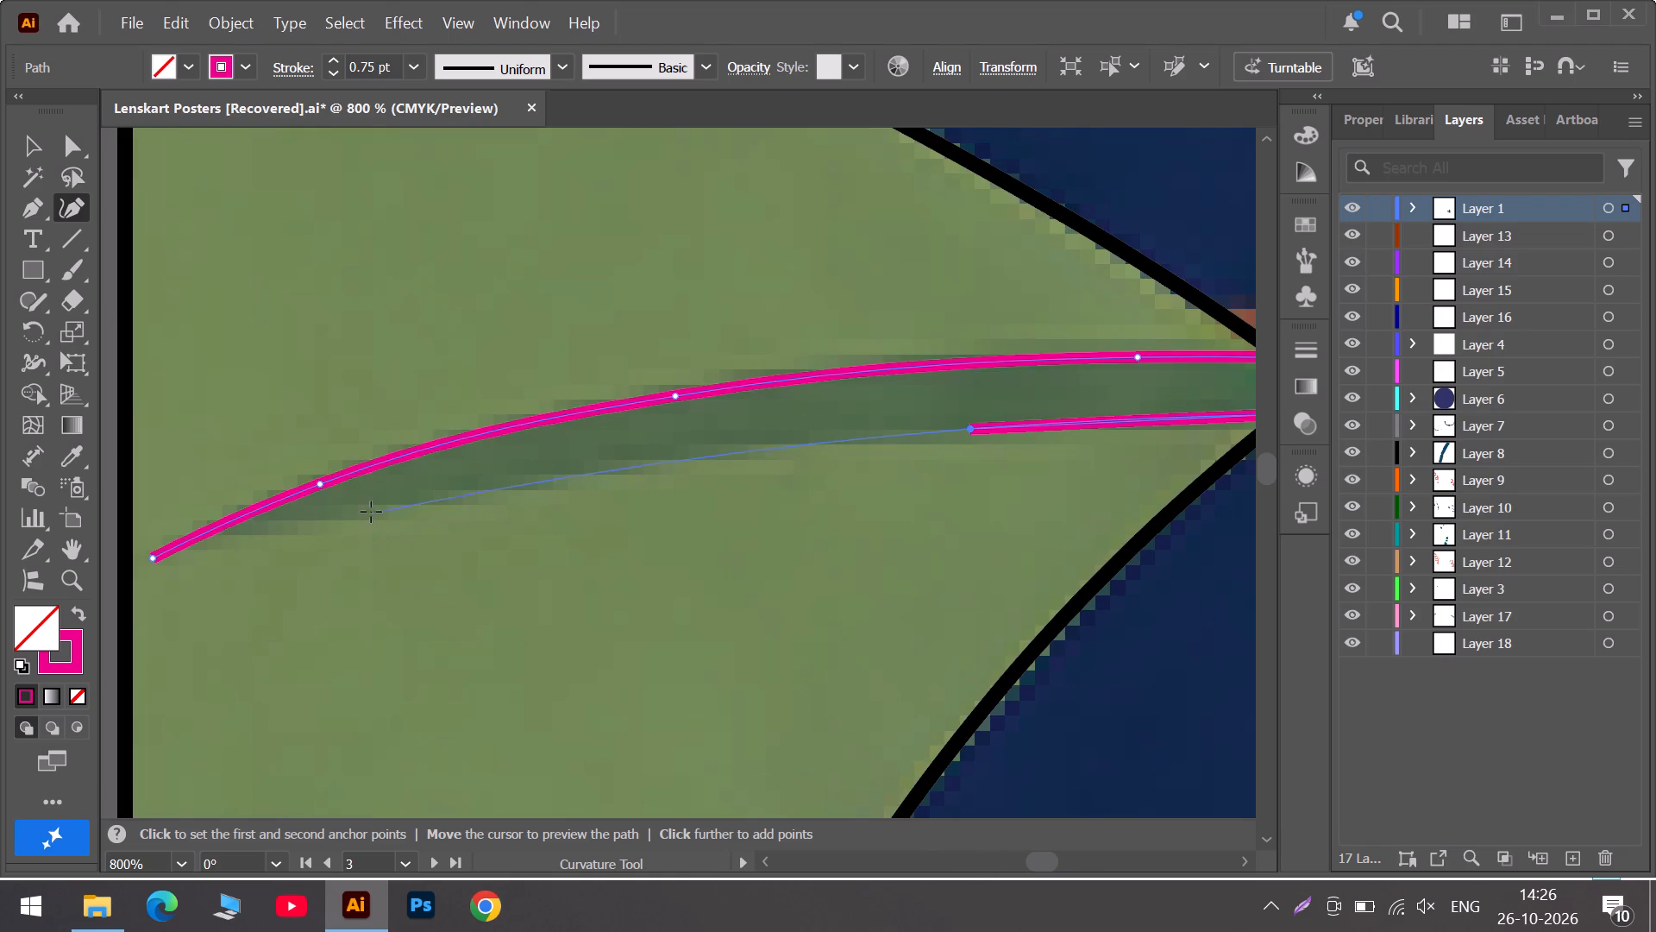
pyautogui.click(371, 507)
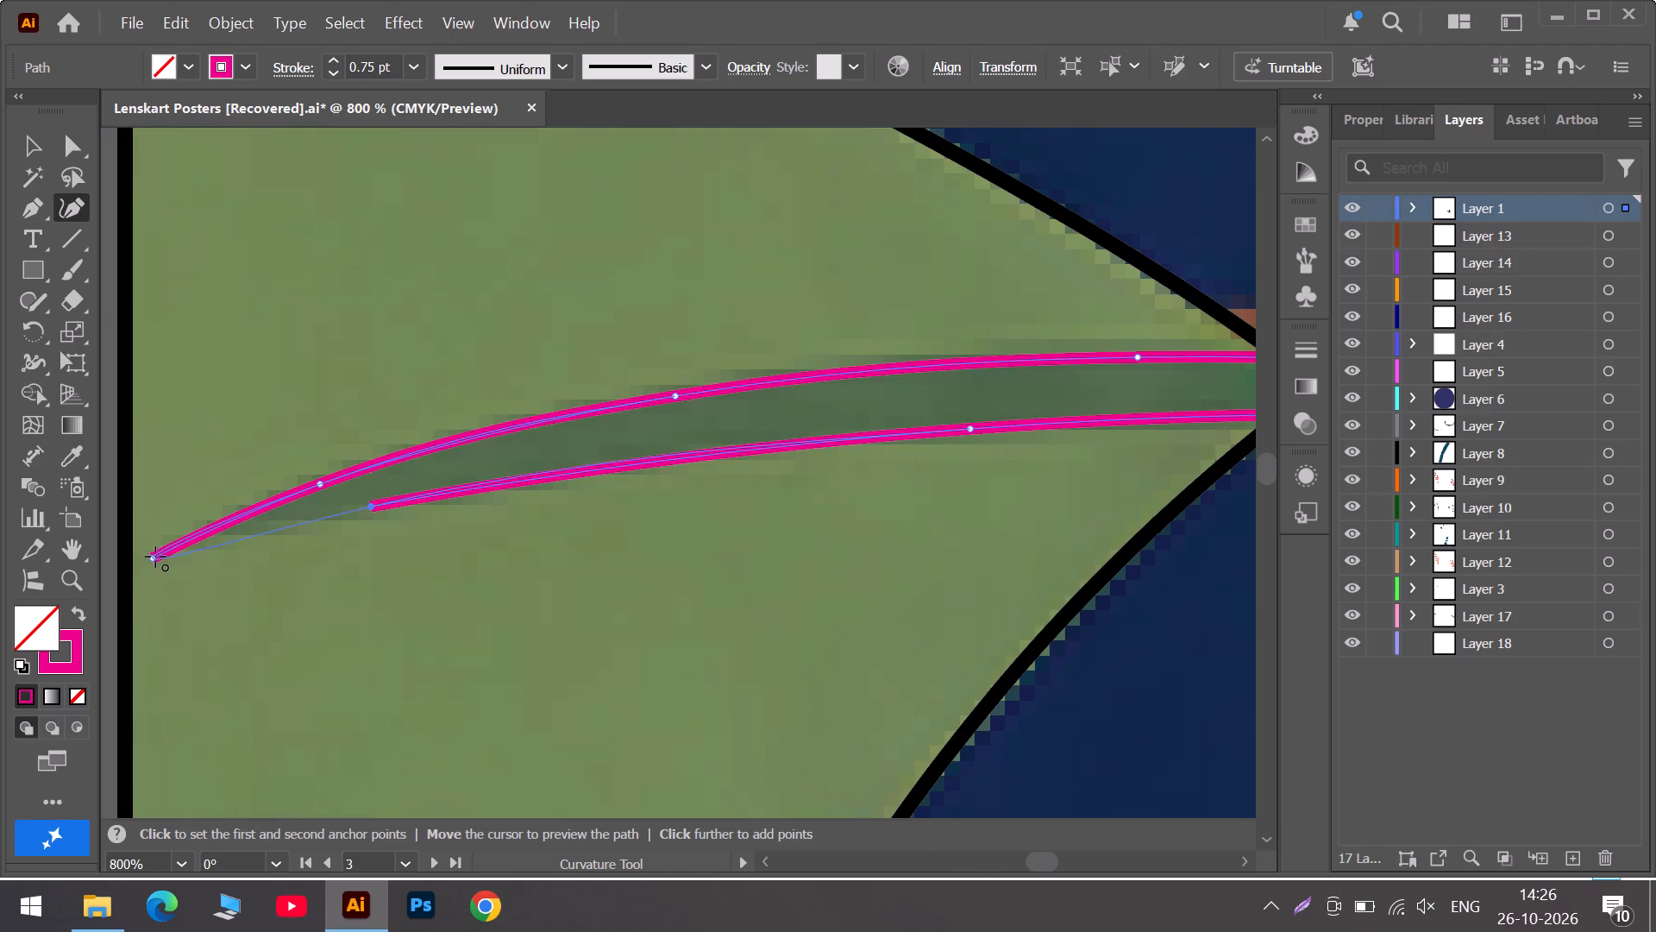
pyautogui.click(154, 558)
pyautogui.doubleClick(154, 558)
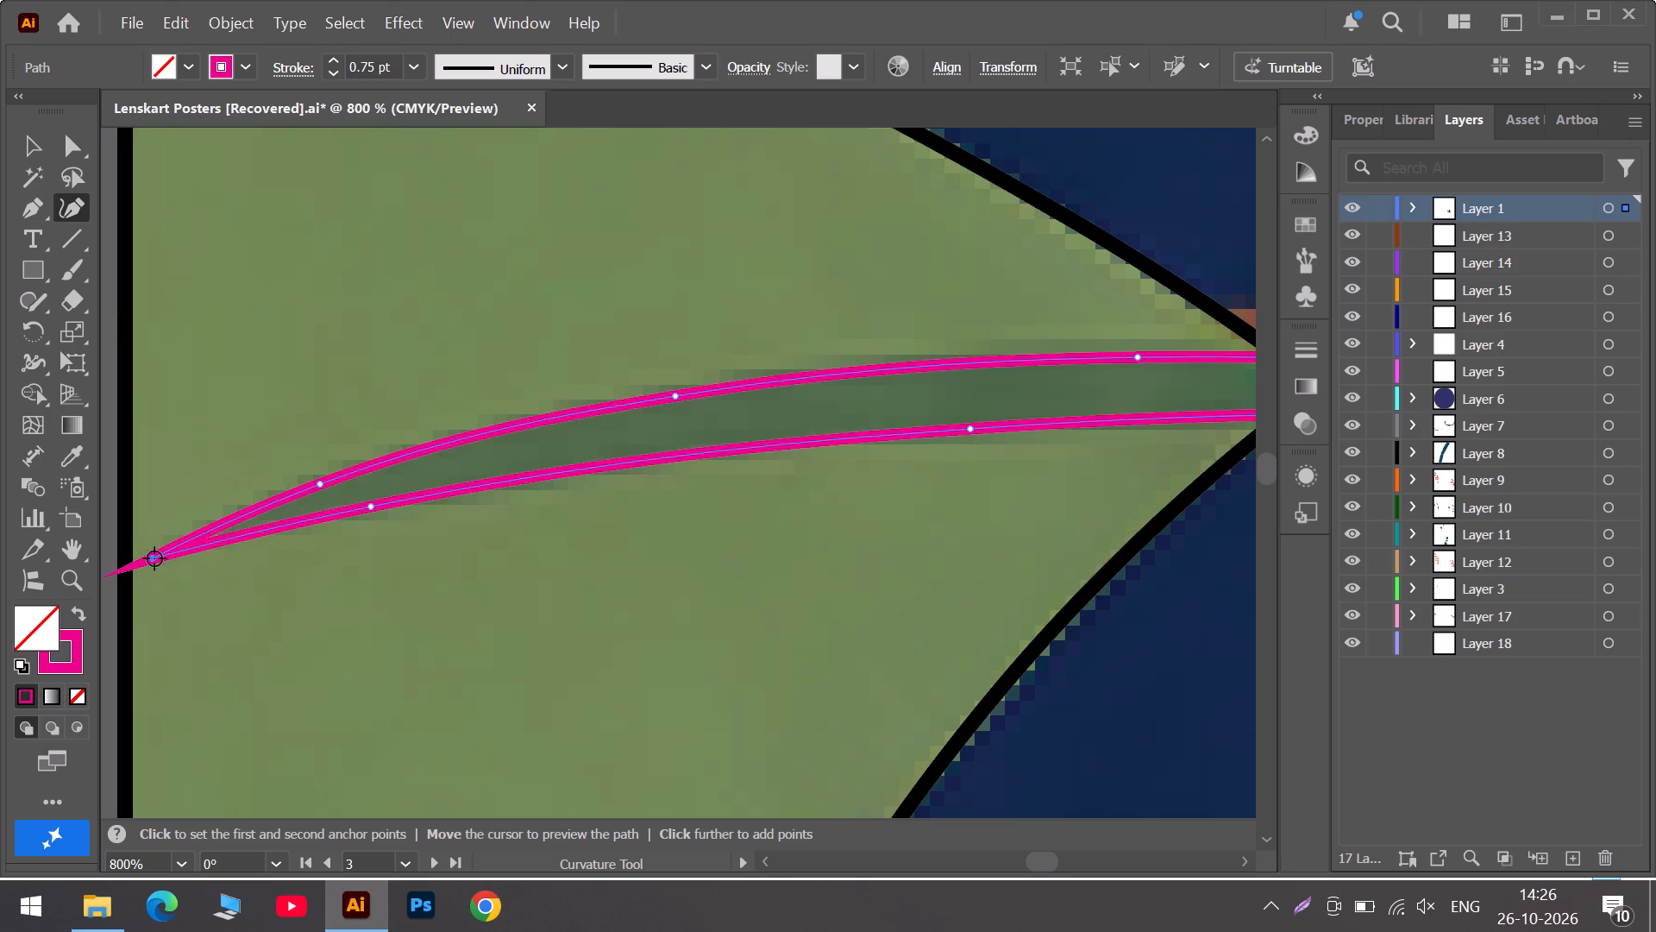
pyautogui.moveTo(154, 558); pyautogui.dragTo(183, 544)
# Move the vein outline's three base anchors outward onto the leaf's black outline at the stem.
pyautogui.scroll(5, 1018, 795)
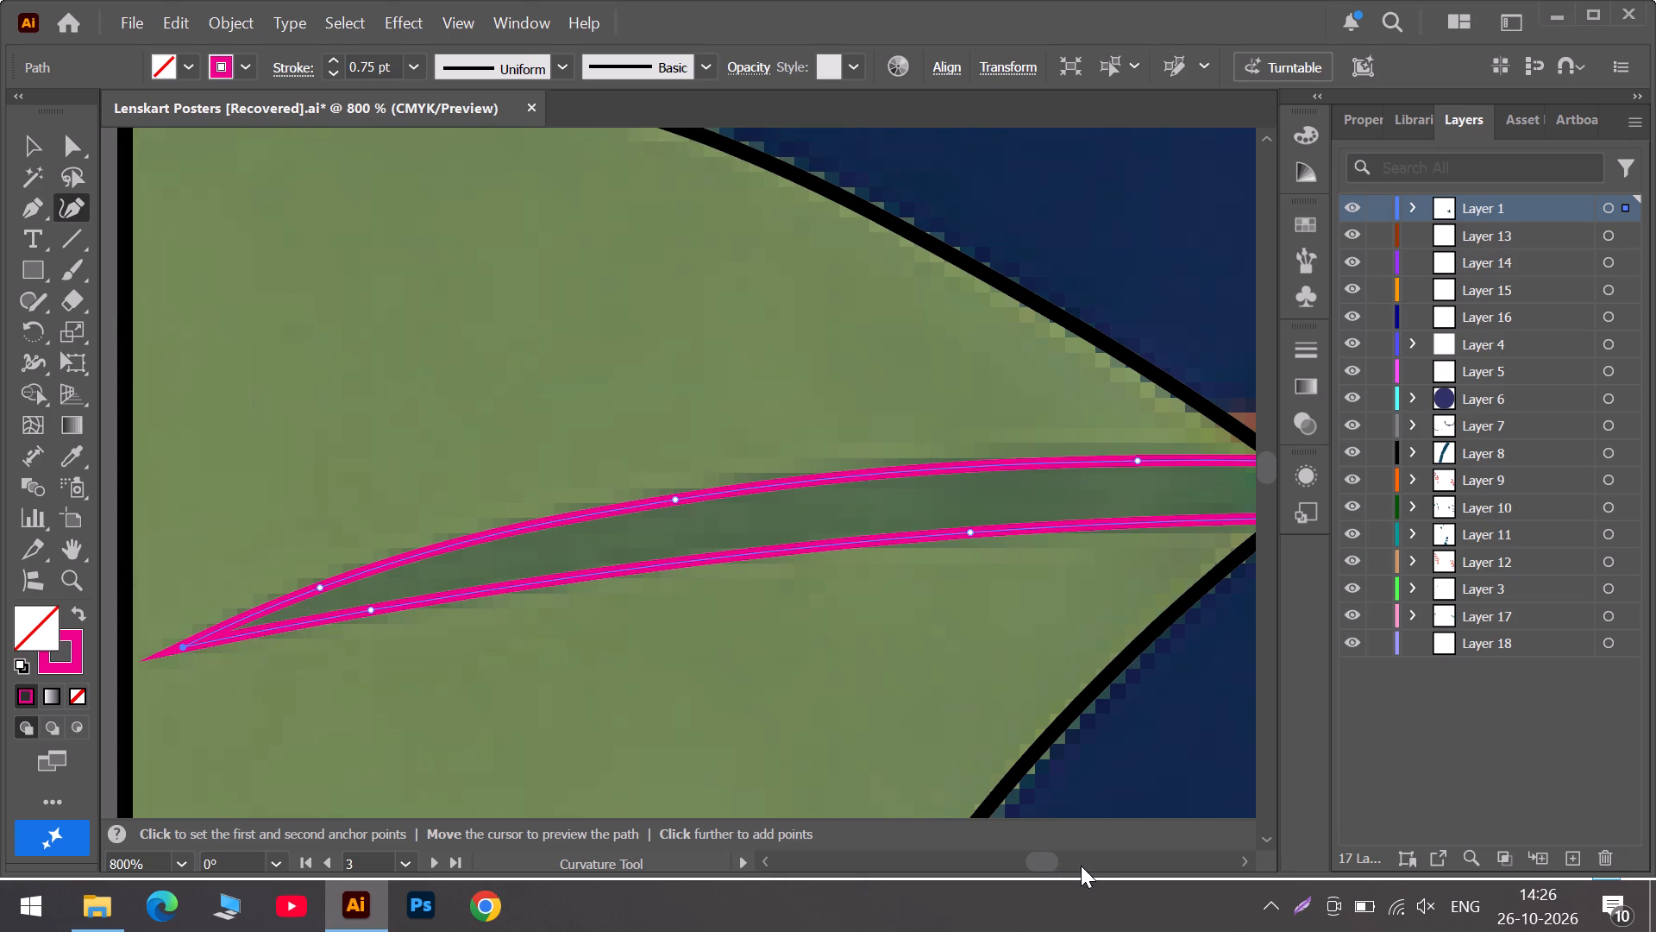
pyautogui.click(1081, 866)
pyautogui.keyDown('alt'); pyautogui.scroll(2, 687, 558); pyautogui.keyUp('alt')
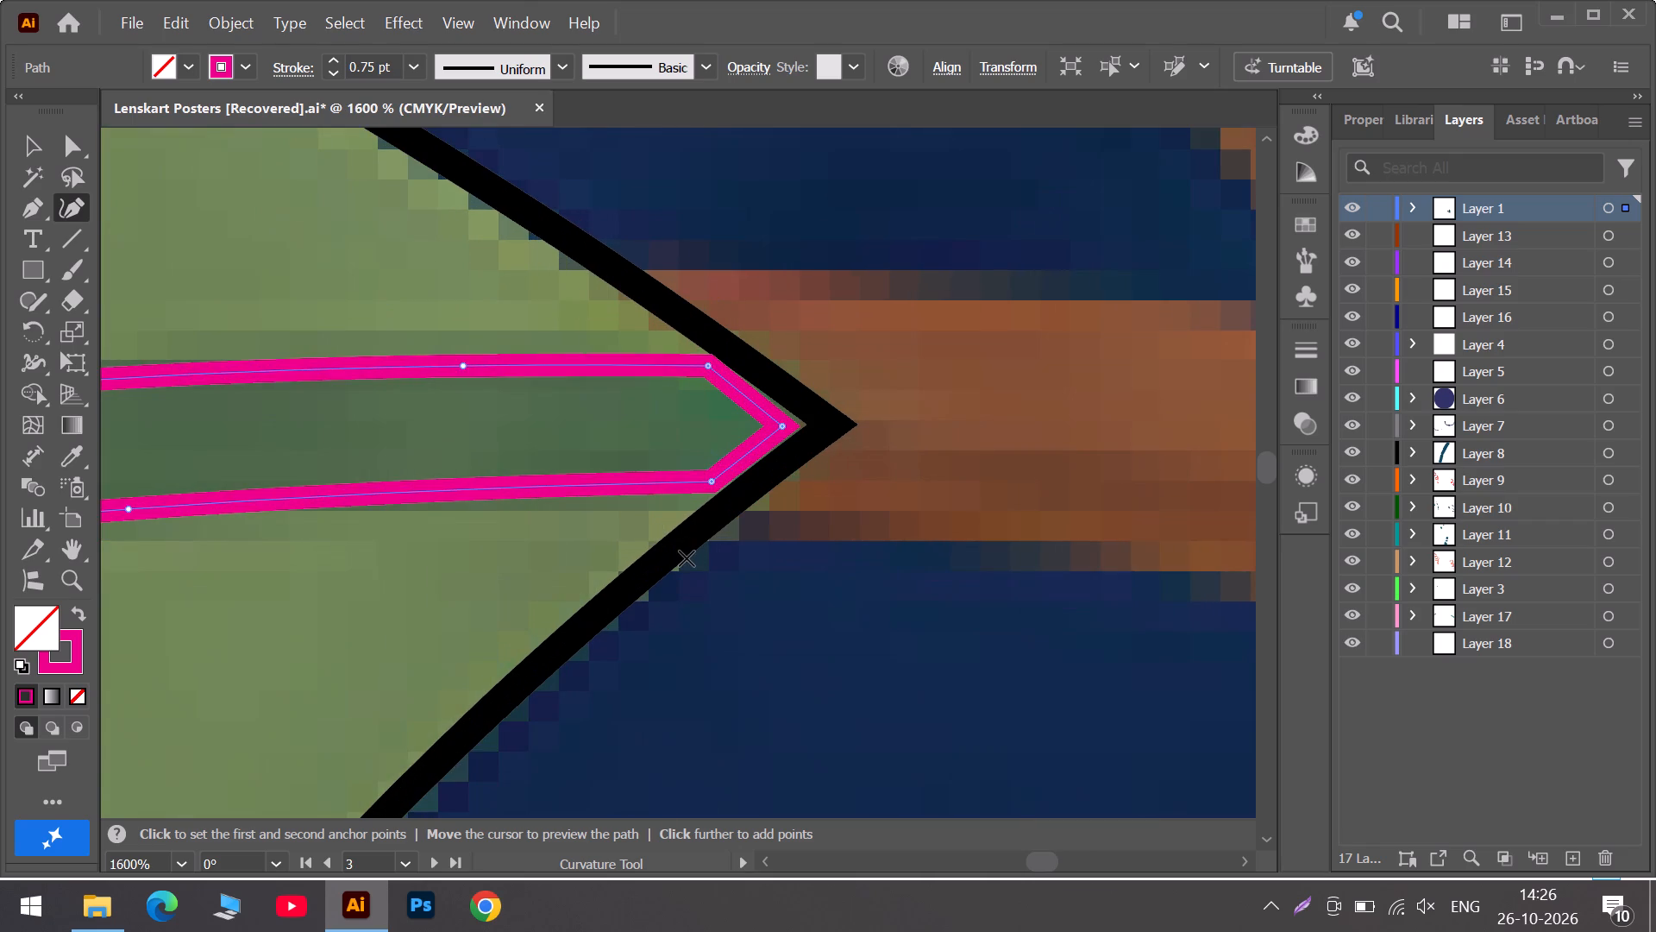
pyautogui.keyDown('alt'); pyautogui.scroll(2, 687, 558); pyautogui.keyUp('alt')
pyautogui.moveTo(833, 414); pyautogui.dragTo(846, 418)
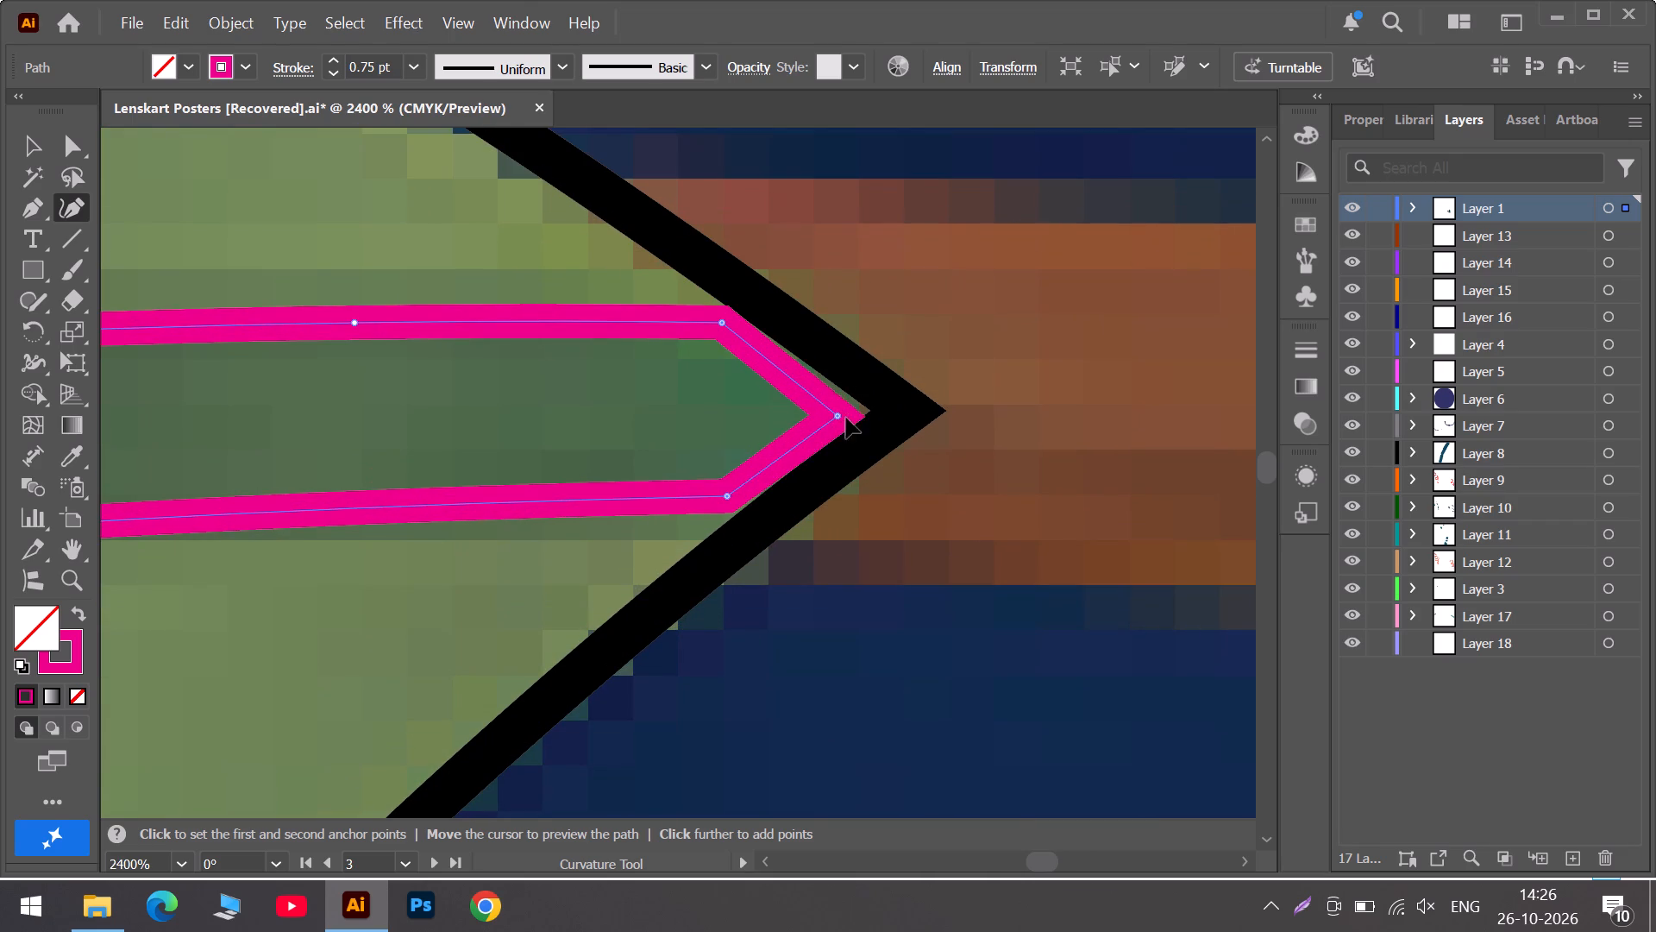
pyautogui.moveTo(846, 418); pyautogui.dragTo(900, 411)
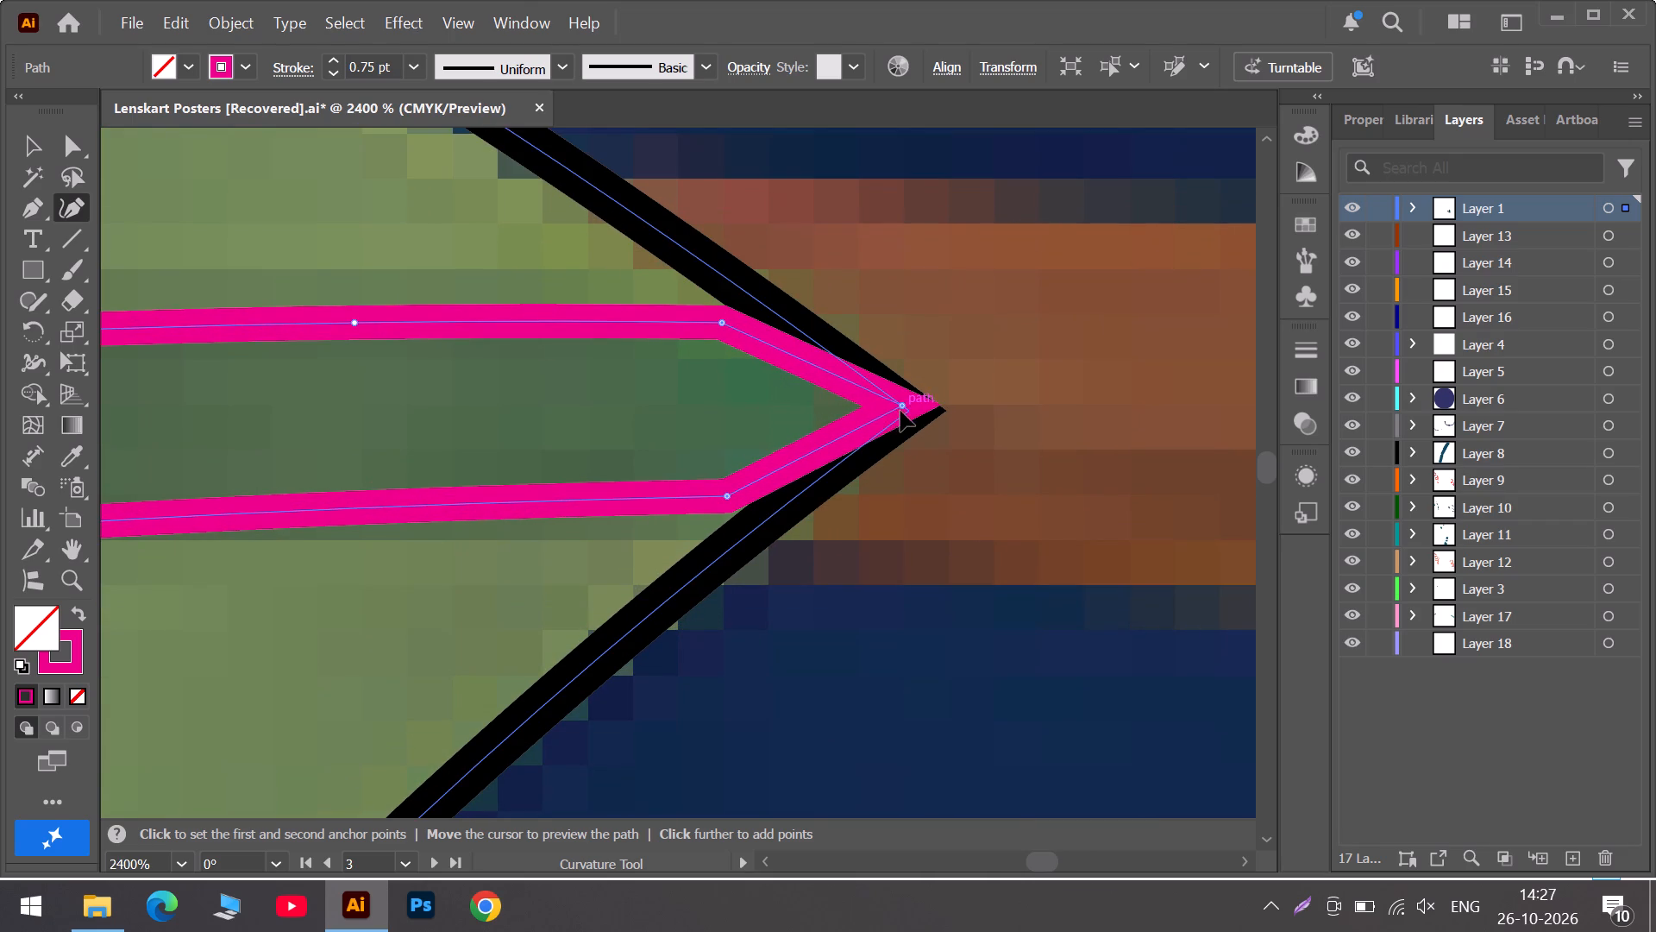
pyautogui.moveTo(900, 411); pyautogui.dragTo(902, 413)
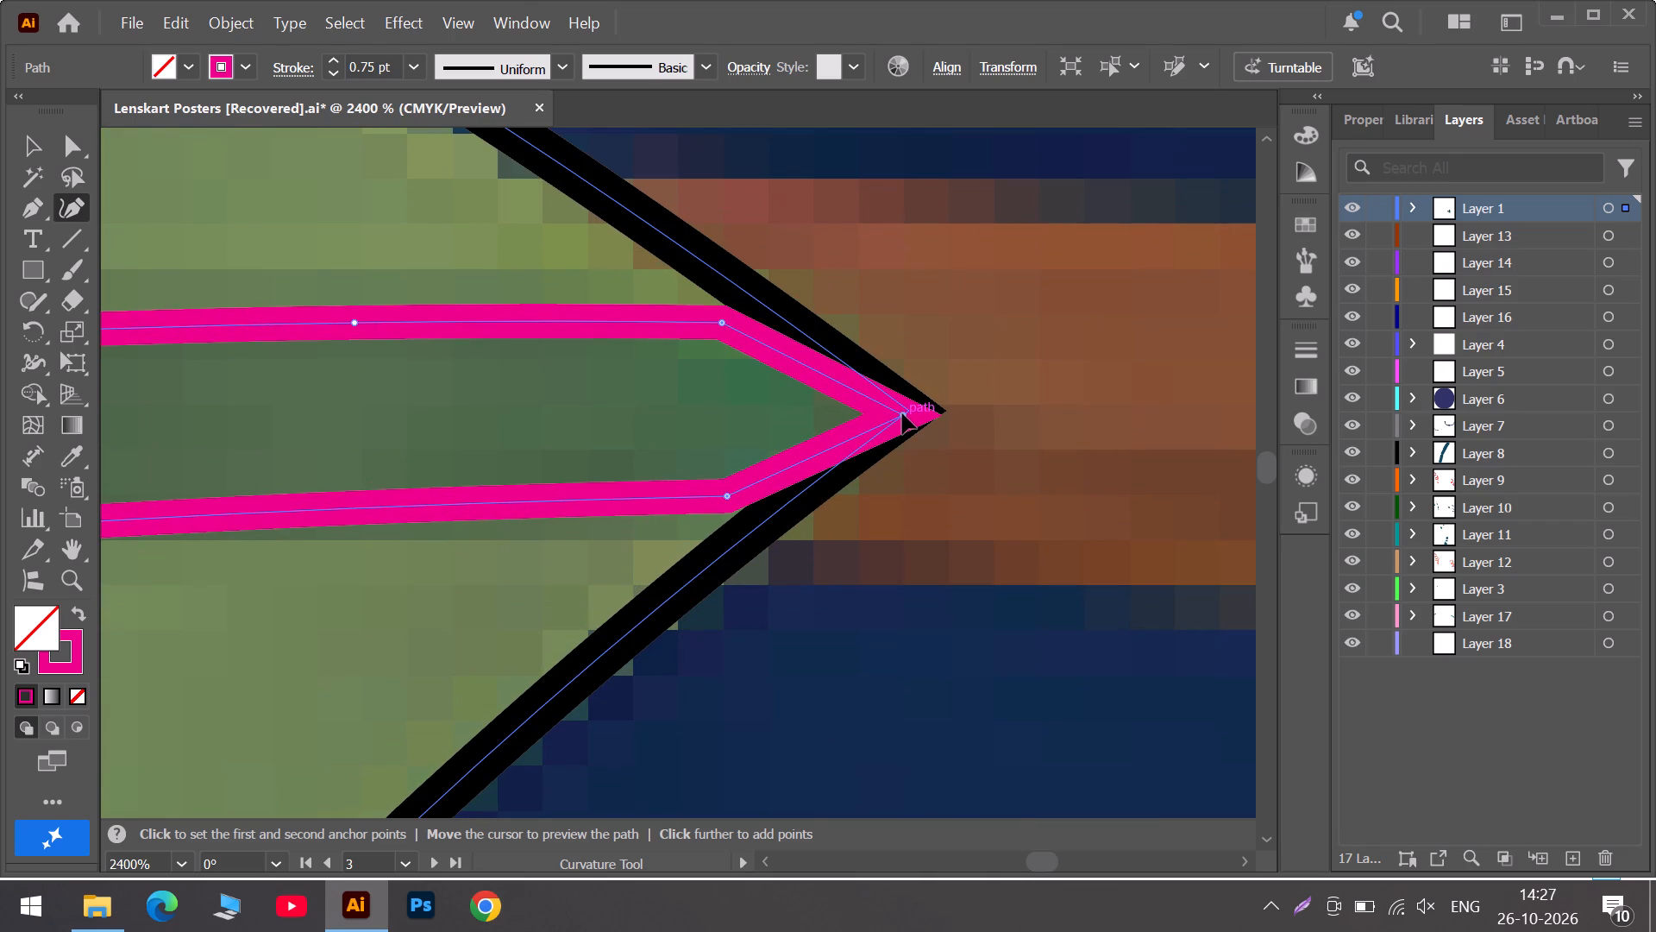
pyautogui.moveTo(902, 413); pyautogui.dragTo(899, 412)
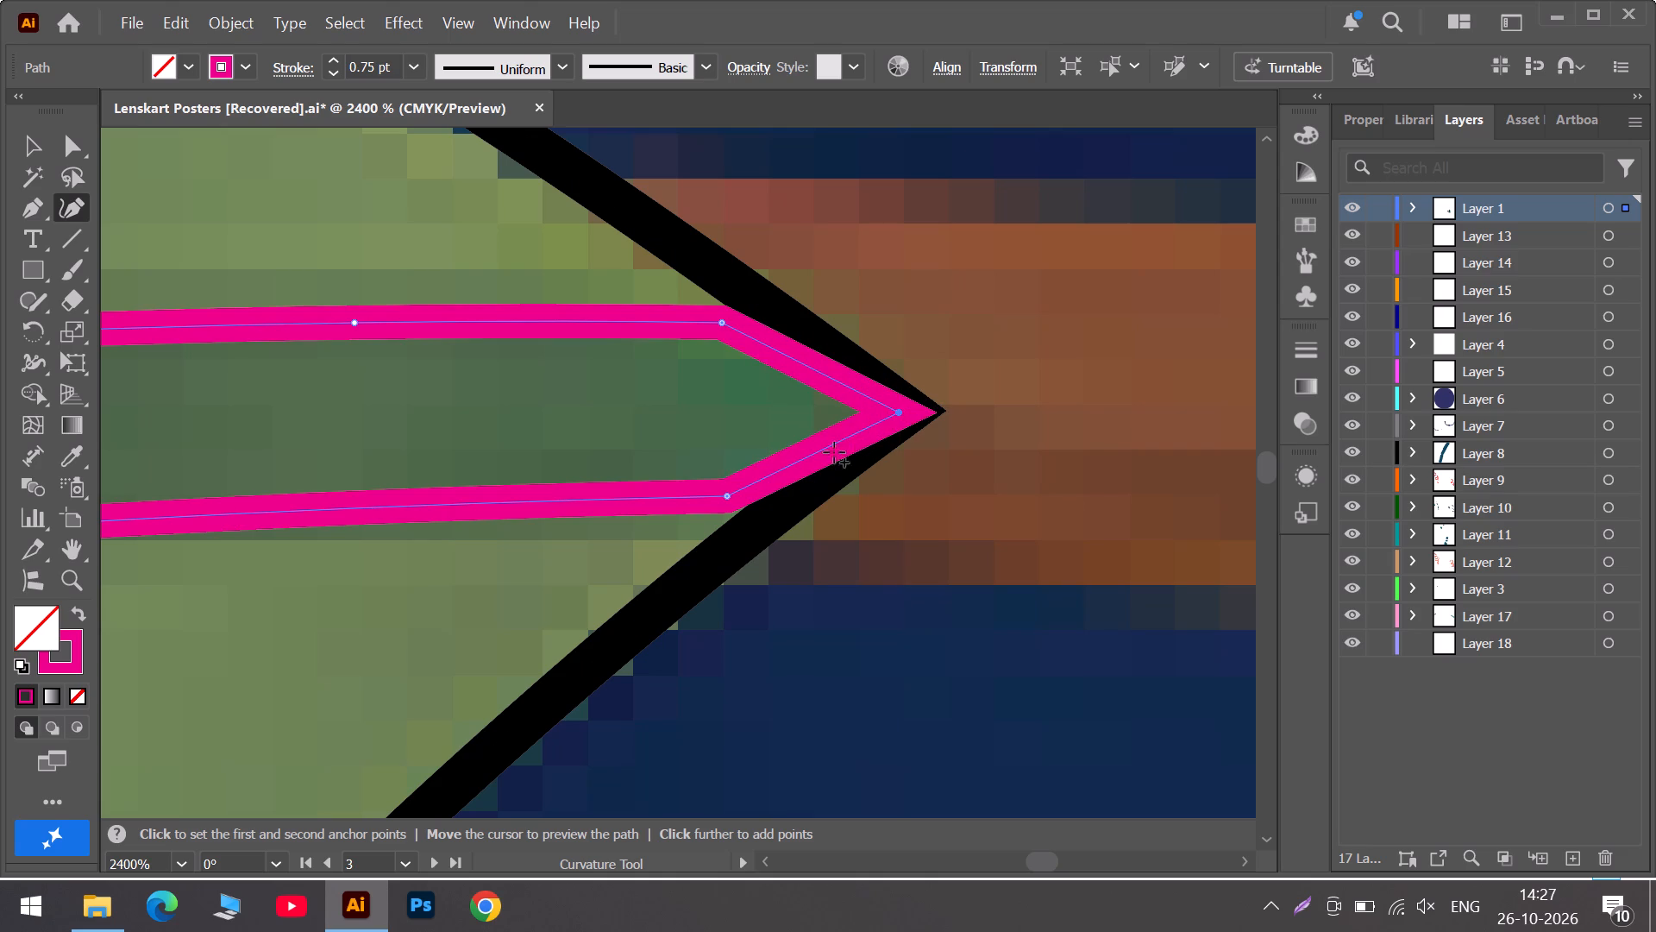
pyautogui.moveTo(725, 496); pyautogui.dragTo(786, 487)
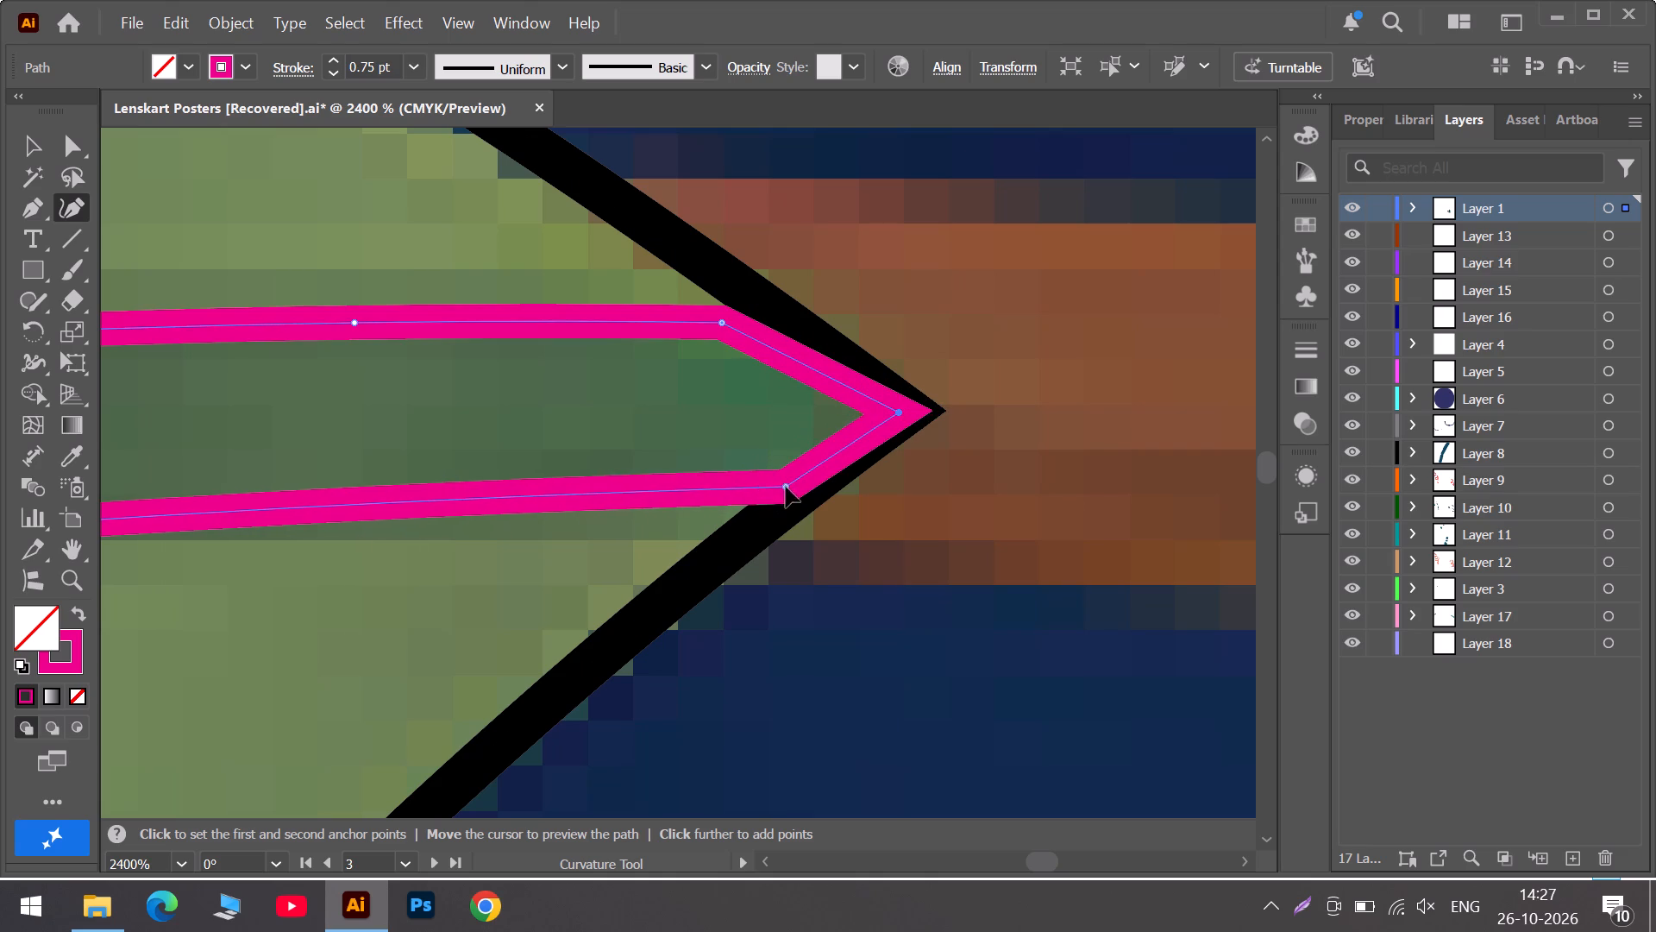
pyautogui.moveTo(786, 487); pyautogui.dragTo(805, 485)
pyautogui.moveTo(724, 323); pyautogui.dragTo(786, 330)
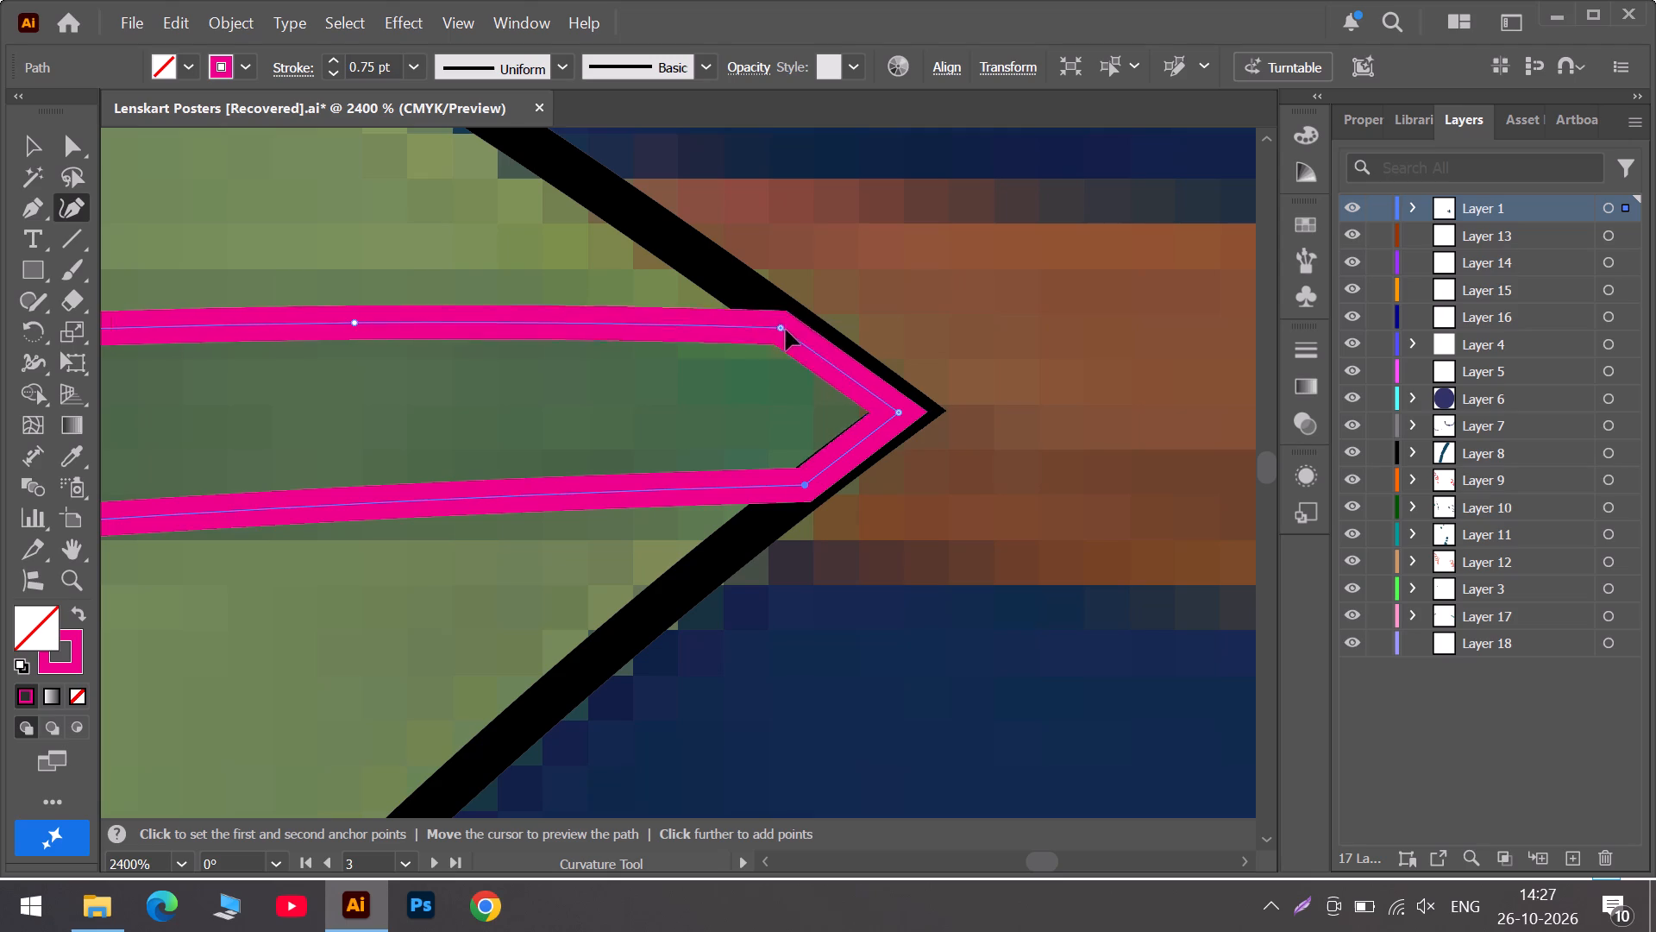
pyautogui.moveTo(786, 330); pyautogui.dragTo(803, 339)
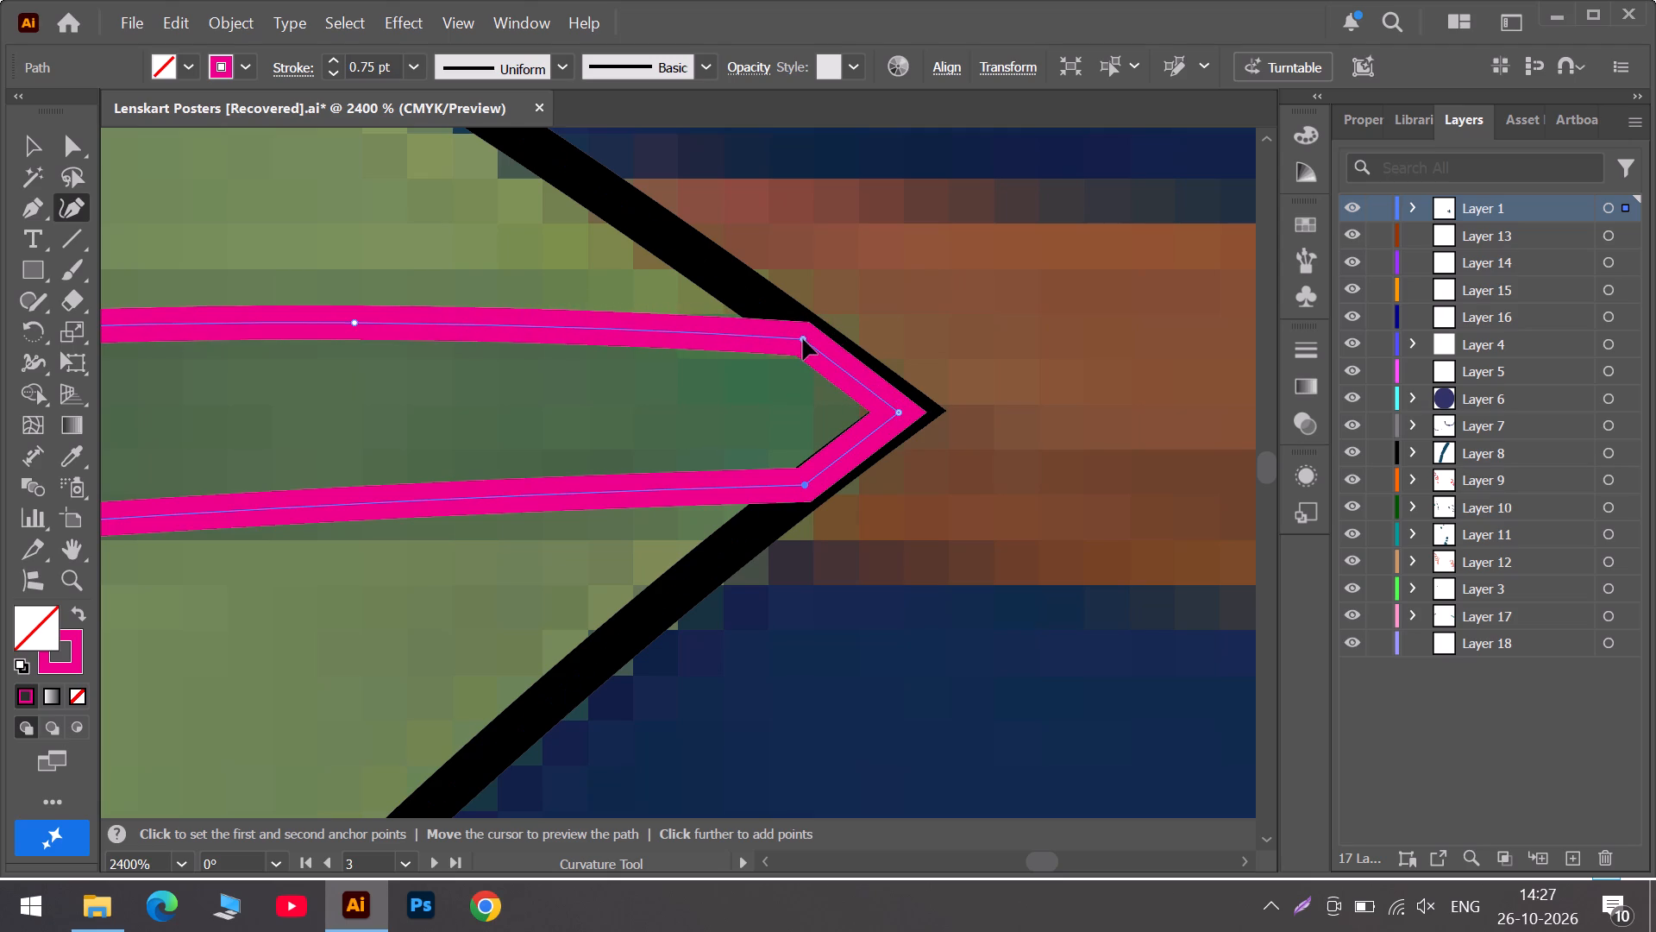
pyautogui.moveTo(803, 339); pyautogui.dragTo(807, 339)
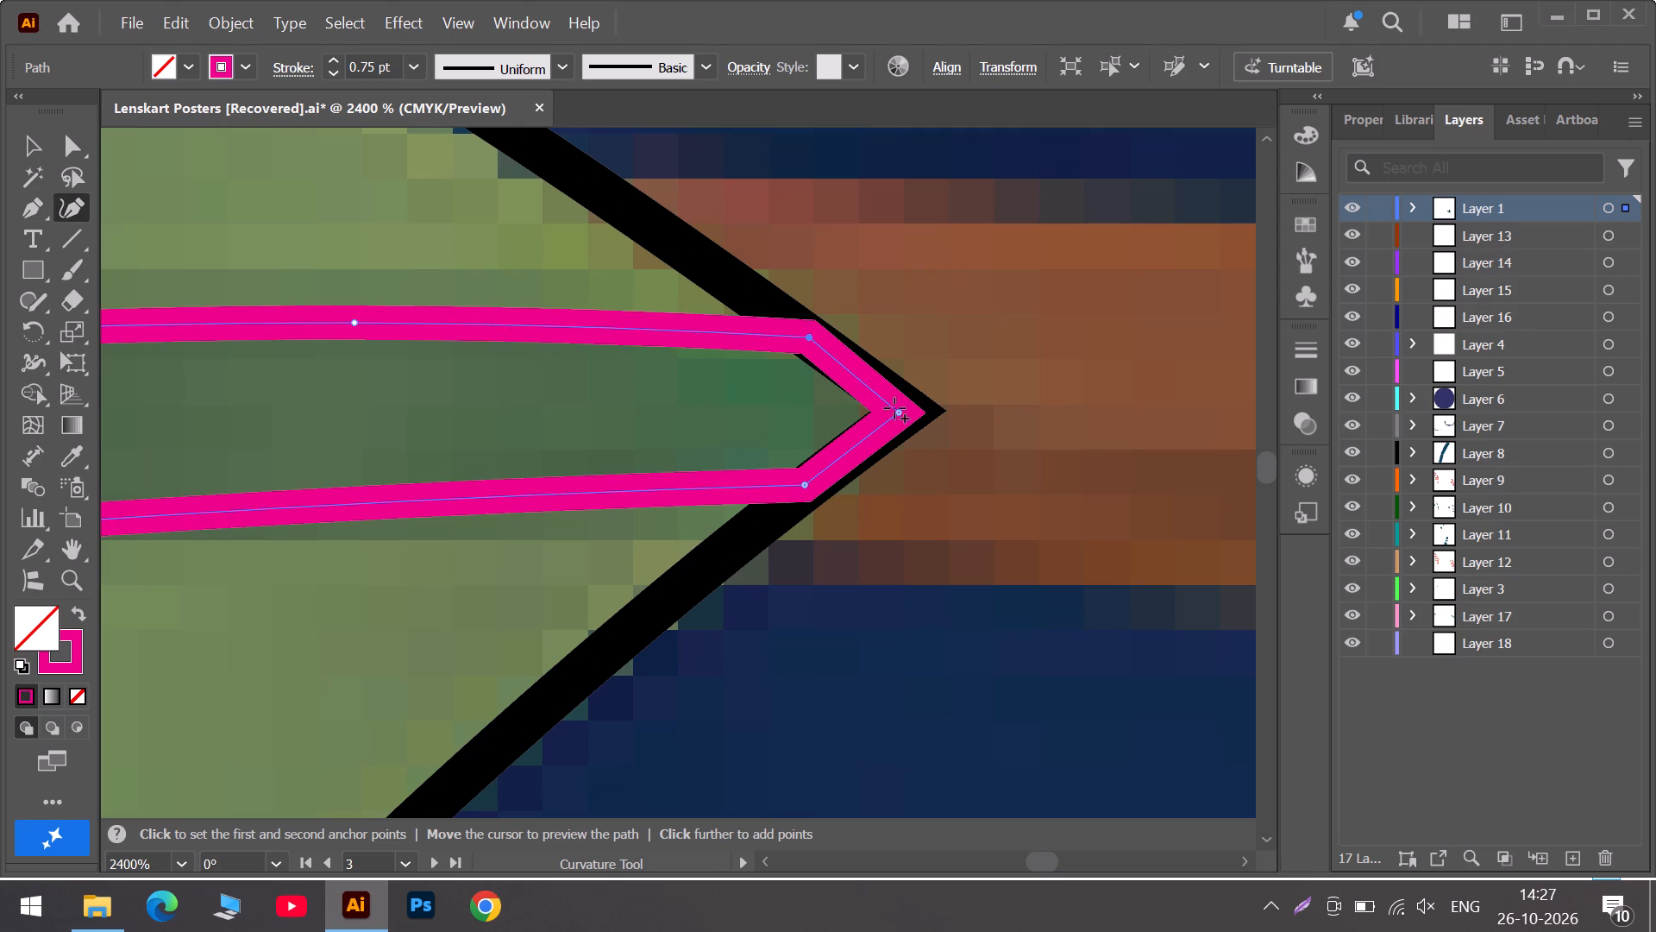
pyautogui.moveTo(896, 413); pyautogui.dragTo(908, 413)
pyautogui.click(806, 484)
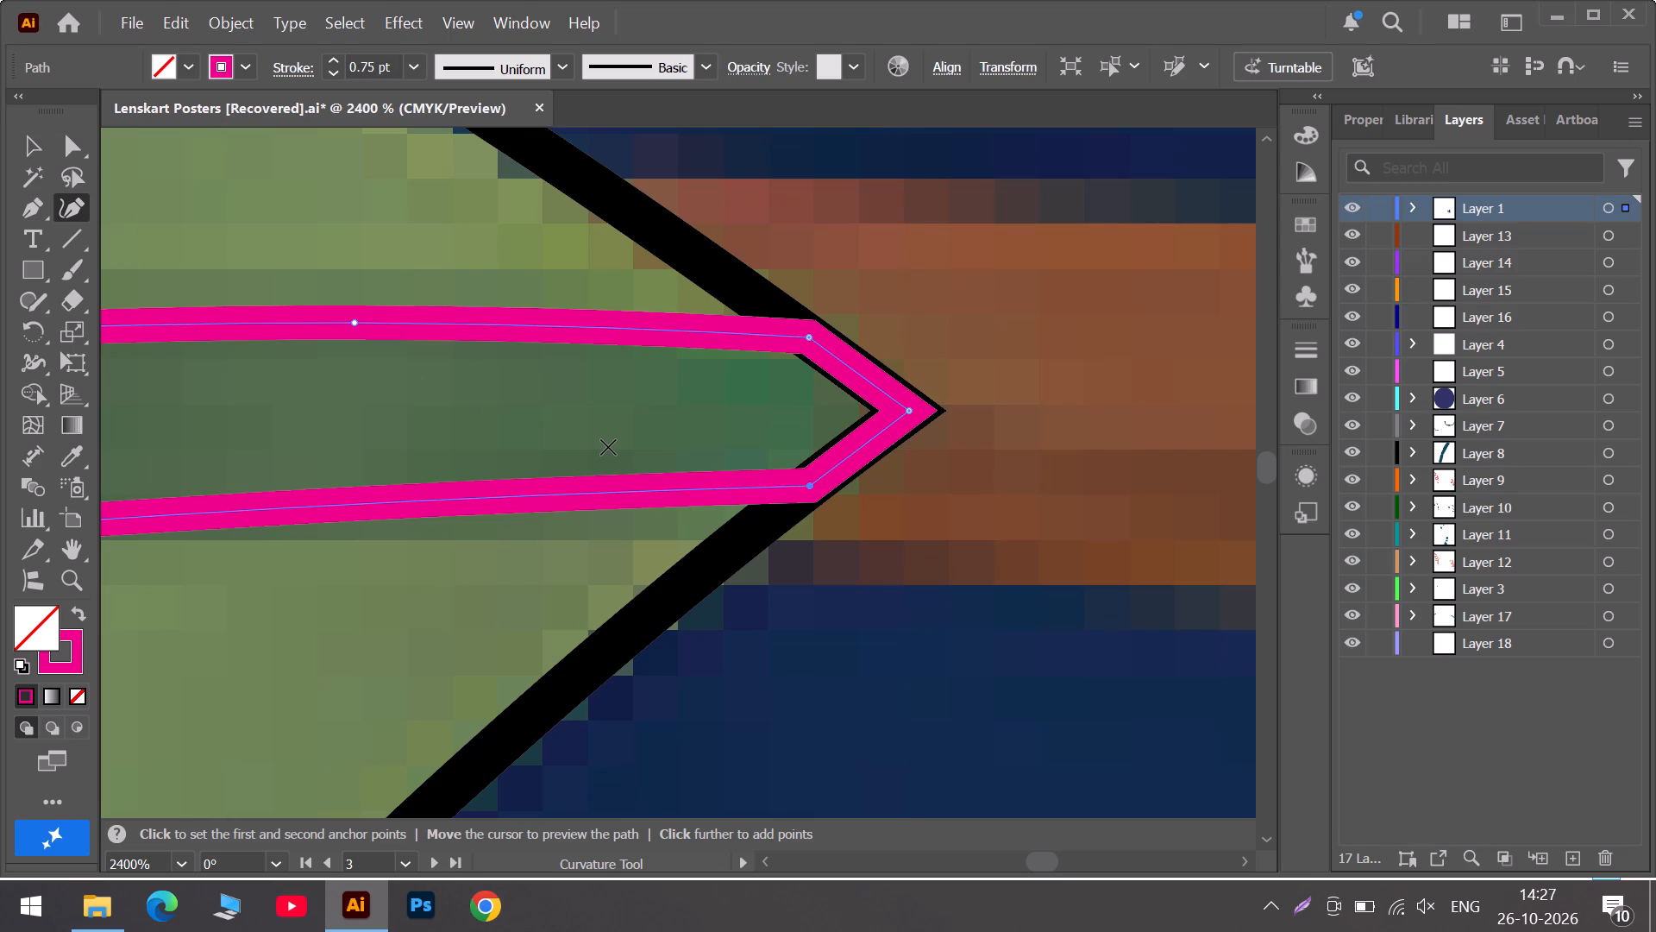
# Change the cropped lower leaf's vein outline to a black stroke with a weight of 1 pt.
pyautogui.keyDown('alt'); pyautogui.scroll(-7, 608, 447); pyautogui.keyUp('alt')
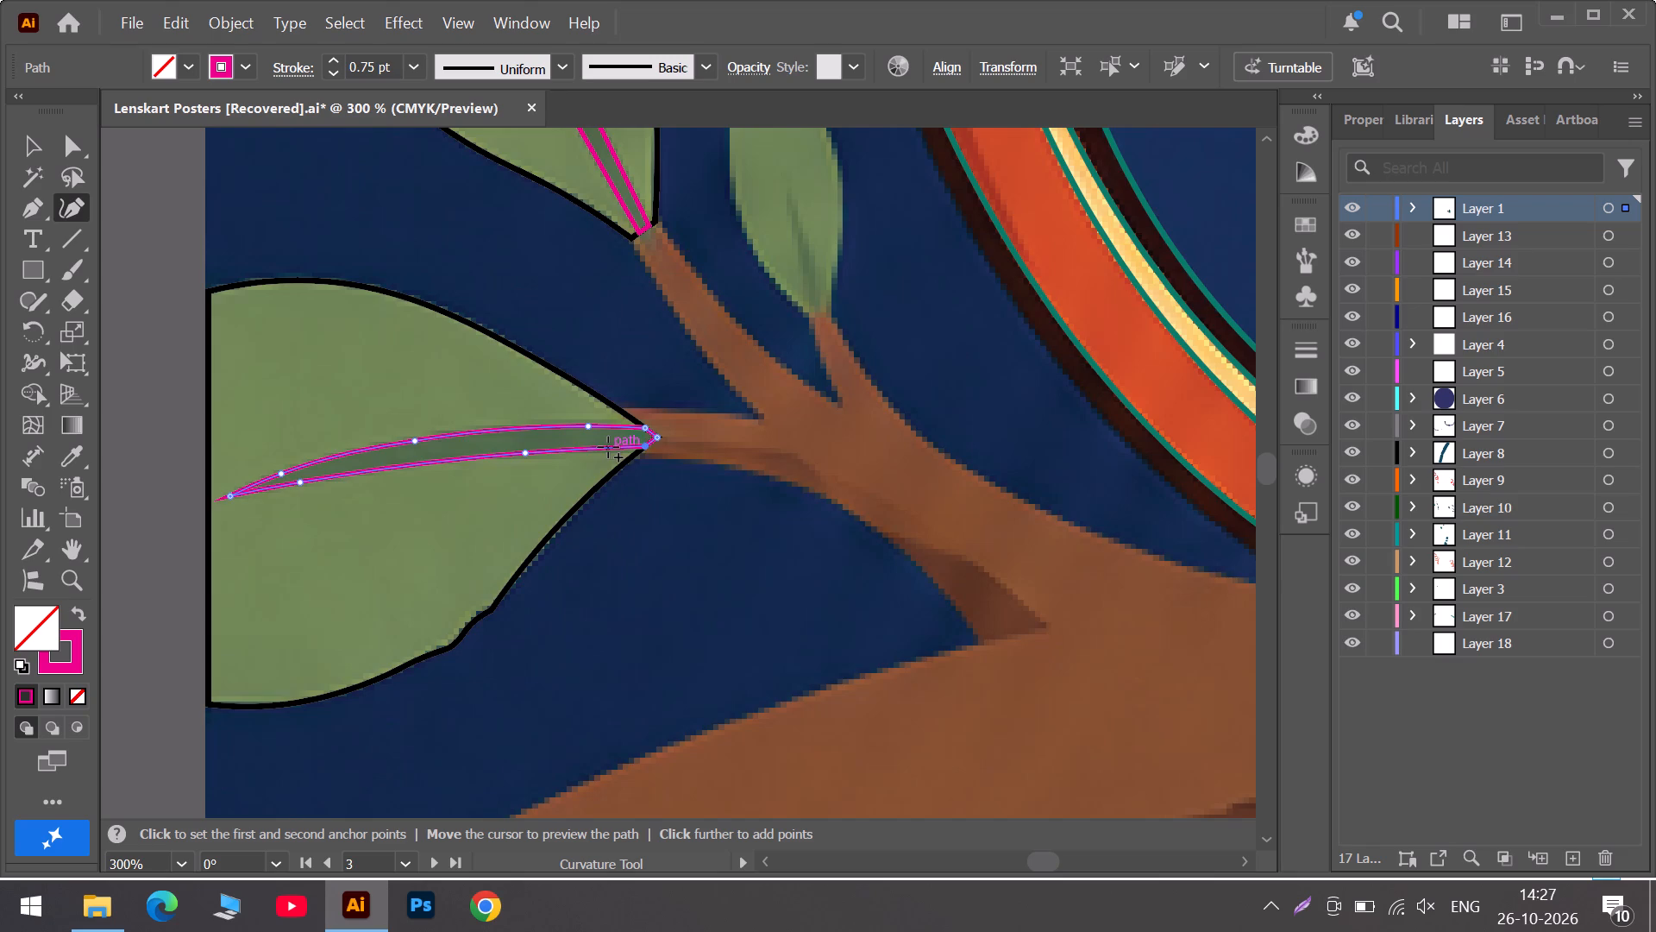
pyautogui.keyDown('alt'); pyautogui.scroll(-2, 608, 447); pyautogui.keyUp('alt')
pyautogui.keyDown('alt'); pyautogui.scroll(5, 693, 399); pyautogui.keyUp('alt')
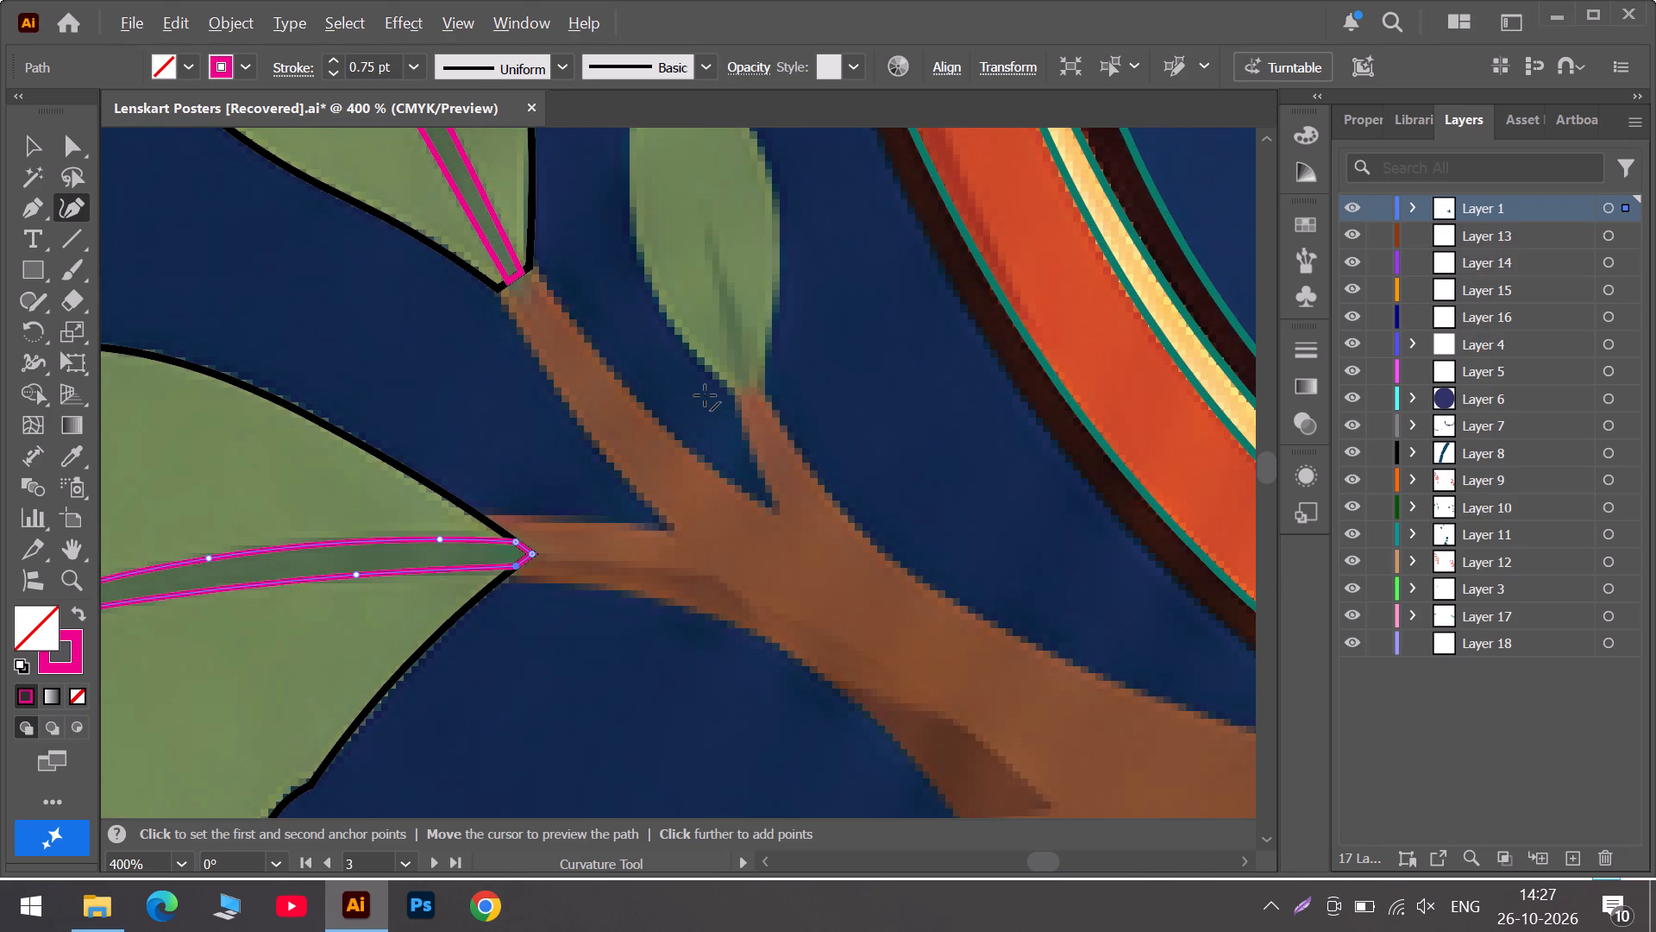
pyautogui.keyDown('alt'); pyautogui.scroll(1, 705, 395); pyautogui.keyUp('alt')
pyautogui.scroll(-1, 705, 395)
pyautogui.keyDown('alt'); pyautogui.scroll(-2, 705, 395); pyautogui.keyUp('alt')
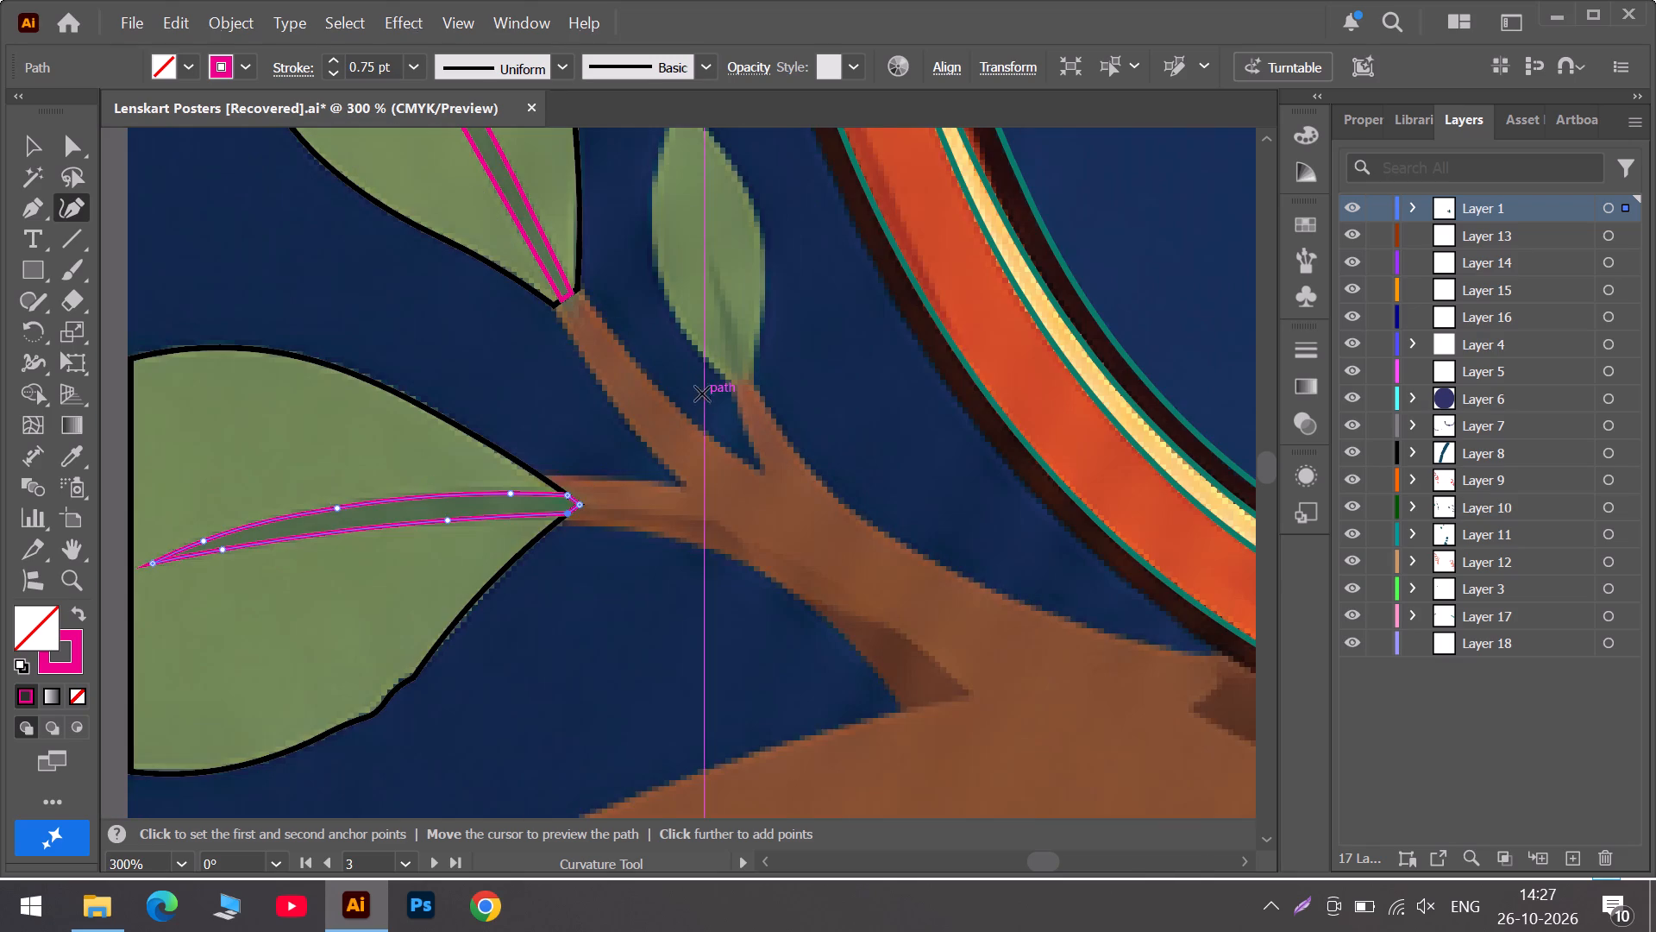
pyautogui.scroll(5, 665, 386)
pyautogui.scroll(12, 596, 372)
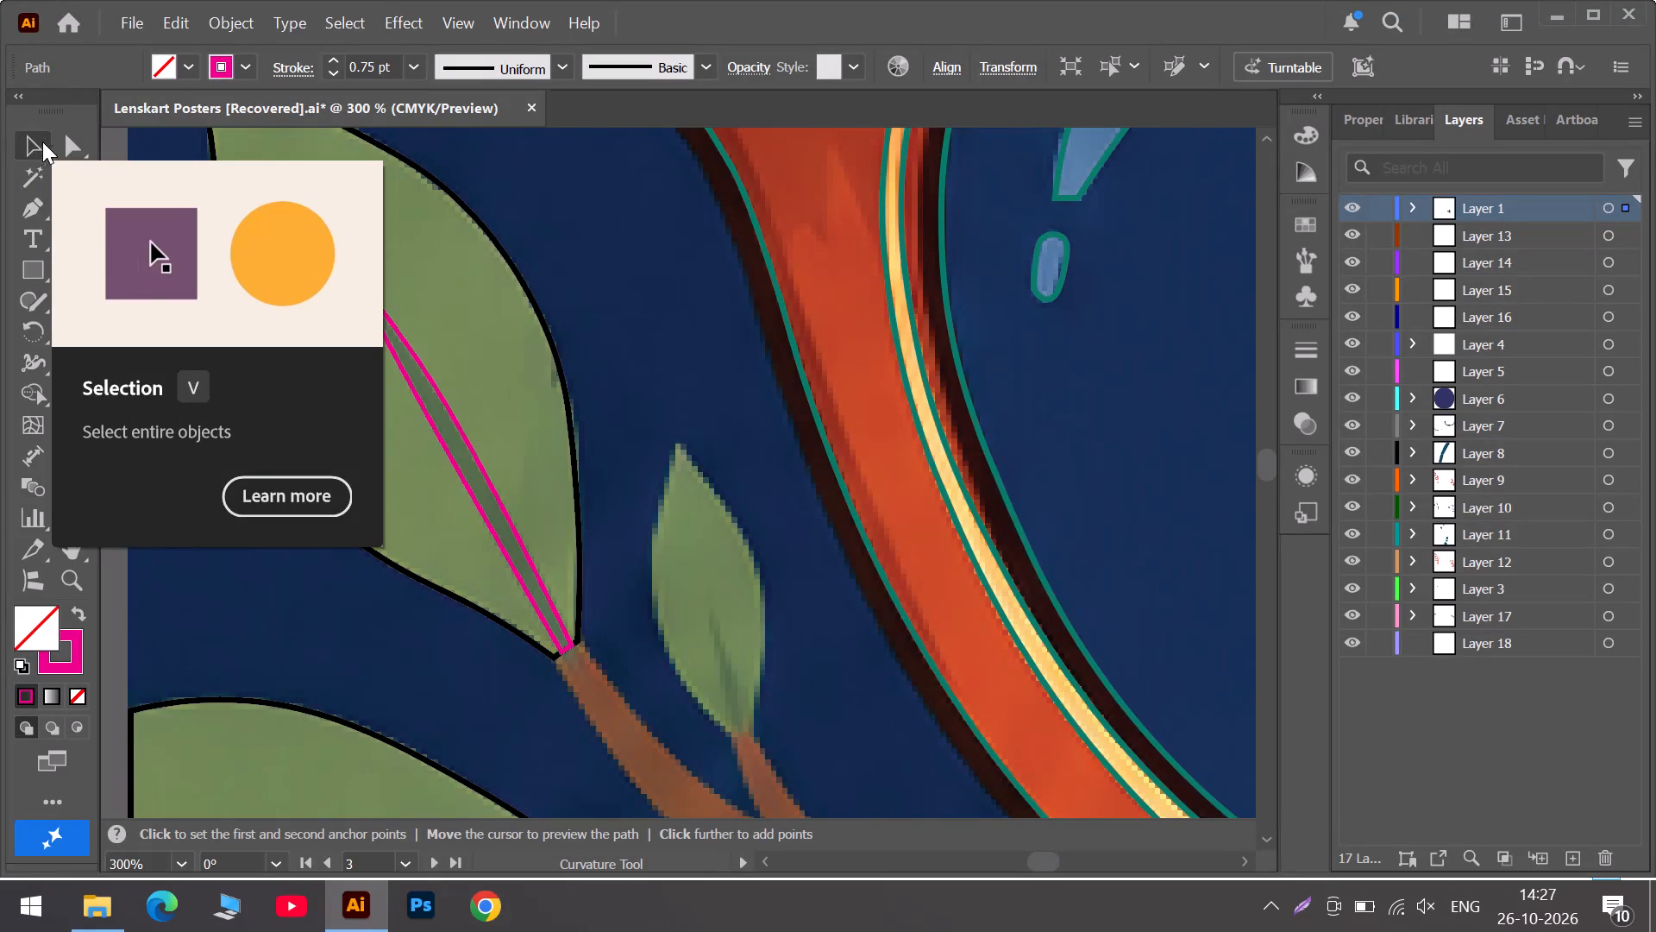
pyautogui.click(248, 69)
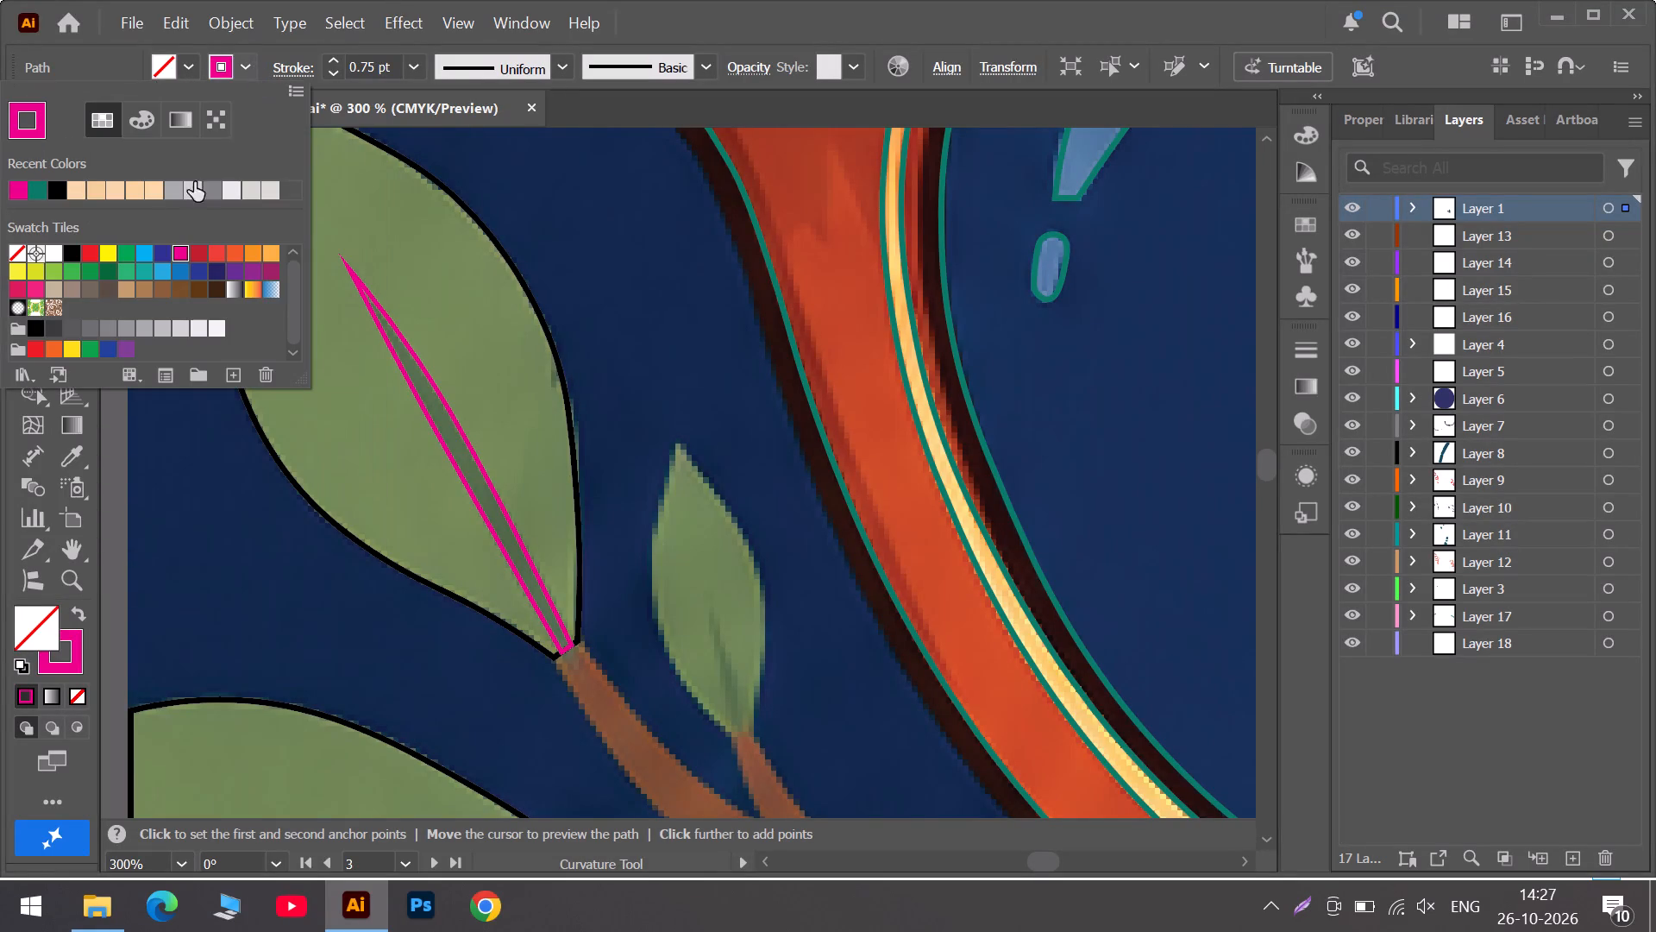
pyautogui.click(60, 195)
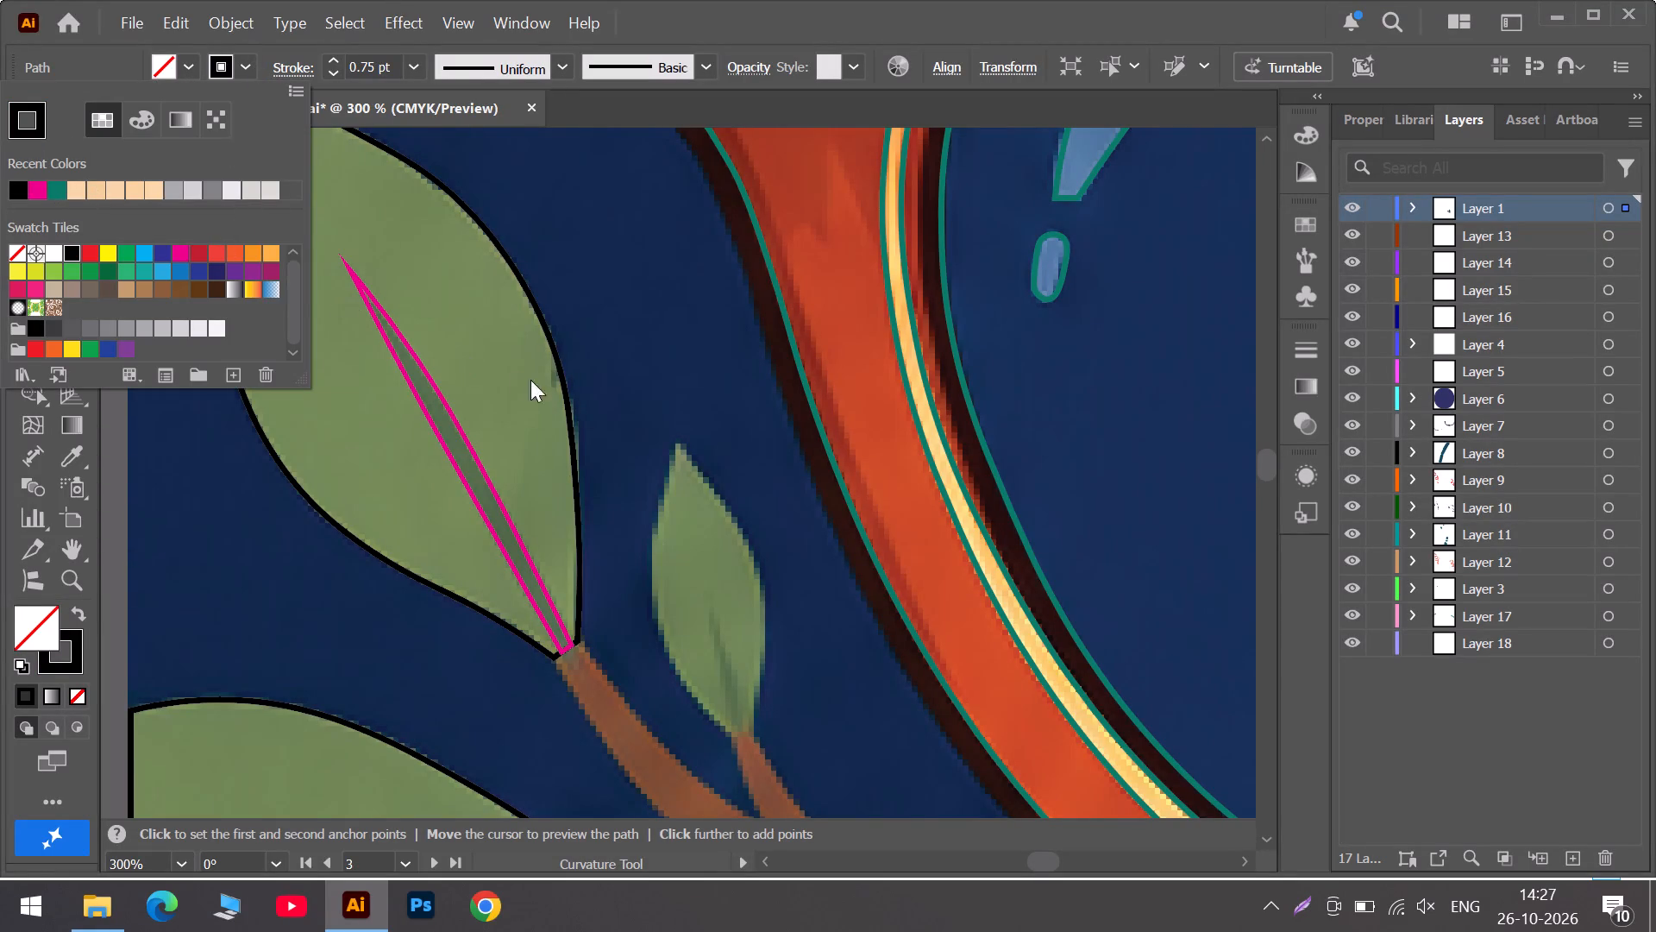
pyautogui.click(330, 57)
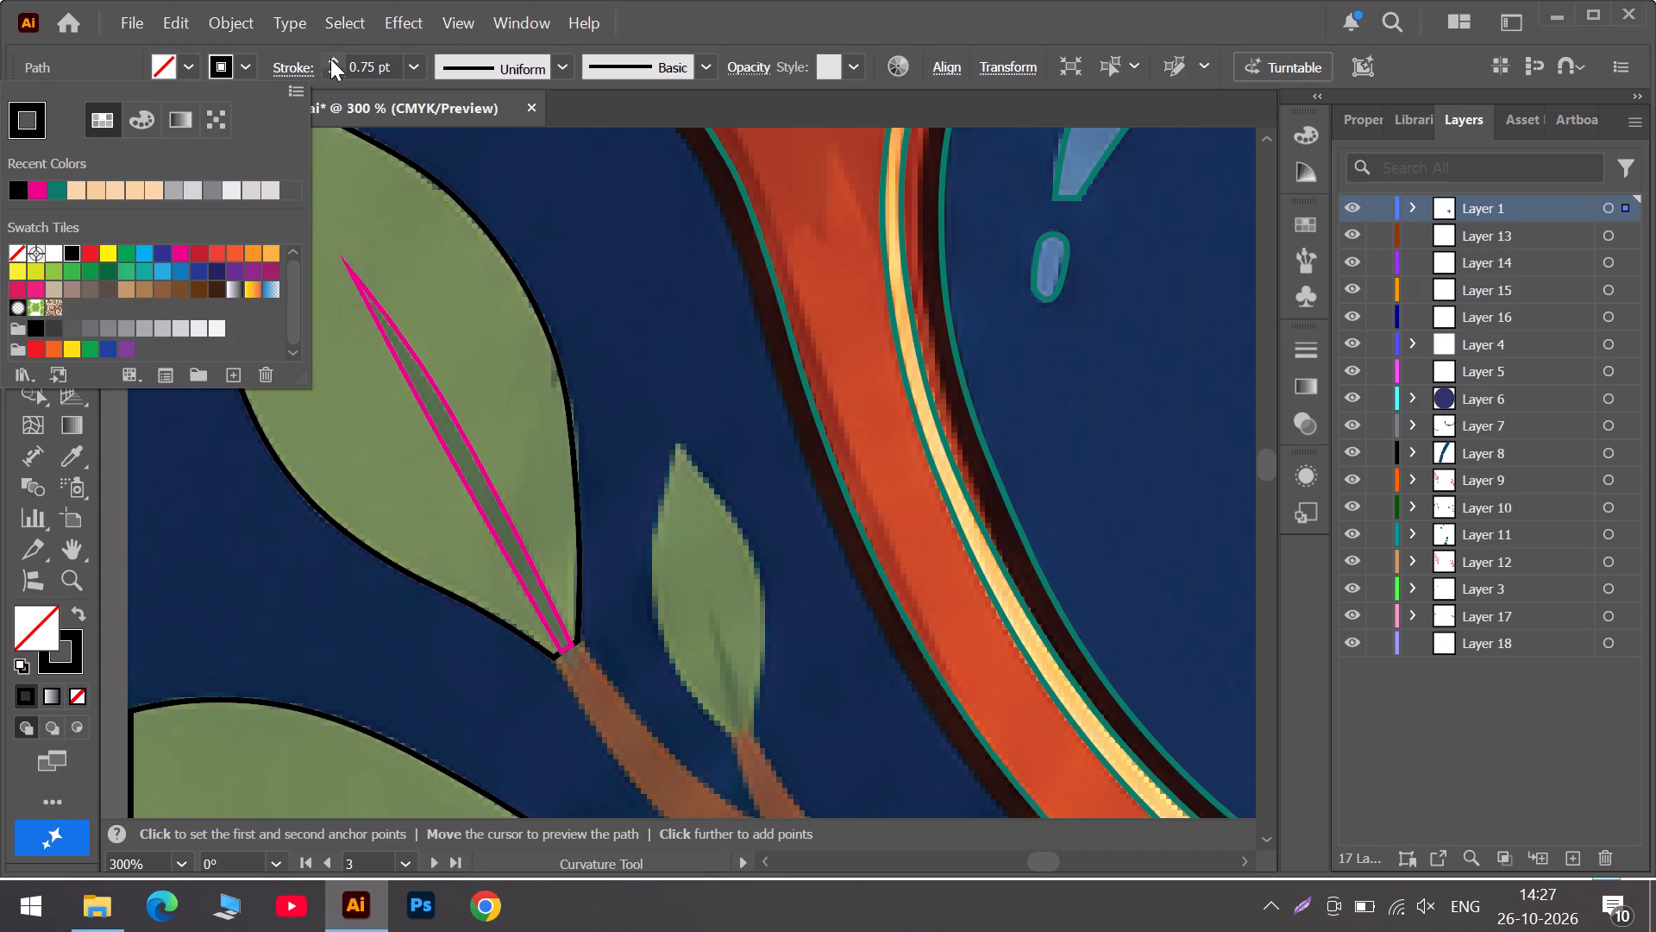
pyautogui.click(336, 61)
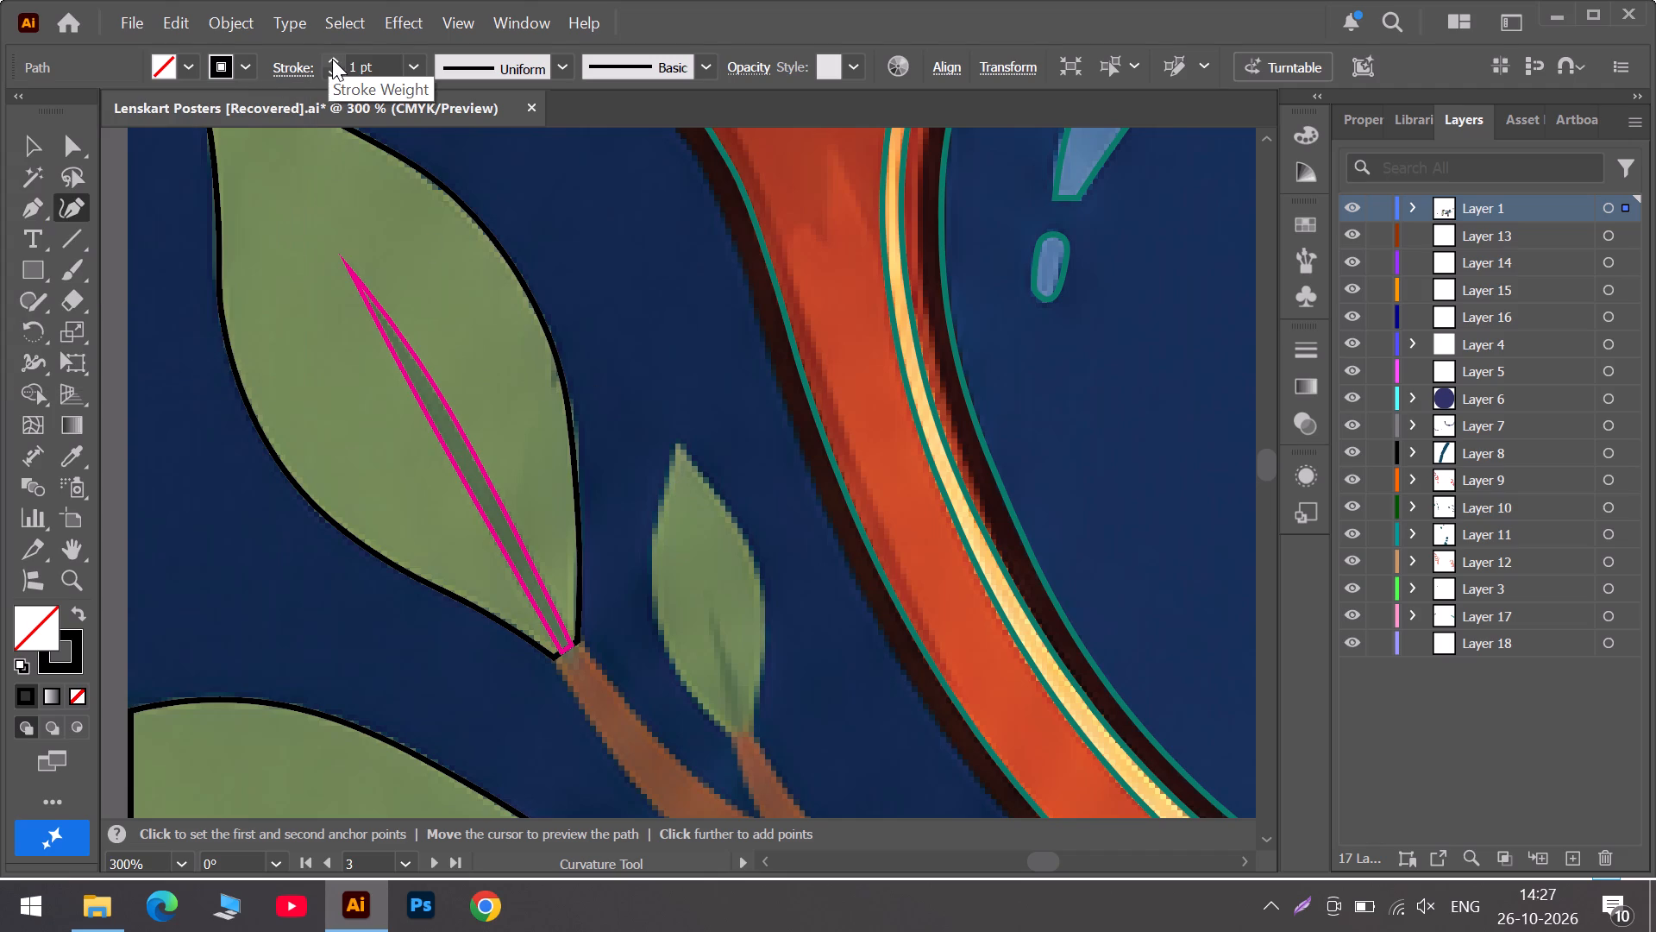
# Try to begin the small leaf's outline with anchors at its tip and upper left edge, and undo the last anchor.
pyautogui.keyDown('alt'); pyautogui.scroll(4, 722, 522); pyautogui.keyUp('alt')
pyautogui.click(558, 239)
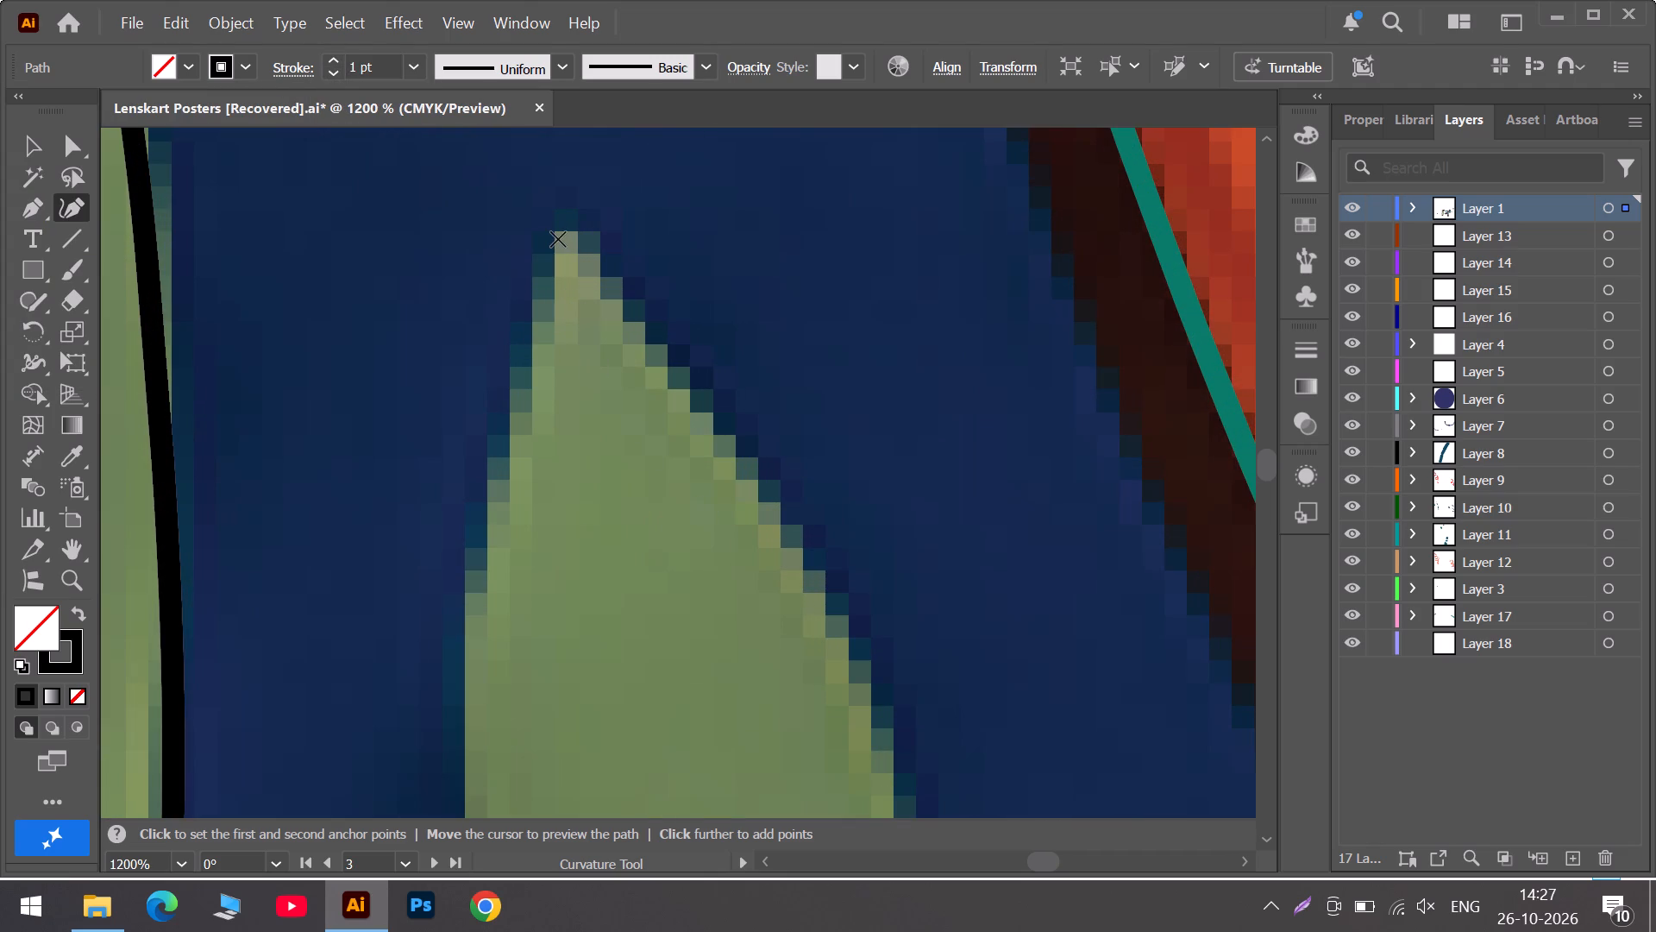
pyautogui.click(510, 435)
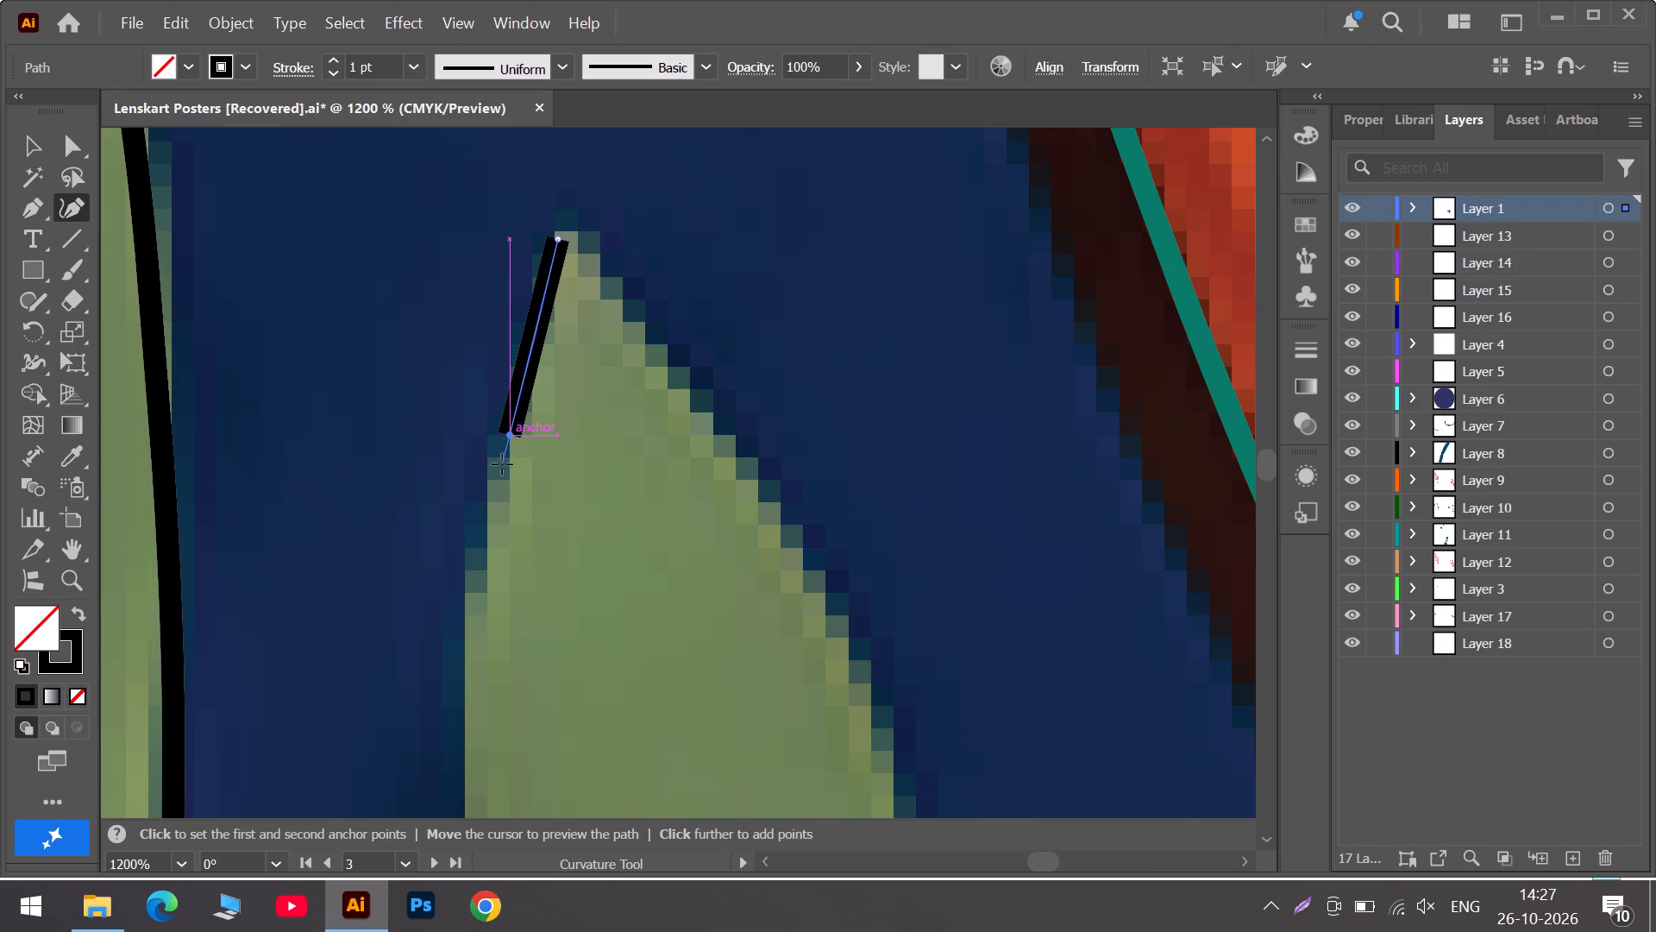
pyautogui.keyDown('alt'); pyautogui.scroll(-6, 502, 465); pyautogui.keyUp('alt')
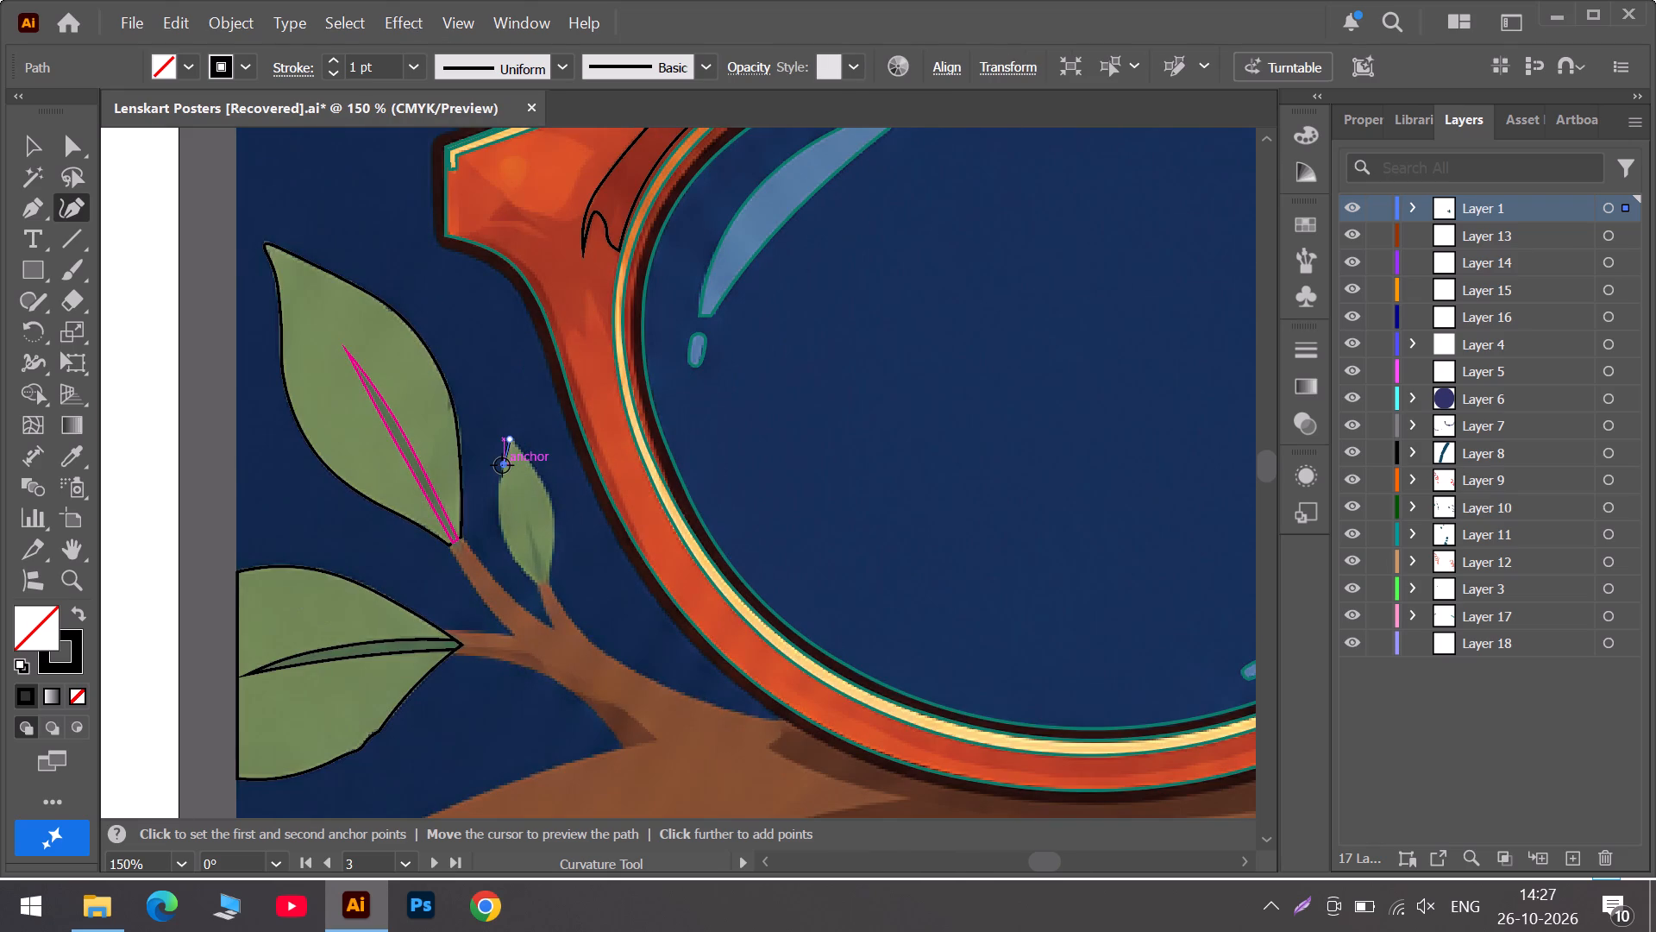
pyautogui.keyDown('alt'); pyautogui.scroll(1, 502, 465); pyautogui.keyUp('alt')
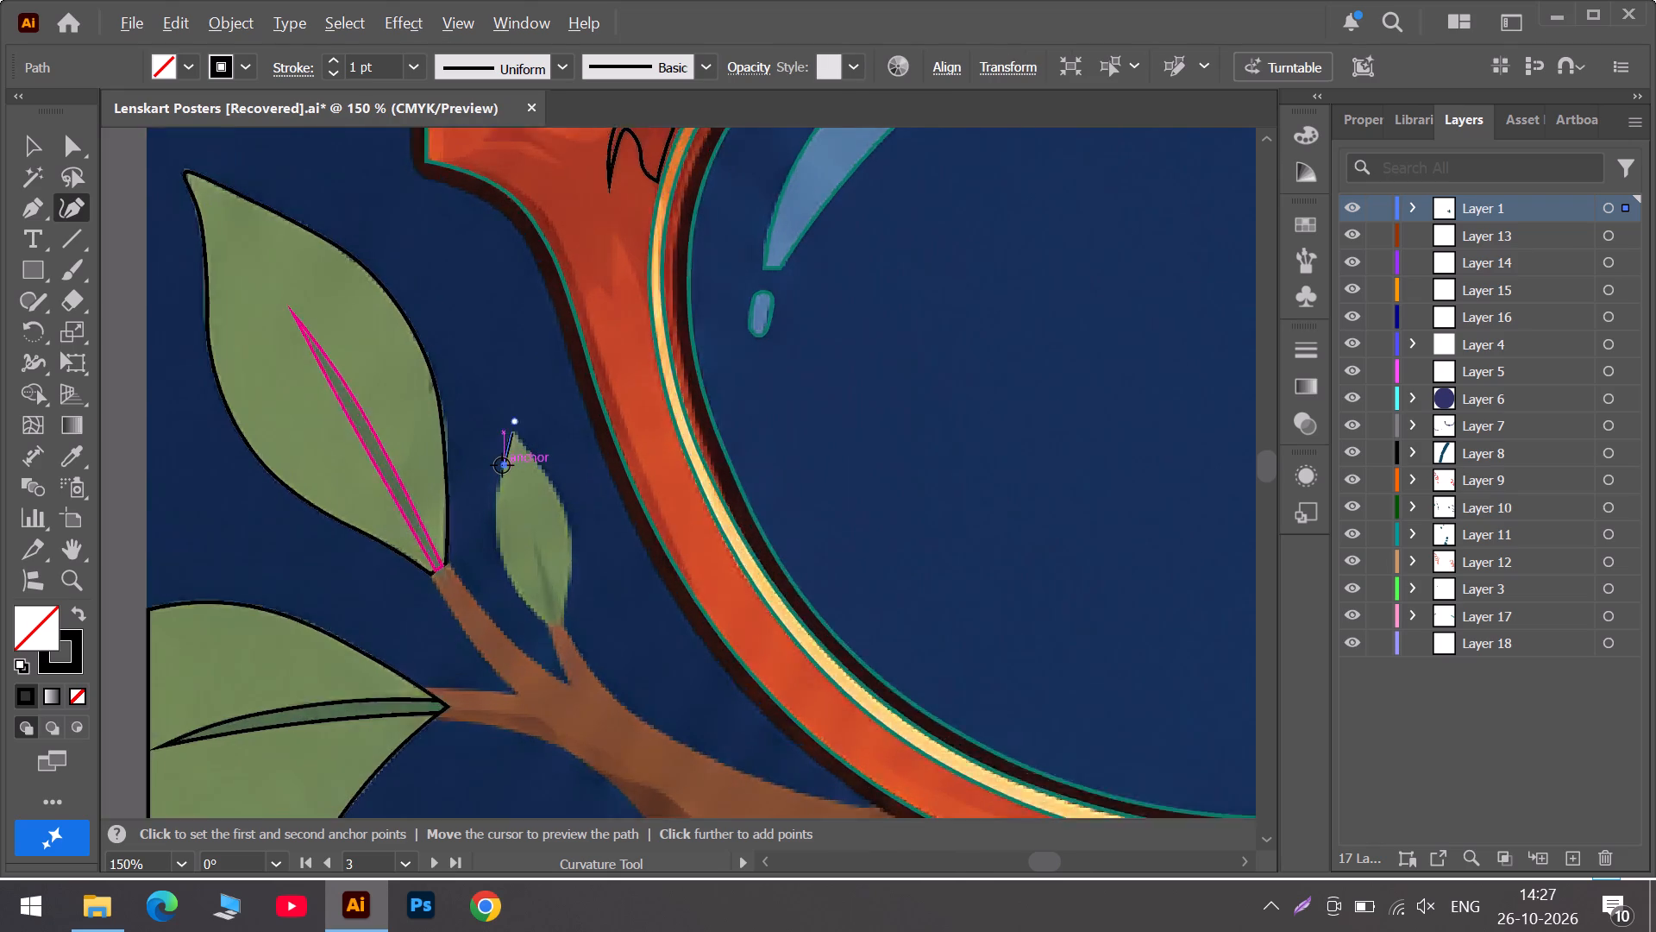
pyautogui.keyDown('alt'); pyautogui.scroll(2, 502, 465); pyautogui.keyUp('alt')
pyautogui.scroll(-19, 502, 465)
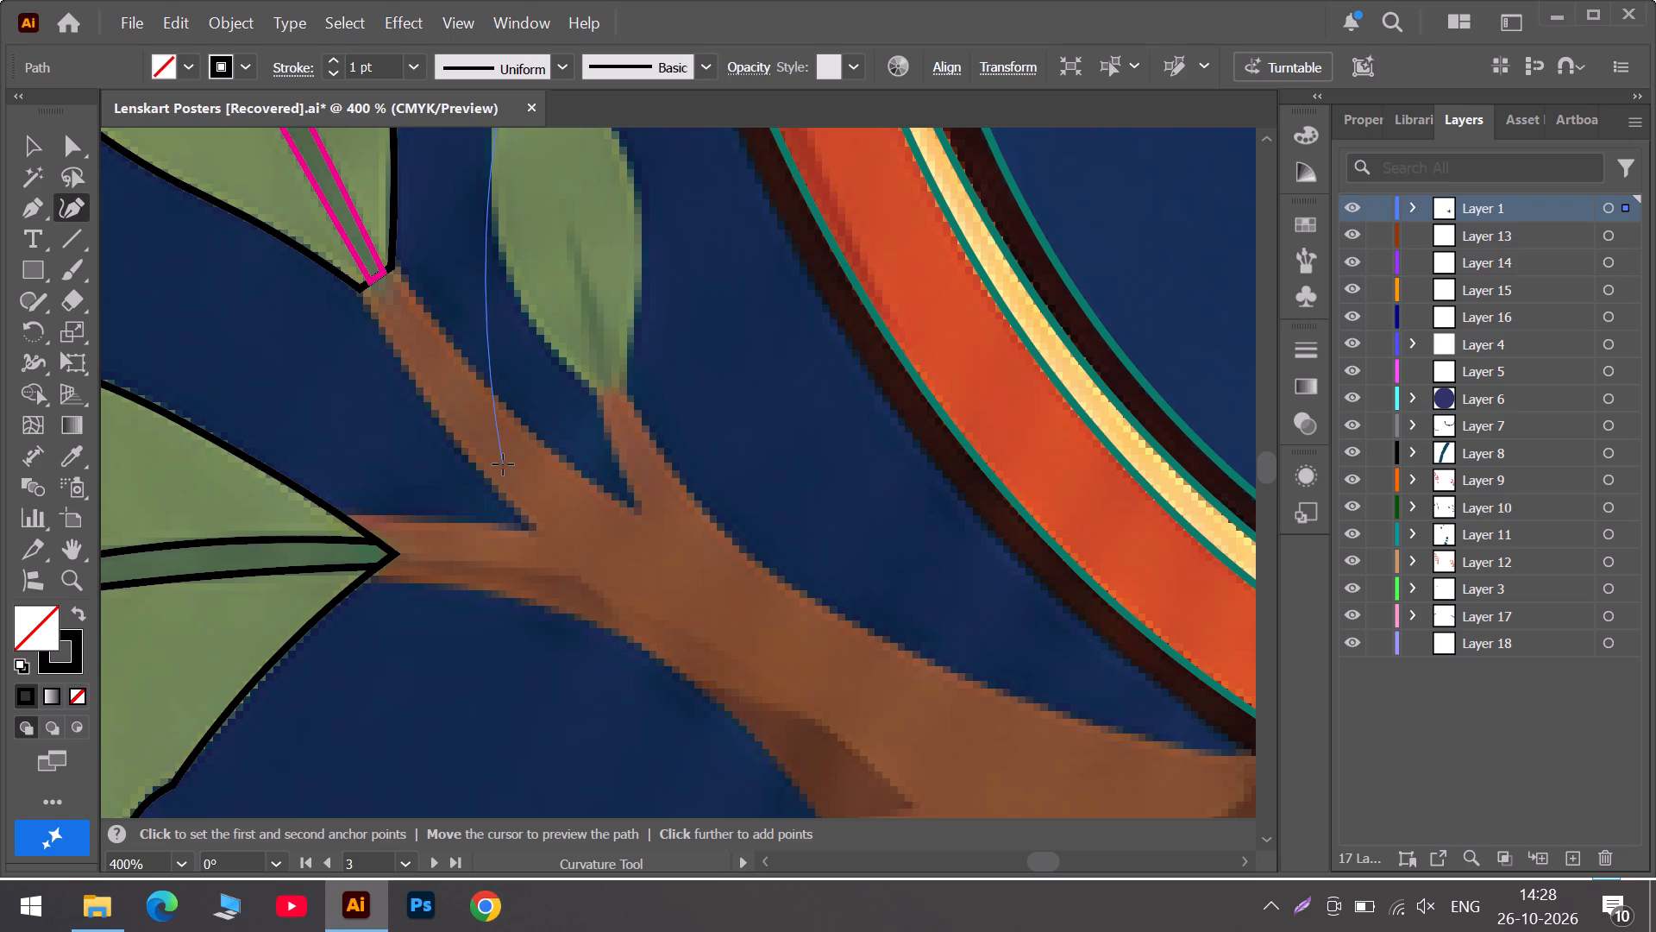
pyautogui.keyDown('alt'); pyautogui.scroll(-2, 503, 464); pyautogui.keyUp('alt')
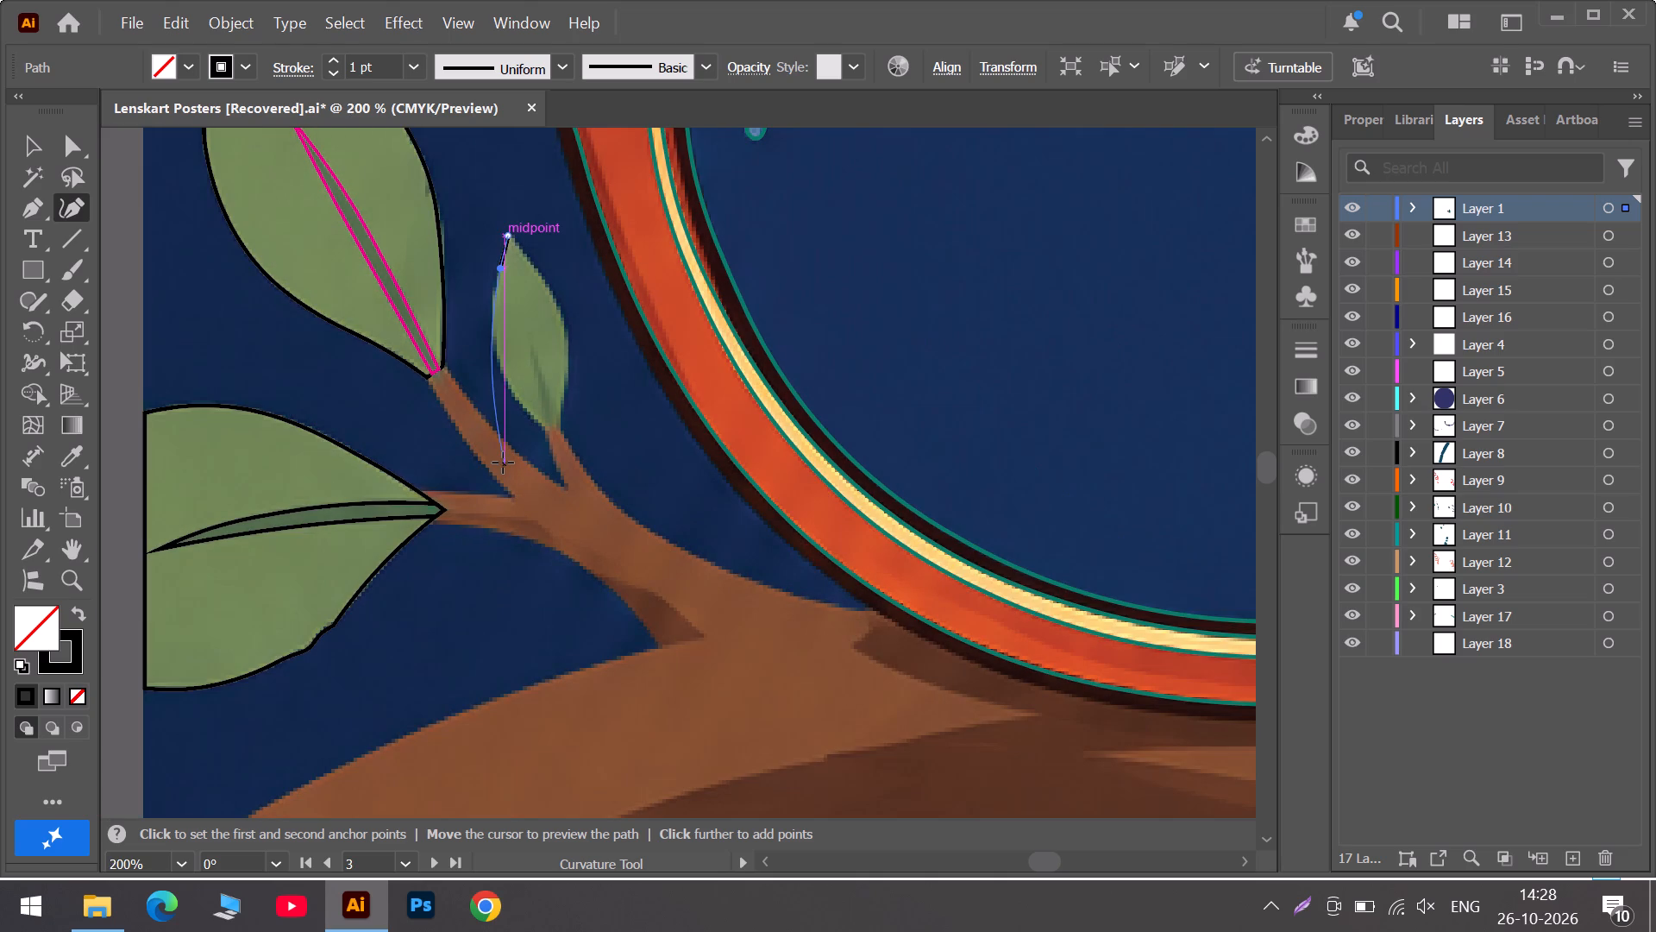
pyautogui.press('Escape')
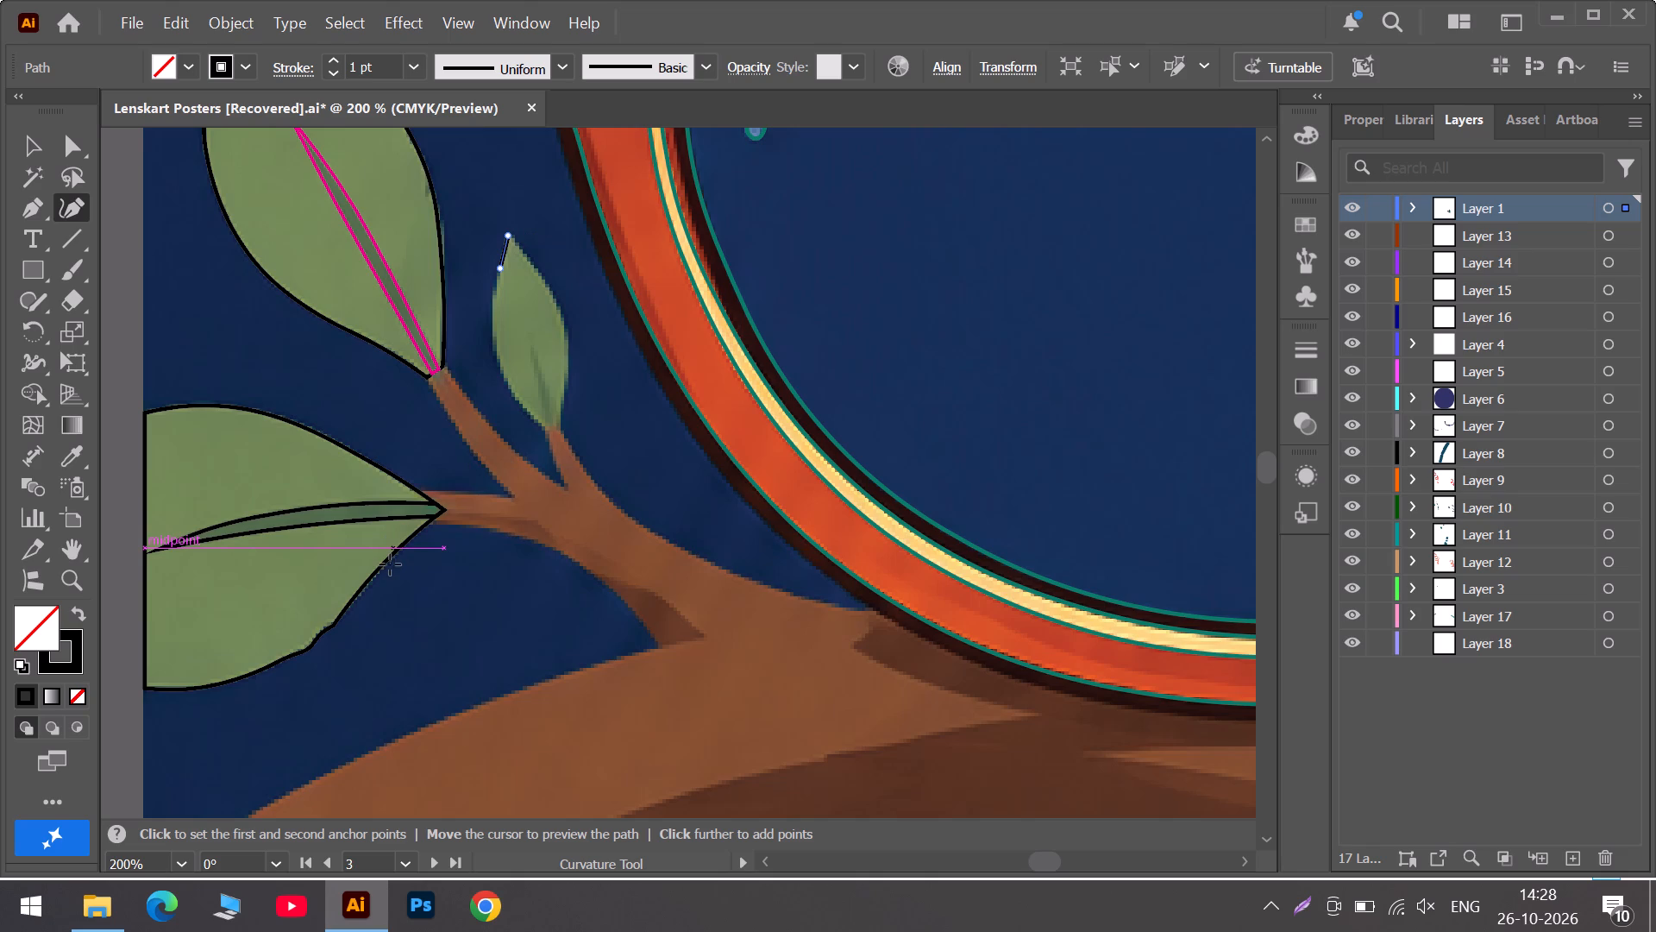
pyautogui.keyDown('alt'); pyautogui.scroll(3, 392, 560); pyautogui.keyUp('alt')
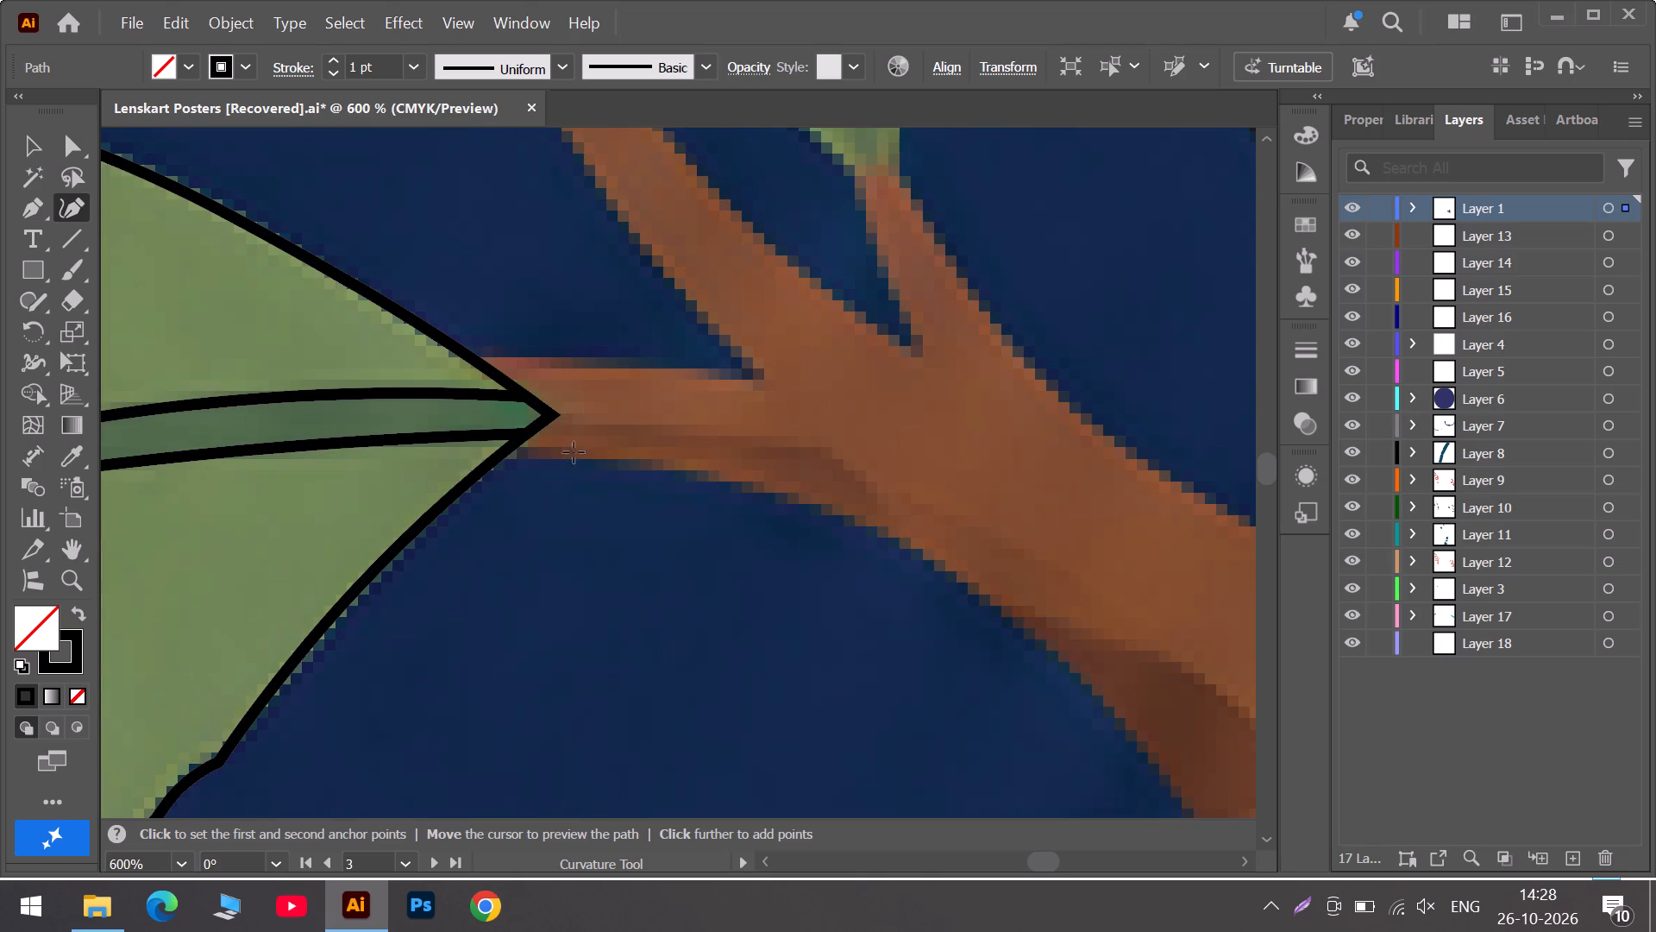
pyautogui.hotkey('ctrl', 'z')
# Trace the small leaf's left edge from its tip down to the stem with the Curvature tool, ending in a corner point.
pyautogui.scroll(4, 800, 331)
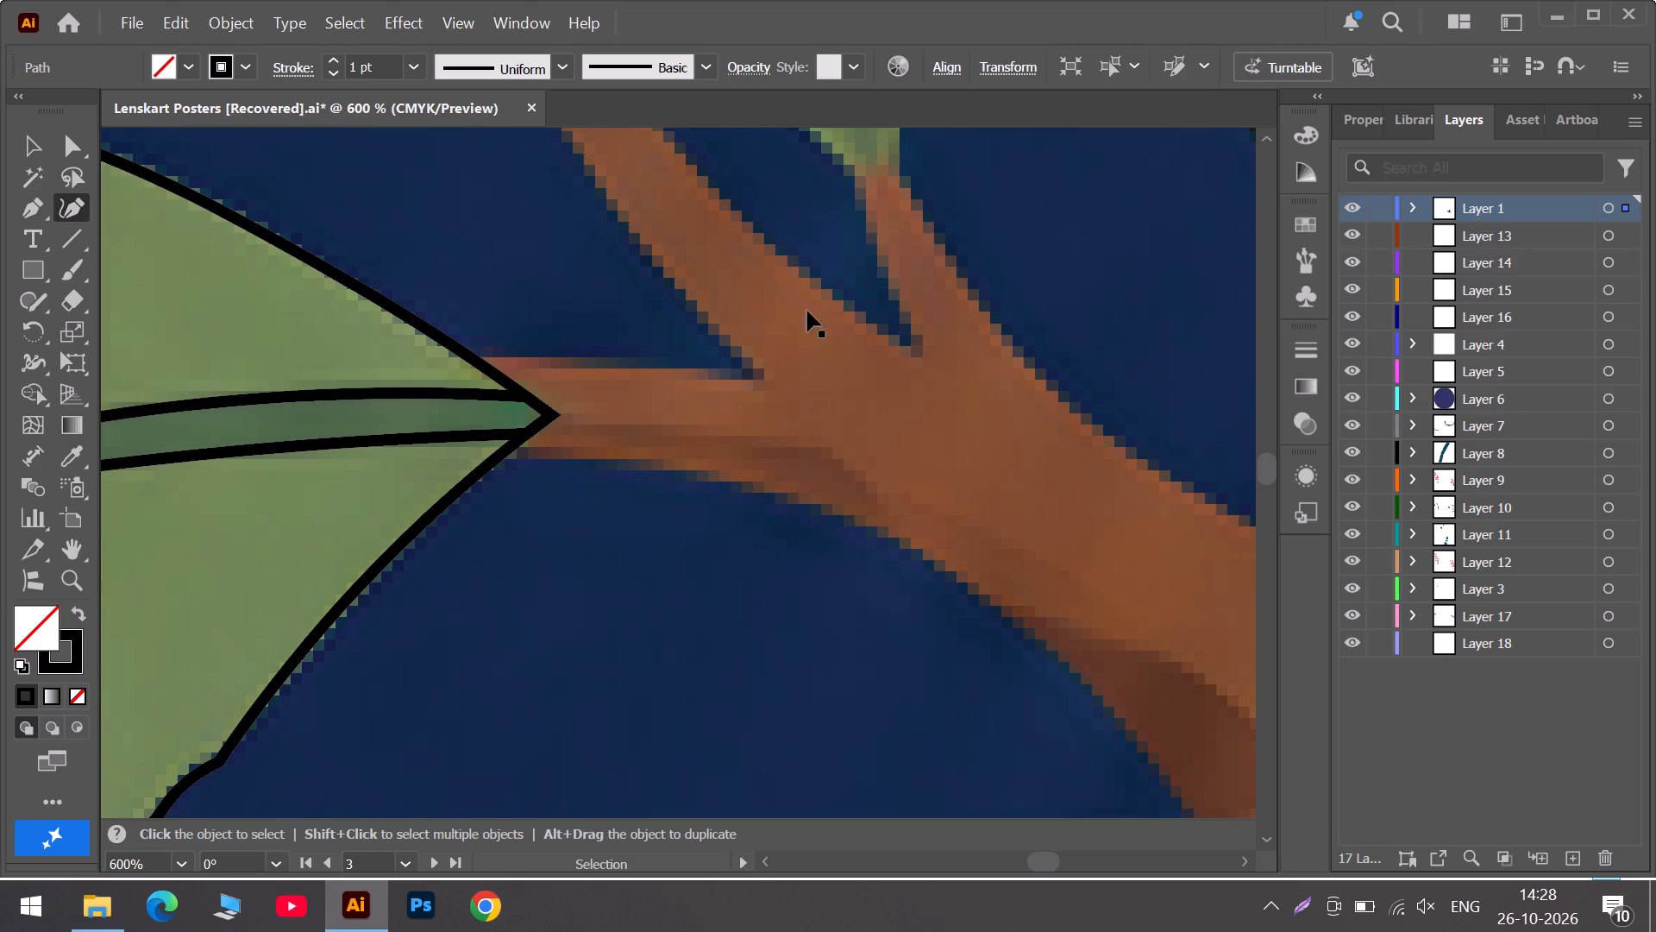
pyautogui.scroll(20, 807, 311)
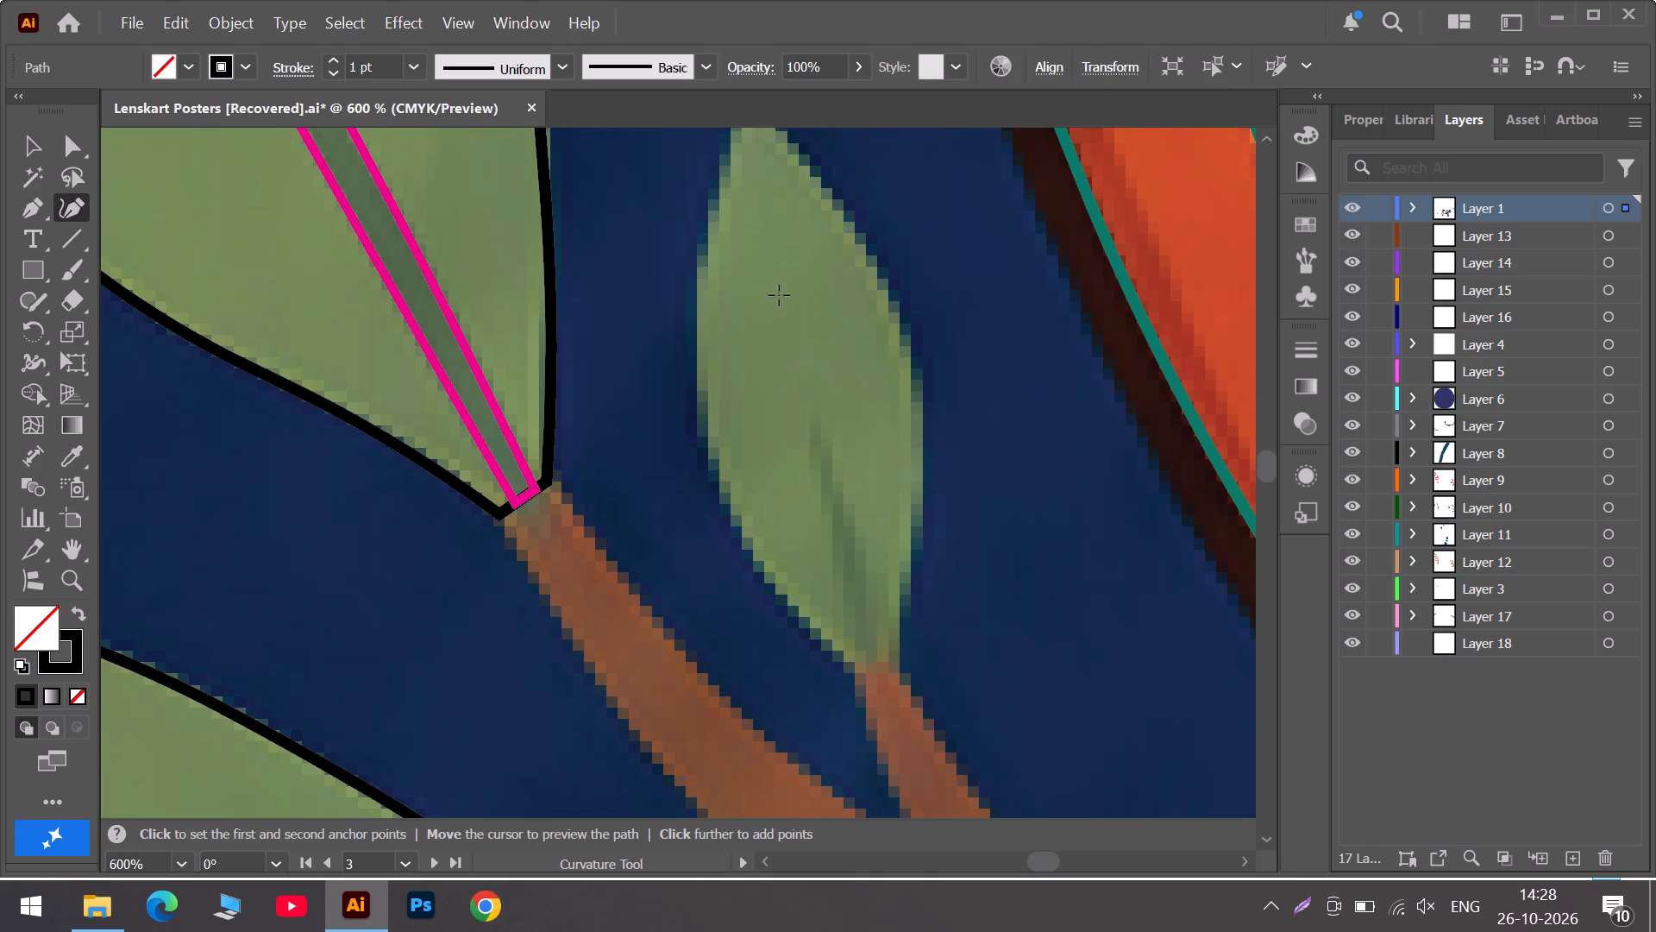
pyautogui.scroll(5, 768, 305)
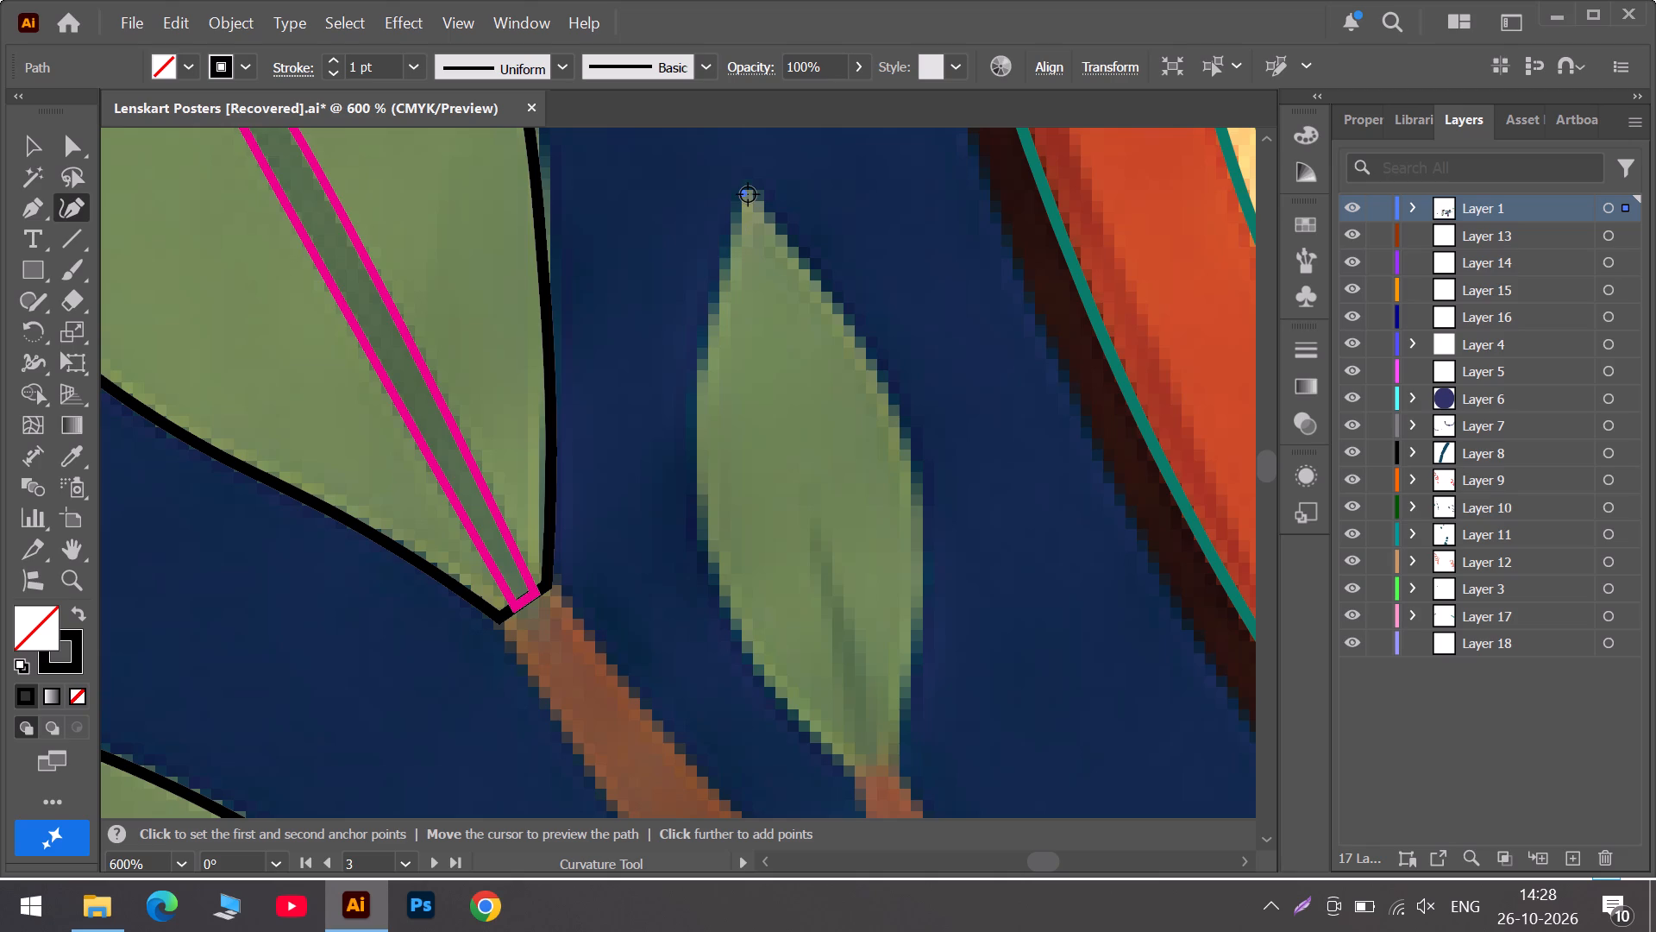
pyautogui.click(716, 324)
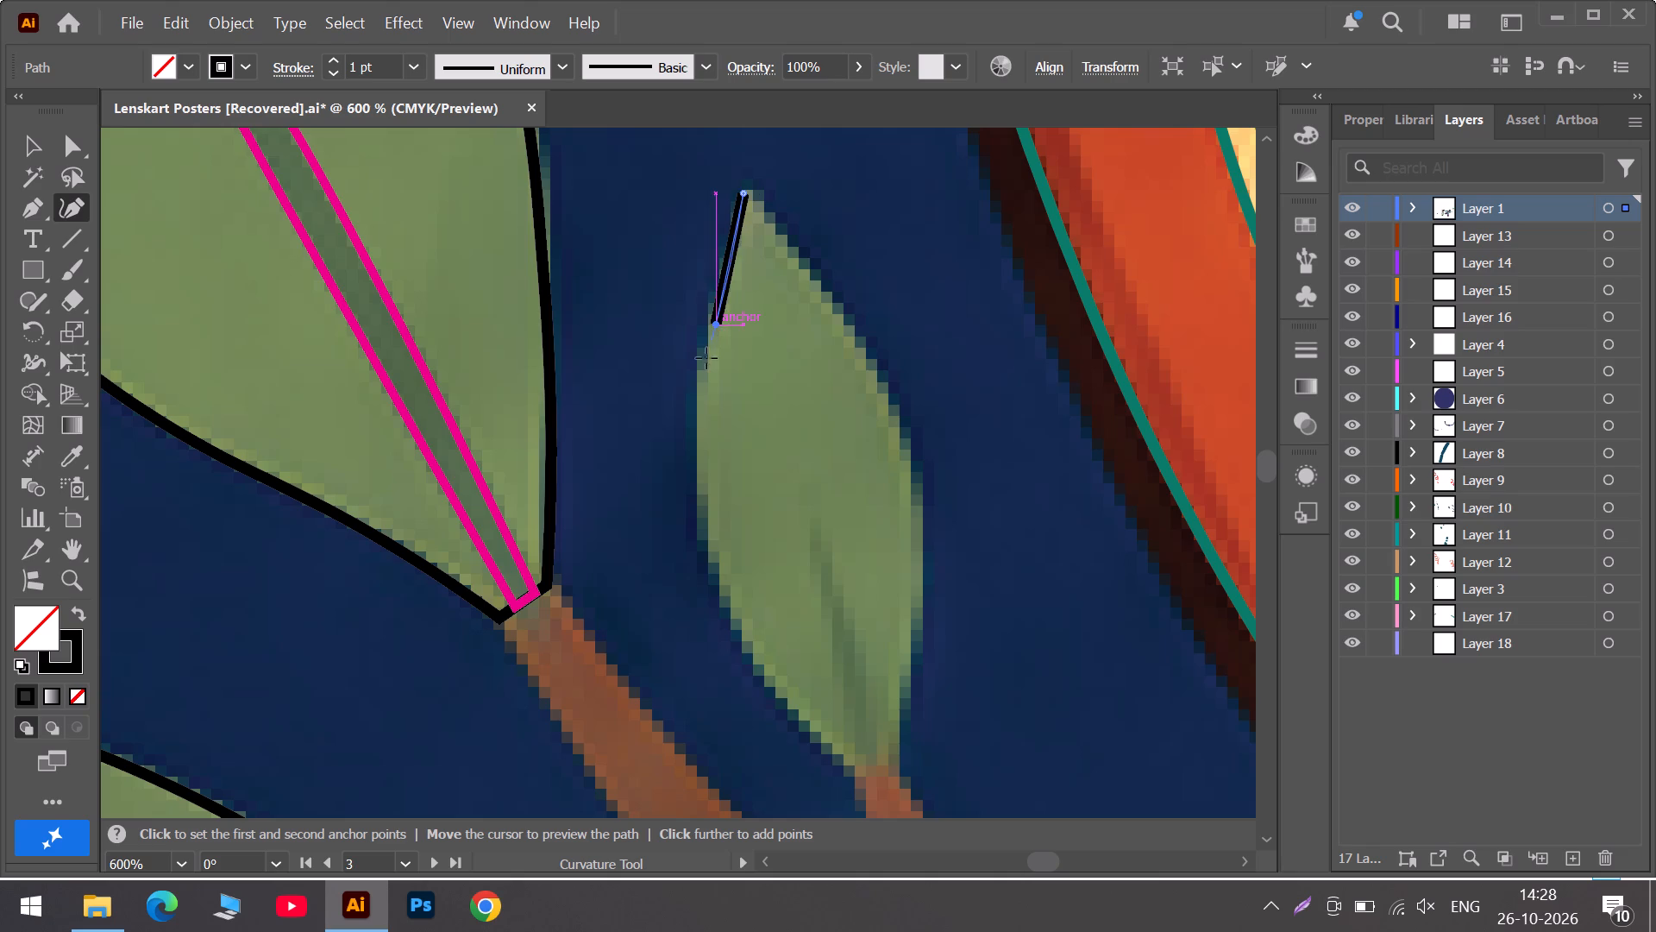
pyautogui.click(702, 537)
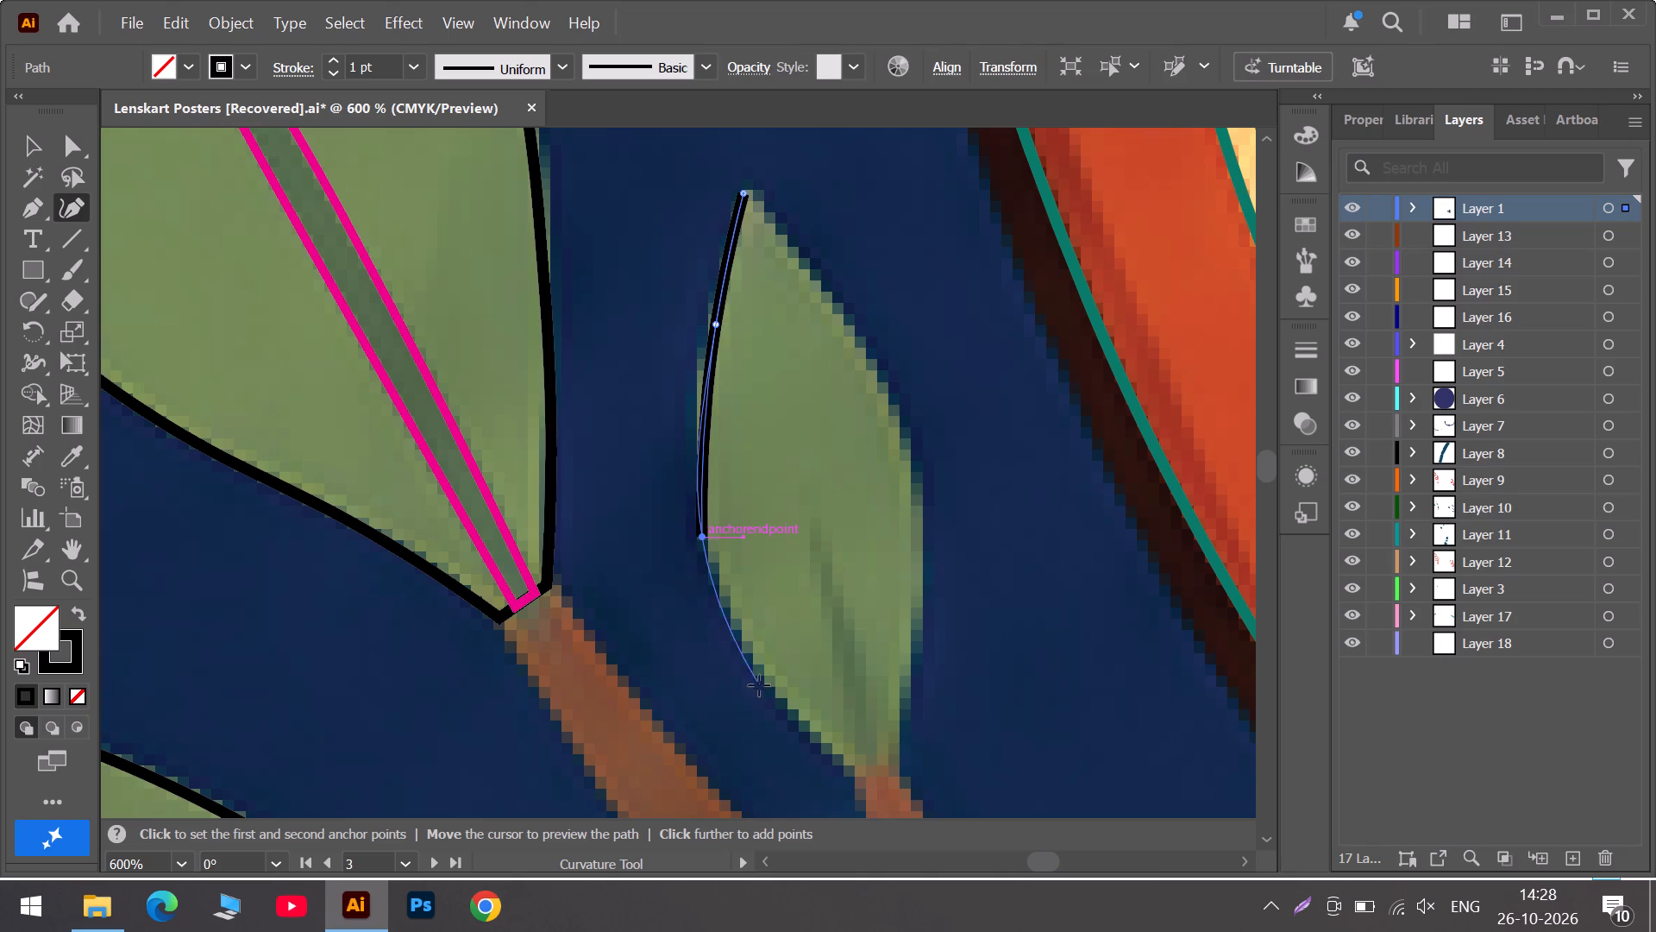
pyautogui.click(787, 711)
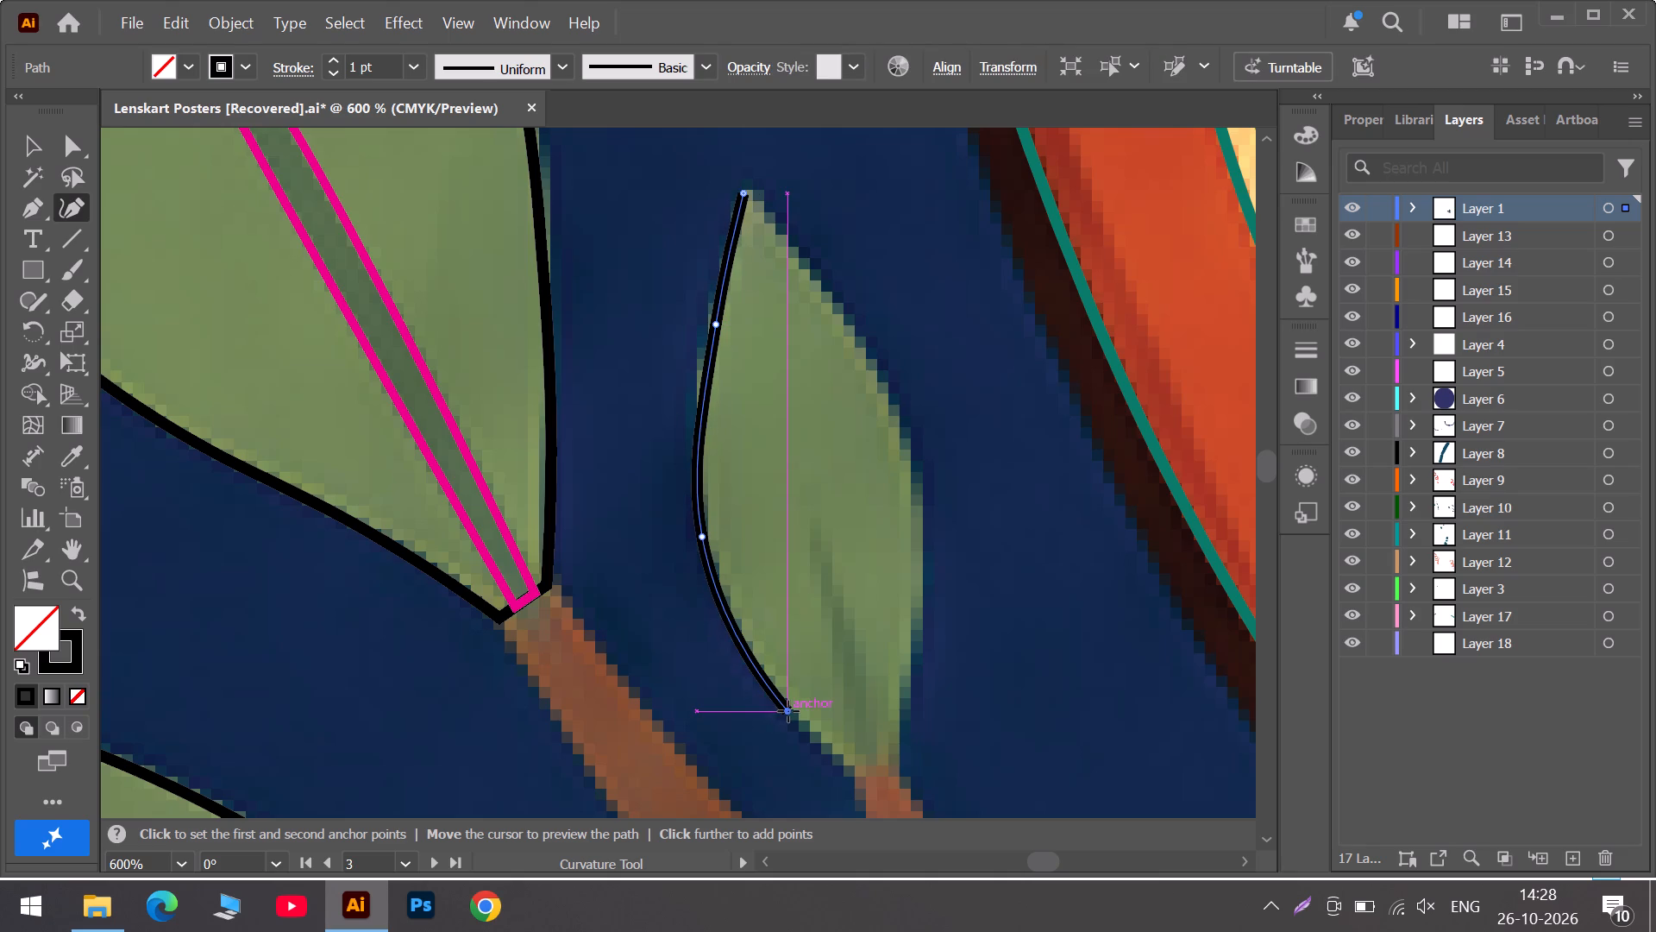
pyautogui.tripleClick(861, 779)
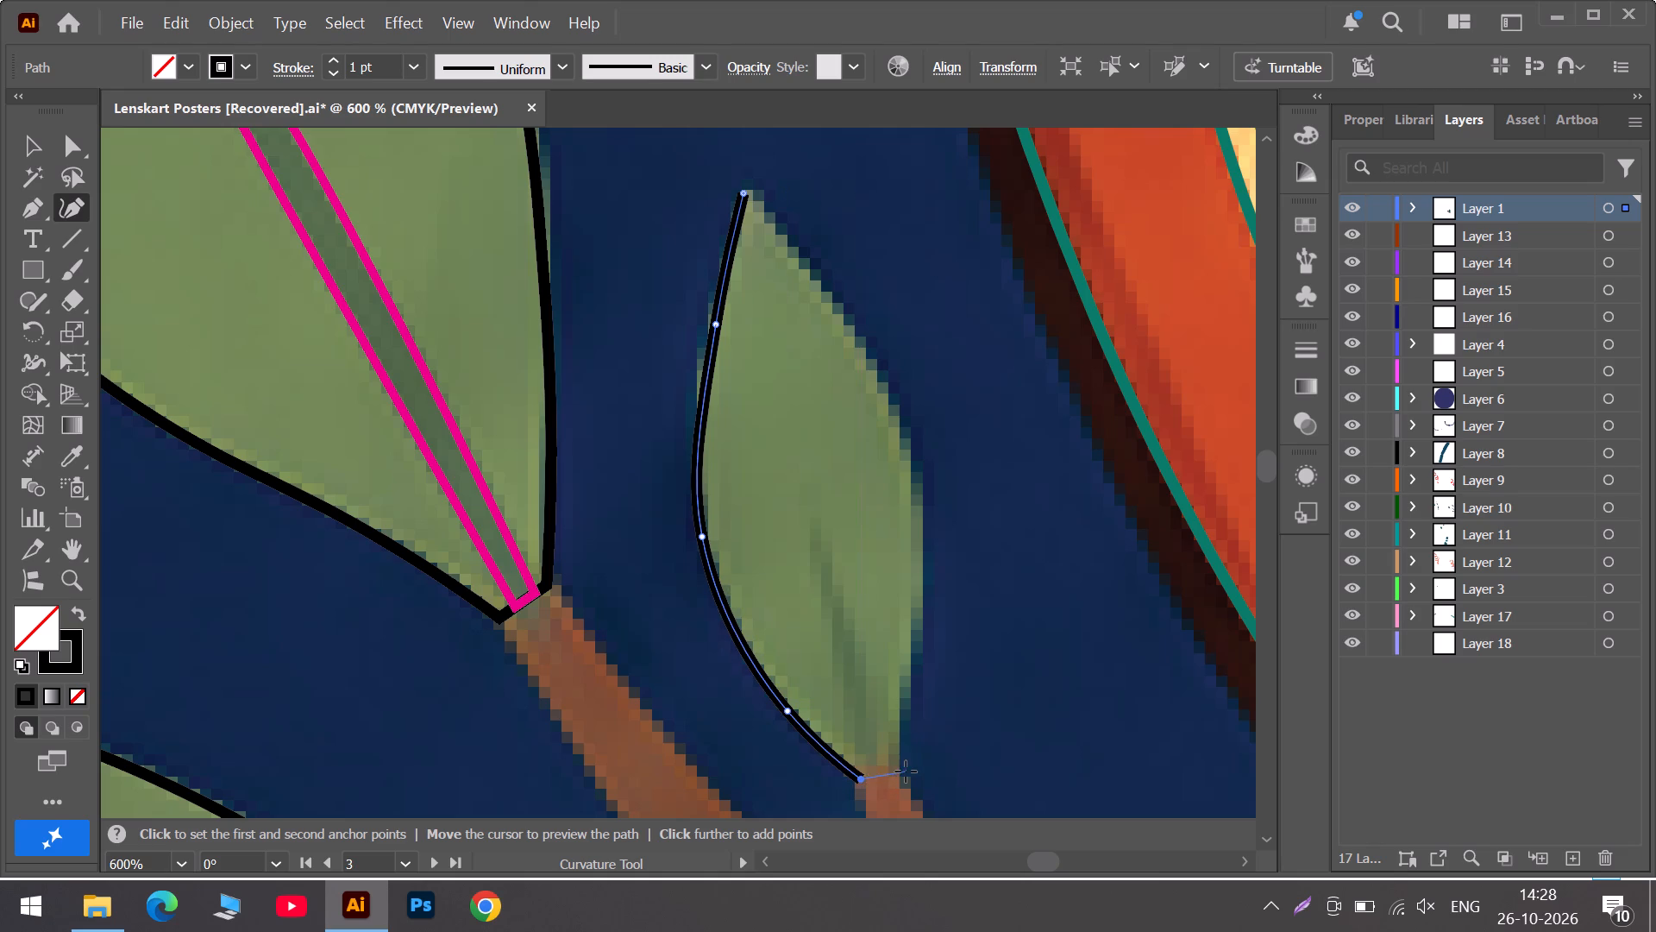
# Add a second base corner point across the small leaf's stem and nudge the first base corner slightly upward.
pyautogui.click(896, 769)
pyautogui.moveTo(861, 781); pyautogui.dragTo(857, 776)
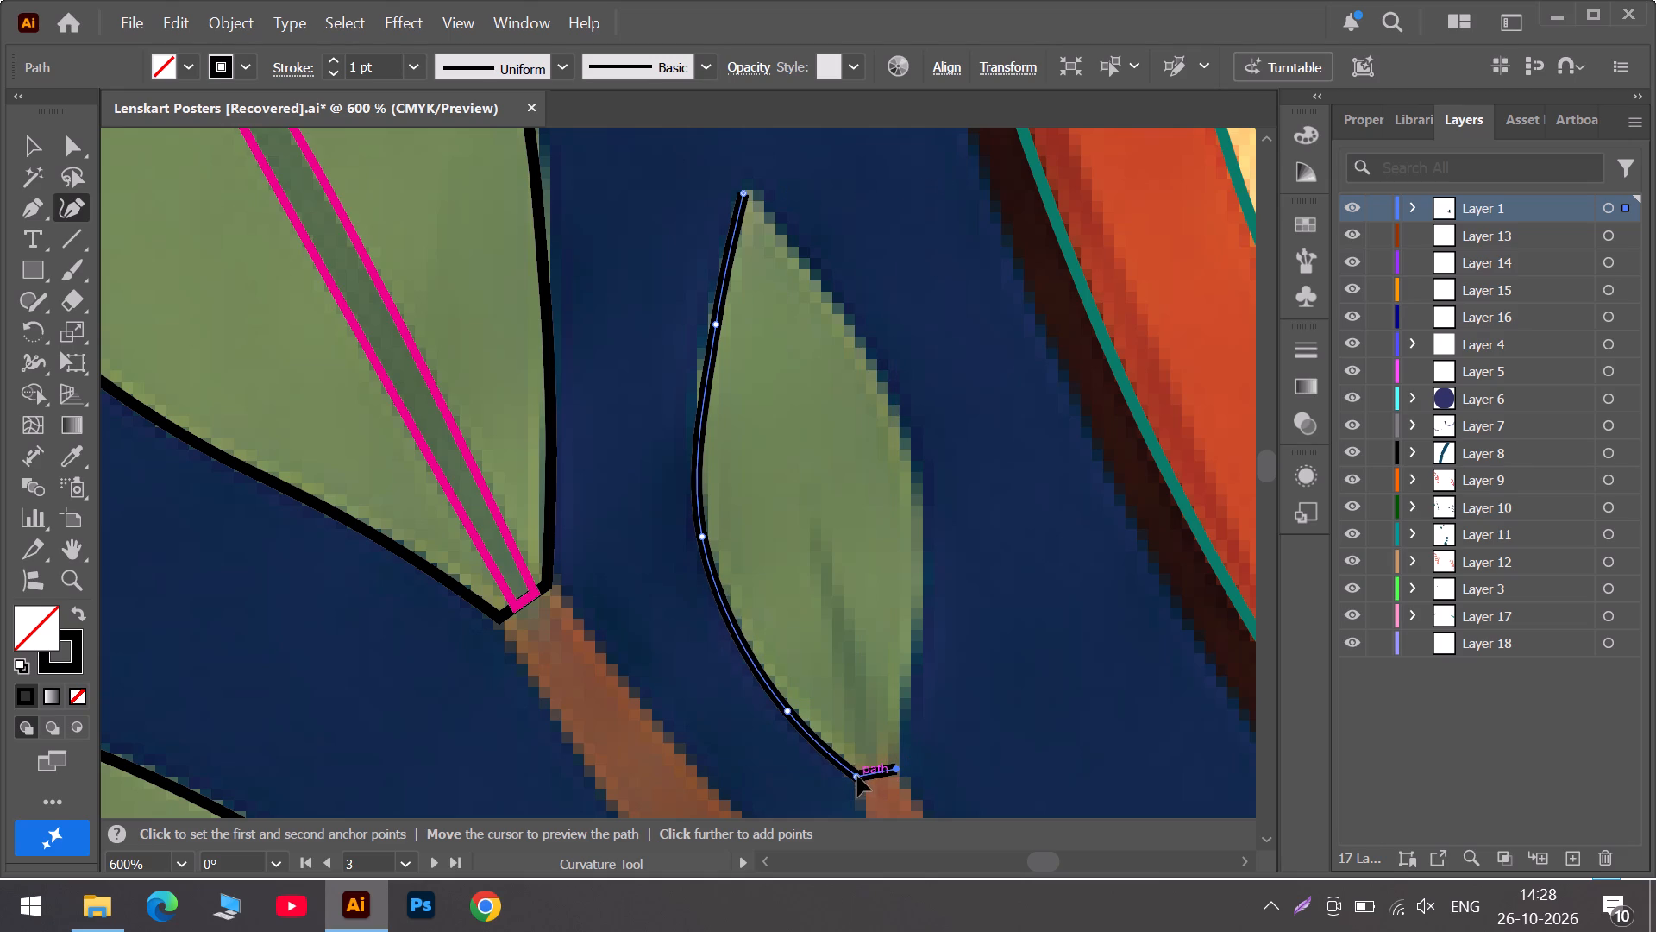
pyautogui.moveTo(857, 776); pyautogui.dragTo(857, 772)
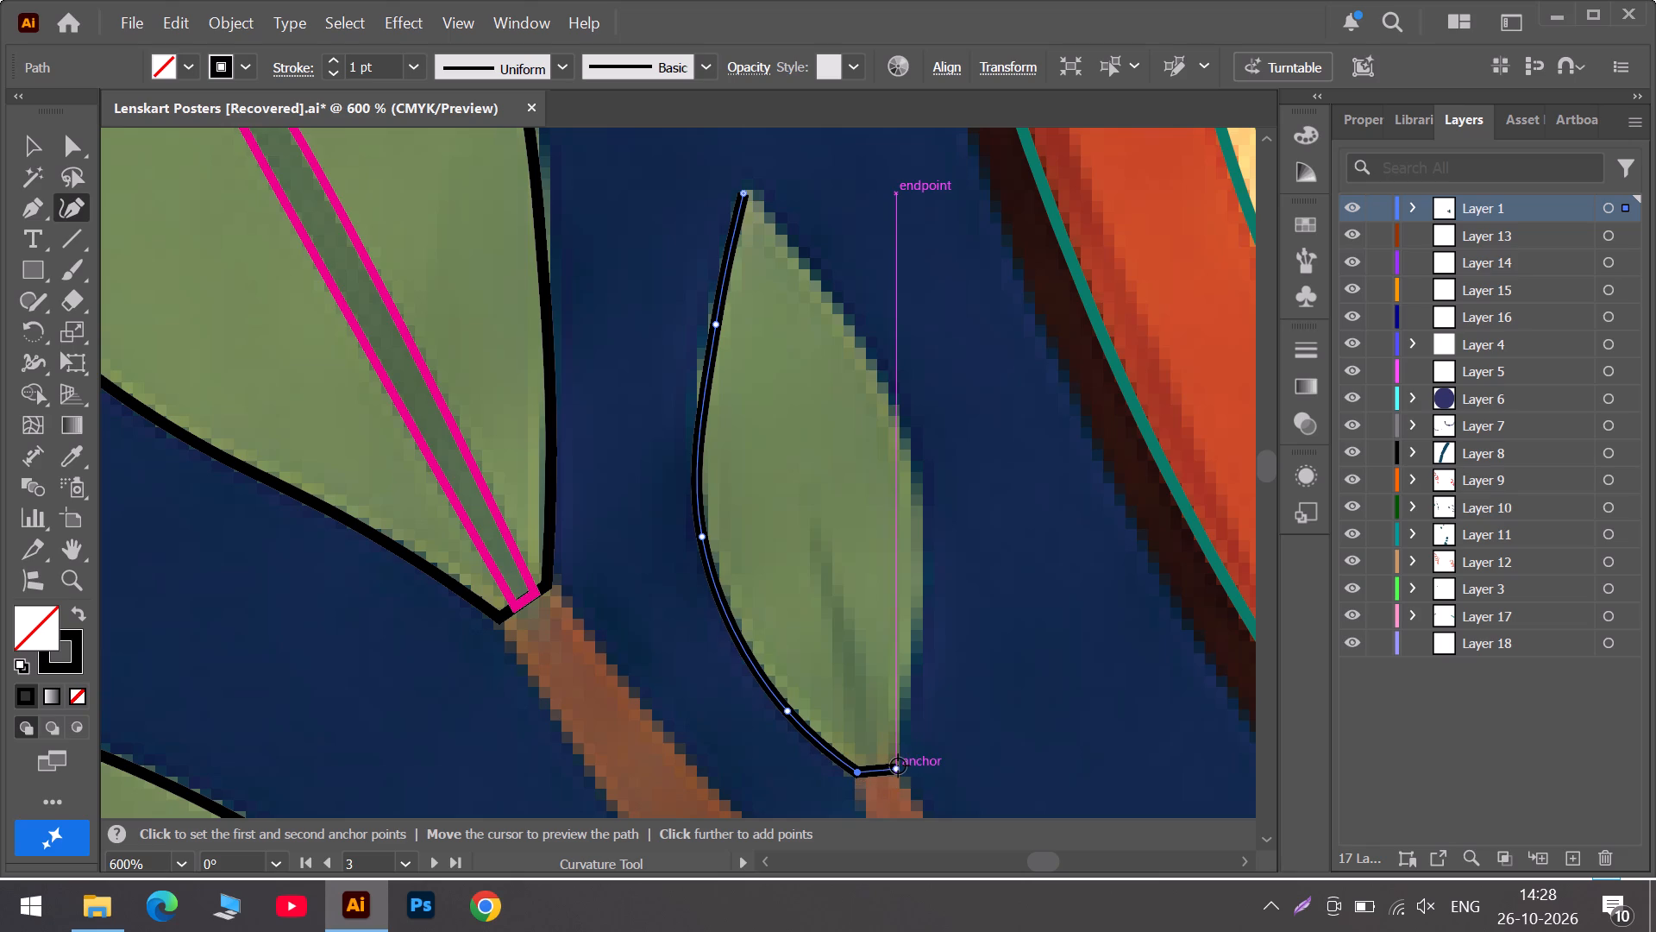
pyautogui.click(898, 765)
pyautogui.doubleClick(896, 764)
# Trace the small leaf's right edge up from the stem, close the outline at the tip, and make the tip a corner.
pyautogui.click(920, 627)
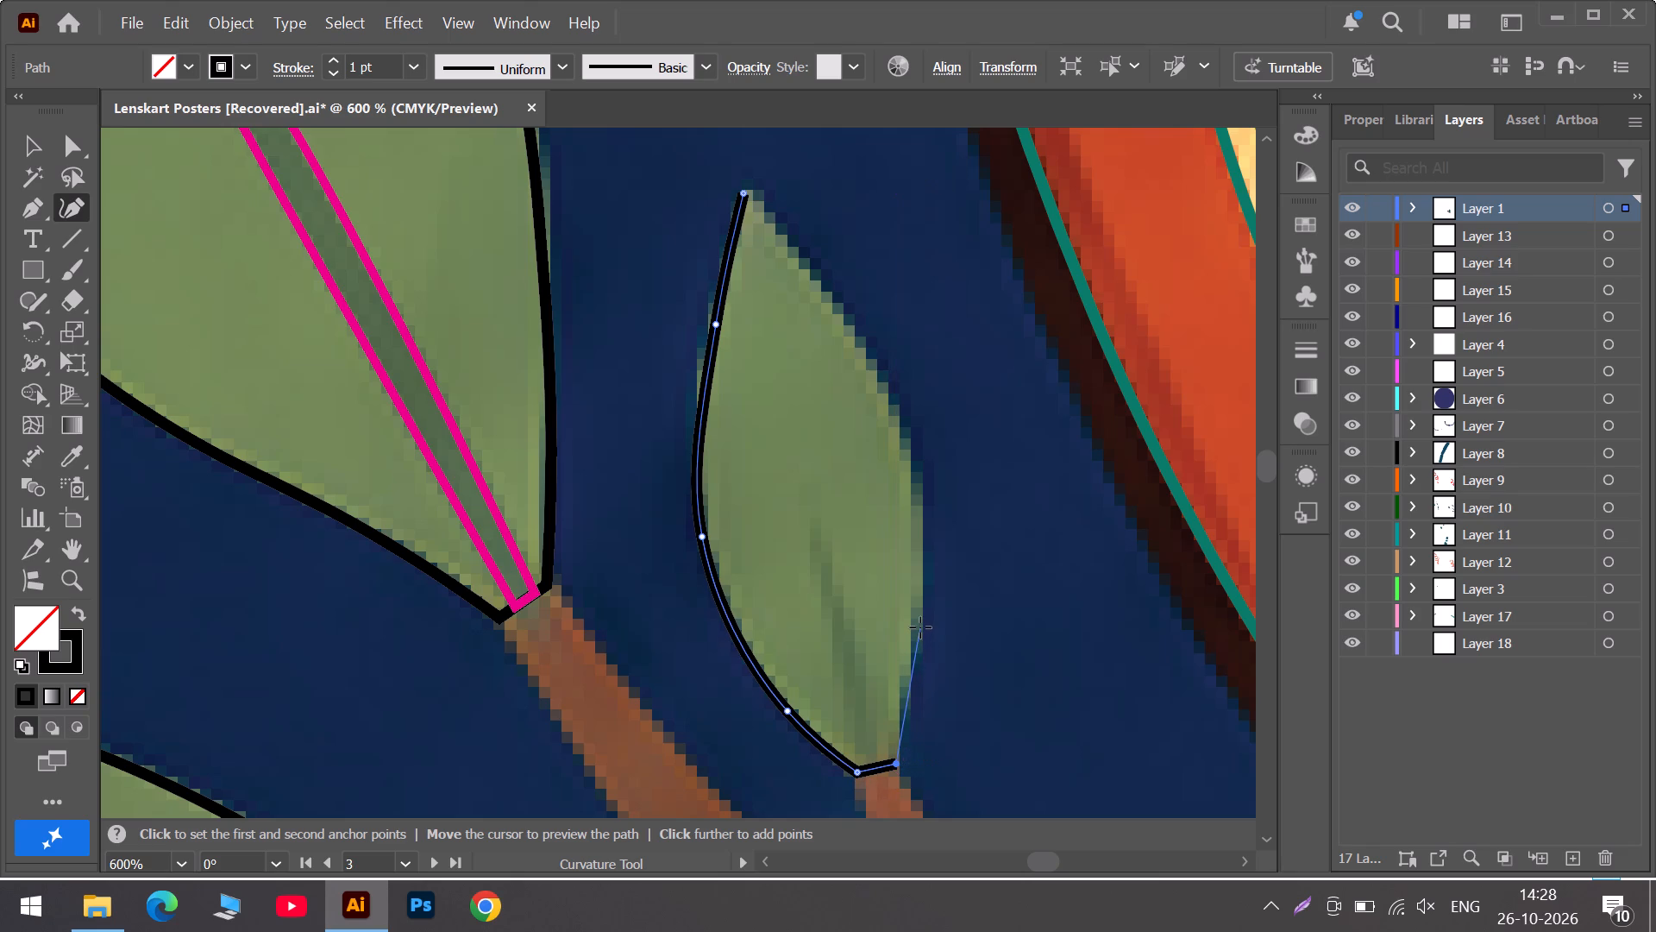
pyautogui.click(900, 422)
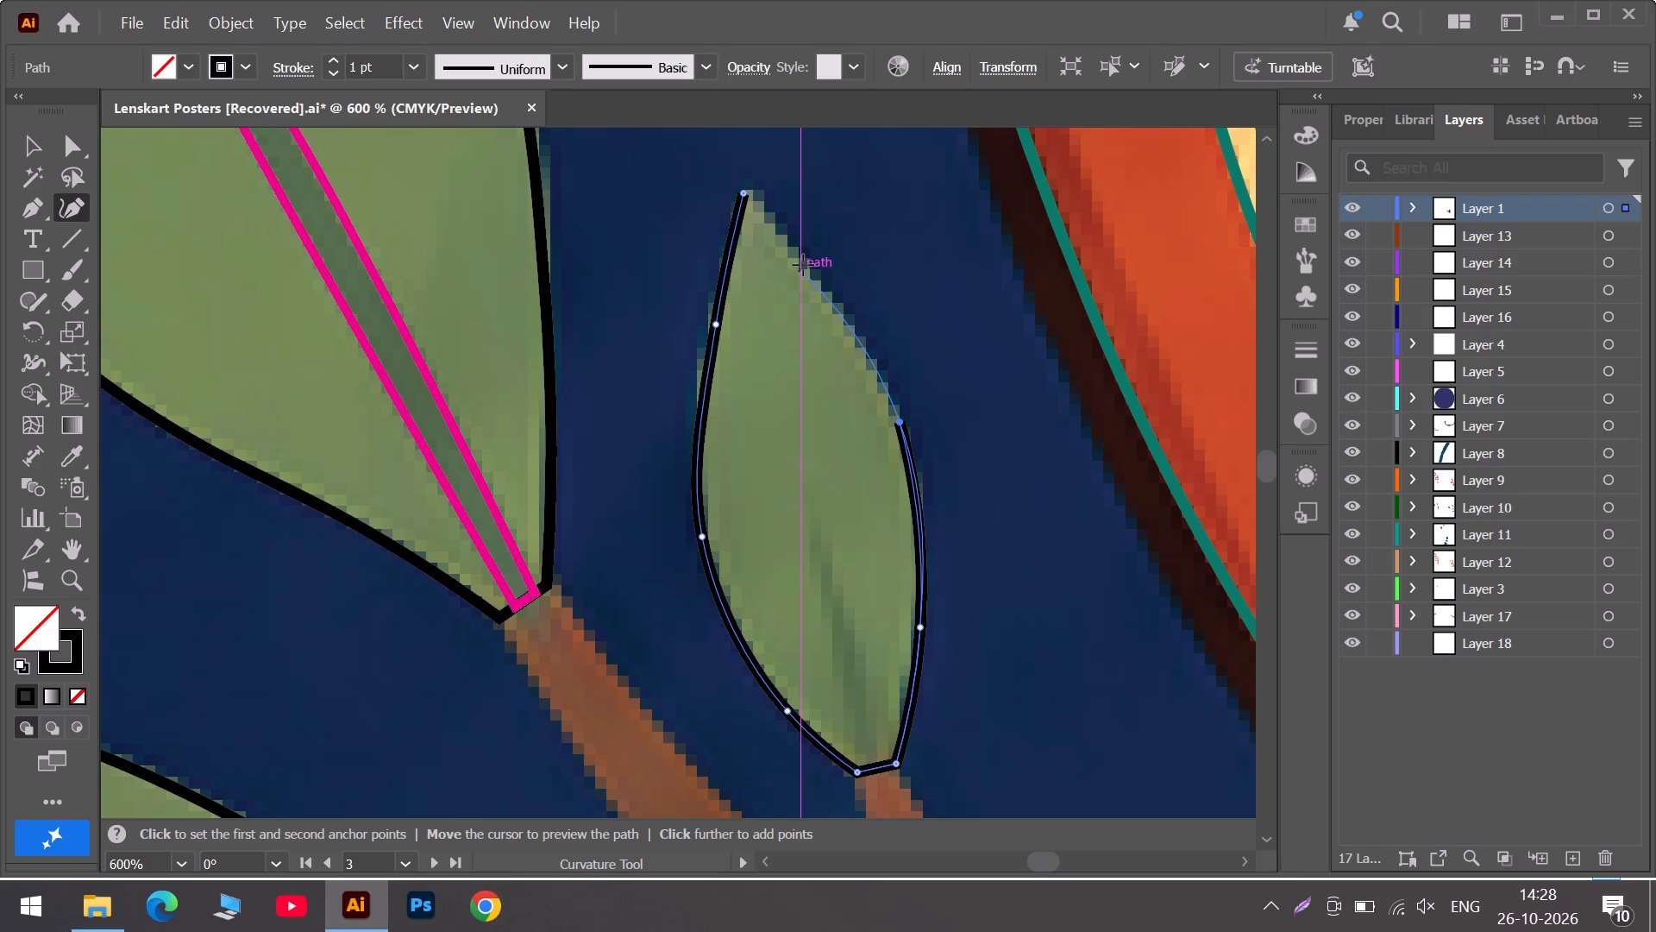
pyautogui.click(803, 261)
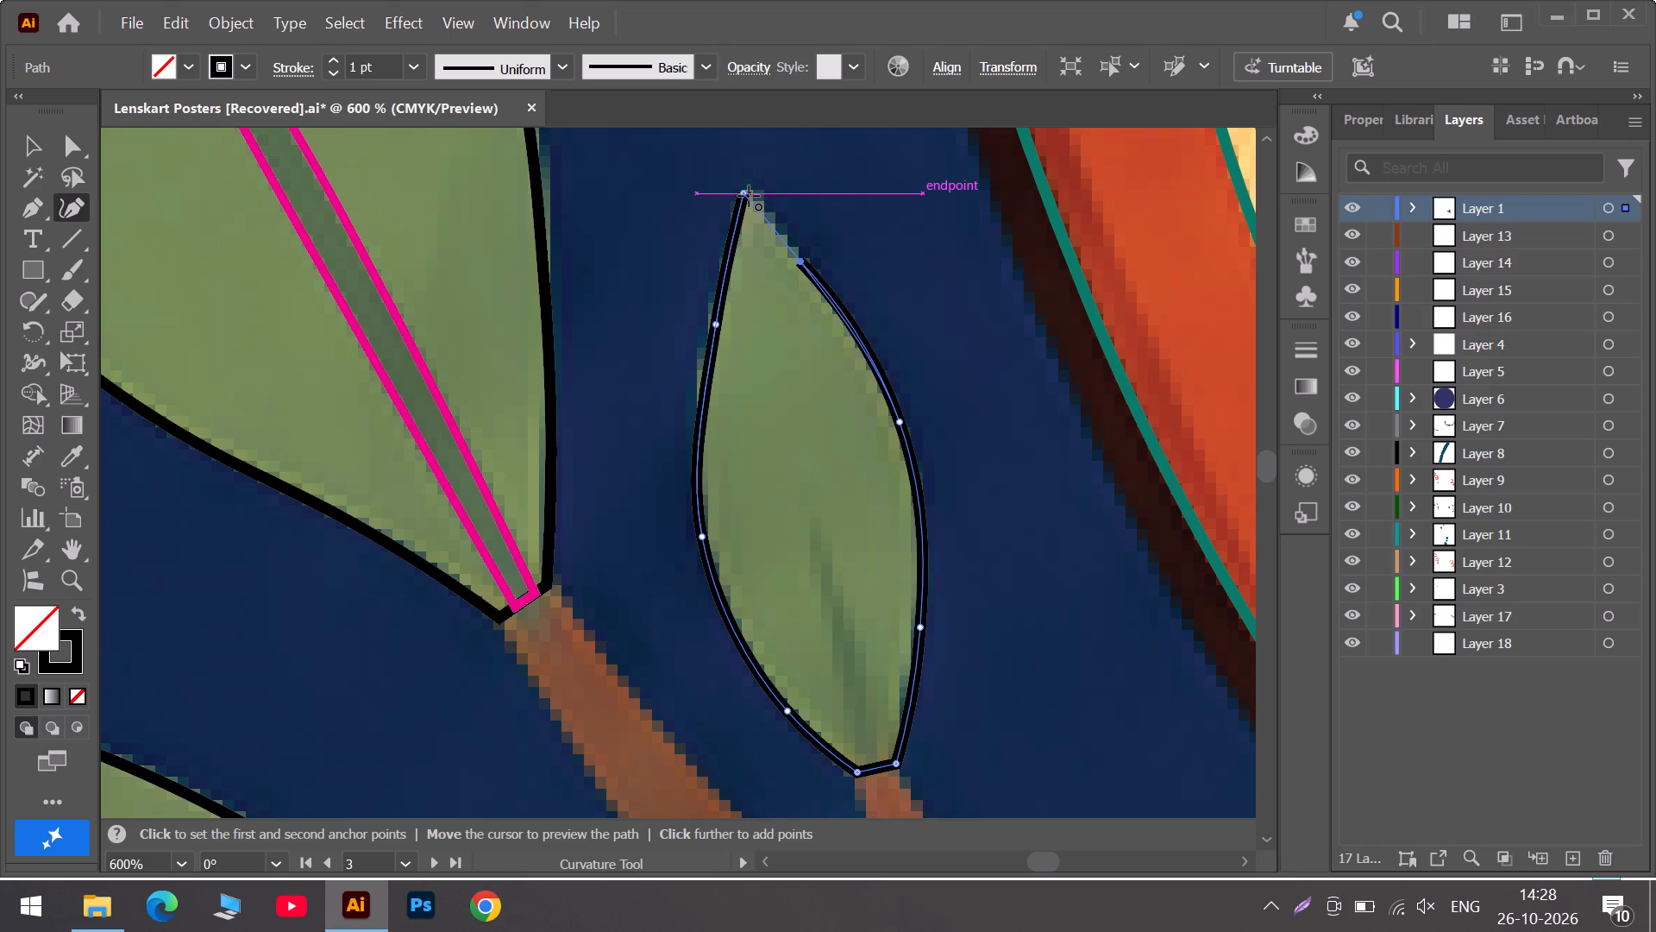
pyautogui.click(749, 196)
pyautogui.doubleClick(749, 196)
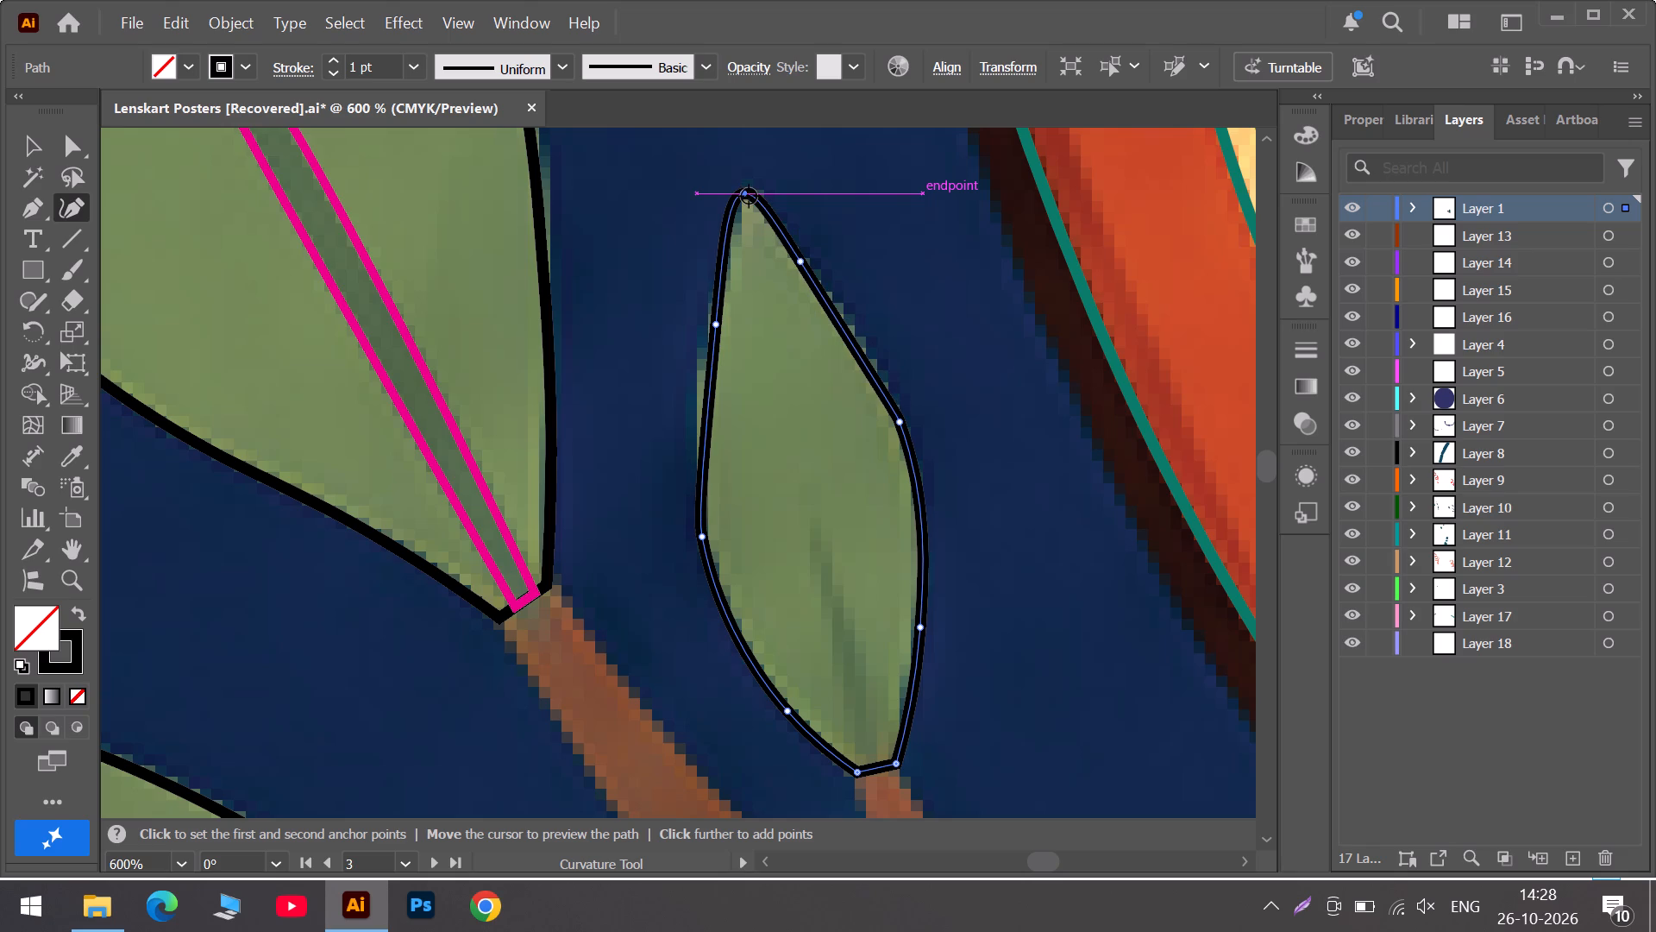
pyautogui.doubleClick(749, 196)
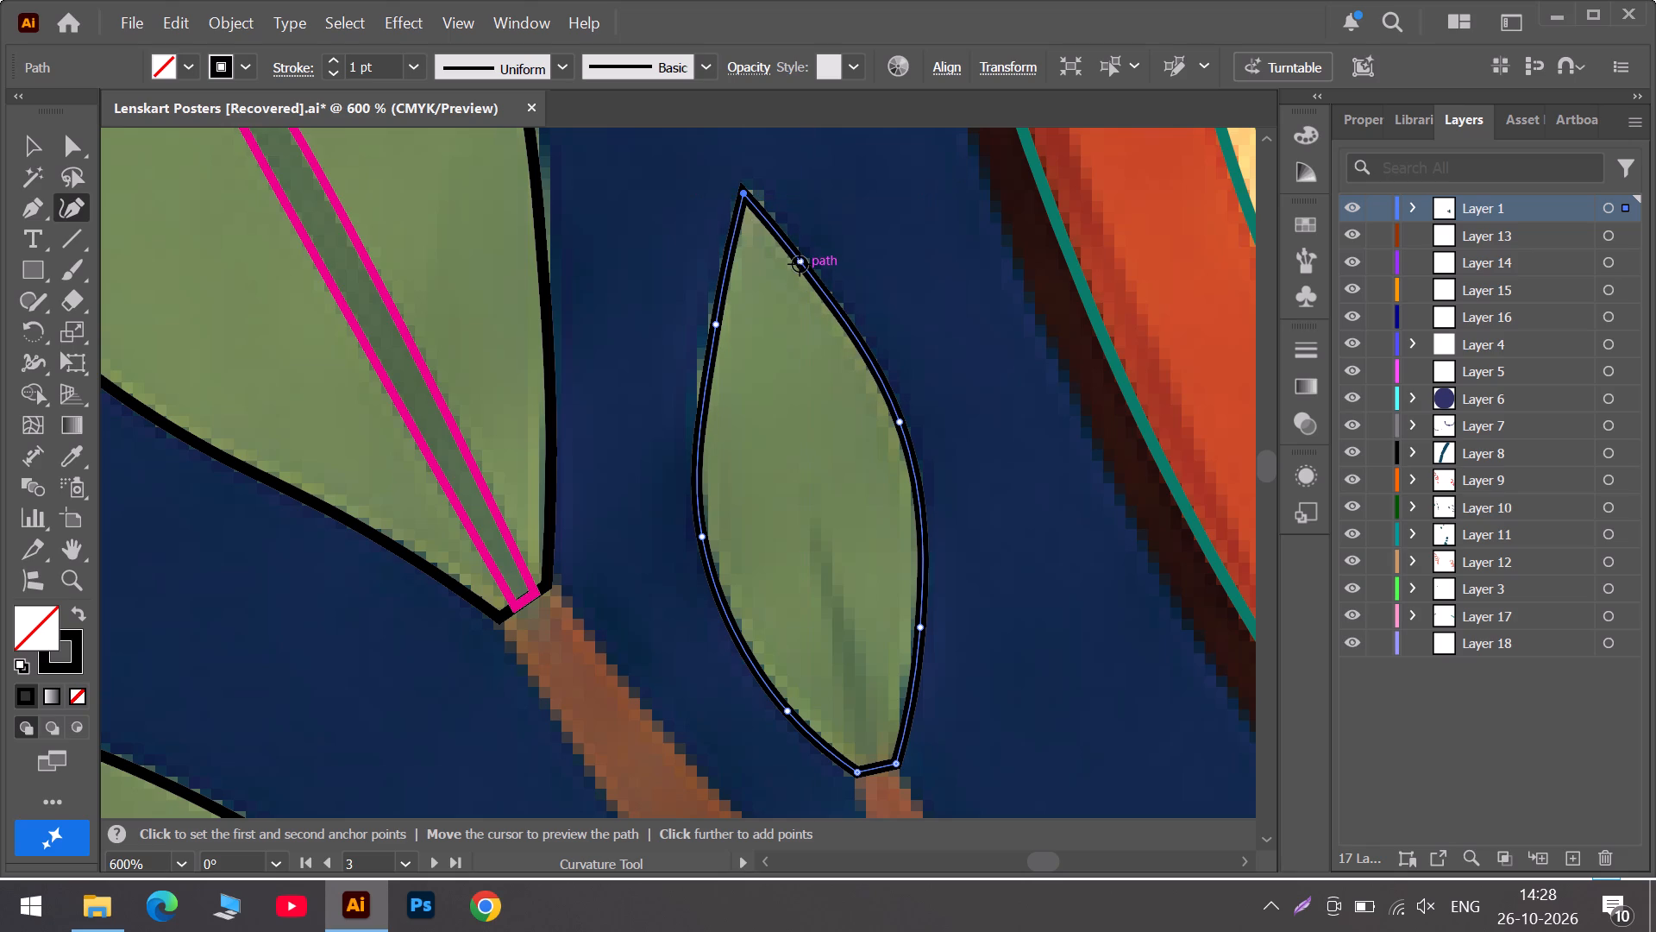
# Adjust the small leaf outline's tip and upper right anchors to follow the leaf's edge.
pyautogui.click(799, 263)
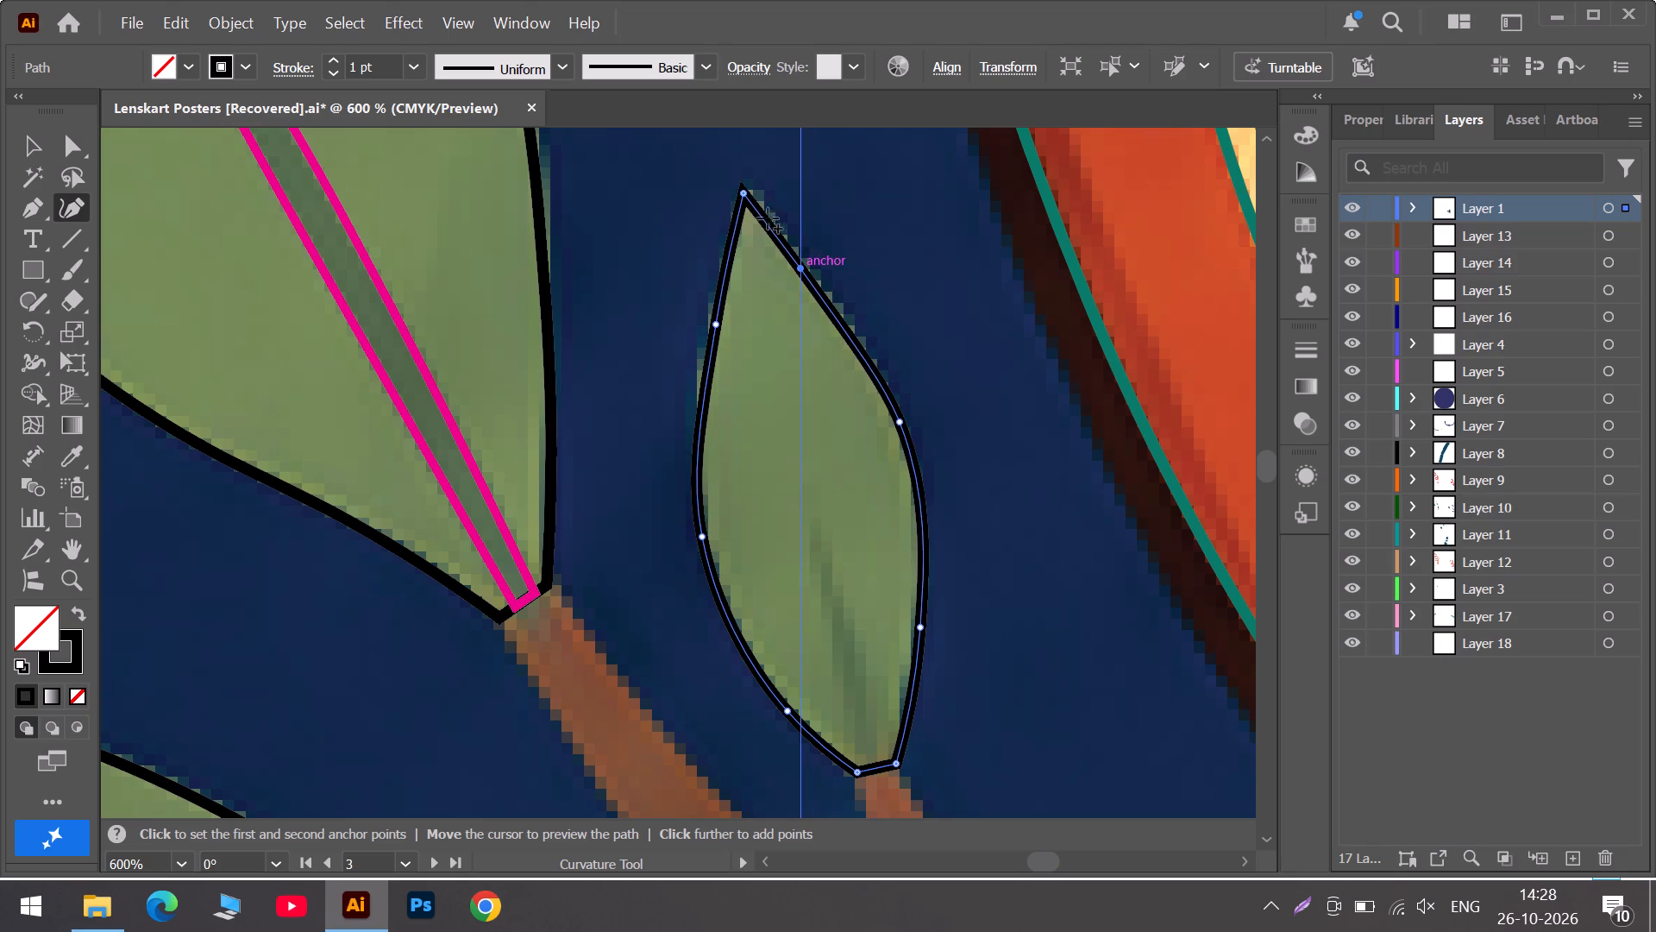
pyautogui.click(744, 193)
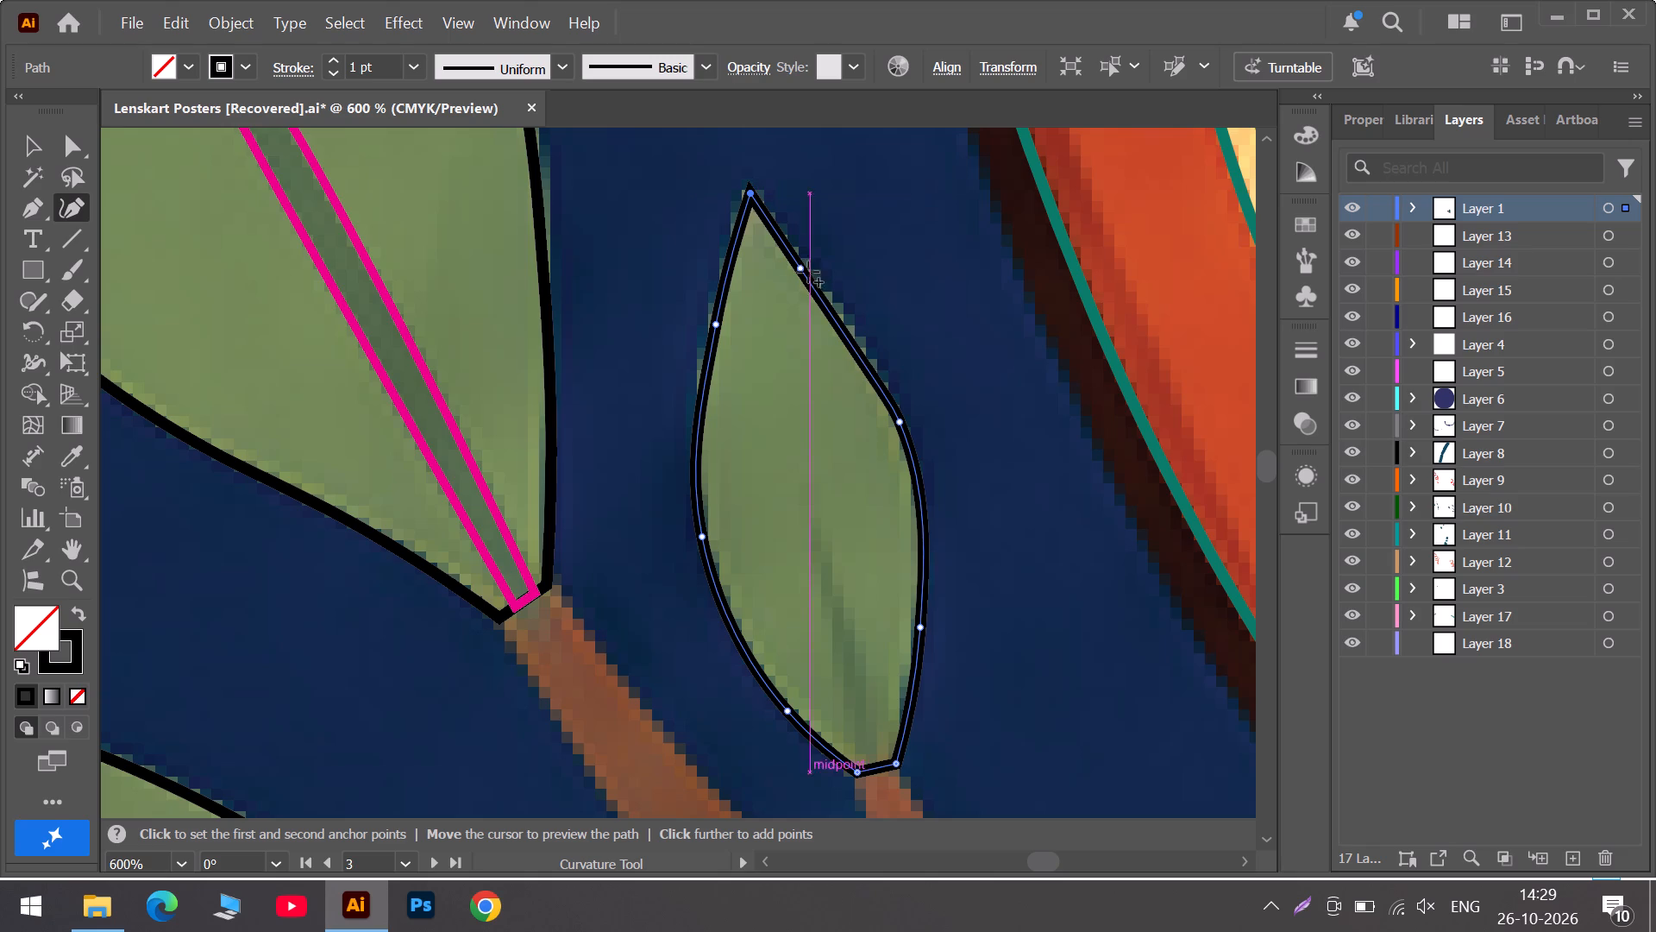
pyautogui.moveTo(800, 268); pyautogui.dragTo(821, 290)
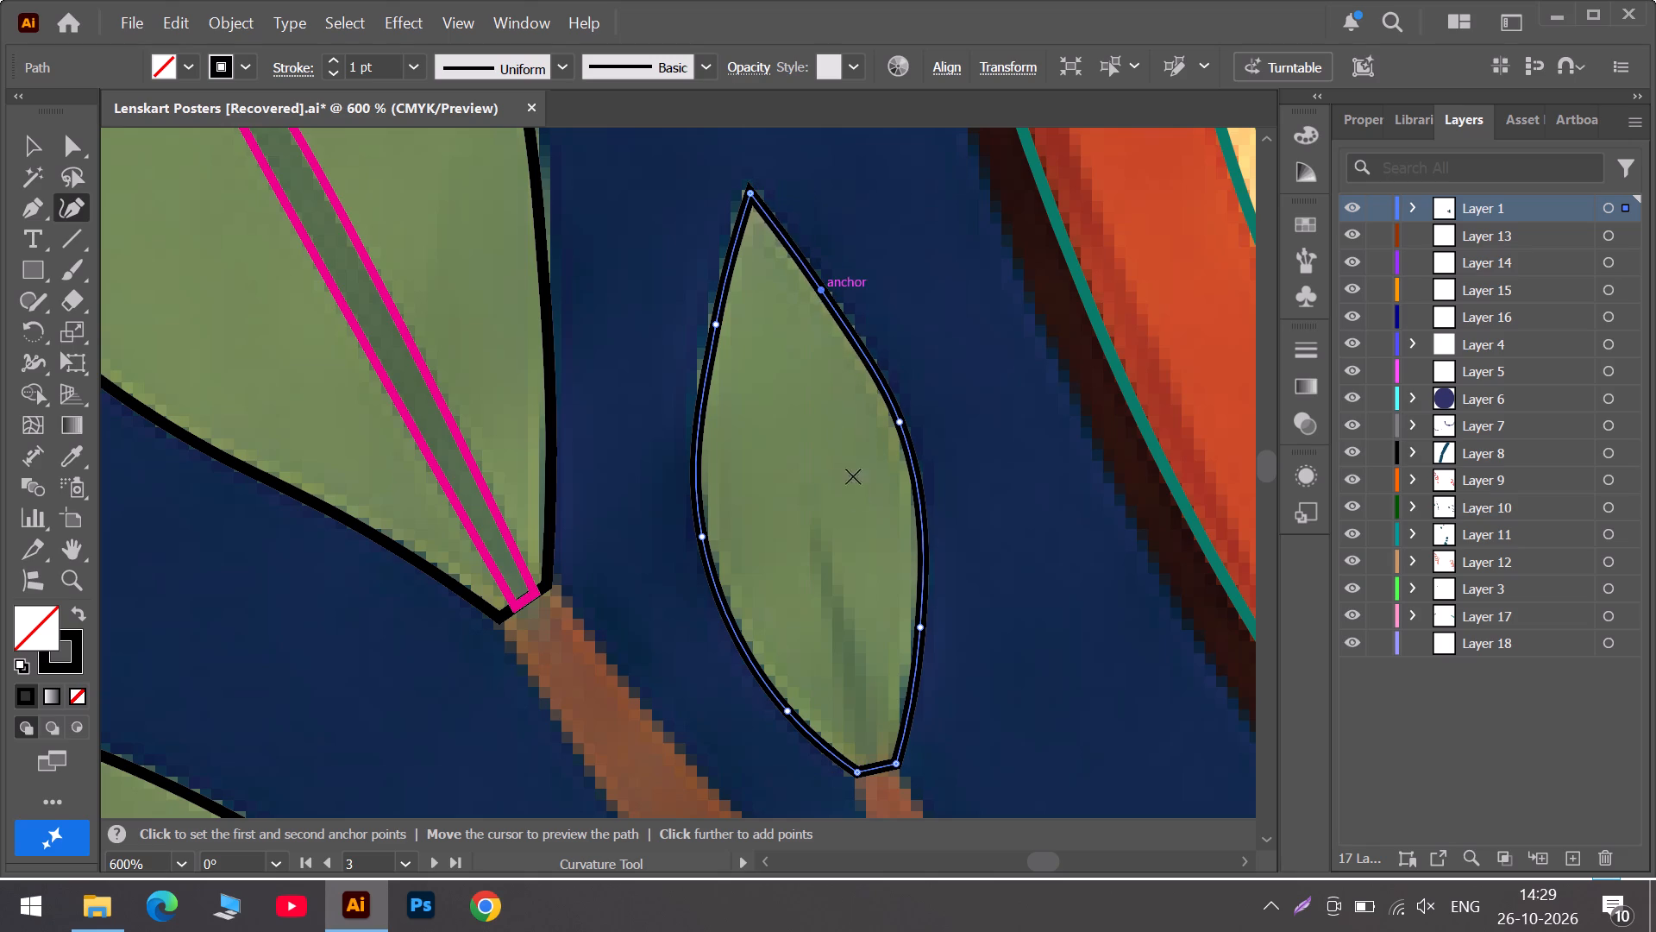
# Trace the left edge of the right branch's large upper leaf upward from the stem with the Curvature tool, refining the mid-edge anchor's position.
pyautogui.scroll(-13, 858, 496)
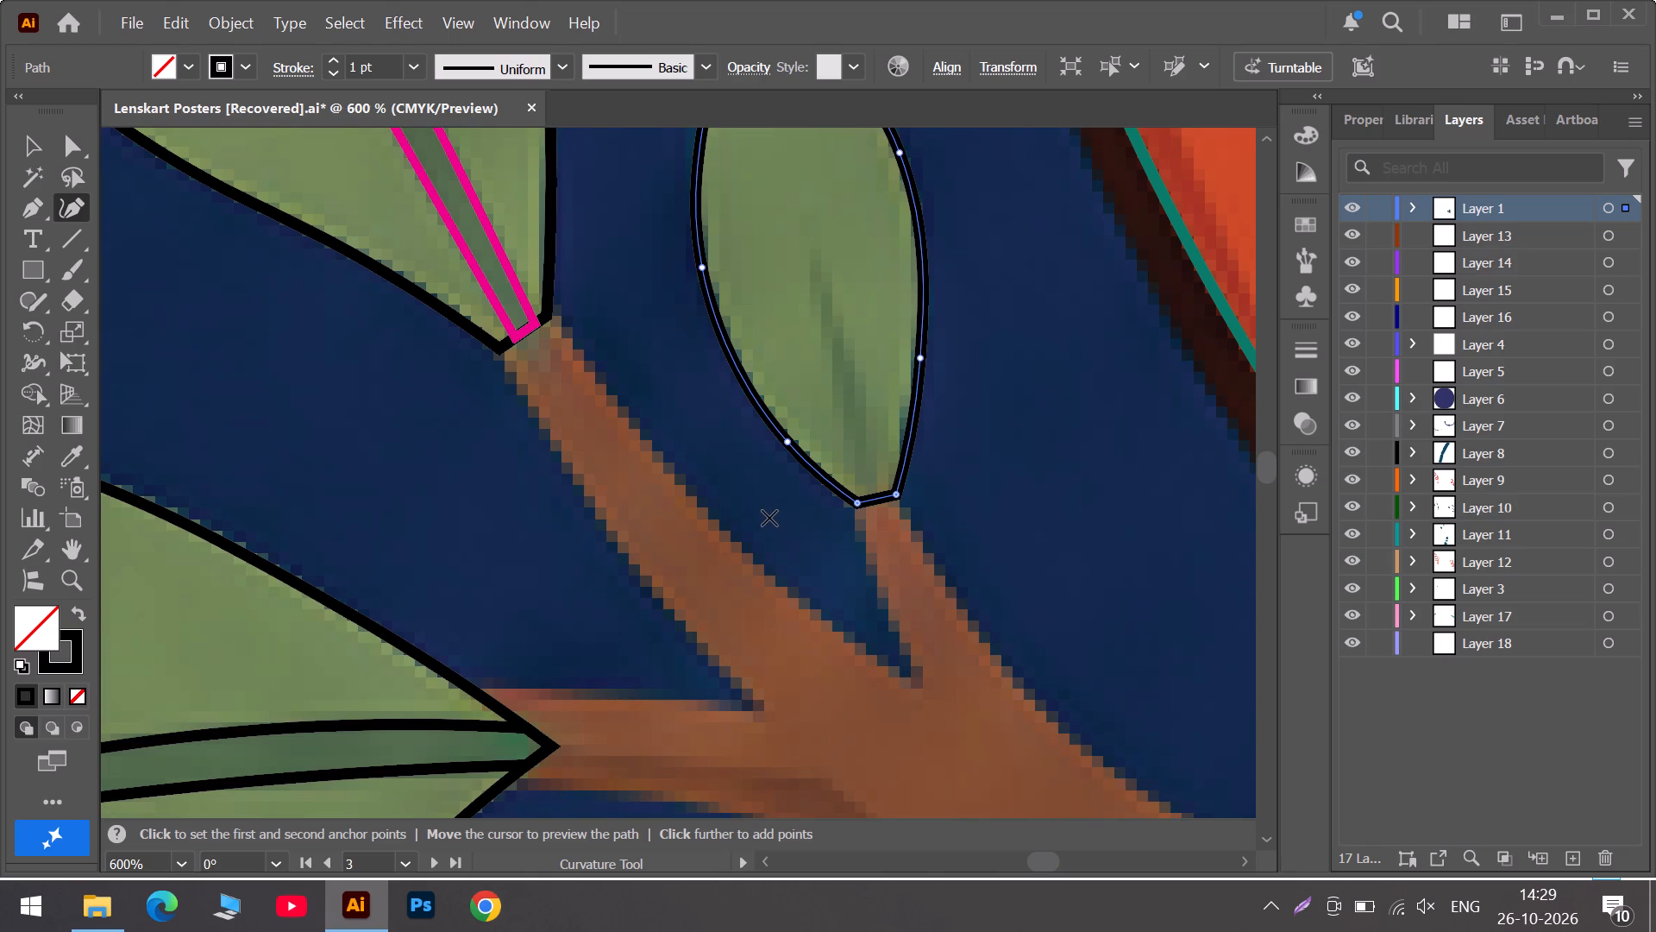
pyautogui.keyDown('alt'); pyautogui.scroll(-3, 769, 518); pyautogui.keyUp('alt')
pyautogui.scroll(-2, 883, 663)
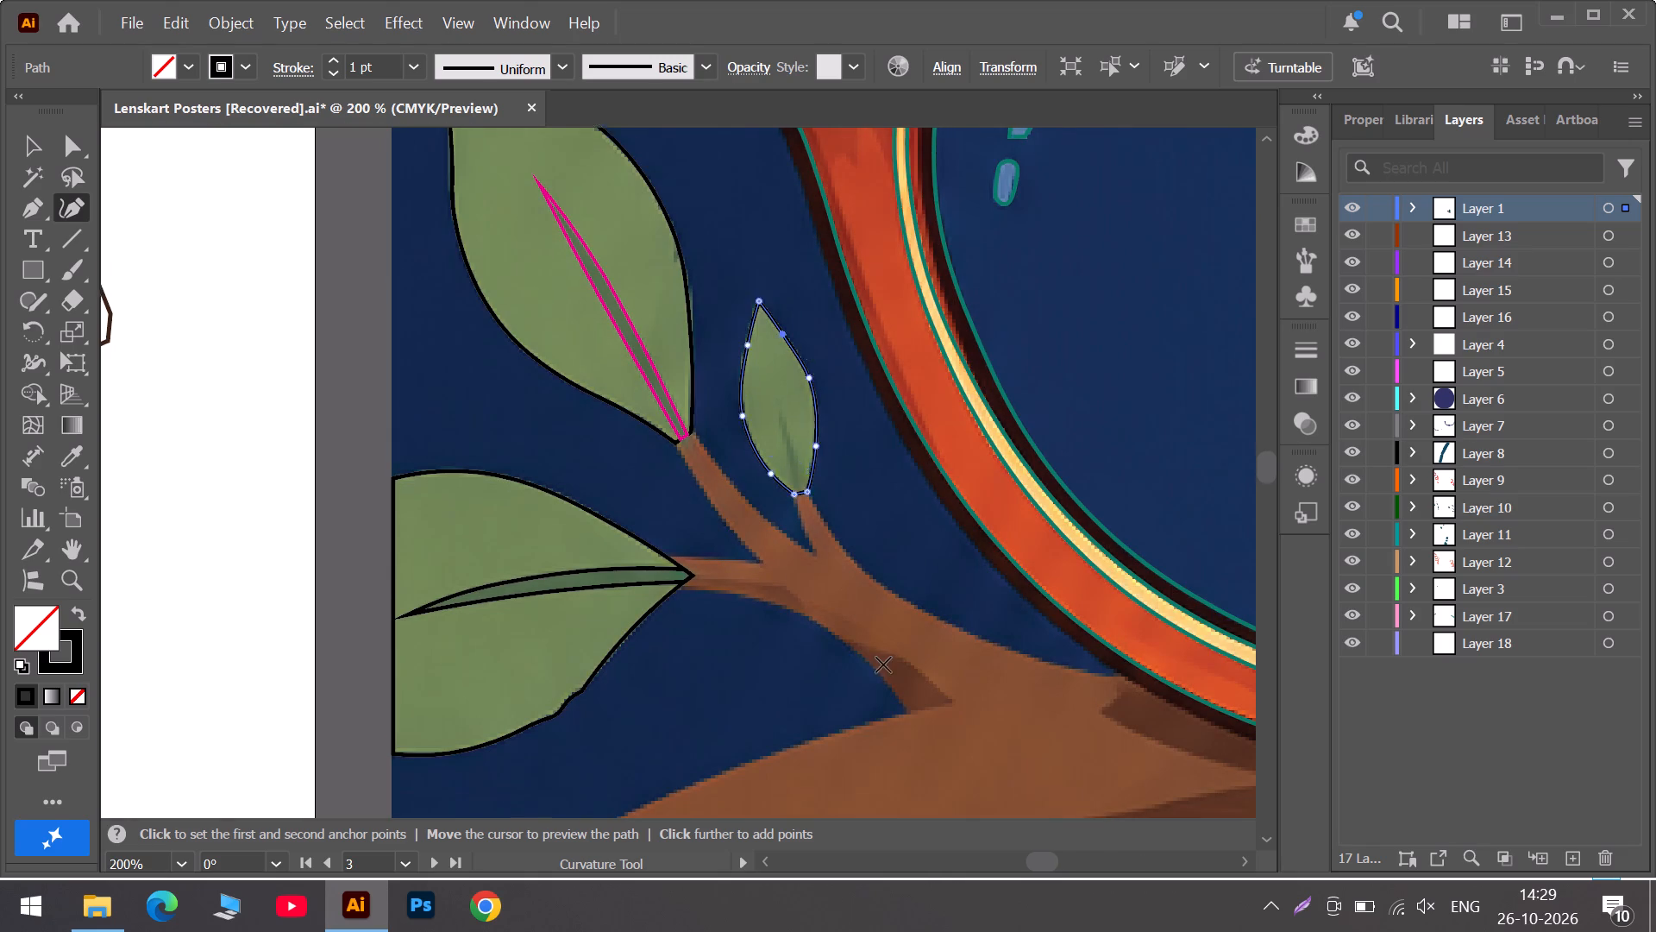
pyautogui.scroll(-8, 883, 664)
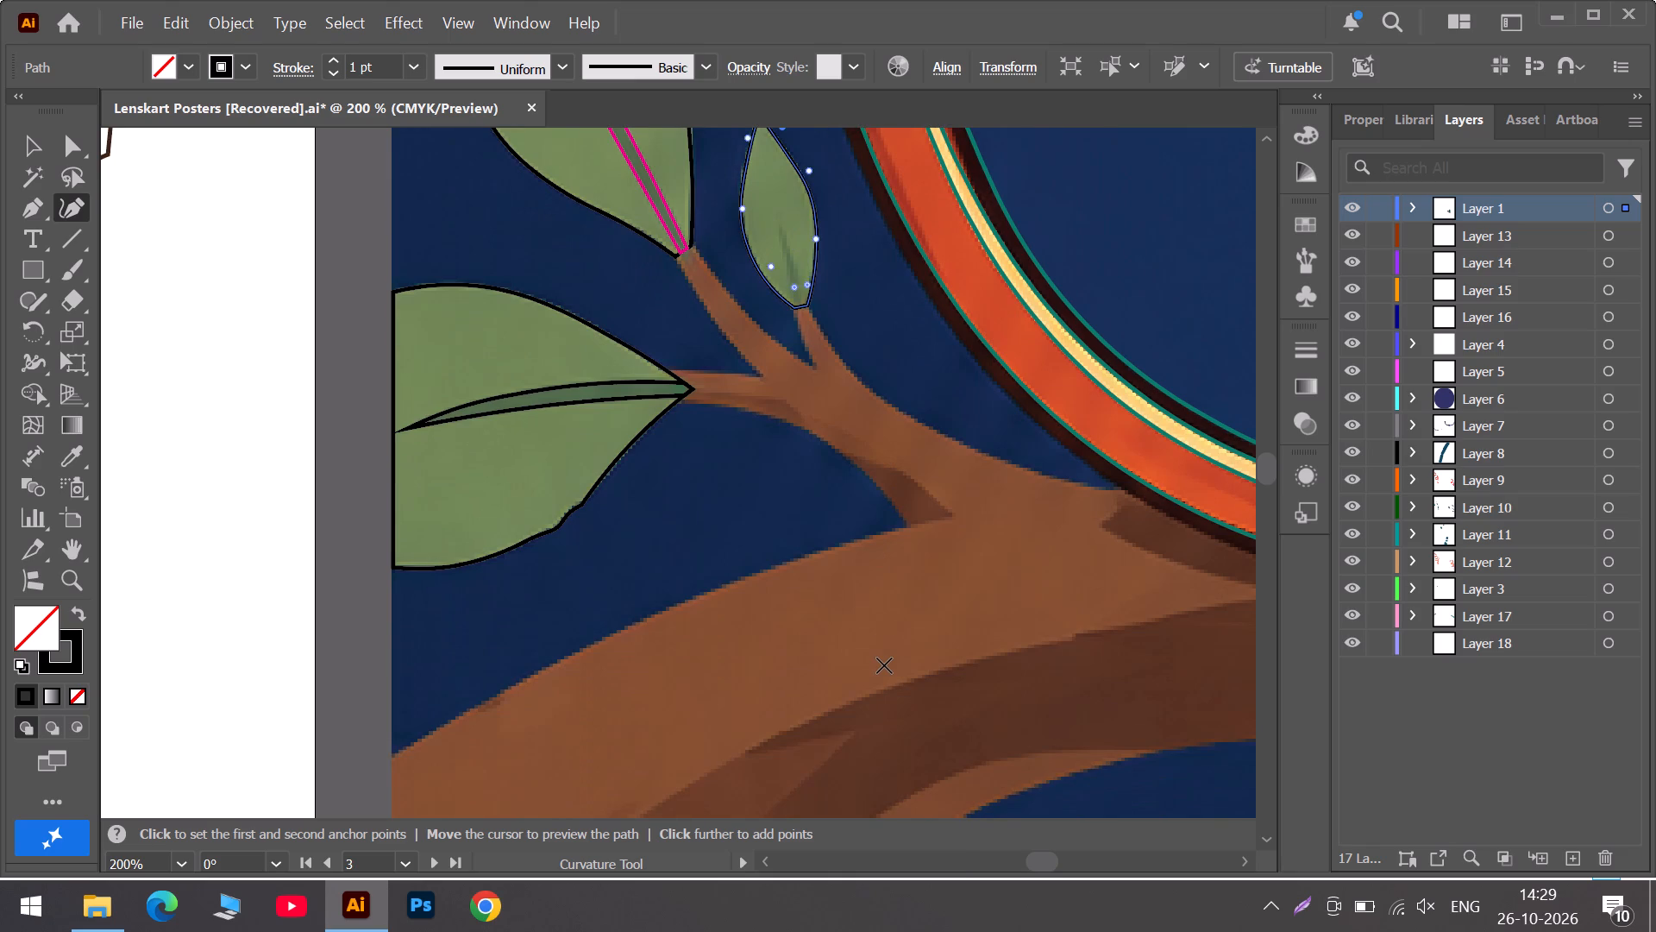
pyautogui.click(1155, 865)
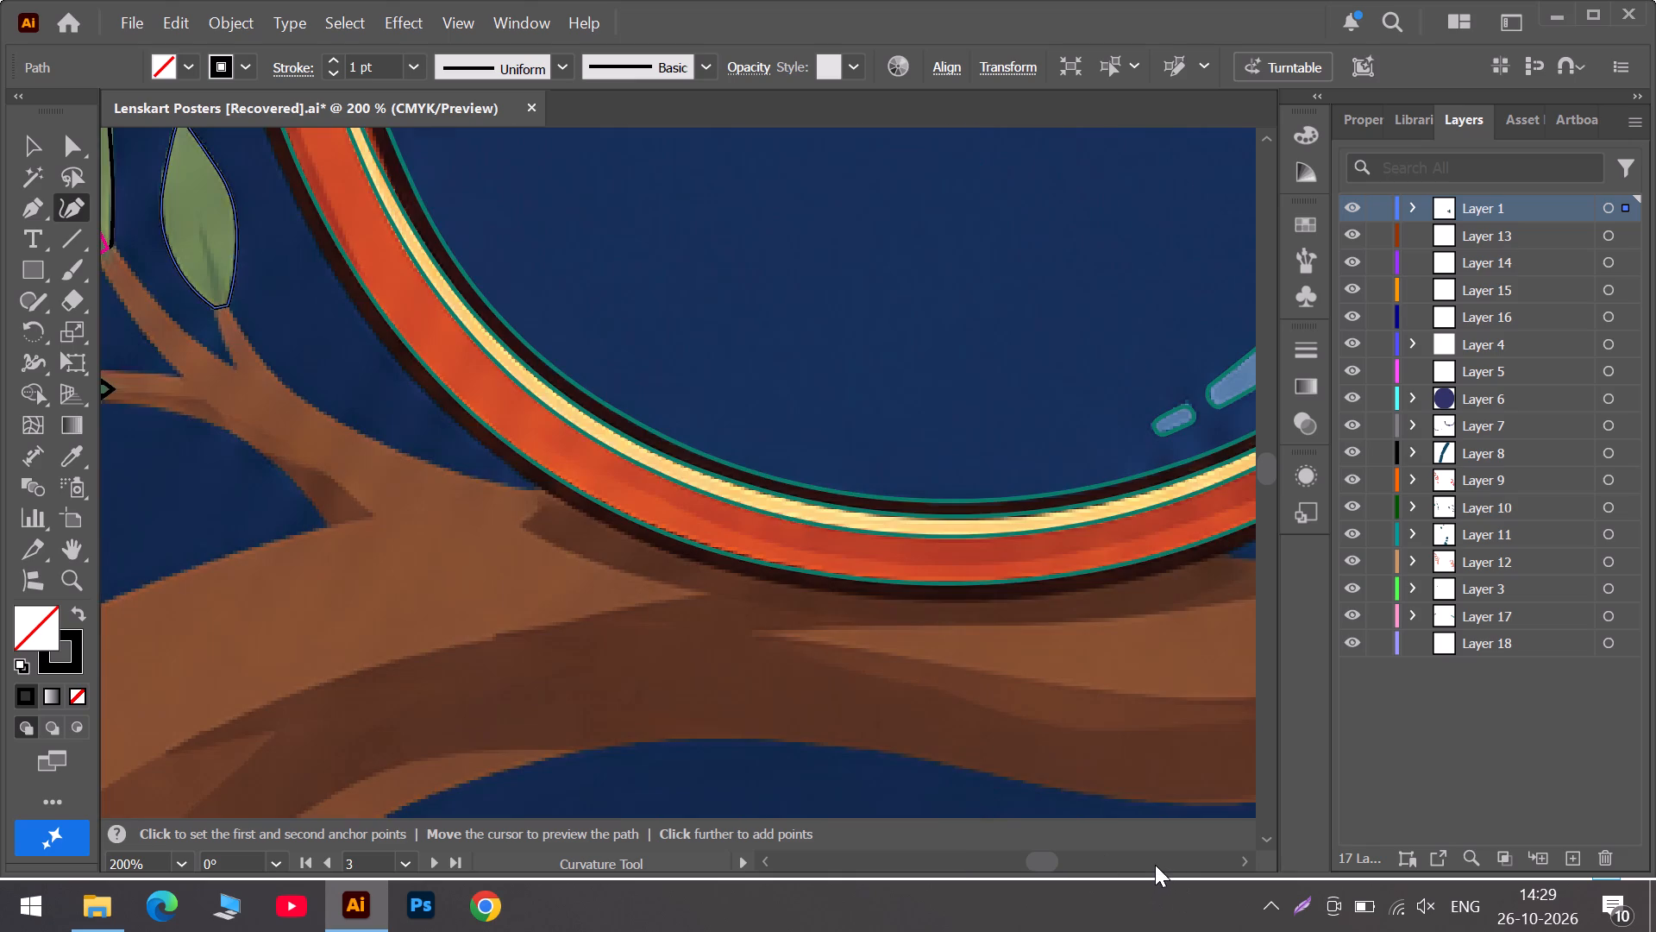
pyautogui.click(1155, 865)
pyautogui.tripleClick(1155, 865)
pyautogui.click(1155, 865)
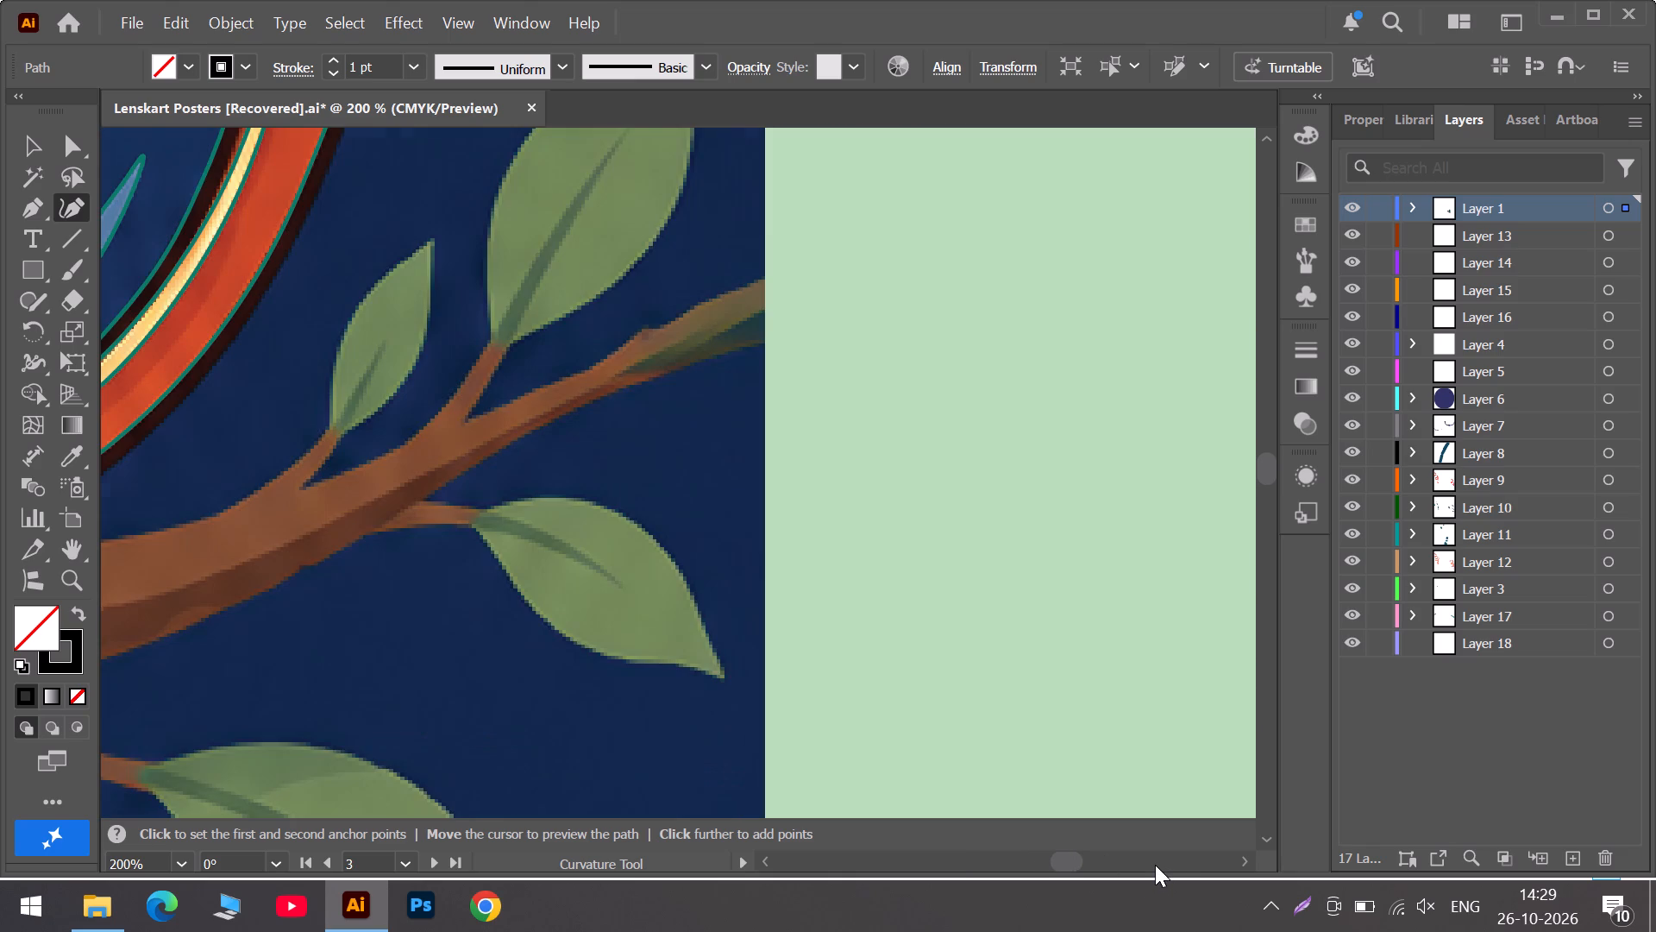
pyautogui.scroll(5, 537, 595)
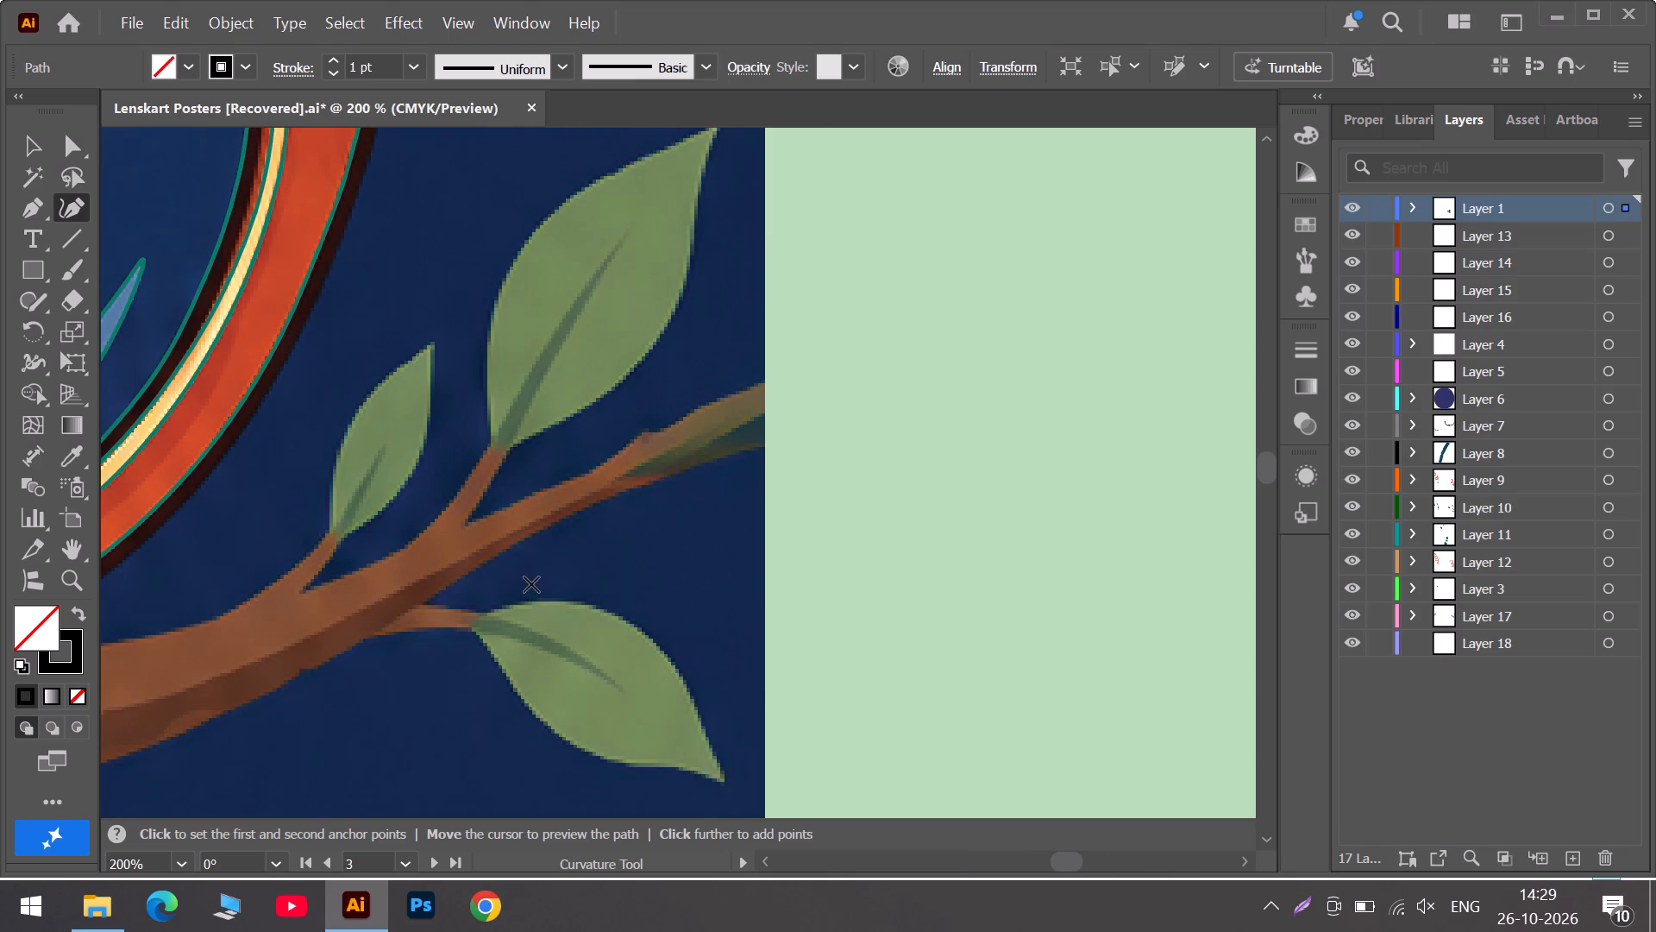
pyautogui.scroll(6, 530, 581)
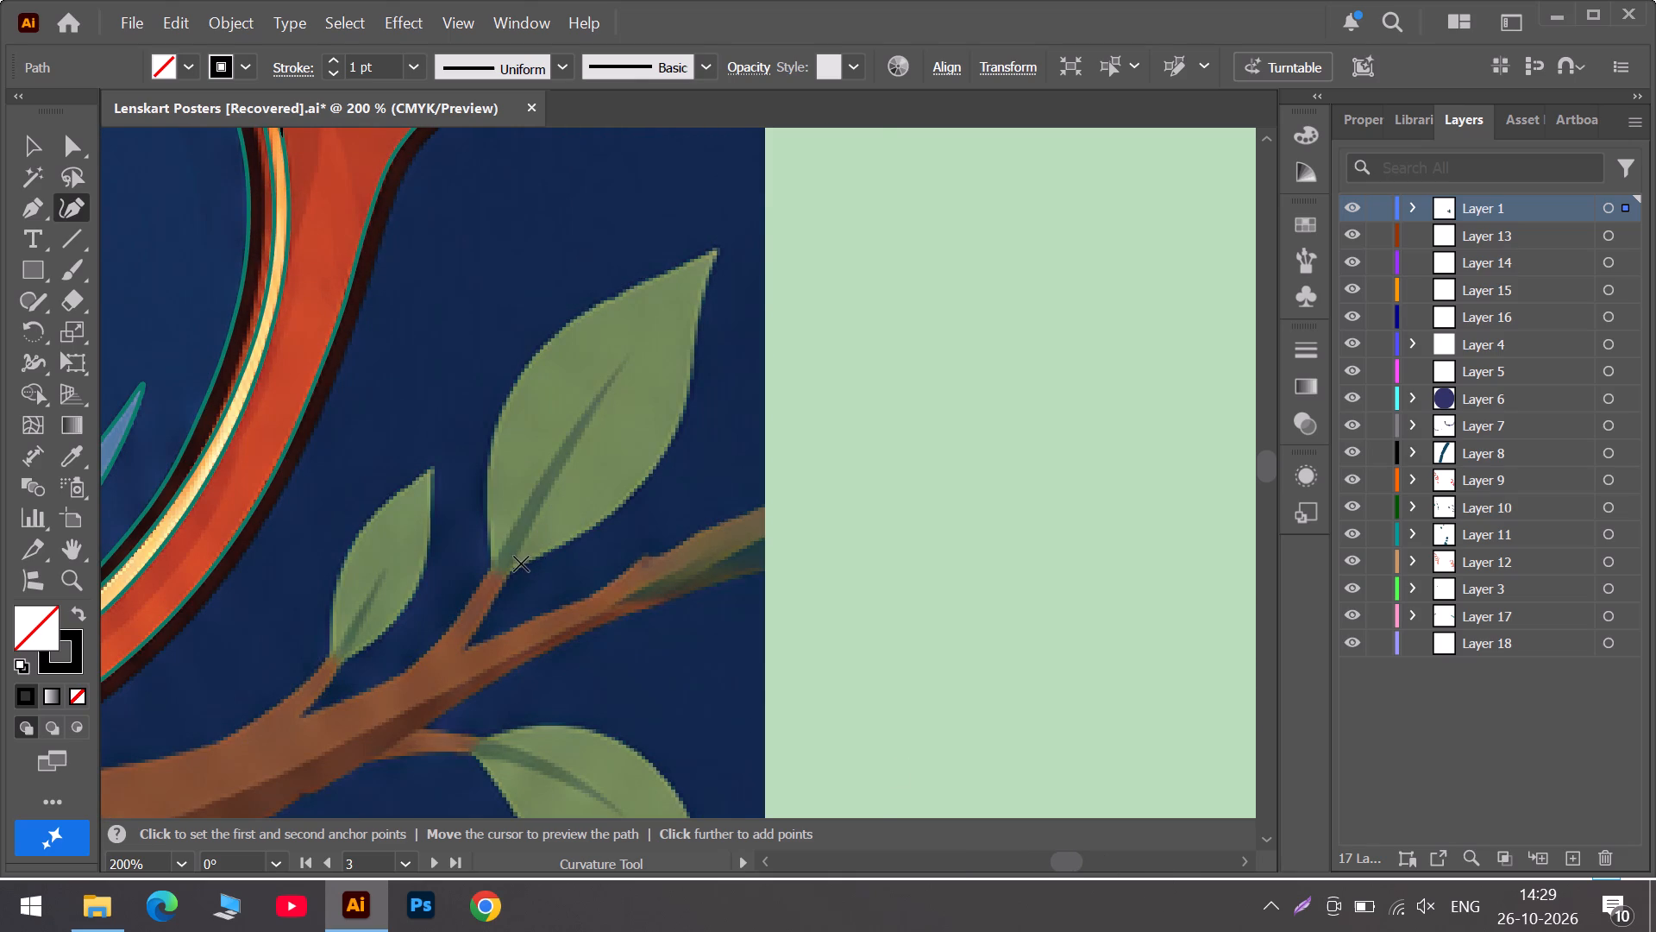
pyautogui.scroll(1, 521, 564)
pyautogui.keyDown('alt'); pyautogui.scroll(3, 521, 564); pyautogui.keyUp('alt')
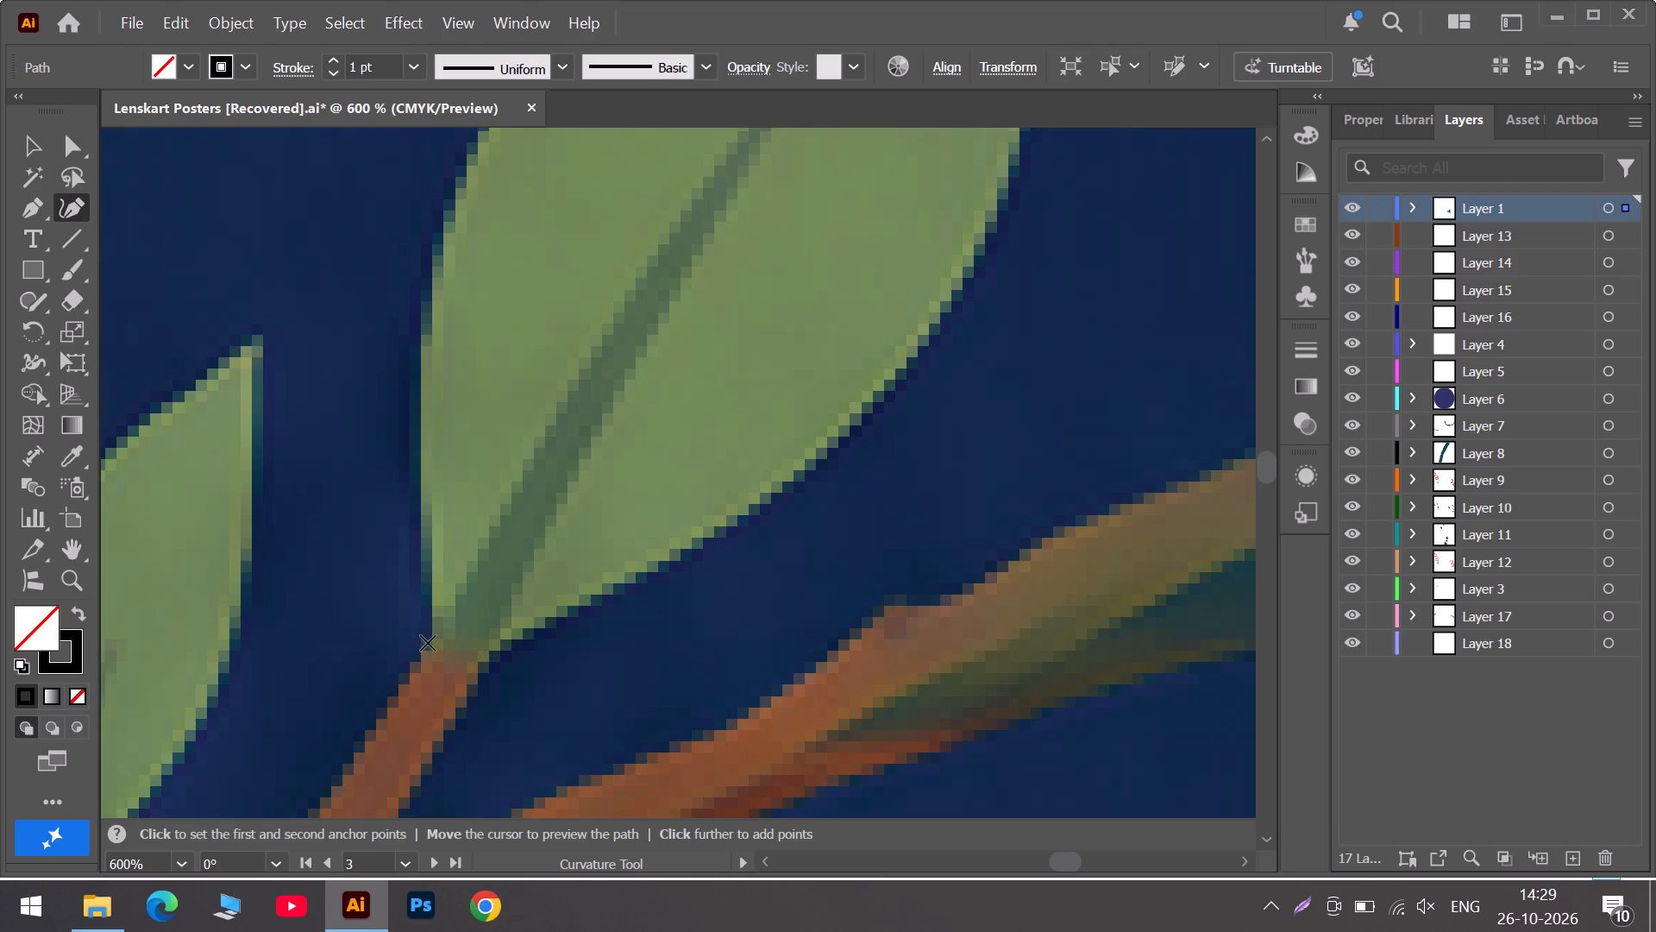
pyautogui.click(432, 646)
pyautogui.click(421, 395)
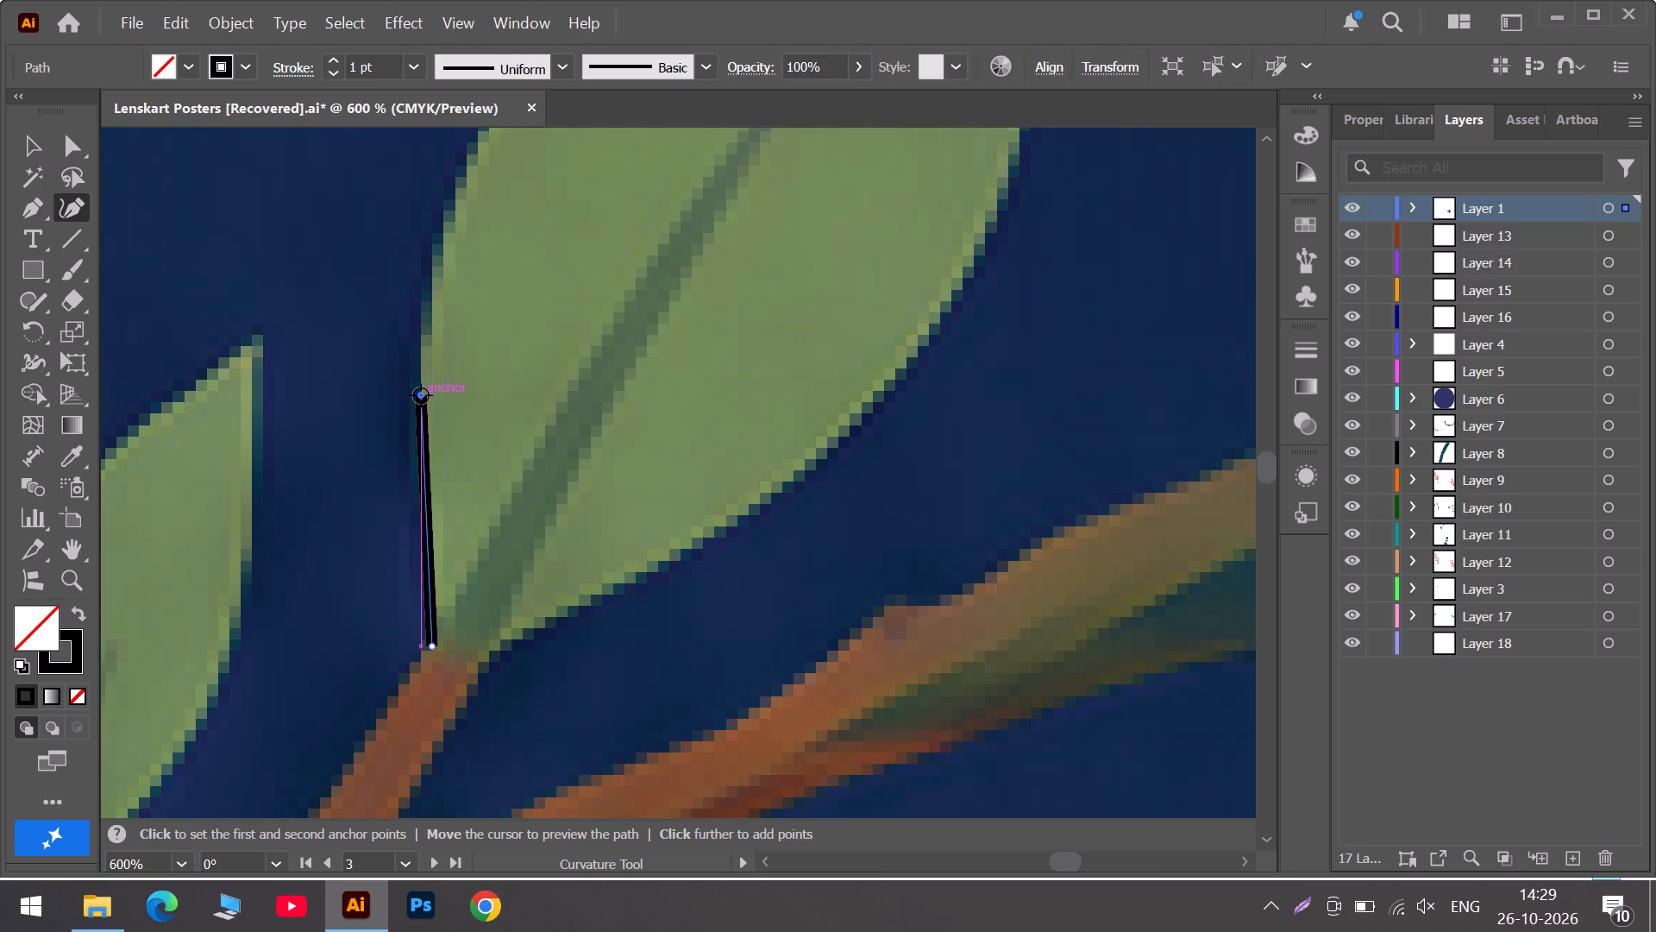
pyautogui.scroll(7, 421, 395)
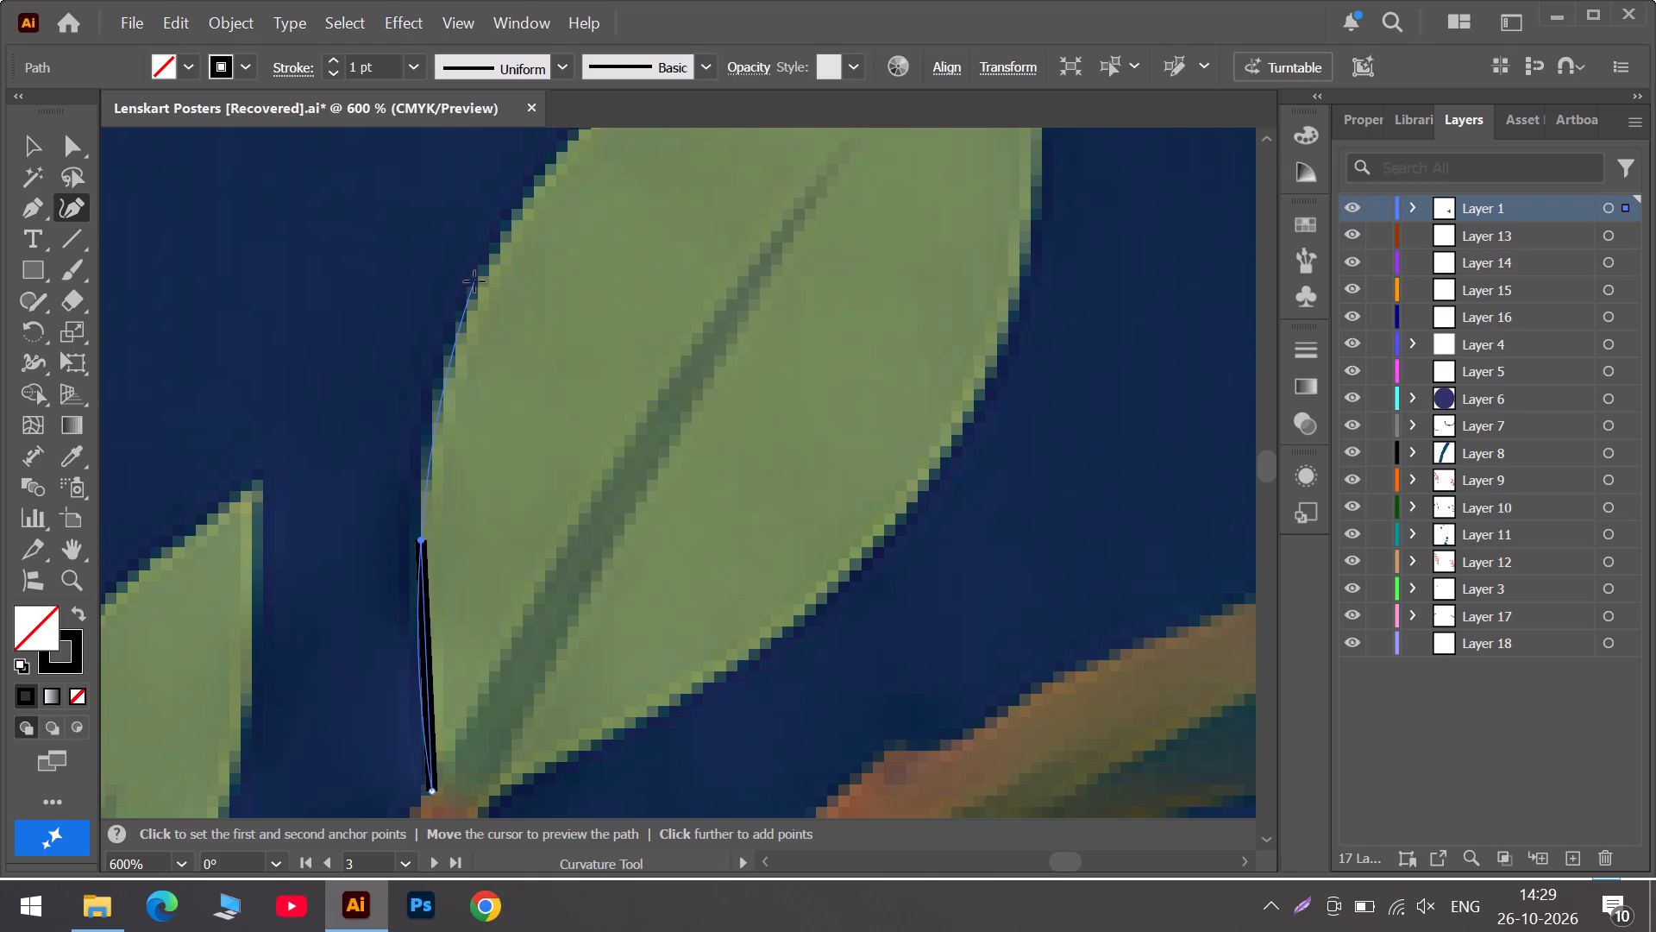
pyautogui.click(474, 281)
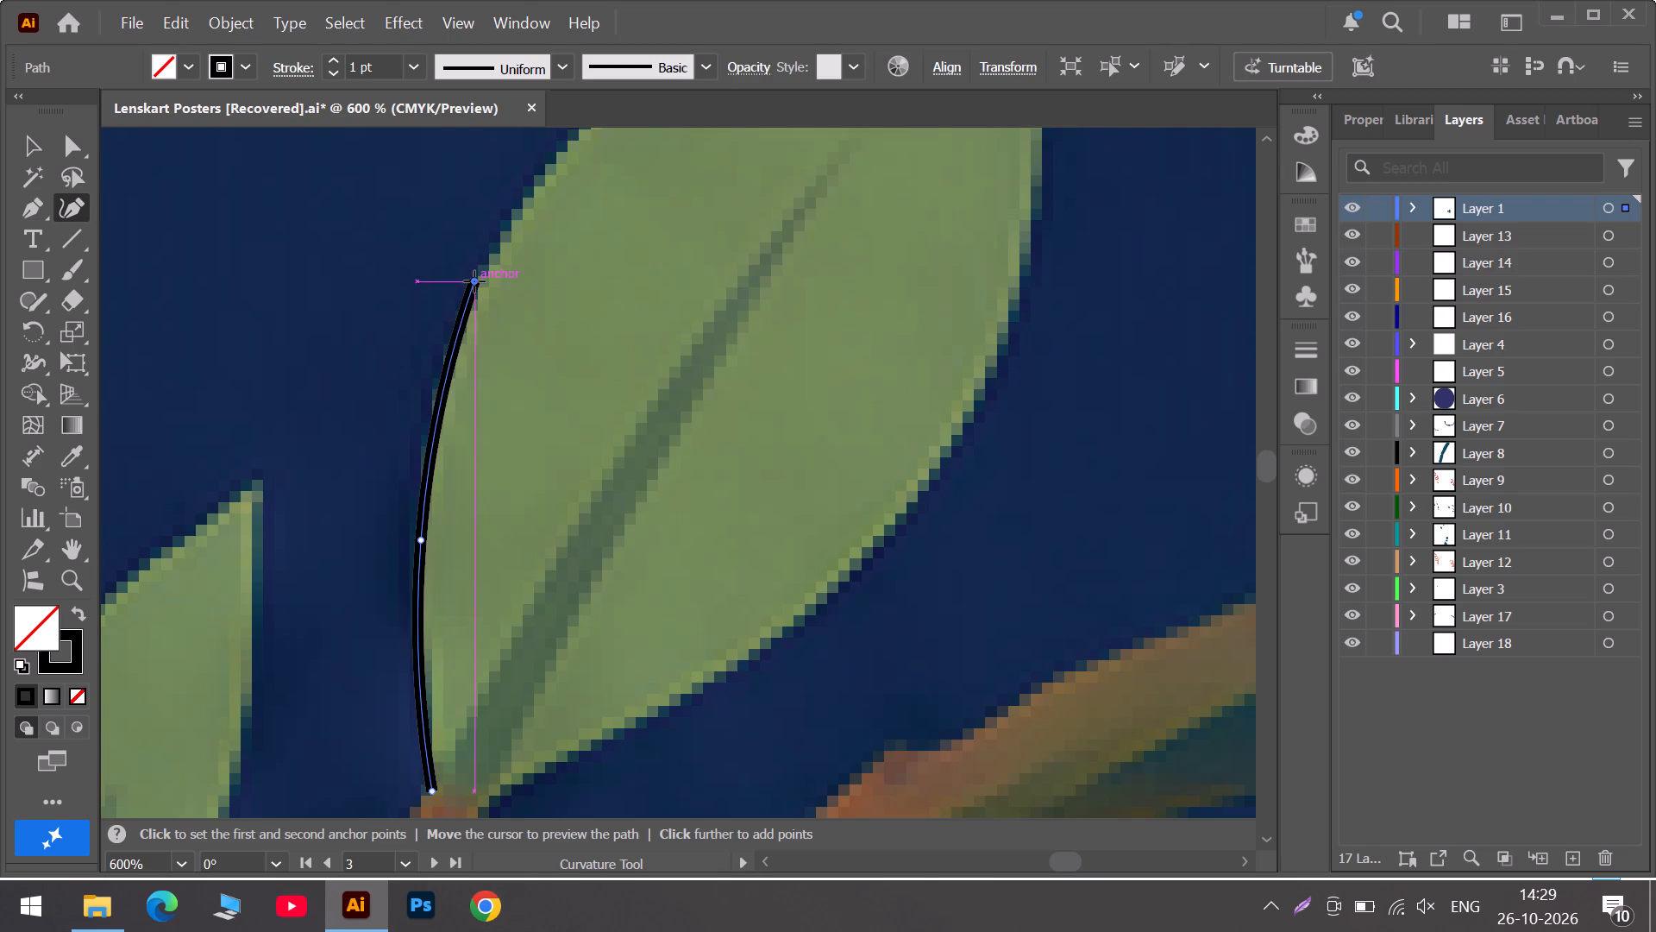
pyautogui.scroll(6, 490, 274)
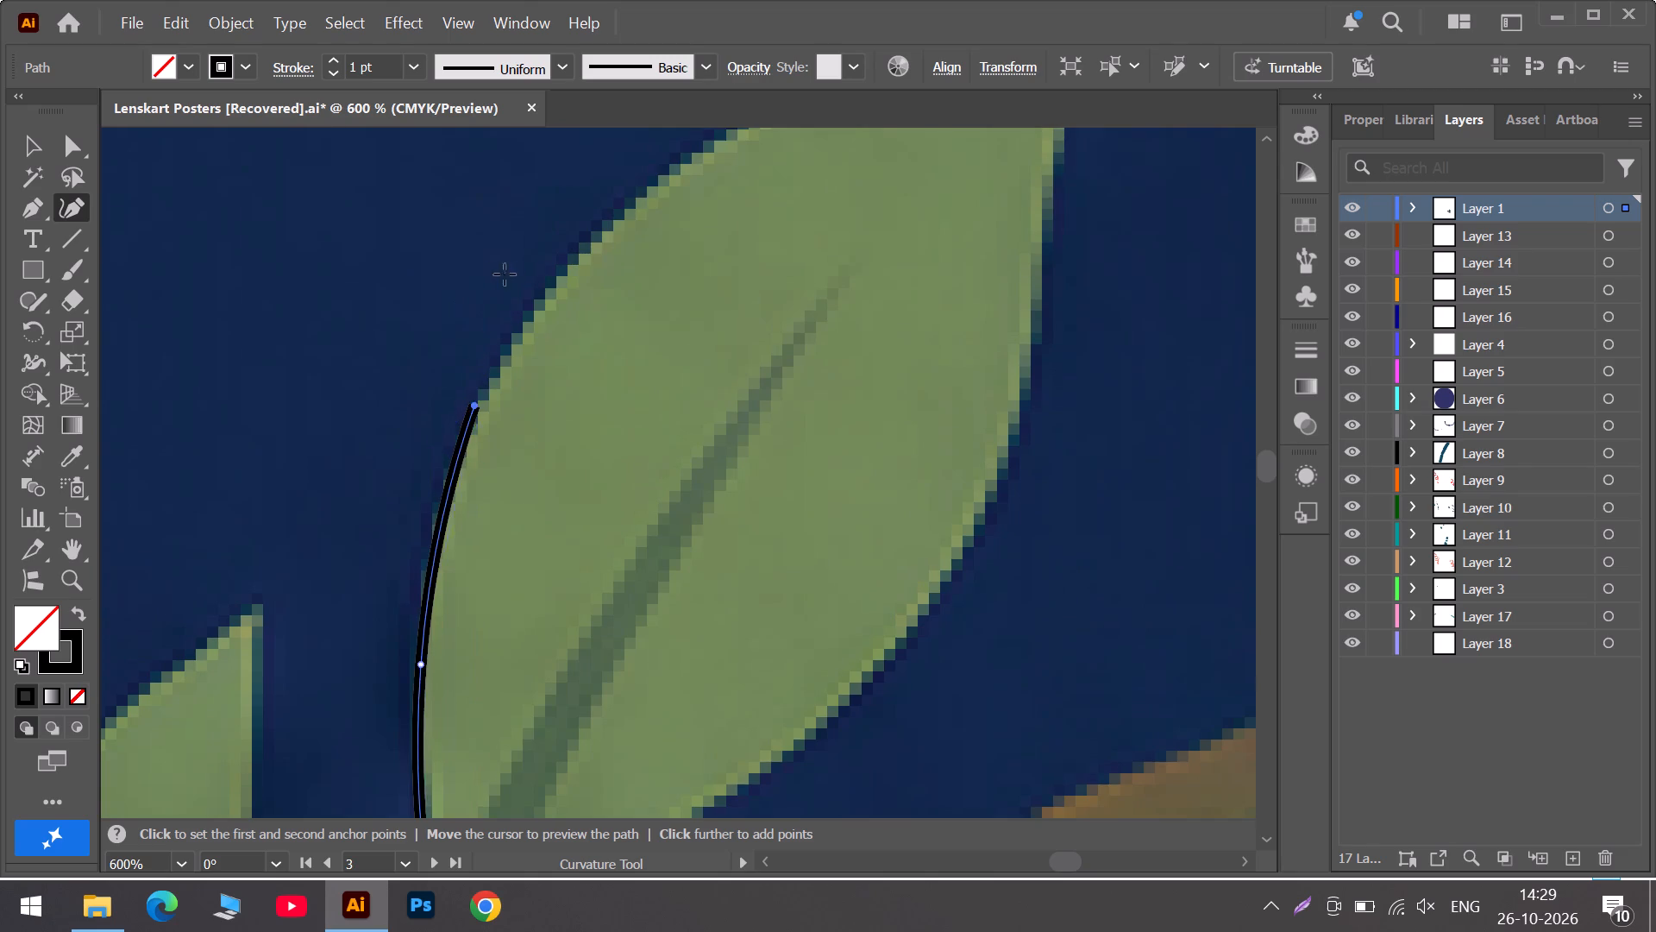
pyautogui.scroll(4, 646, 268)
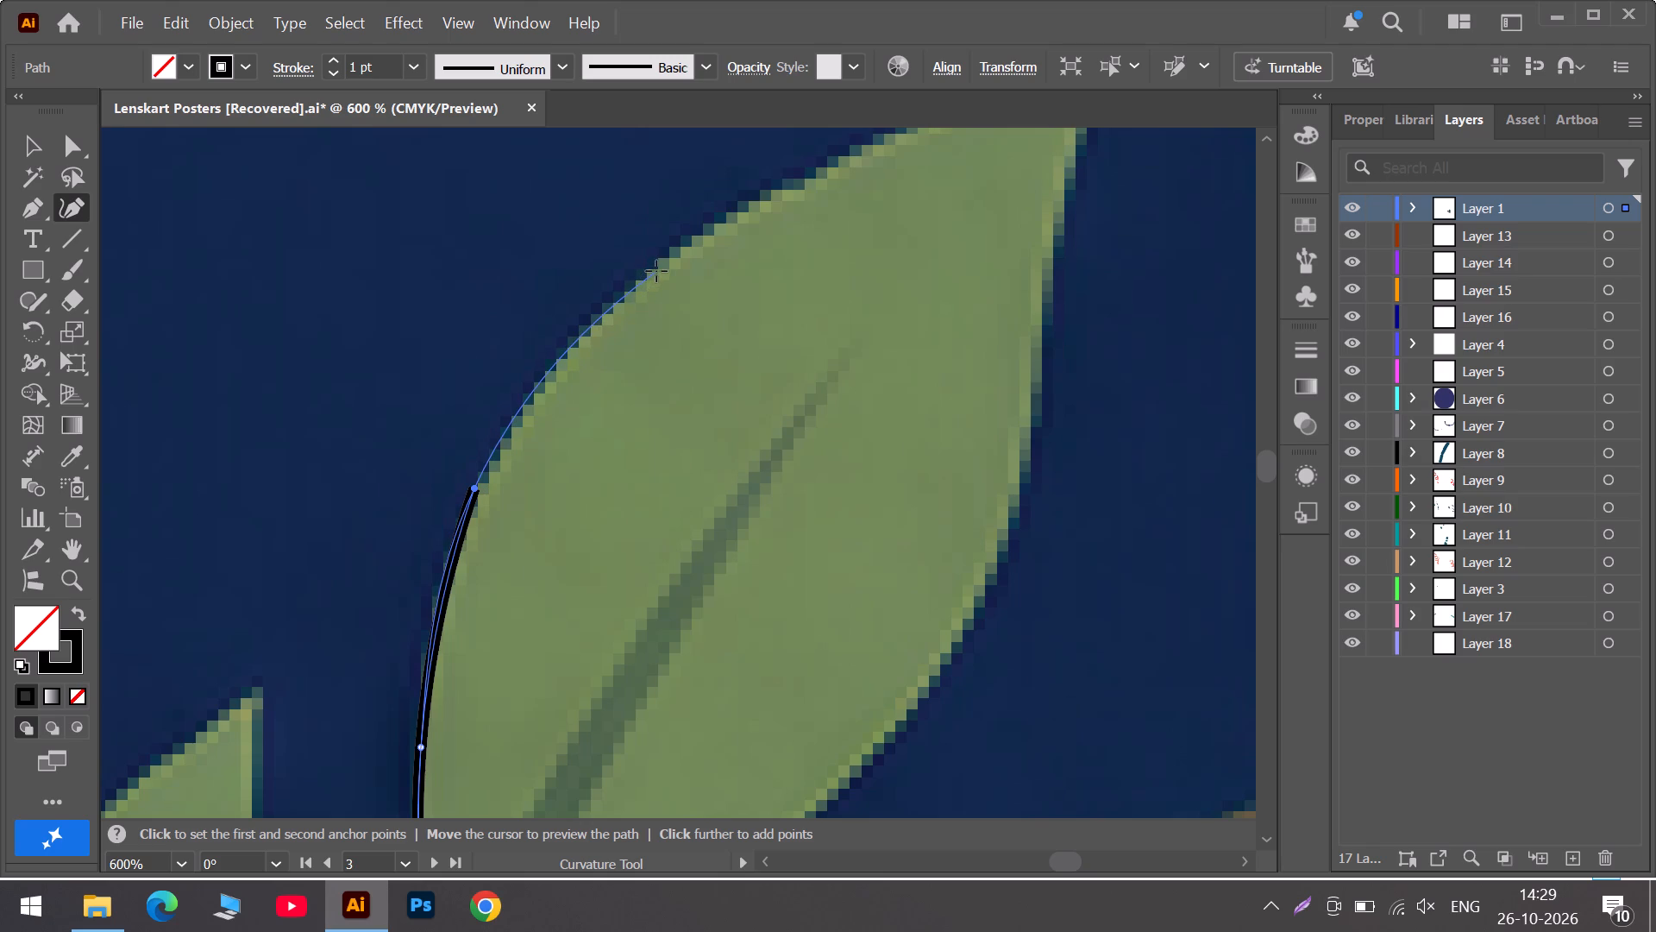
pyautogui.scroll(1, 659, 266)
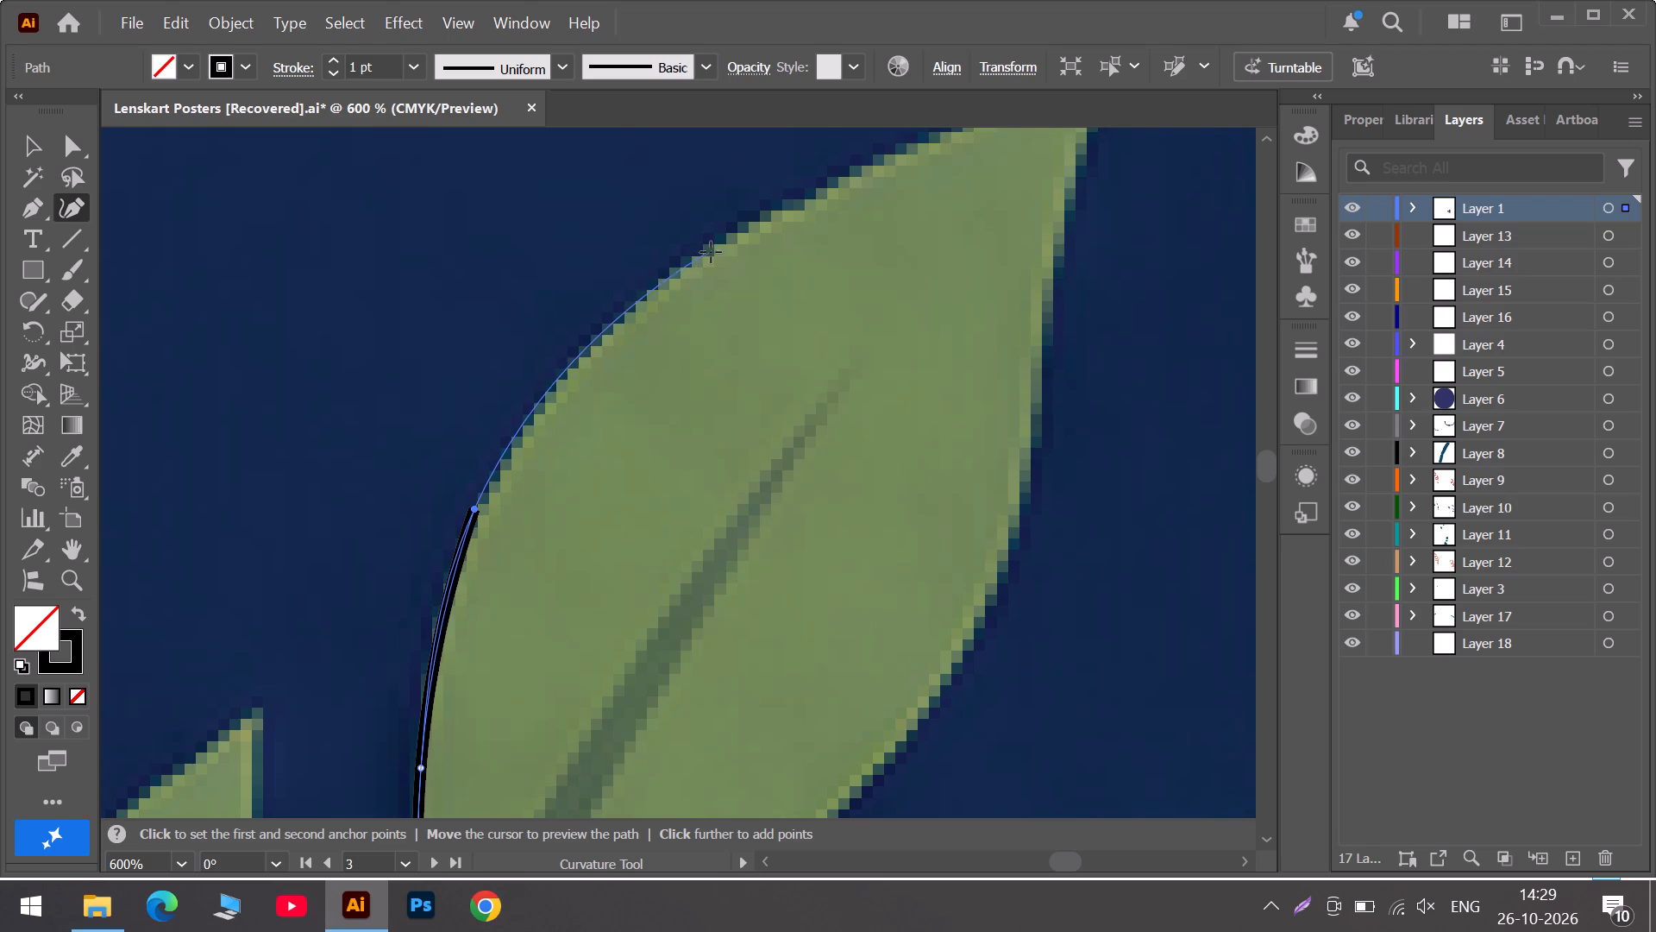
pyautogui.click(711, 252)
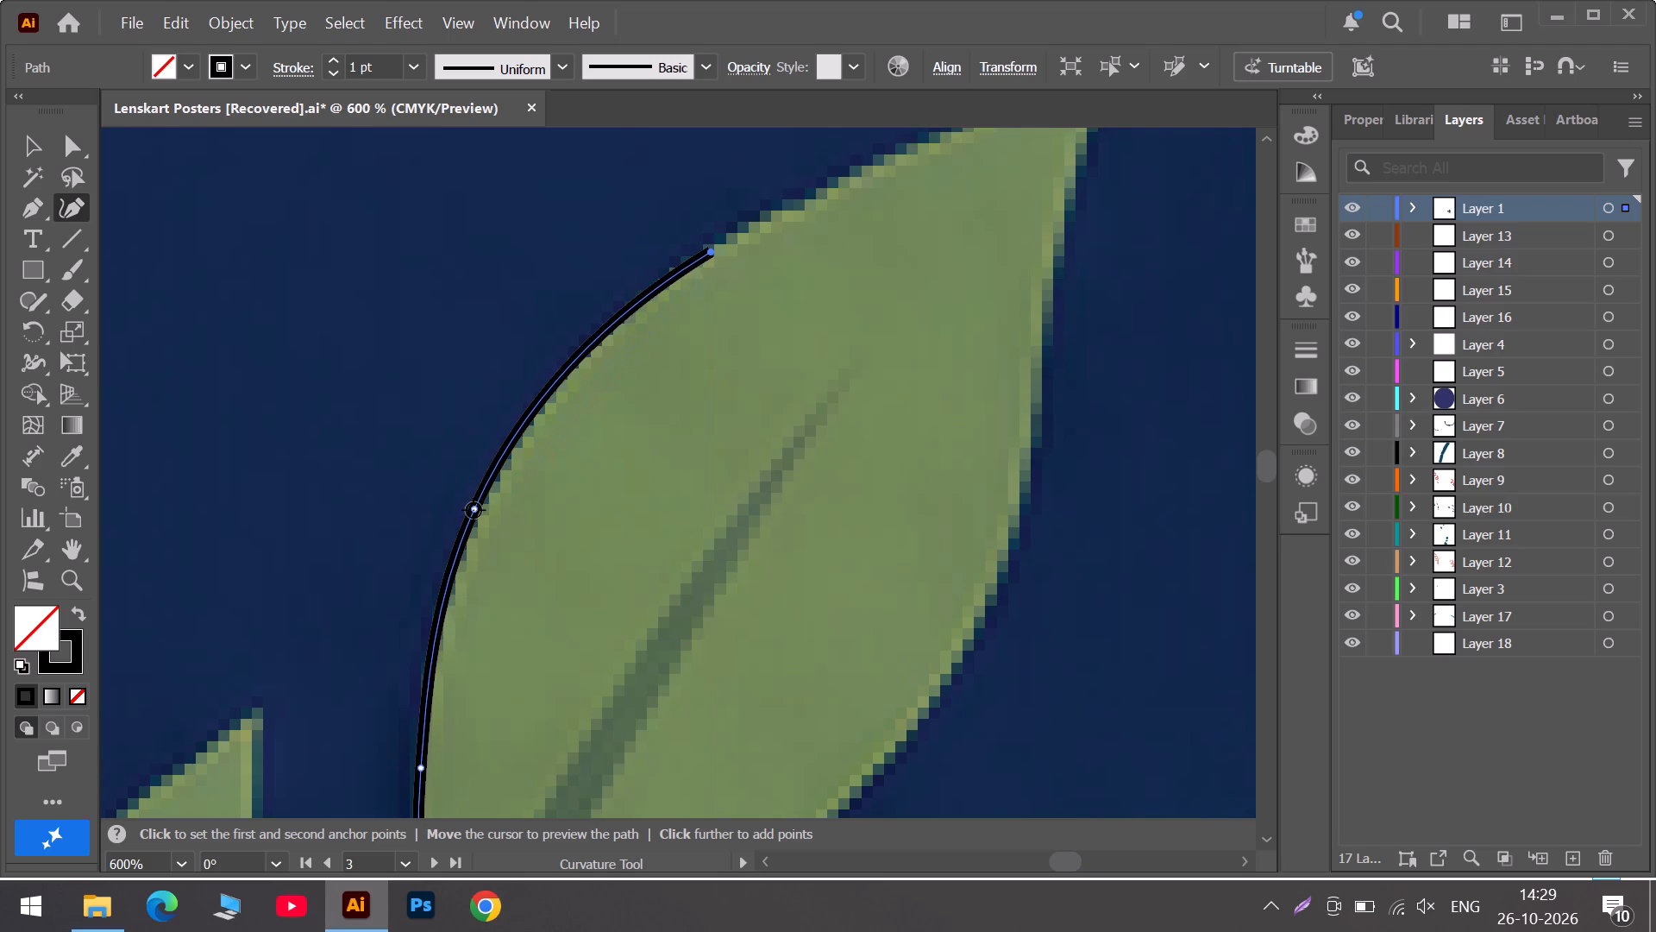
pyautogui.moveTo(474, 510); pyautogui.dragTo(489, 492)
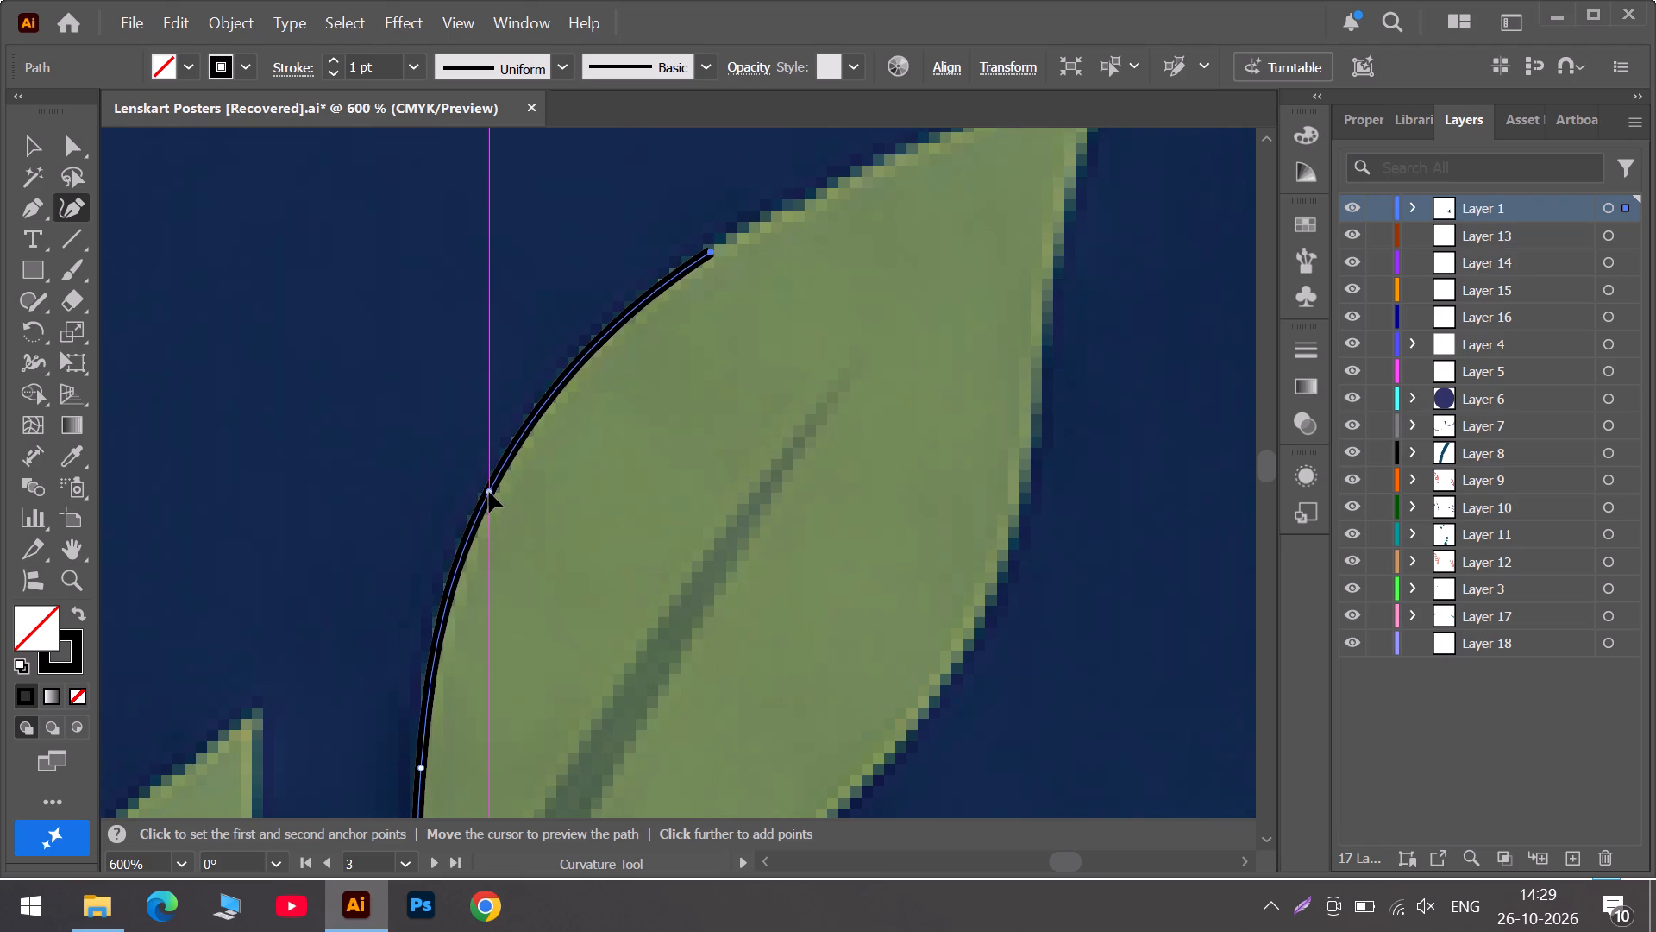
pyautogui.moveTo(489, 492); pyautogui.dragTo(490, 491)
# Extend the outline along the large leaf's upper edge to its tip and make the tip a corner point.
pyautogui.scroll(6, 886, 240)
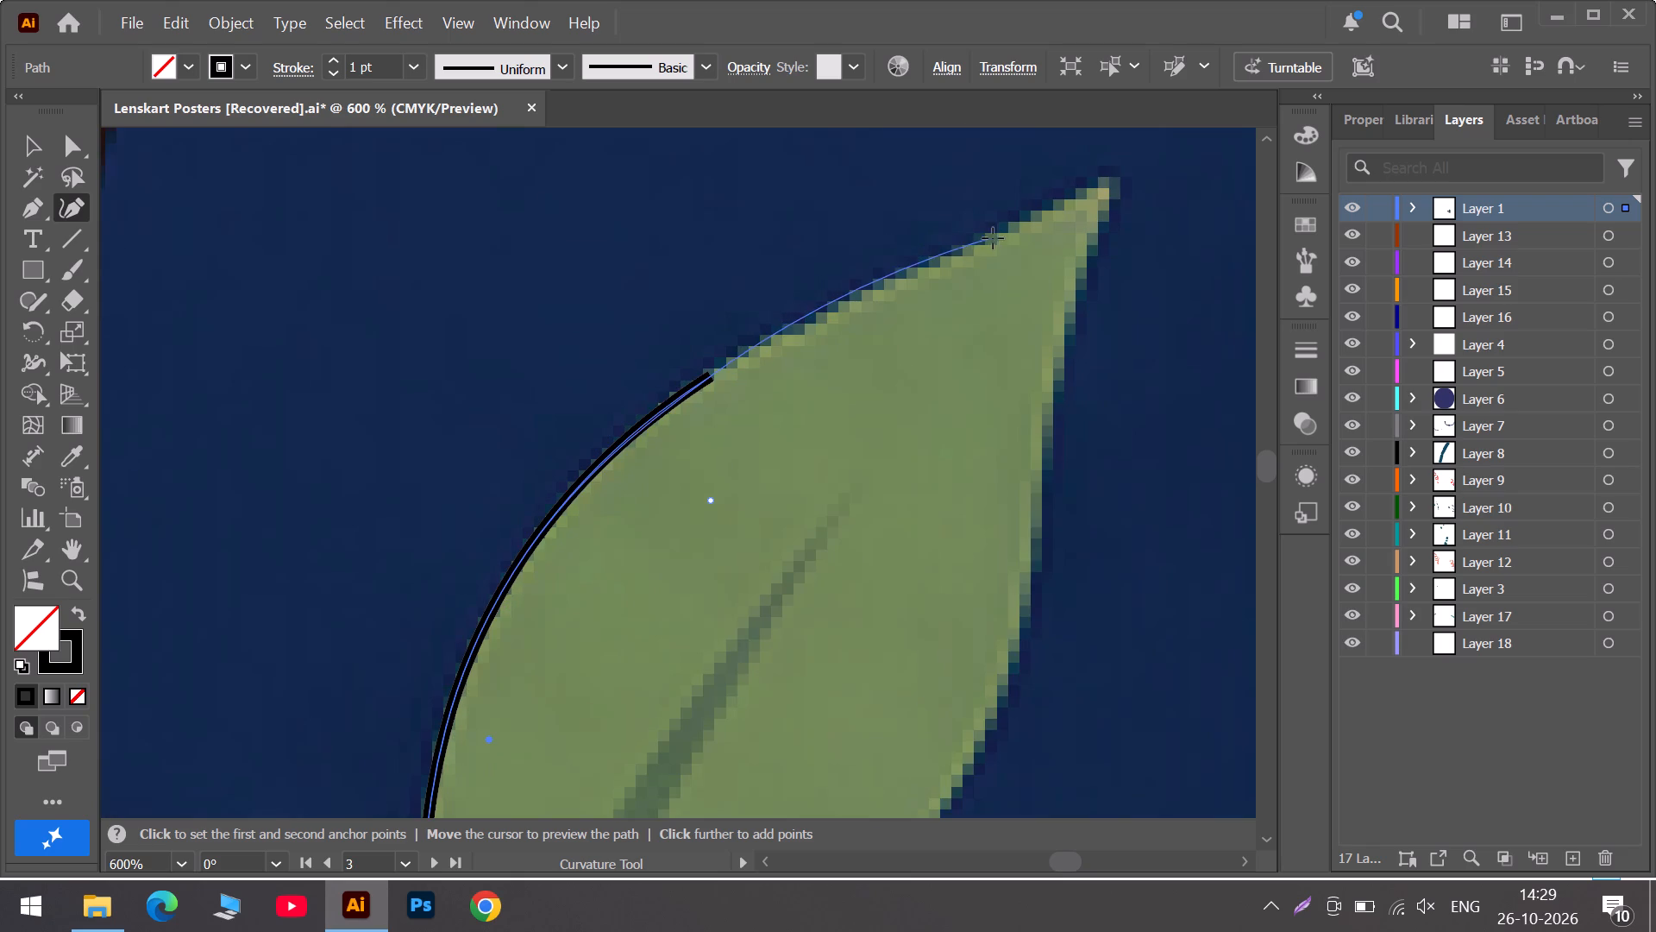
pyautogui.click(954, 258)
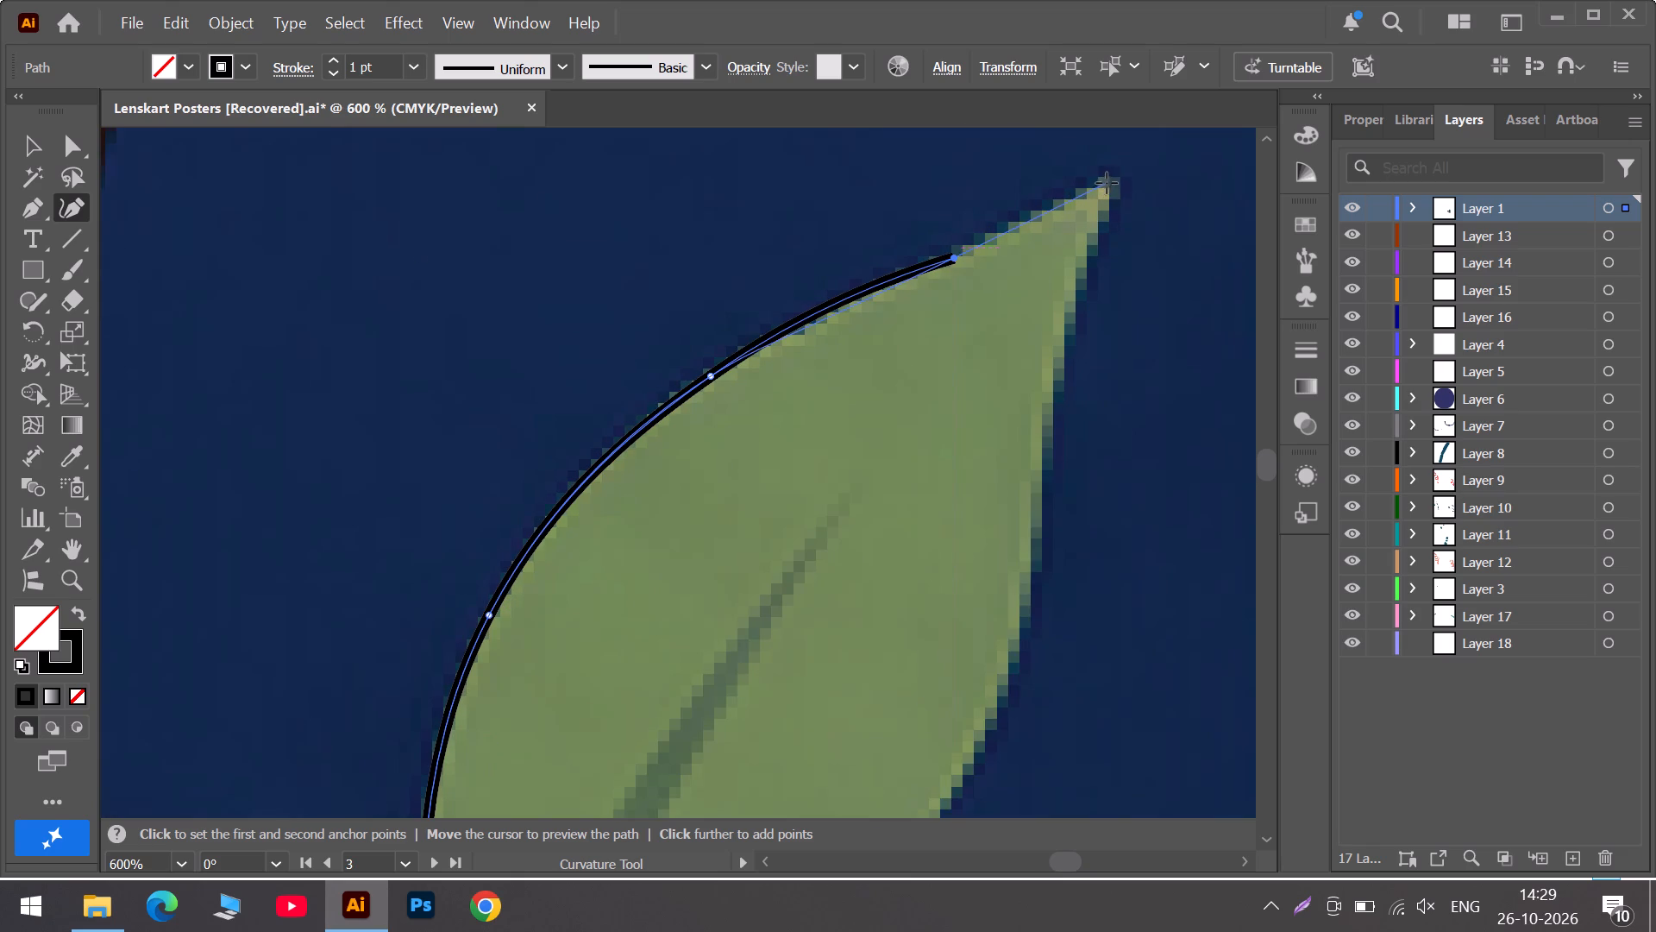
pyautogui.click(1107, 182)
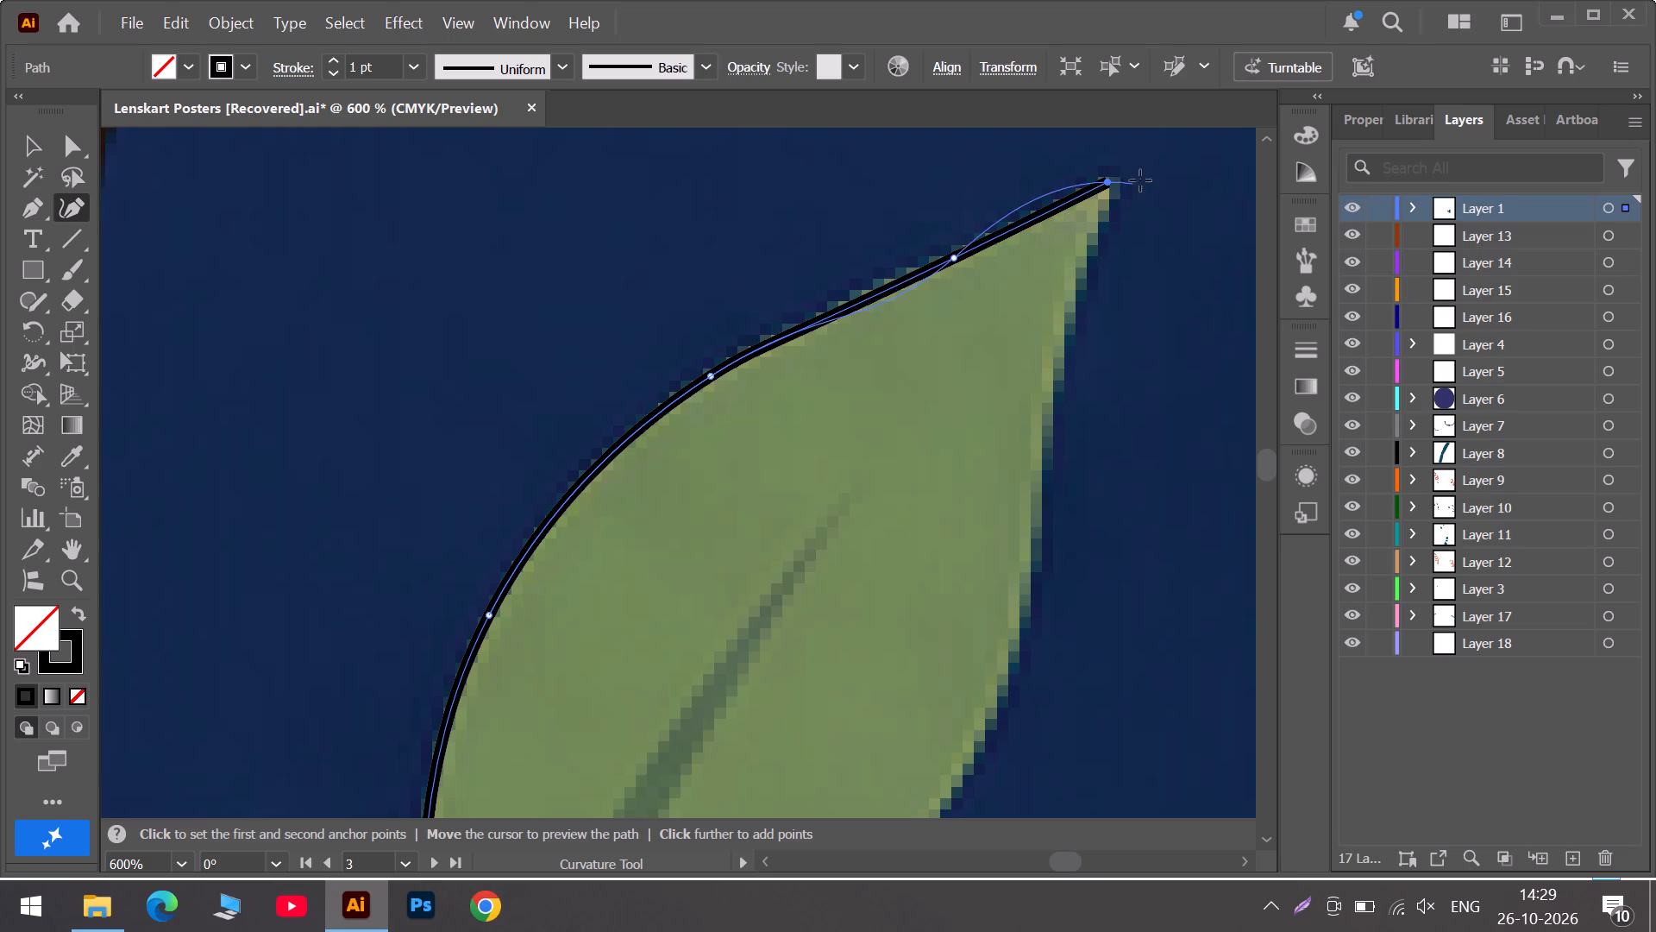
pyautogui.doubleClick(1109, 180)
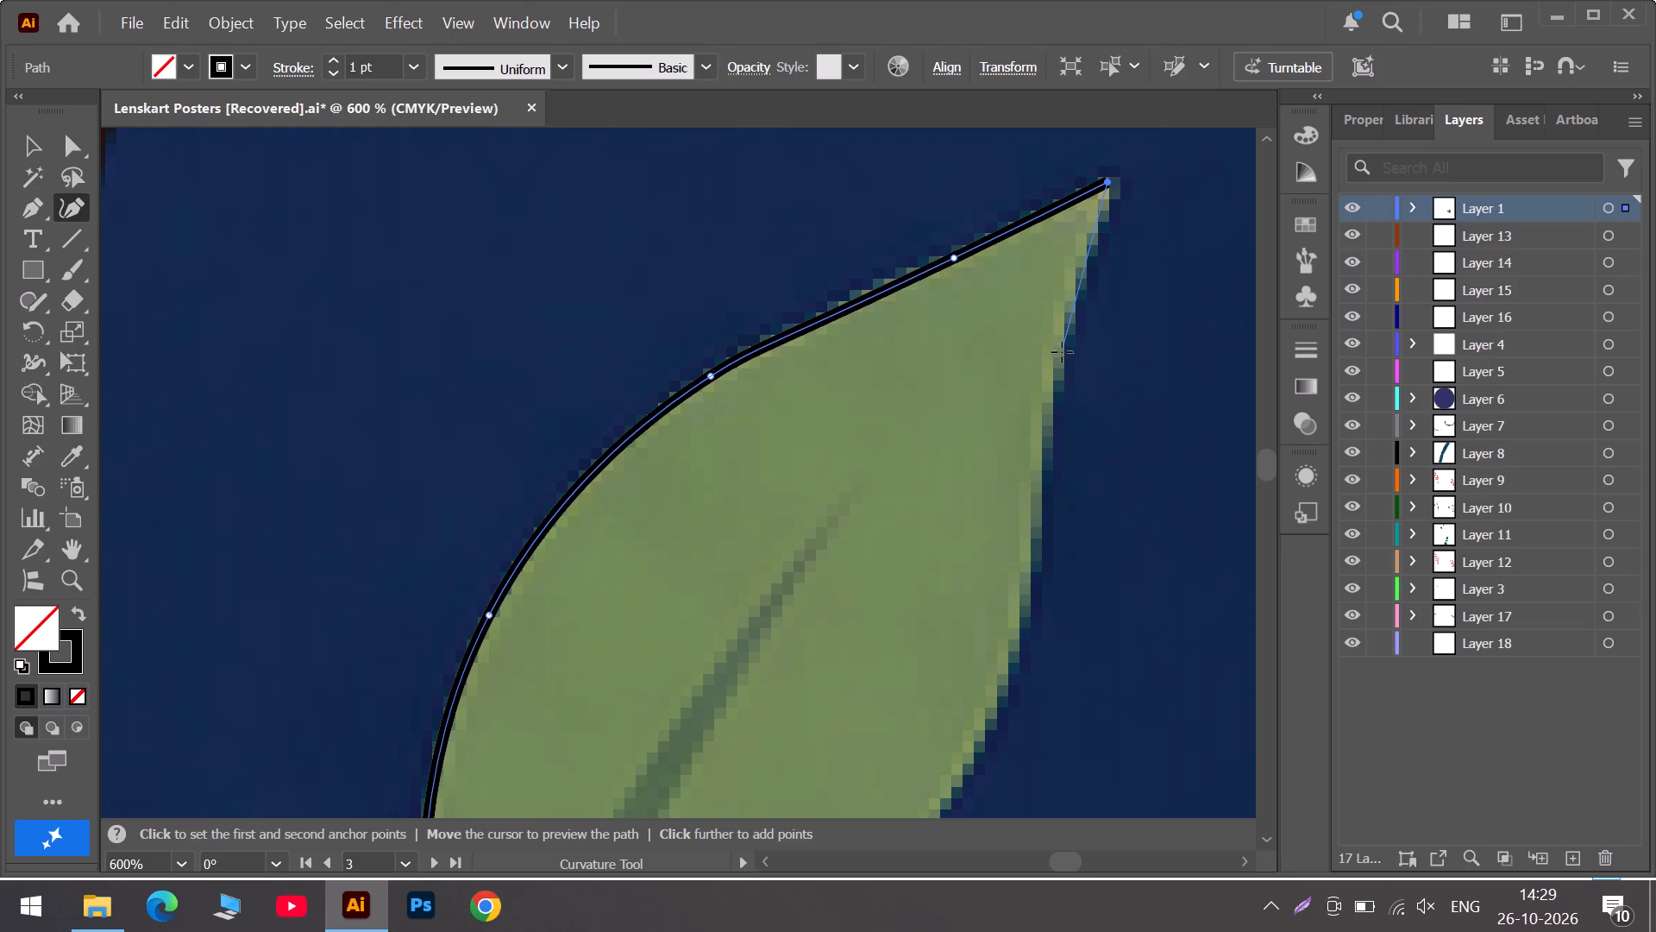
# Examine the traced leaf outlines on the left branch for reference and return to the large leaf in progress.
pyautogui.keyDown('alt'); pyautogui.scroll(-5, 1062, 353); pyautogui.keyUp('alt')
pyautogui.click(969, 866)
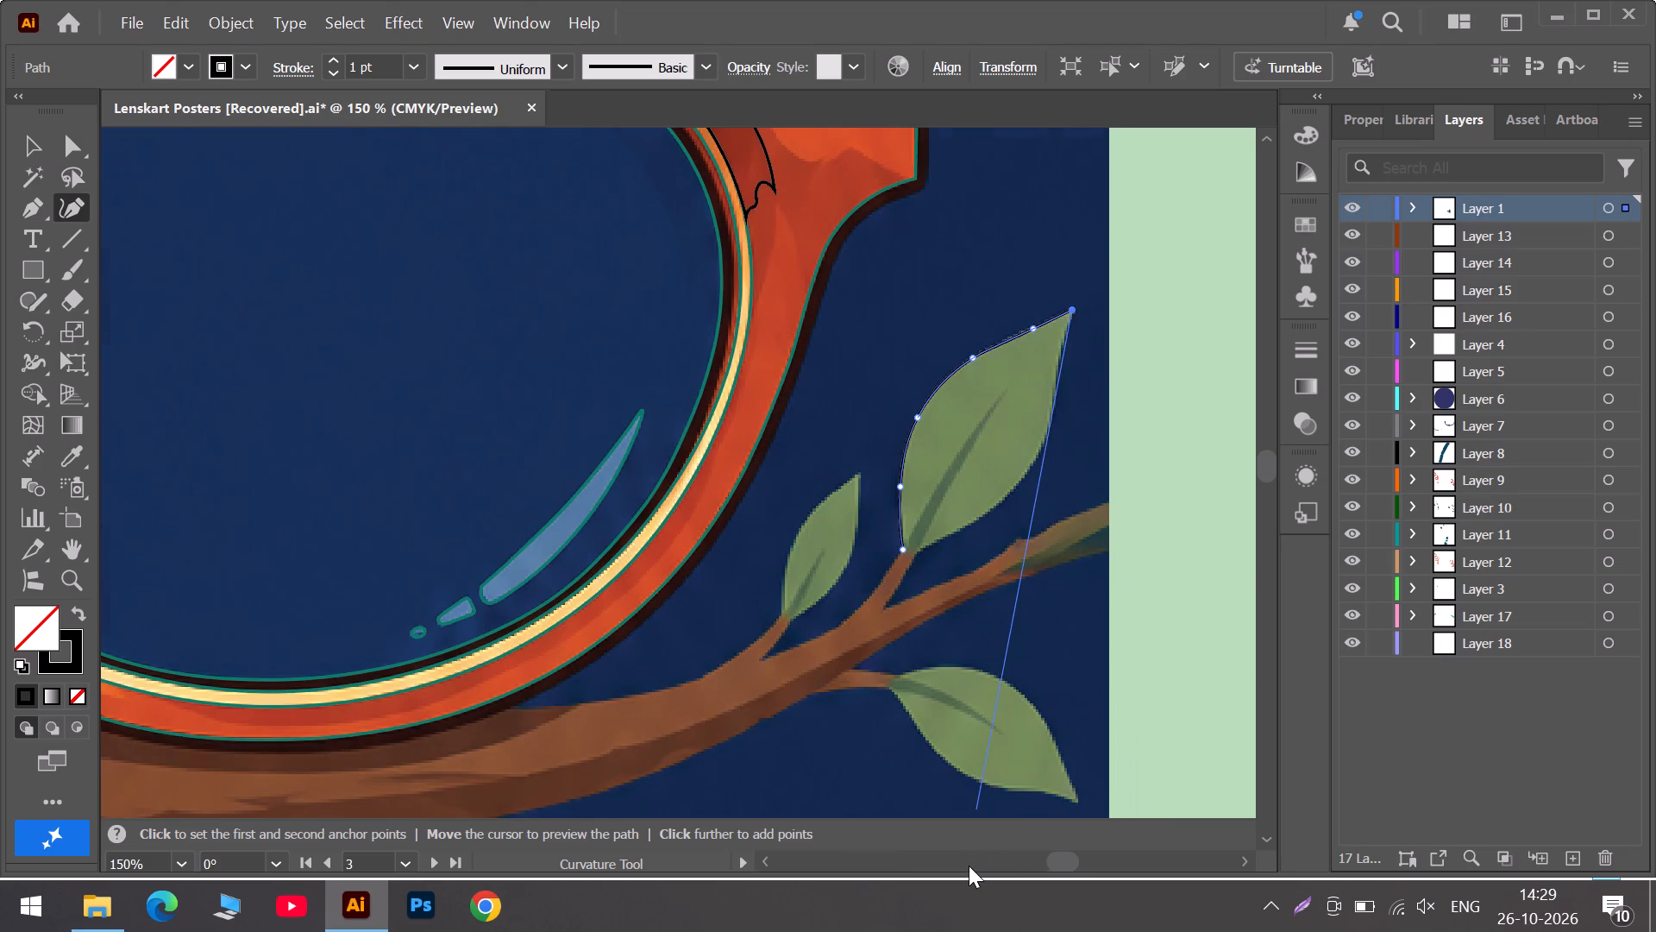
pyautogui.tripleClick(970, 866)
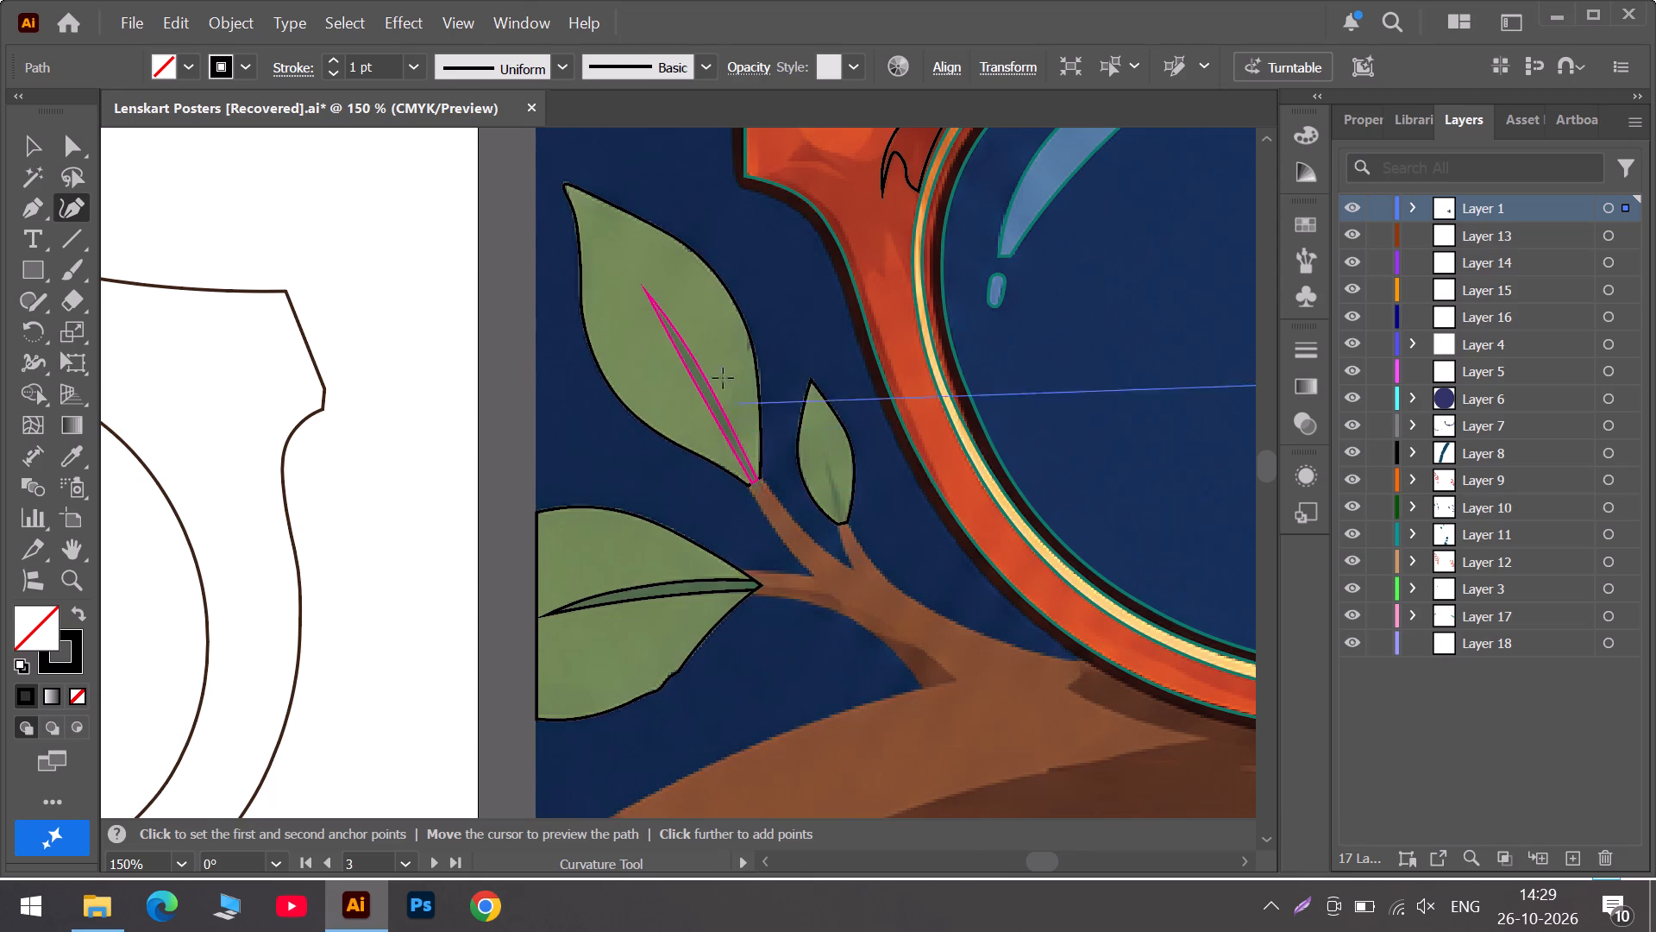
pyautogui.keyDown('alt'); pyautogui.scroll(3, 669, 324); pyautogui.keyUp('alt')
pyautogui.scroll(6, 653, 315)
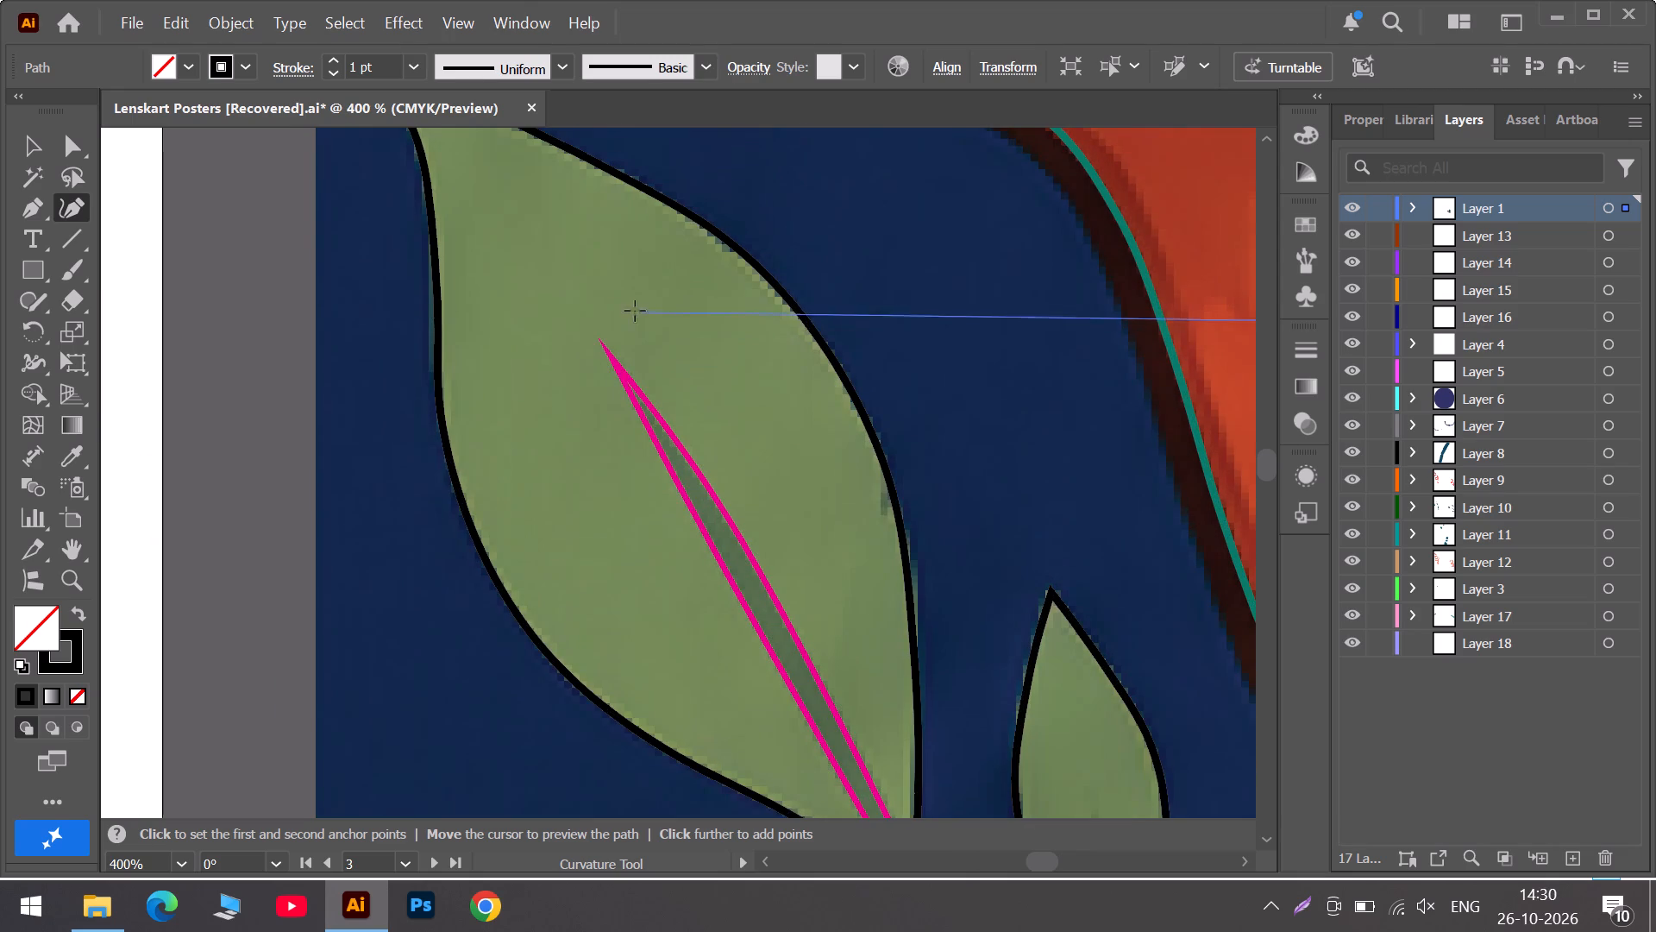
pyautogui.scroll(6, 588, 312)
pyautogui.scroll(-7, 894, 623)
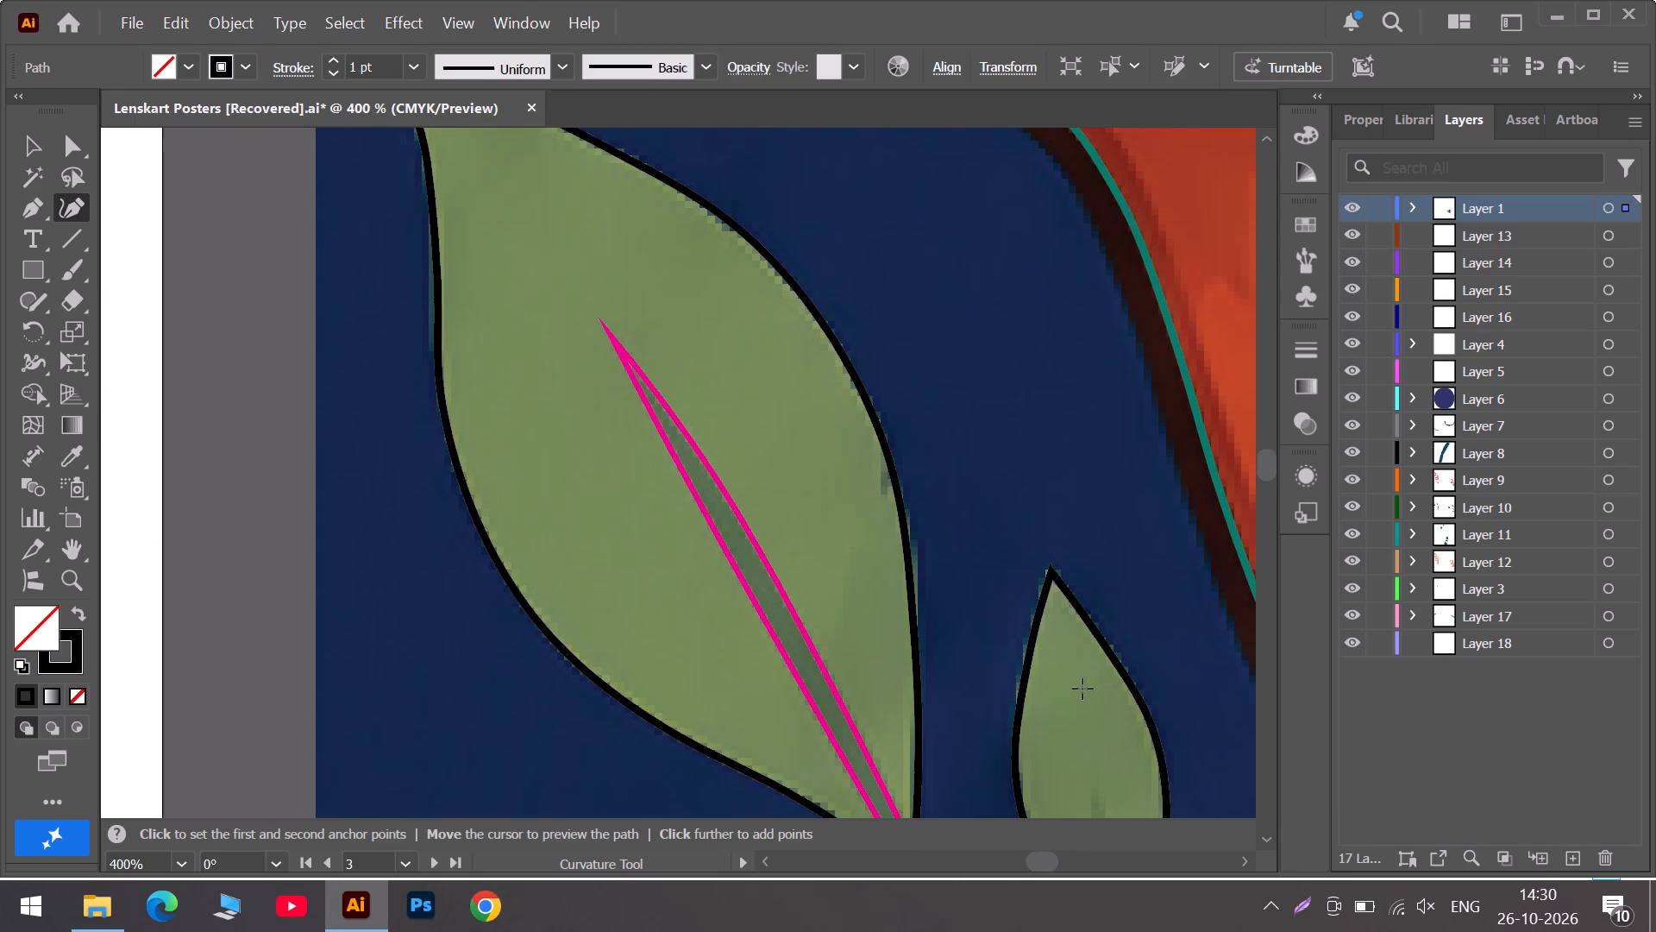
pyautogui.keyDown('alt'); pyautogui.scroll(-3, 1096, 690); pyautogui.keyUp('alt')
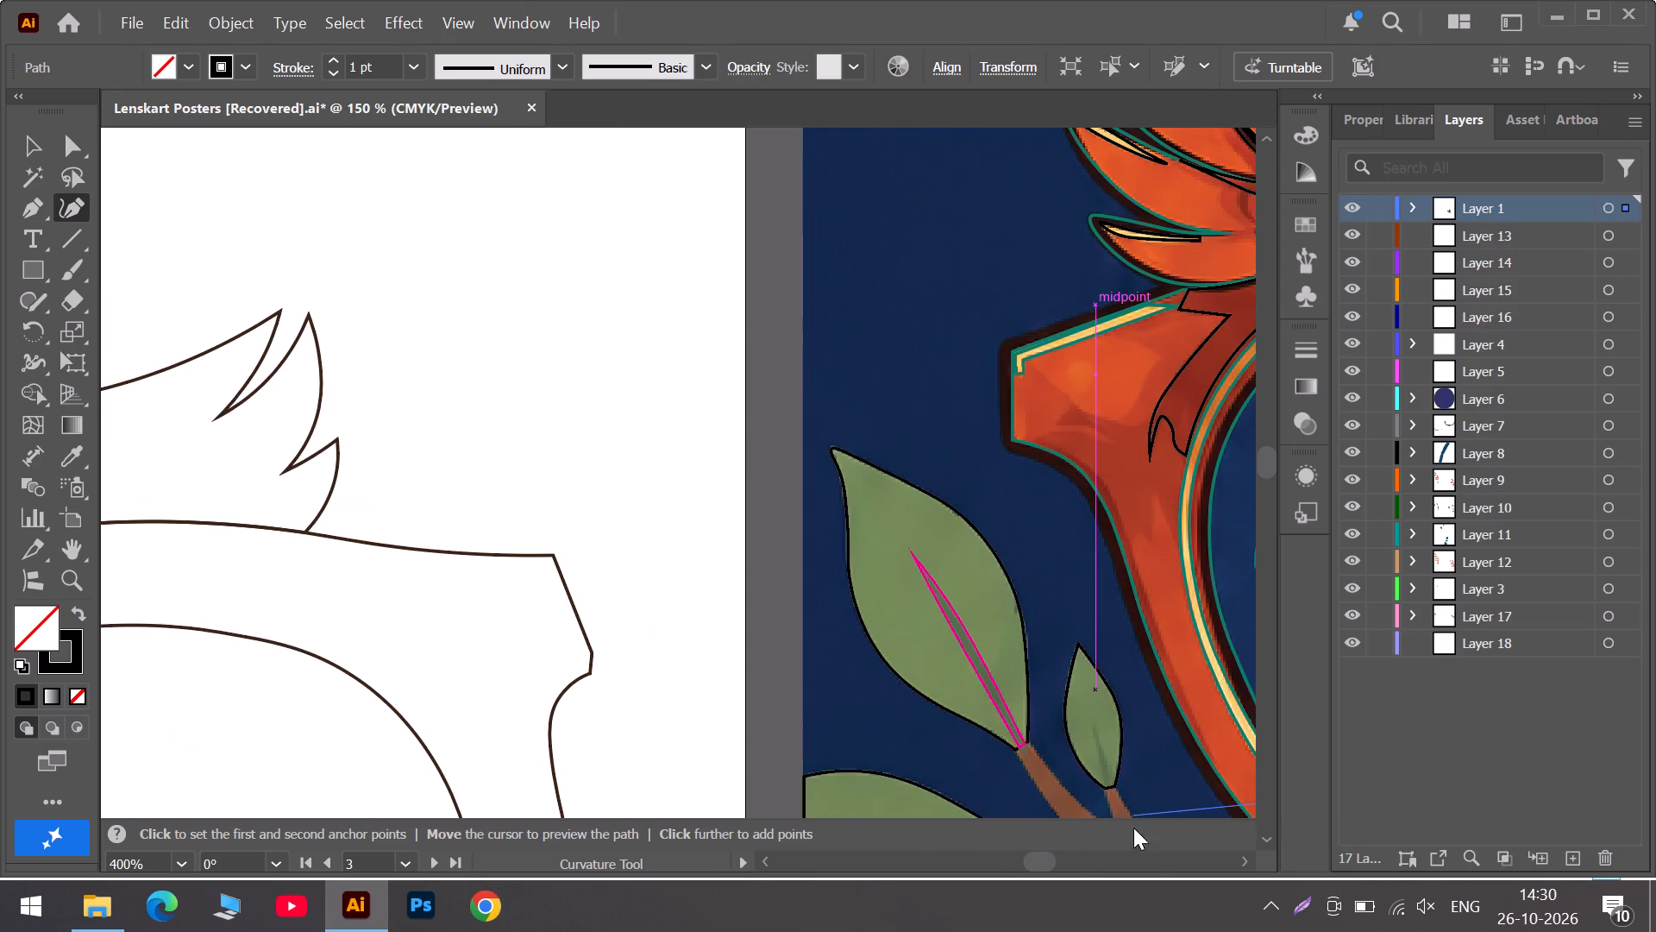
pyautogui.tripleClick(1151, 862)
pyautogui.tripleClick(1151, 862)
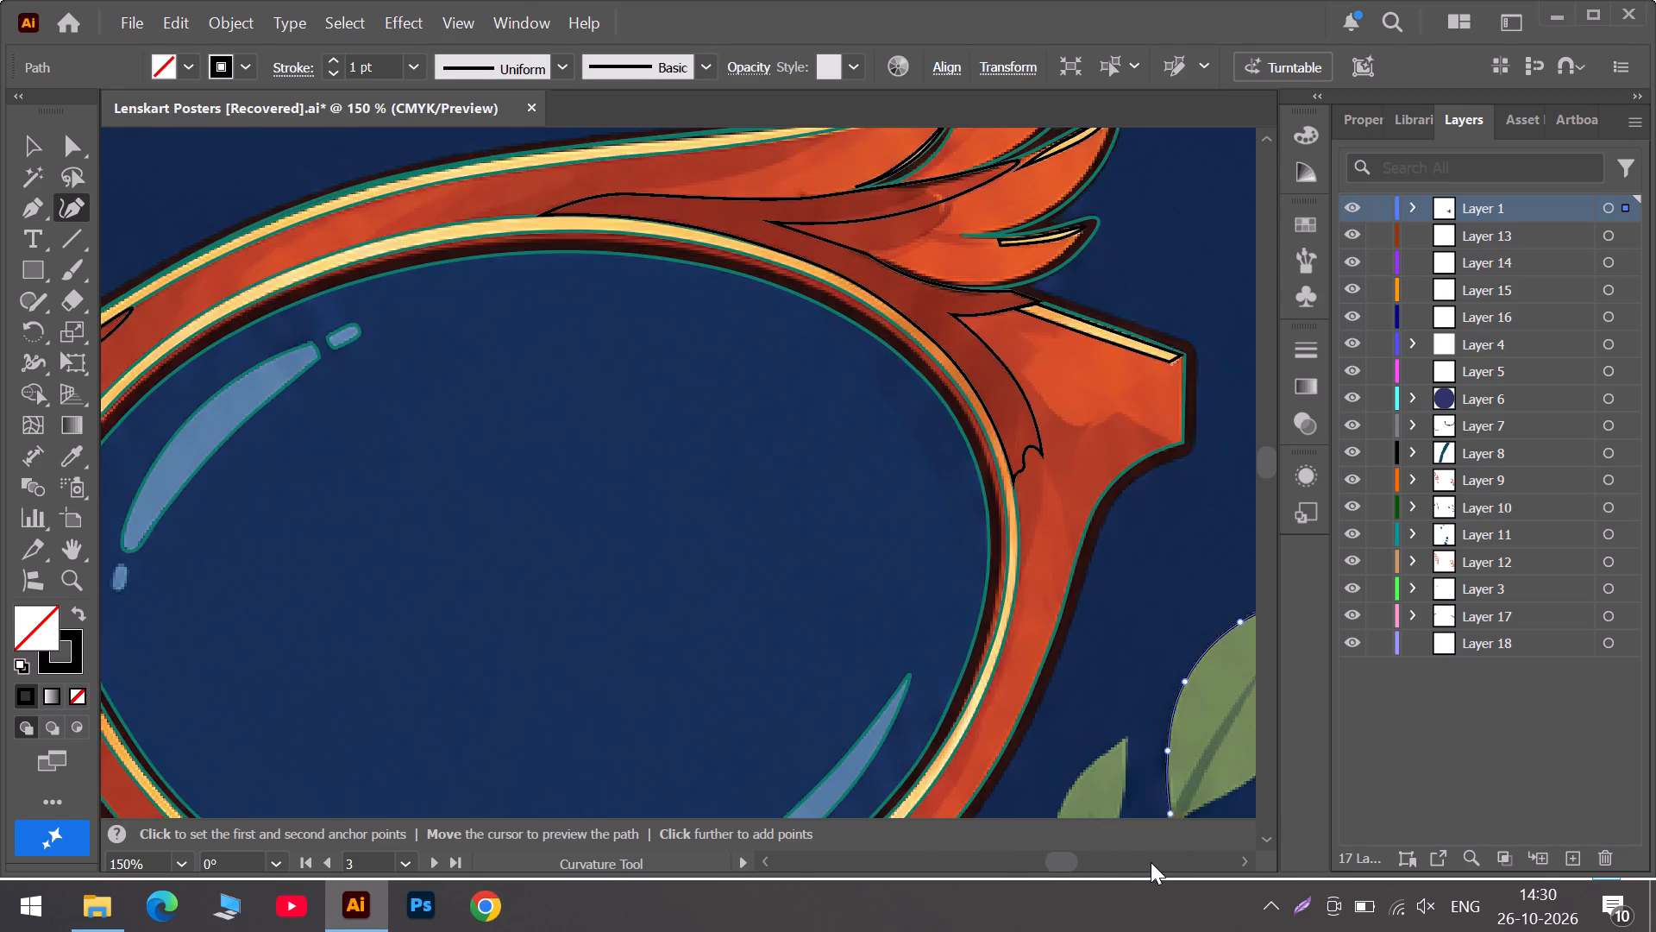
pyautogui.click(934, 862)
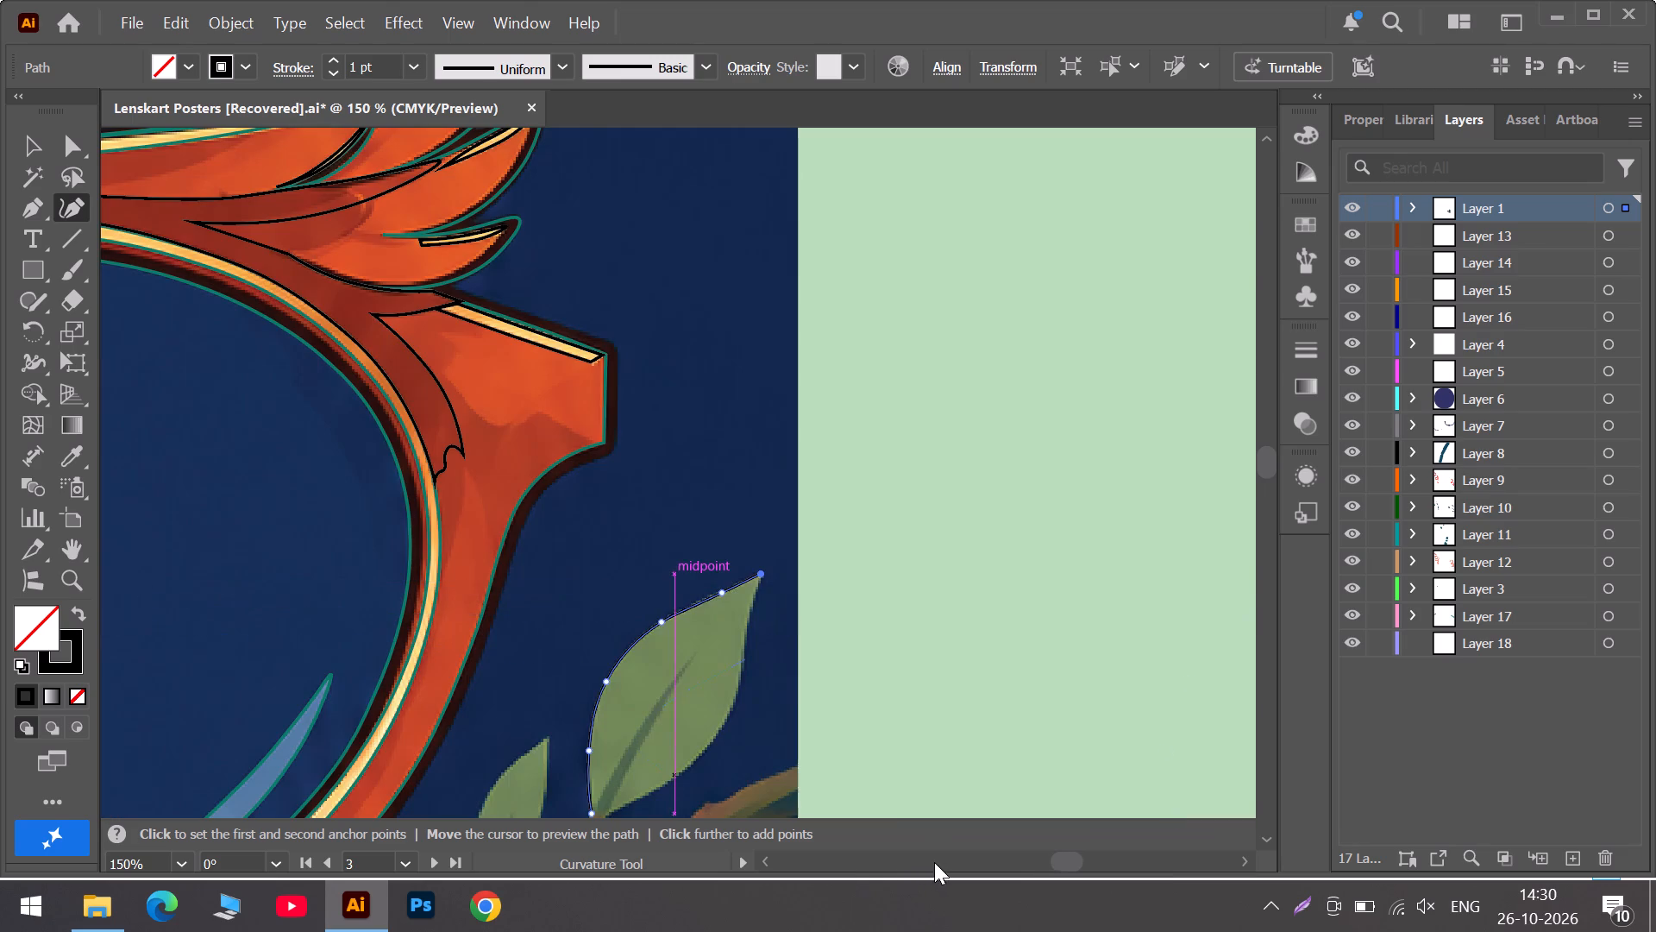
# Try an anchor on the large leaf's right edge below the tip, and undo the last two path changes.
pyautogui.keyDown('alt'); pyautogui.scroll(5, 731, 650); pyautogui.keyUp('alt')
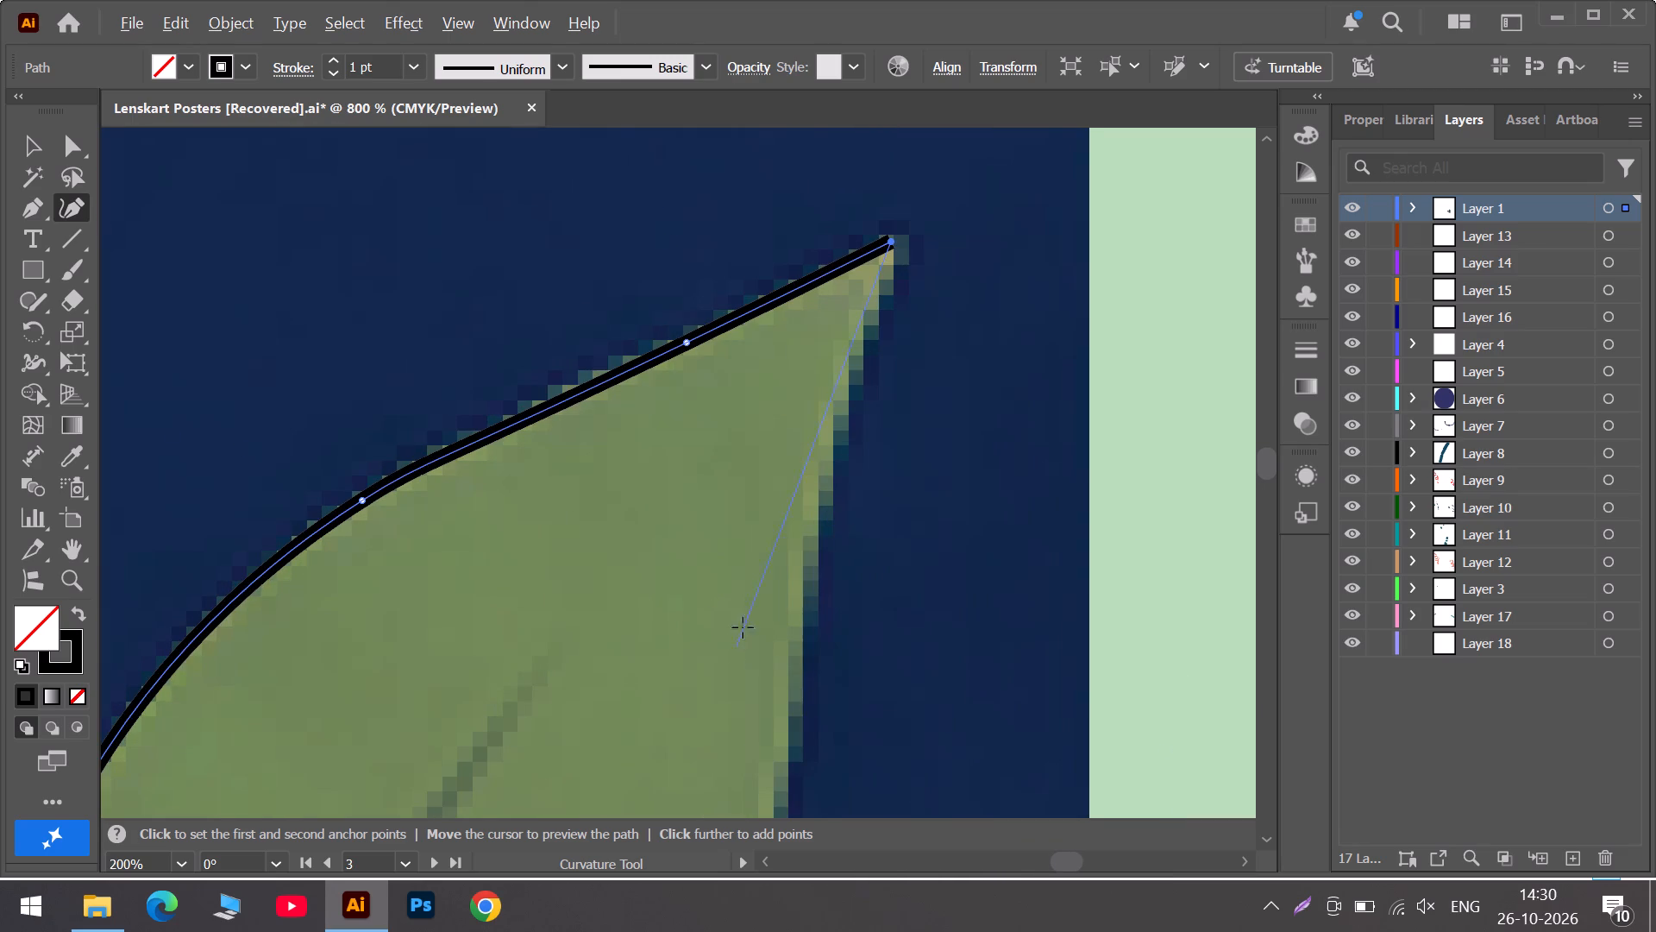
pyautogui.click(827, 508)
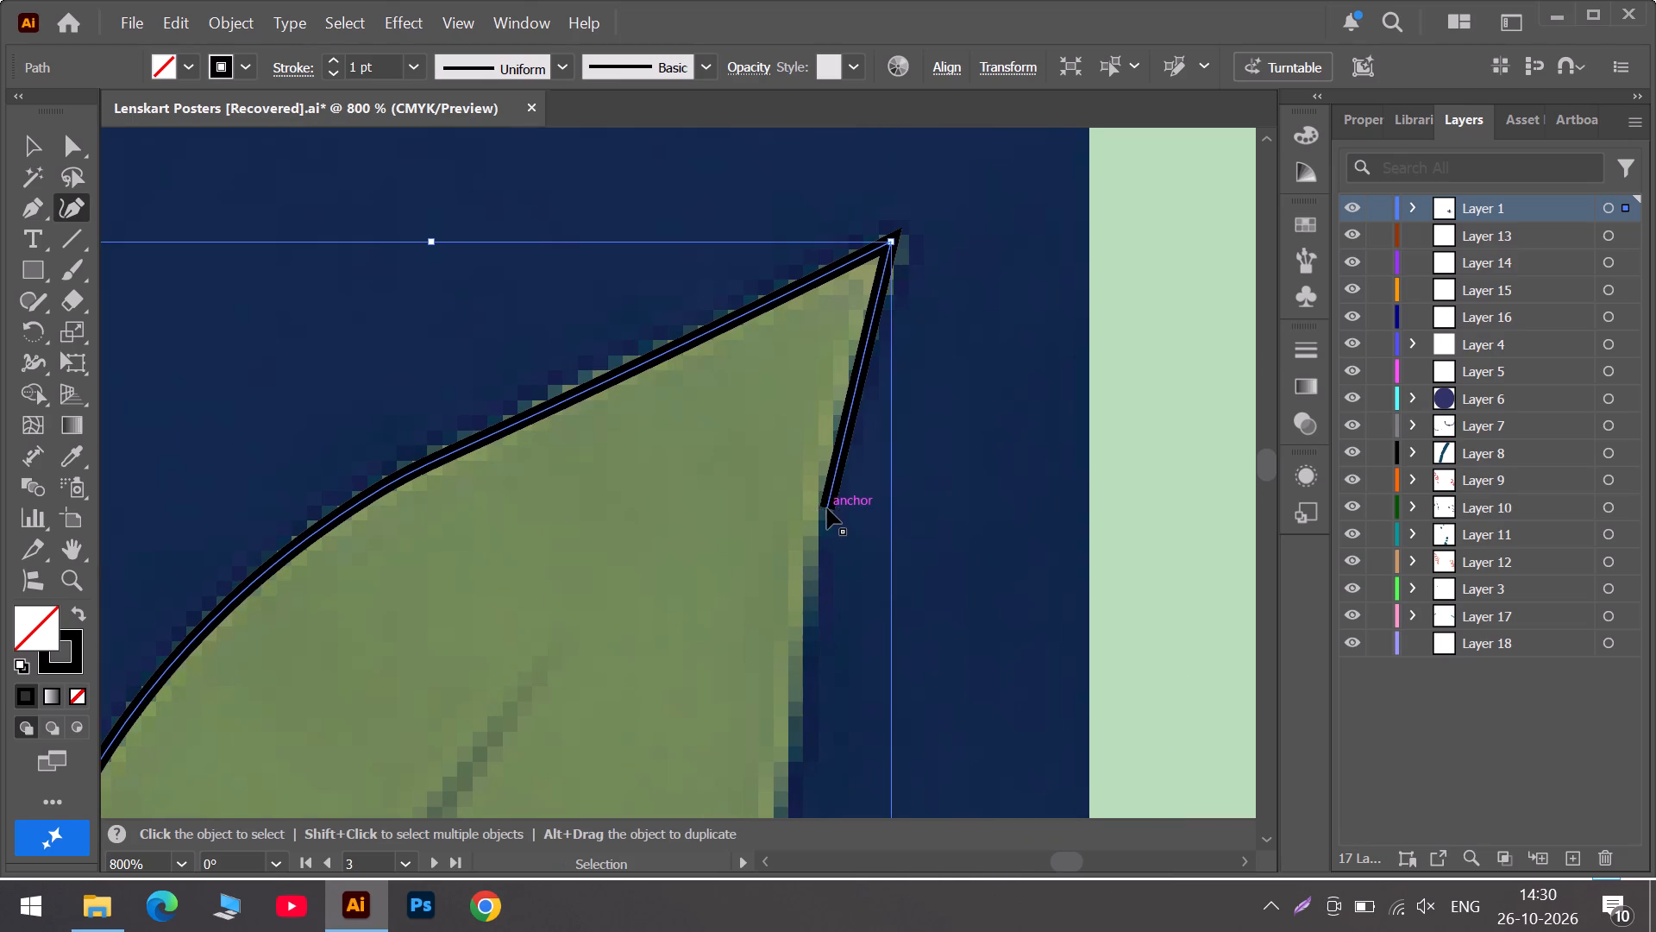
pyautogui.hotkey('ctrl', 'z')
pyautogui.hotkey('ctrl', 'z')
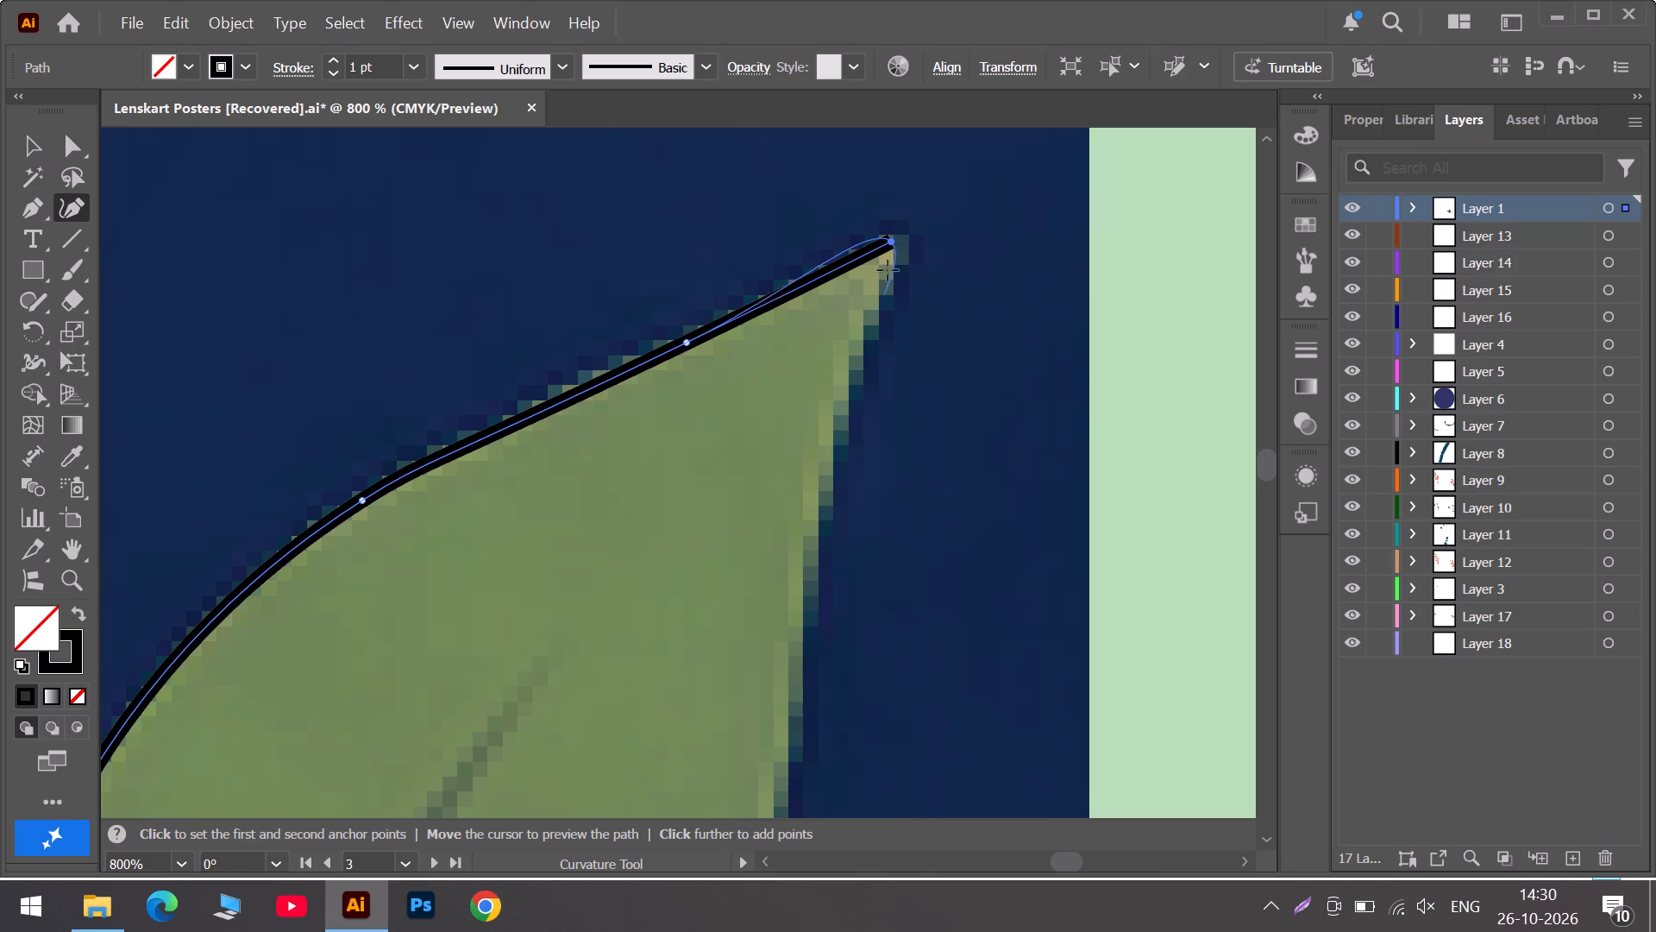
# Place the large leaf's tip anchor and continue the outline with an anchor just below it on the right edge.
pyautogui.click(894, 239)
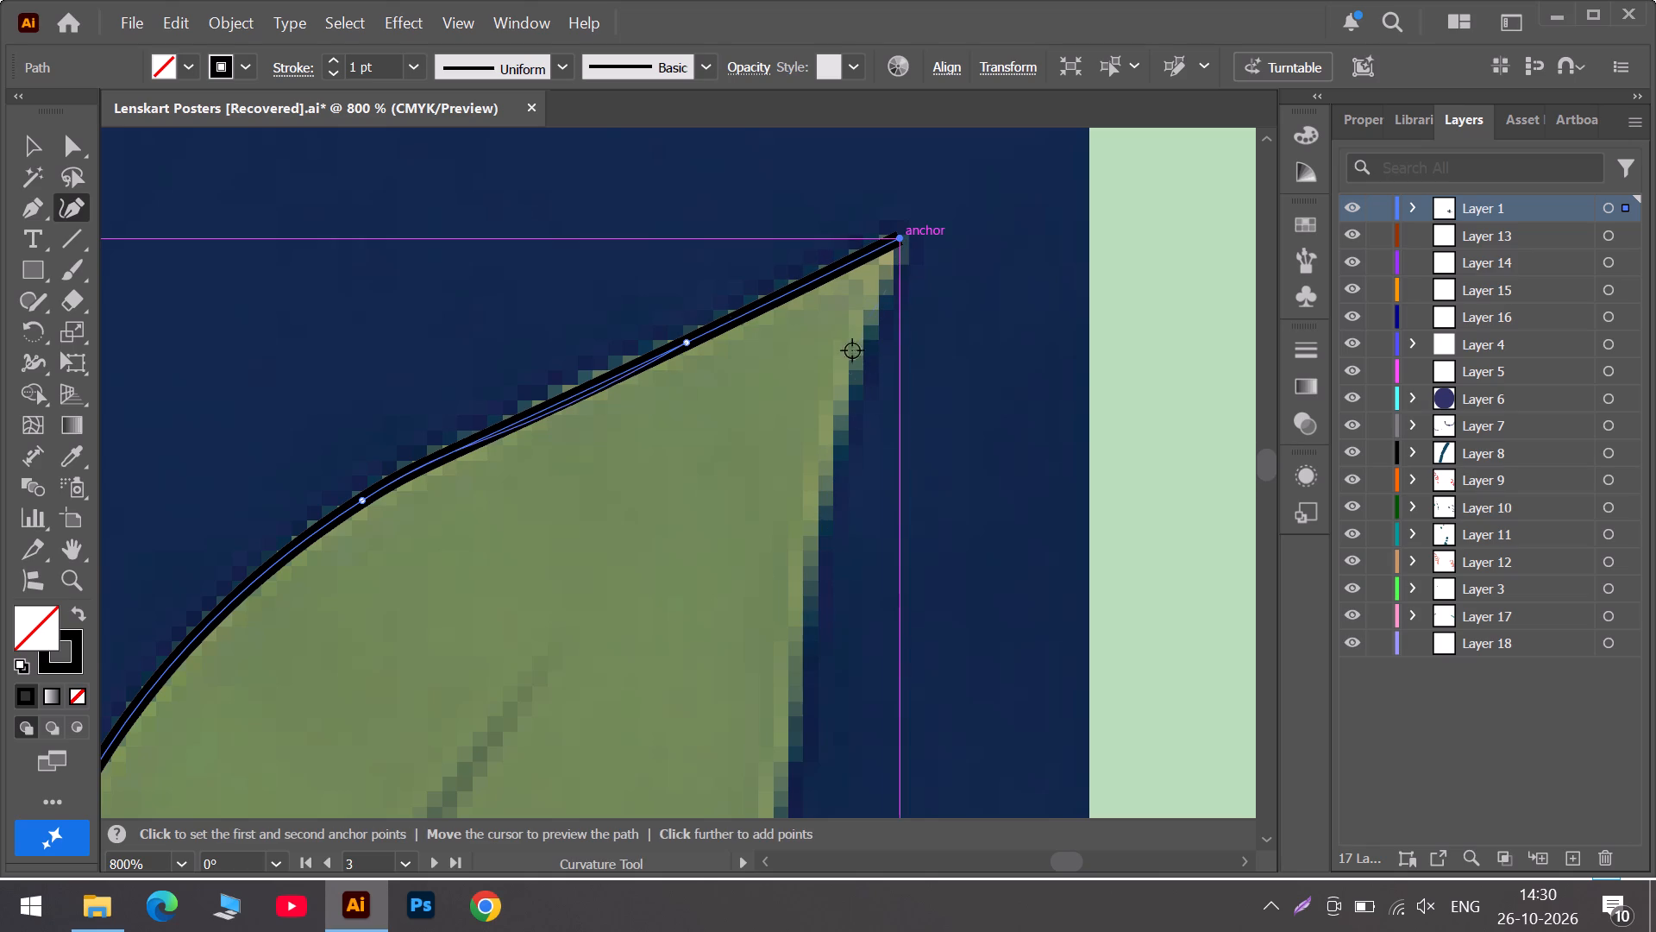
pyautogui.click(869, 338)
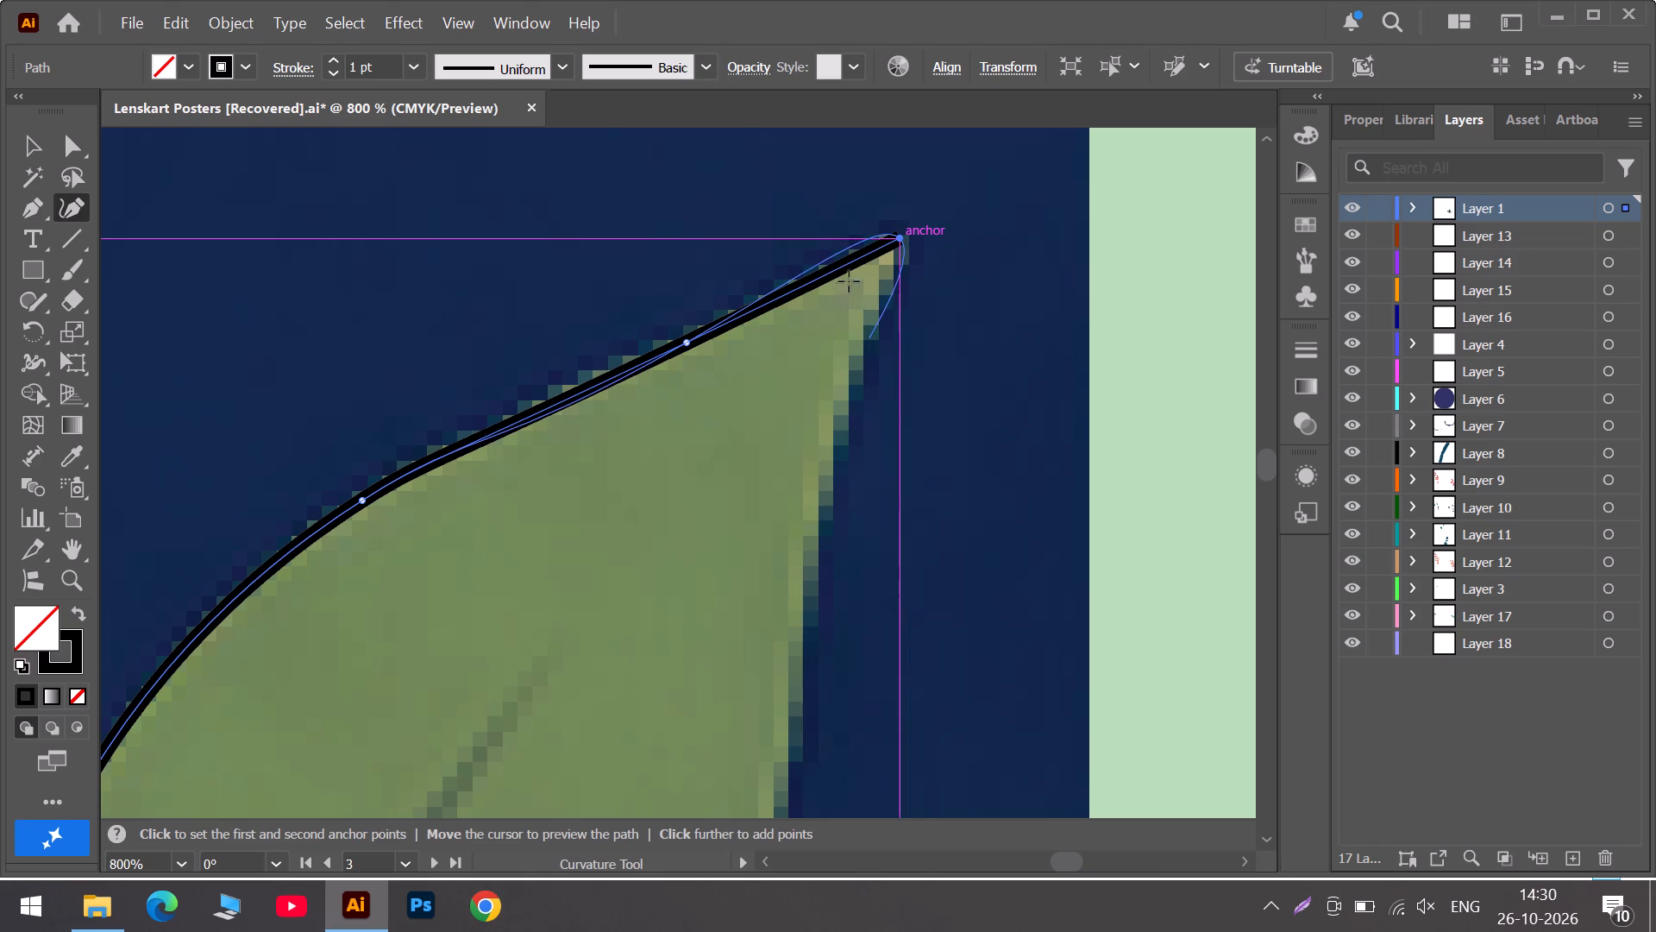
# Add an anchor on the large leaf's upper edge near the tip, and reposition it and its neighbour to follow the leaf edge.
pyautogui.moveTo(844, 252); pyautogui.dragTo(844, 262)
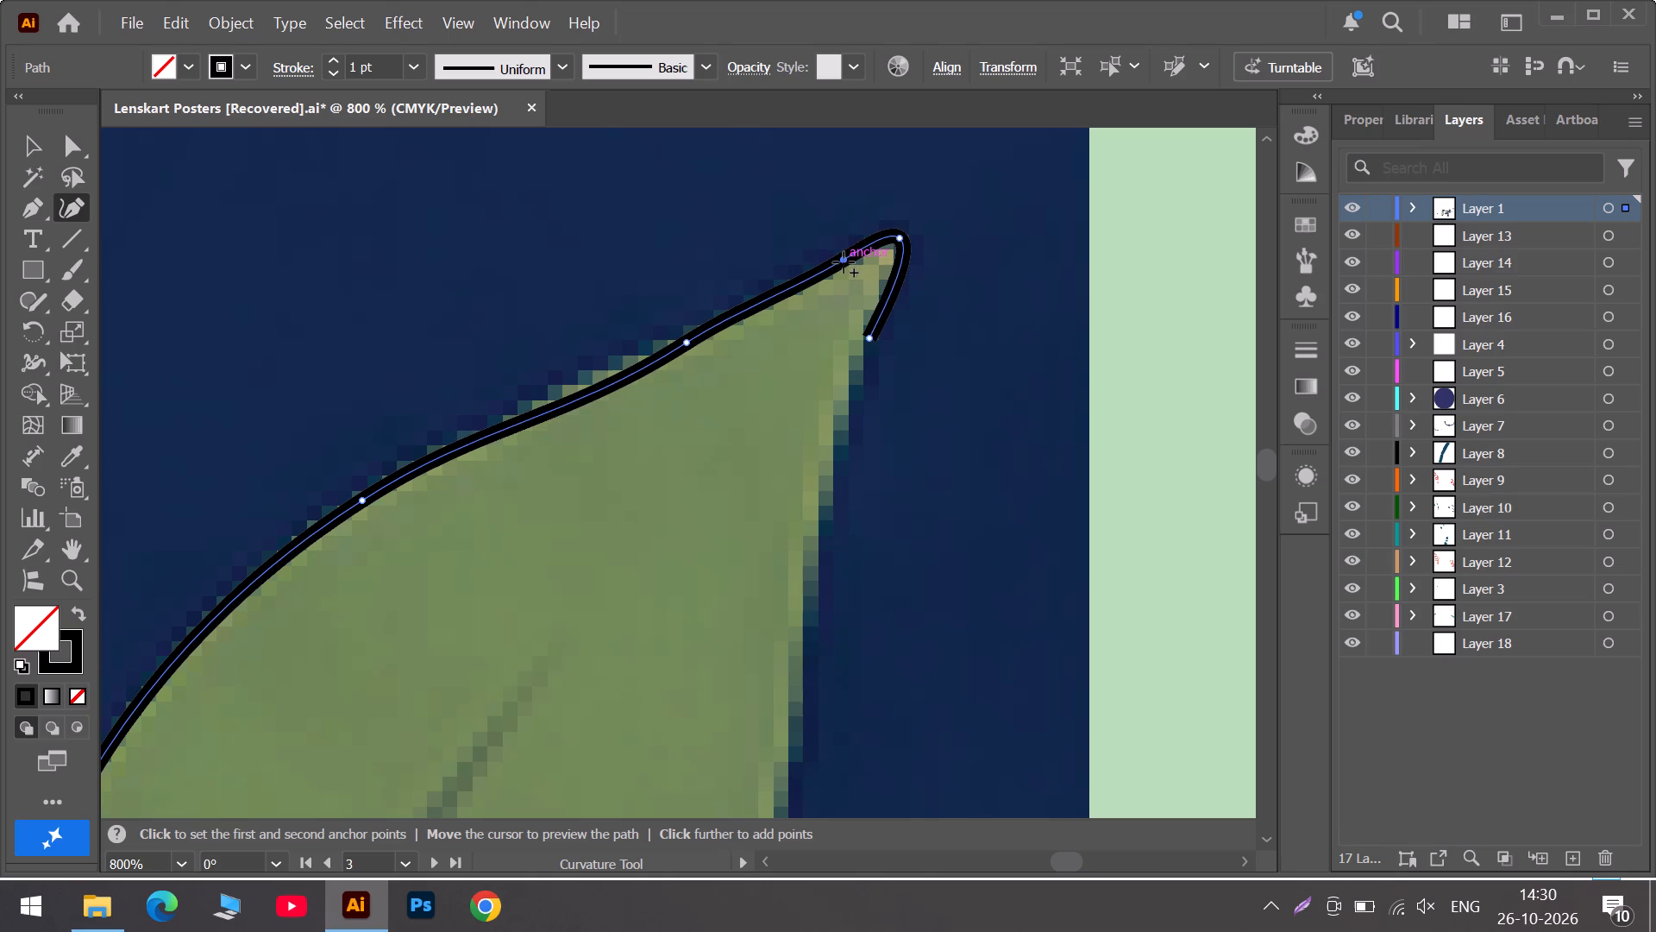
pyautogui.moveTo(844, 262); pyautogui.dragTo(833, 274)
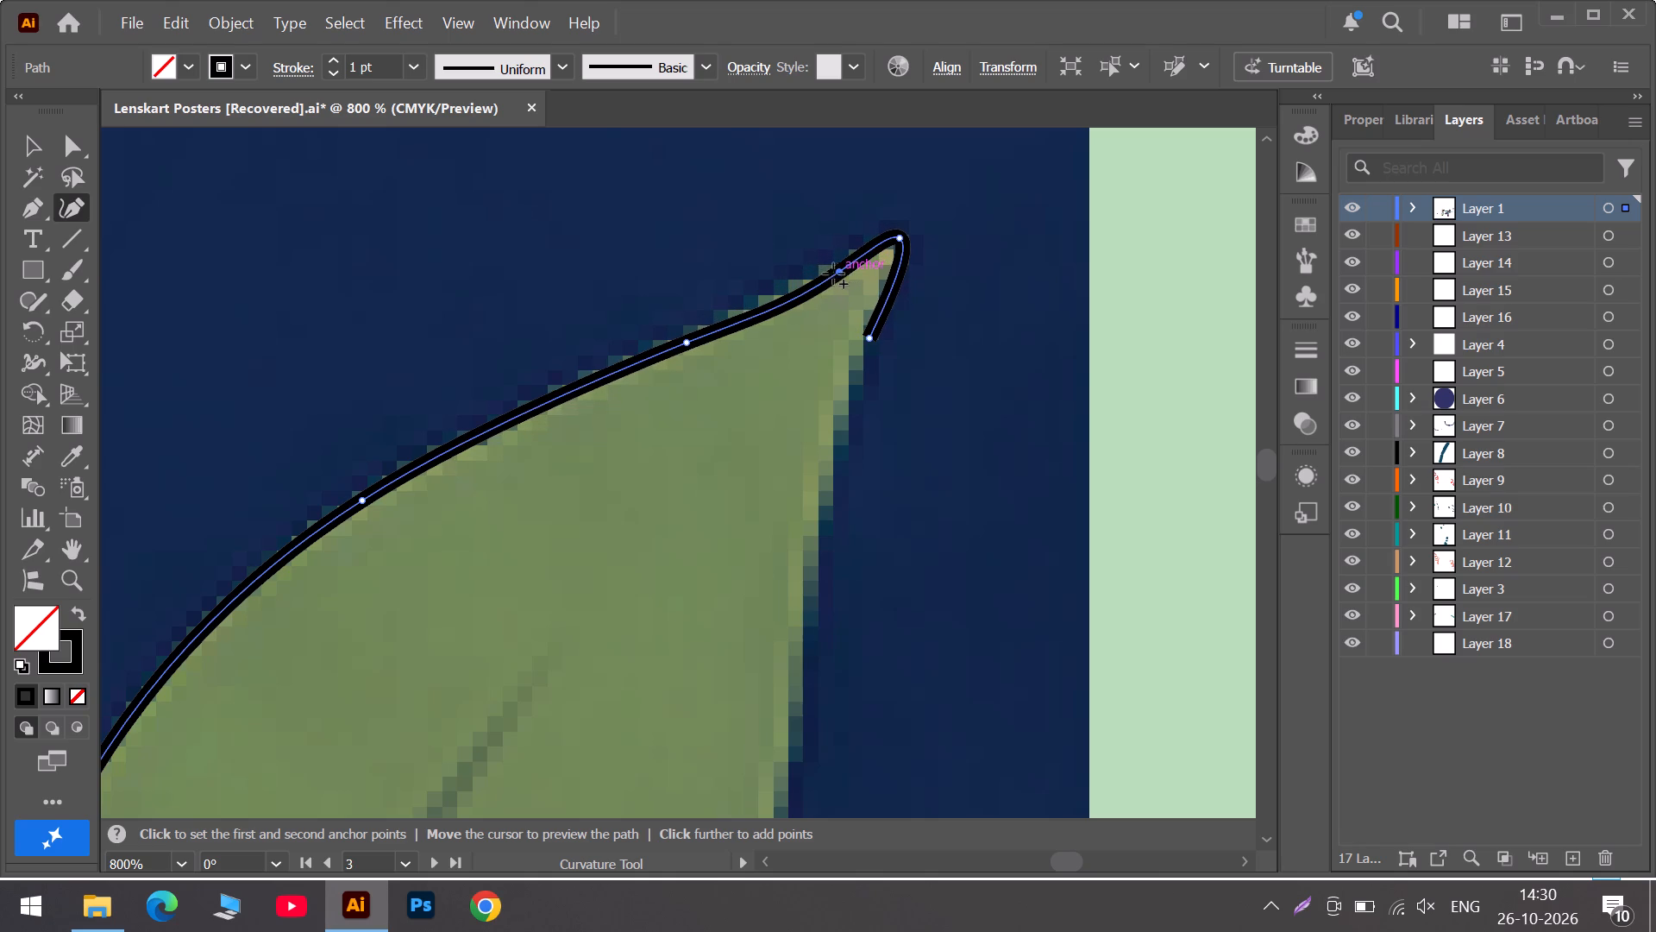
pyautogui.moveTo(833, 274); pyautogui.dragTo(825, 274)
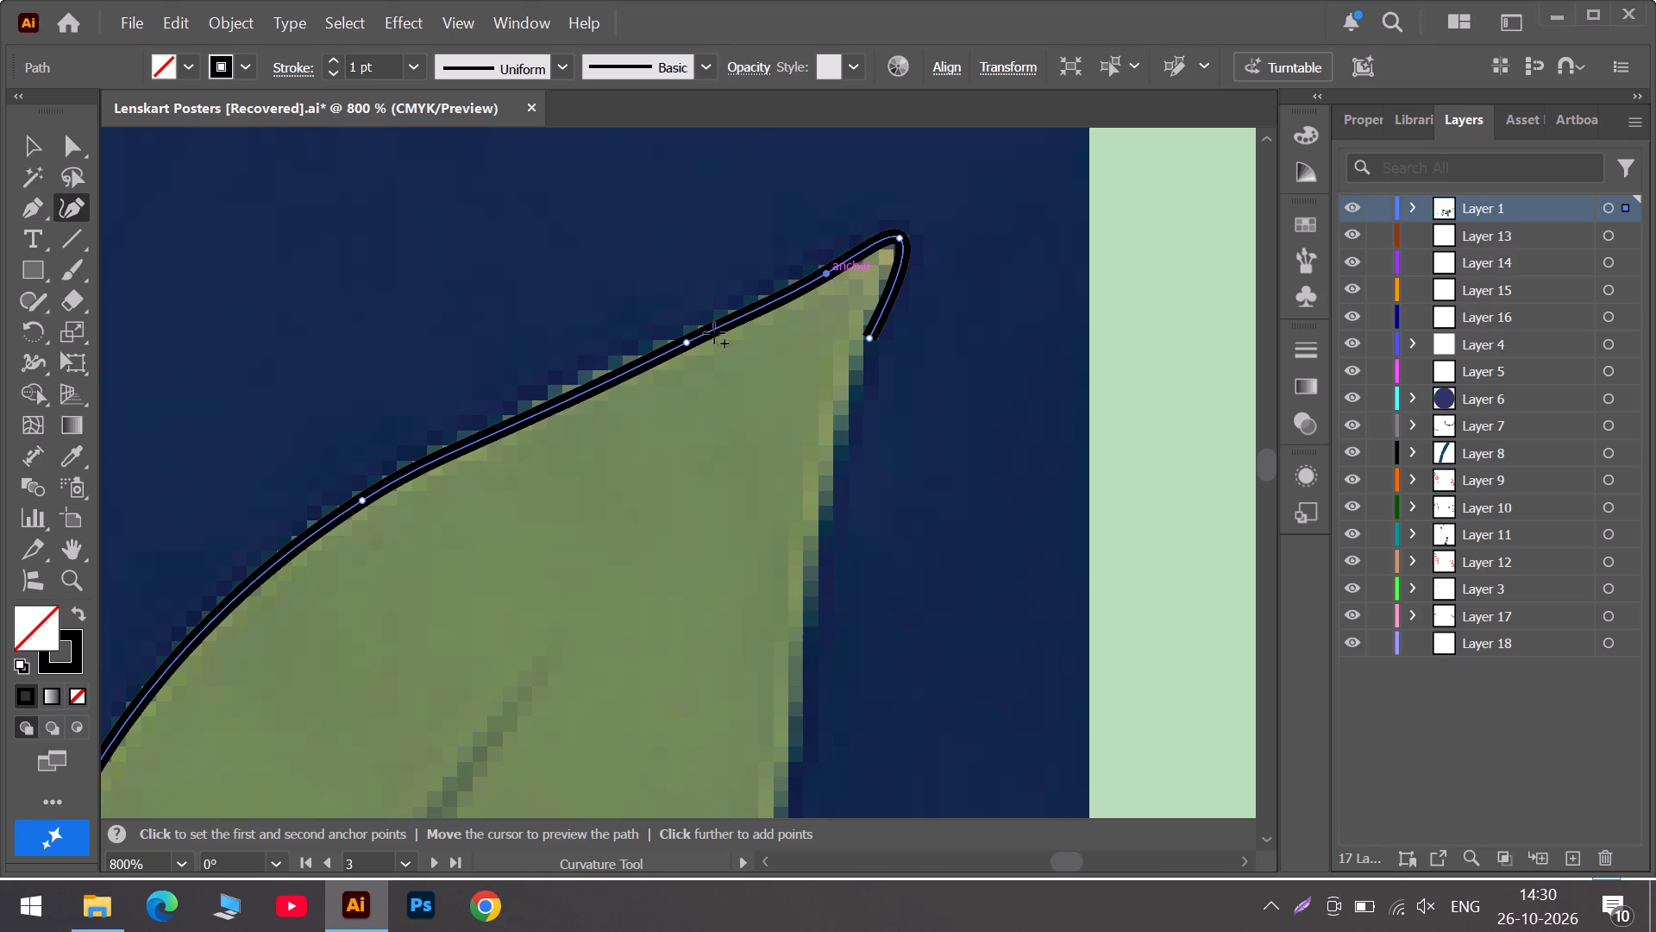
pyautogui.moveTo(686, 344); pyautogui.dragTo(662, 353)
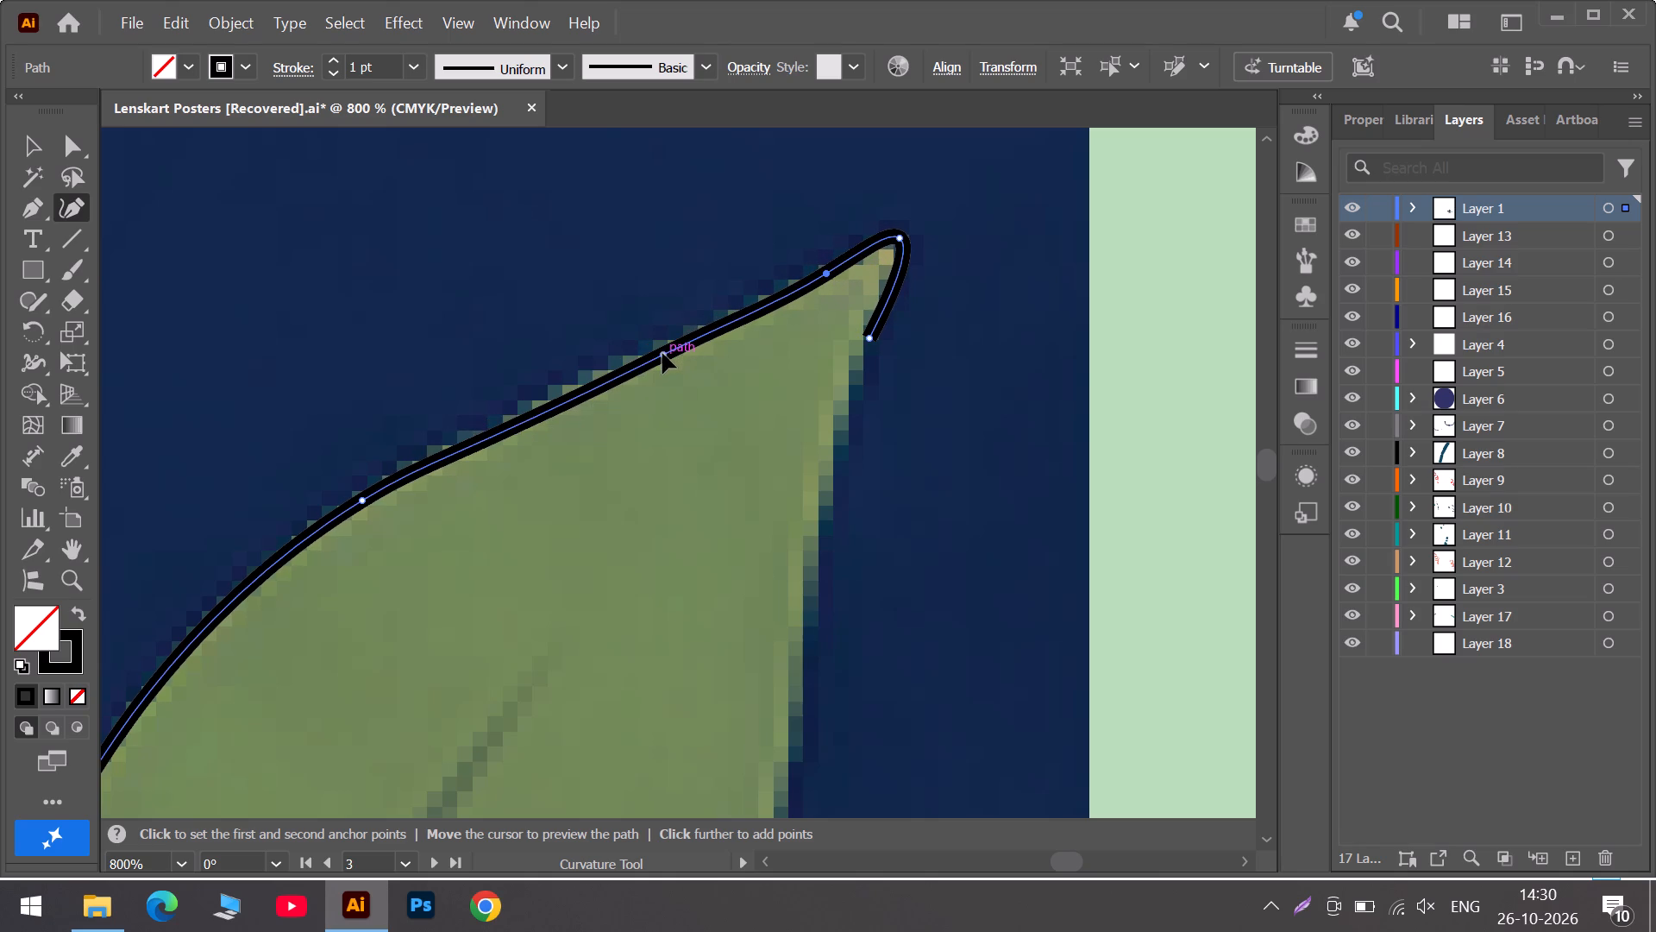
pyautogui.moveTo(662, 353); pyautogui.dragTo(662, 349)
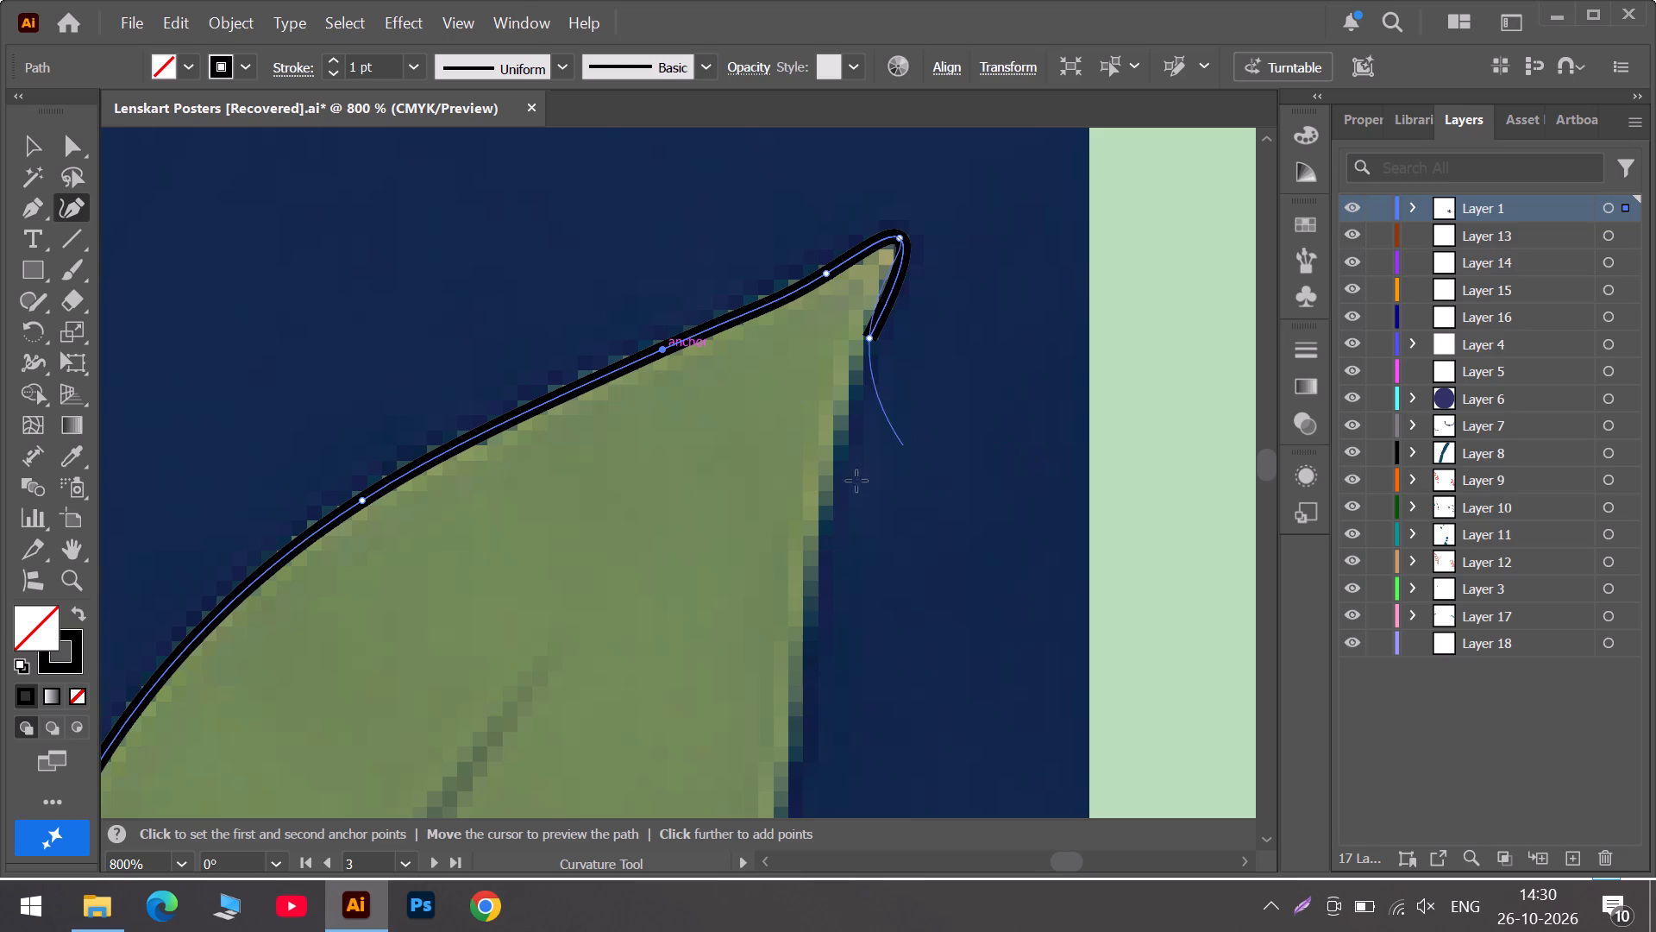
# Continue the Curvature outline down the large leaf's right edge and along its lower edge to just before the stem.
pyautogui.click(813, 558)
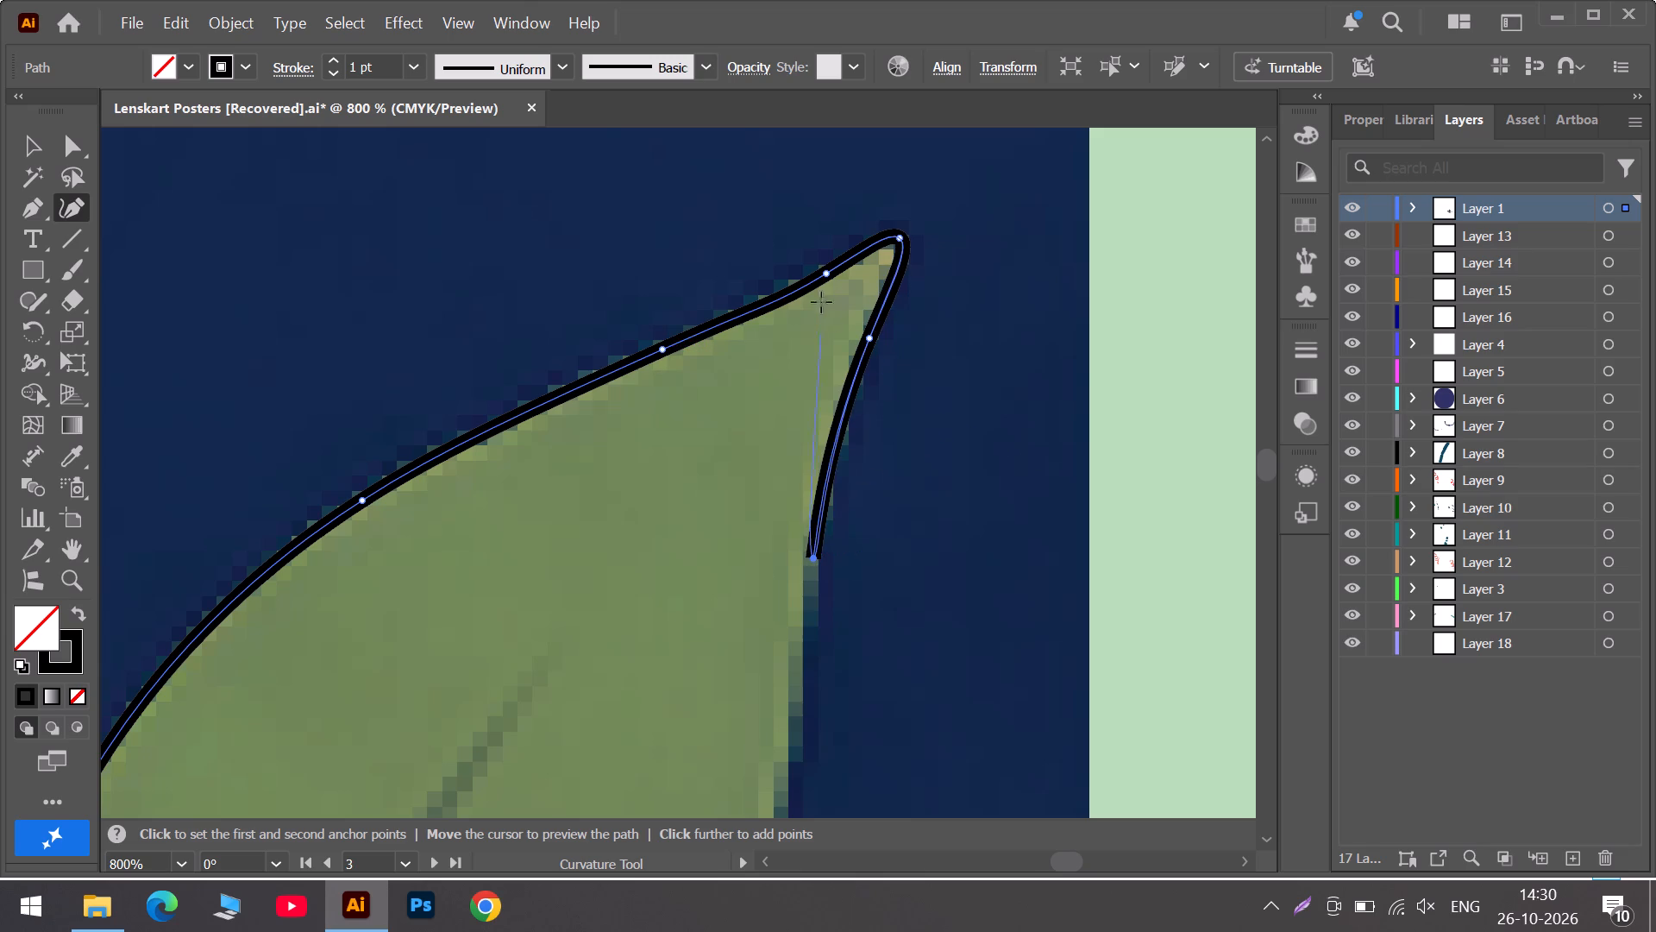
pyautogui.scroll(-12, 835, 497)
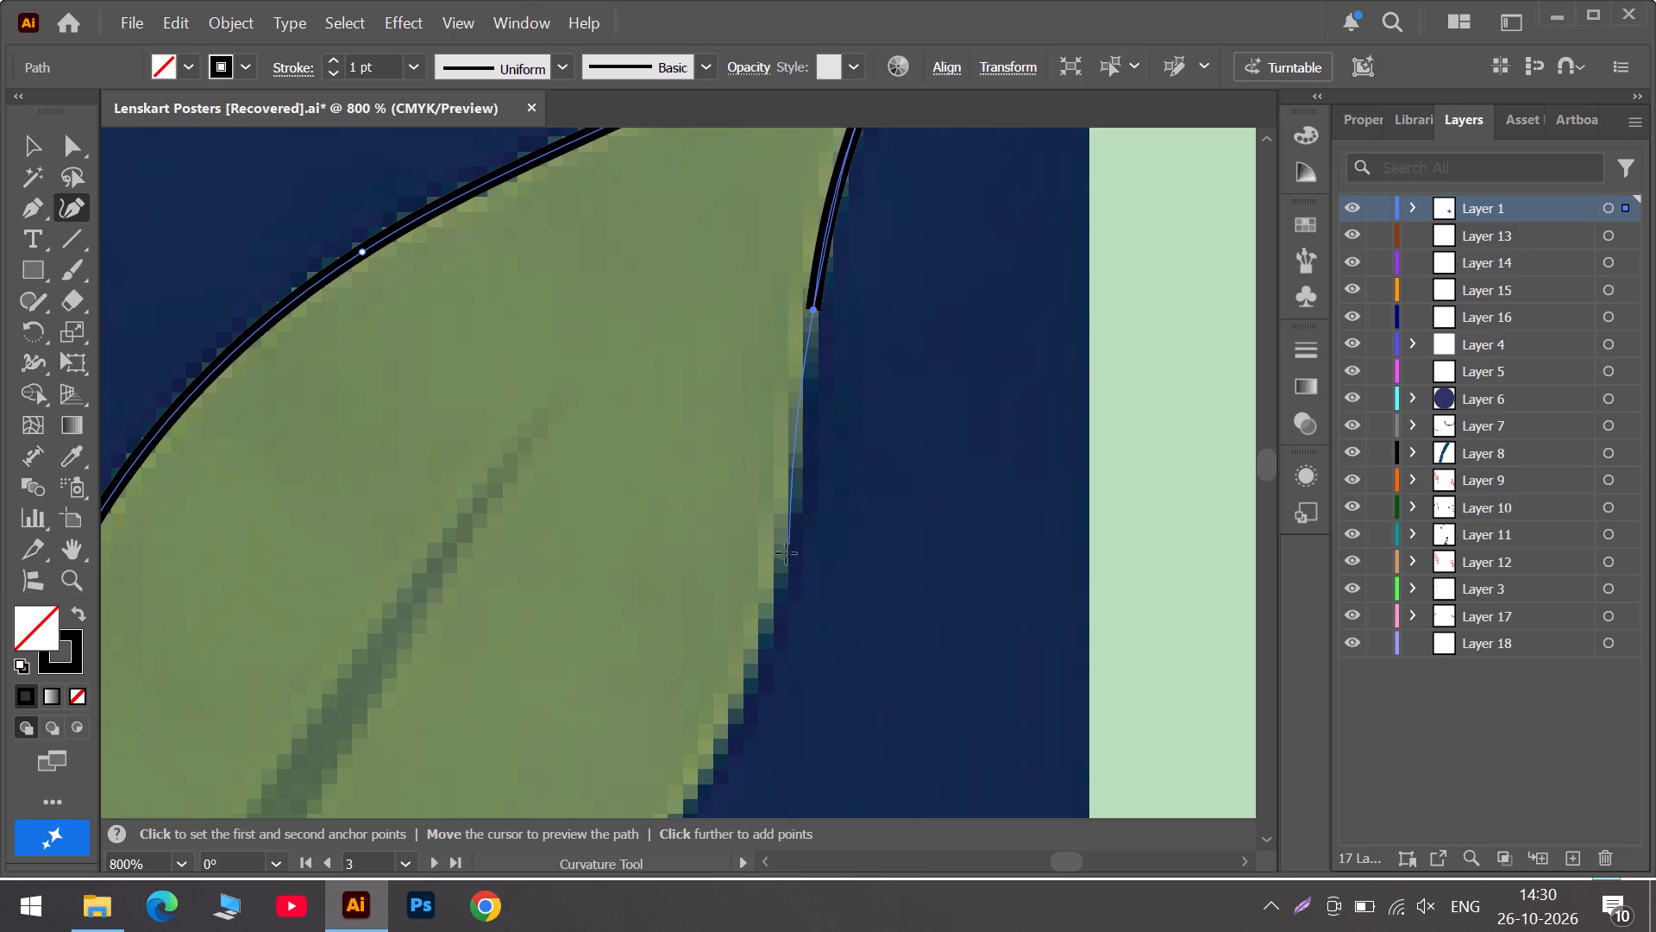
pyautogui.click(779, 596)
pyautogui.scroll(-13, 779, 596)
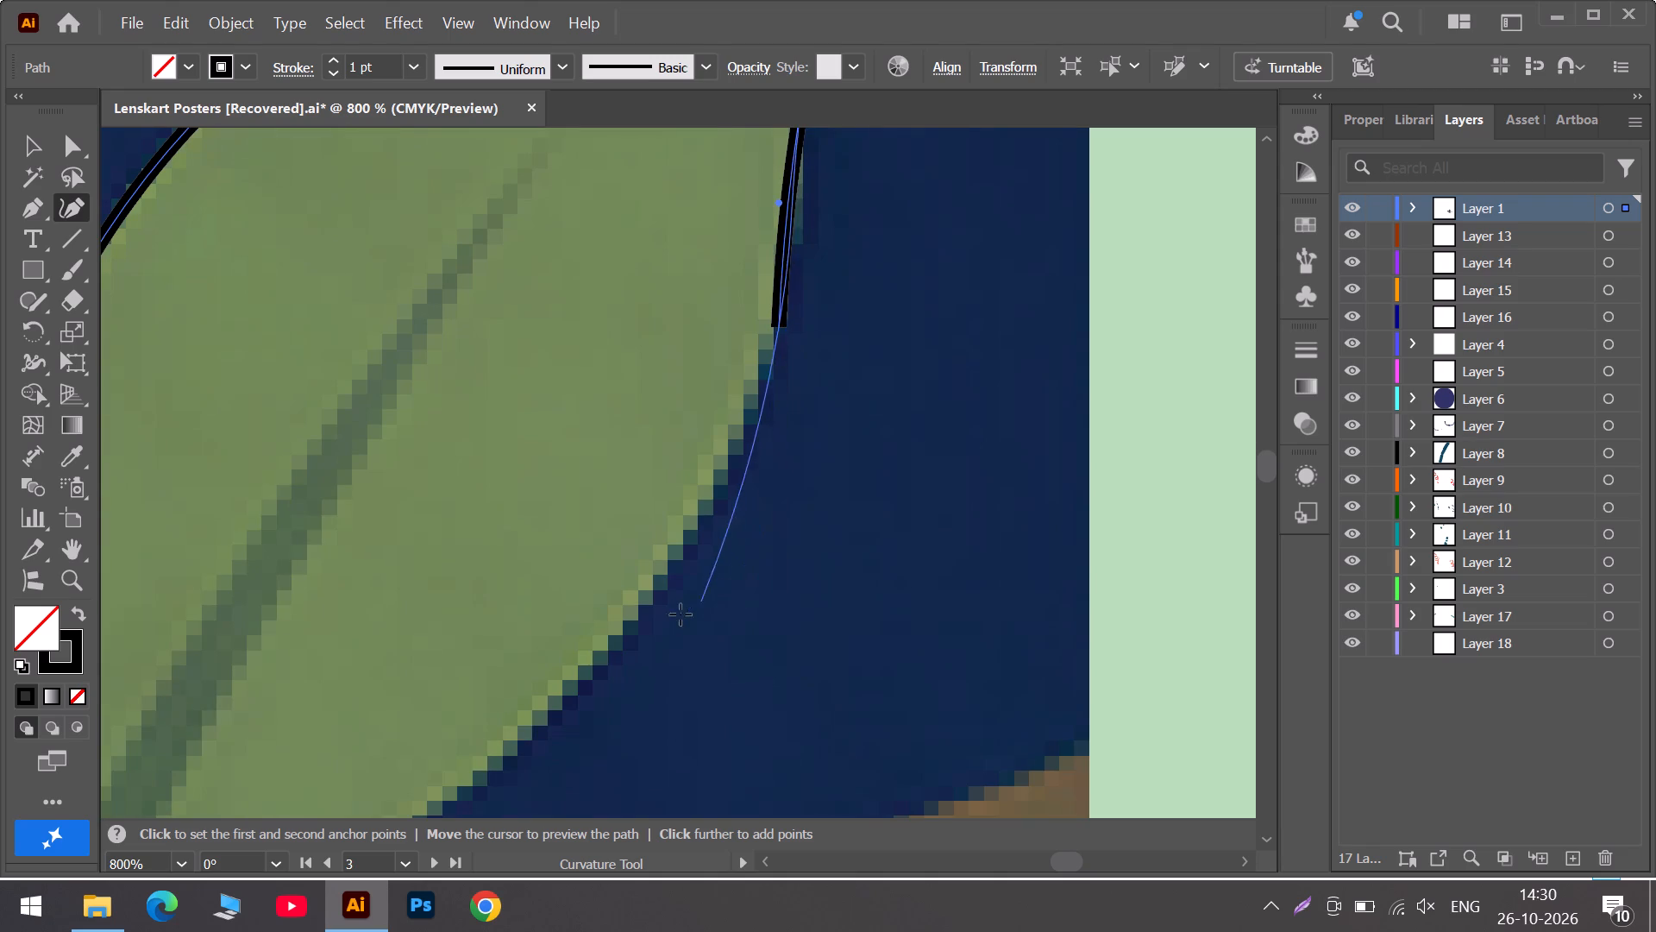
pyautogui.click(584, 682)
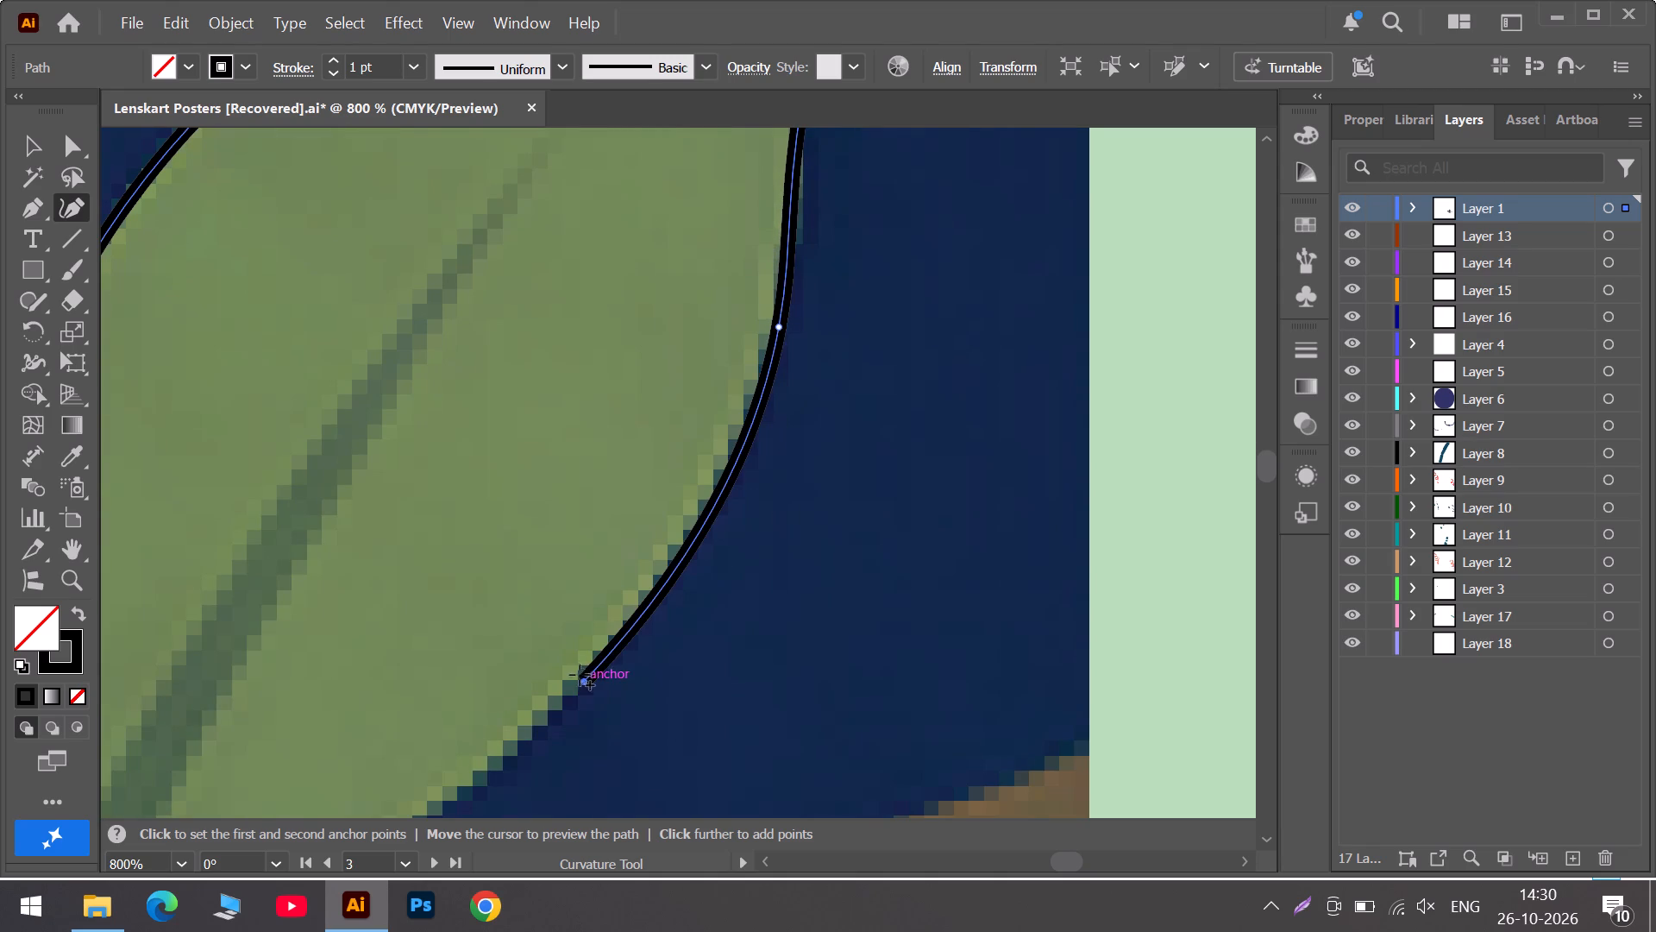
pyautogui.scroll(-1, 582, 671)
pyautogui.click(1026, 867)
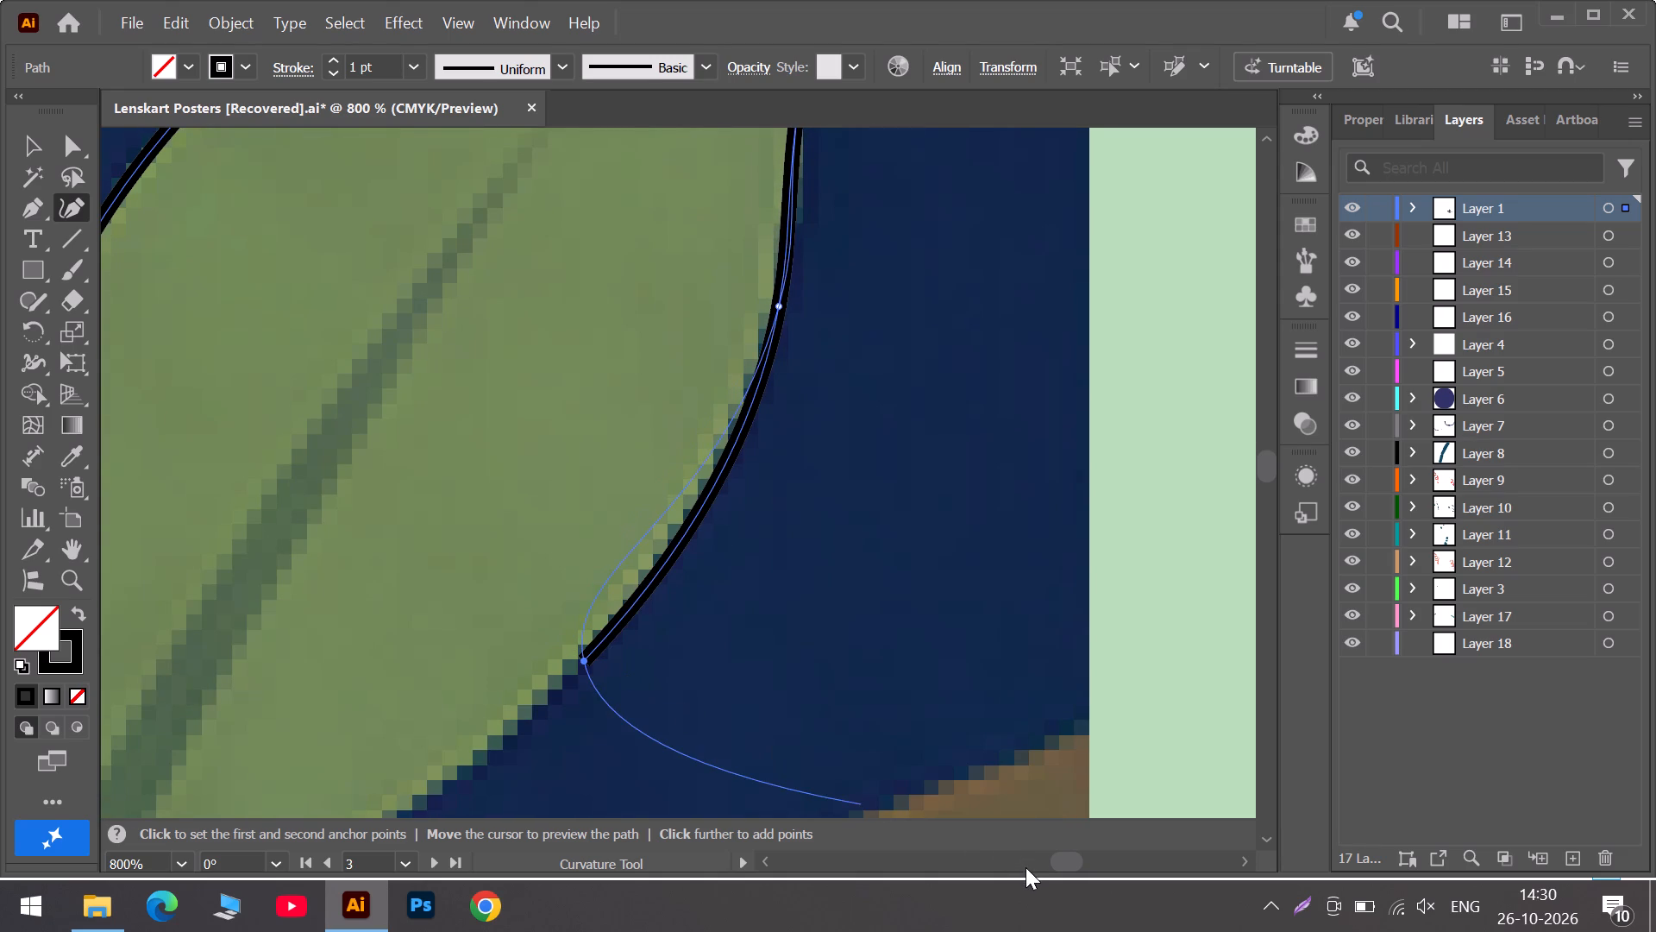
pyautogui.scroll(-7, 950, 826)
pyautogui.scroll(-12, 791, 750)
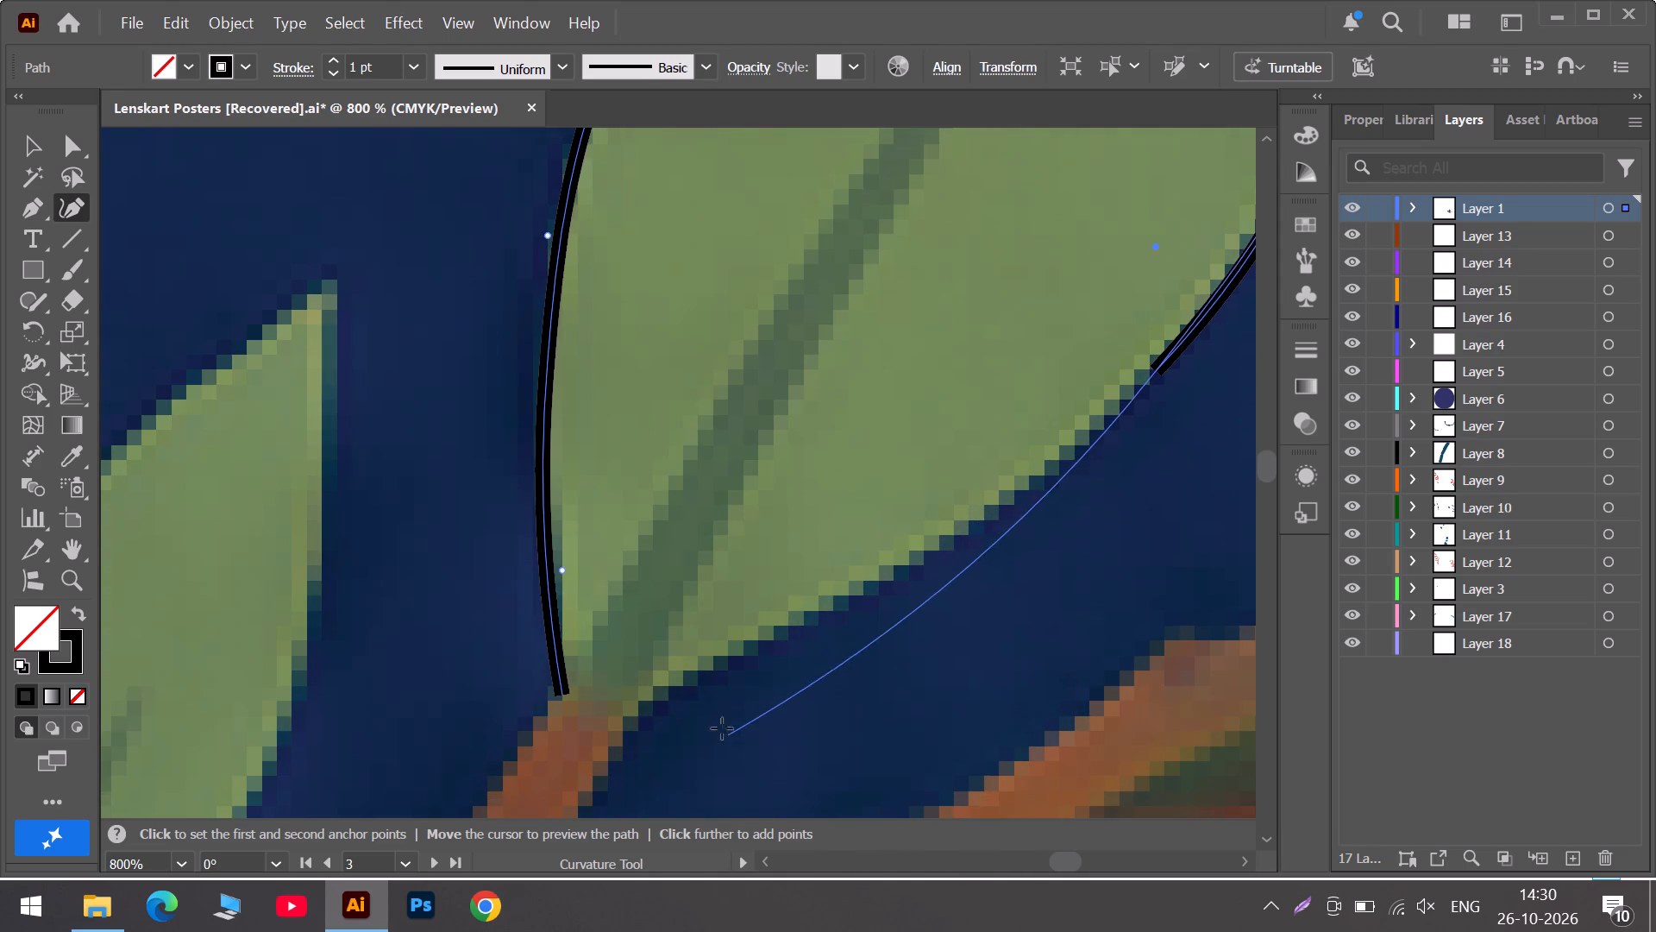
pyautogui.click(728, 652)
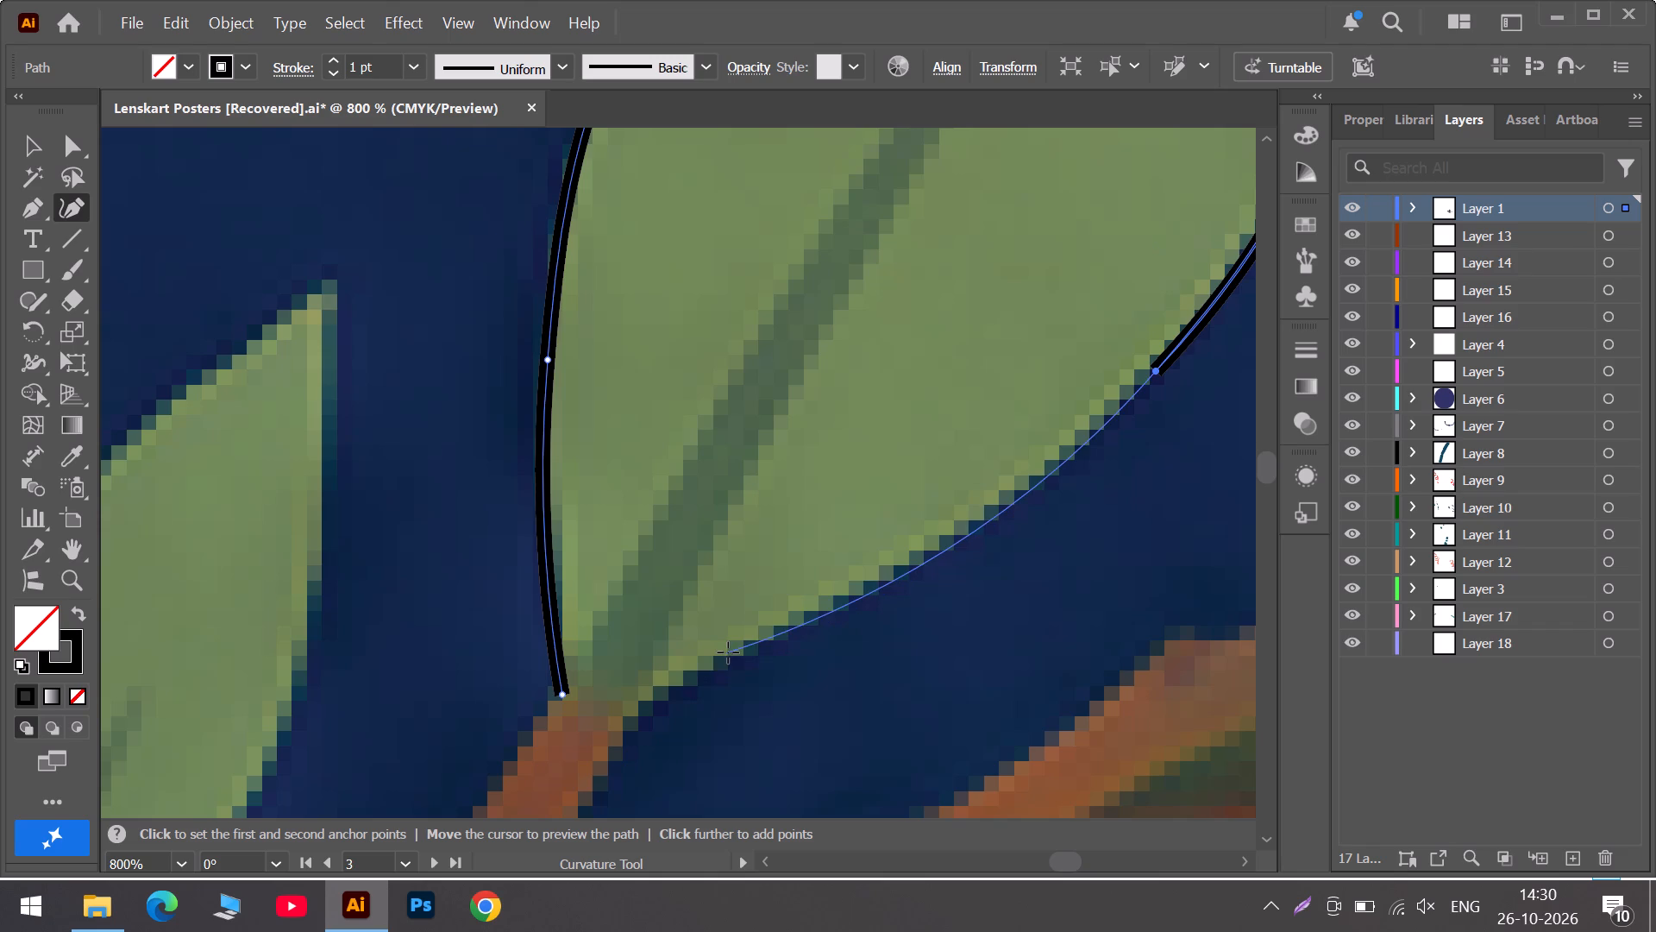
# Add a corner anchor on the right side of the stem joint and close the large leaf's outline at its starting anchor as a corner.
pyautogui.click(635, 723)
pyautogui.doubleClick(635, 723)
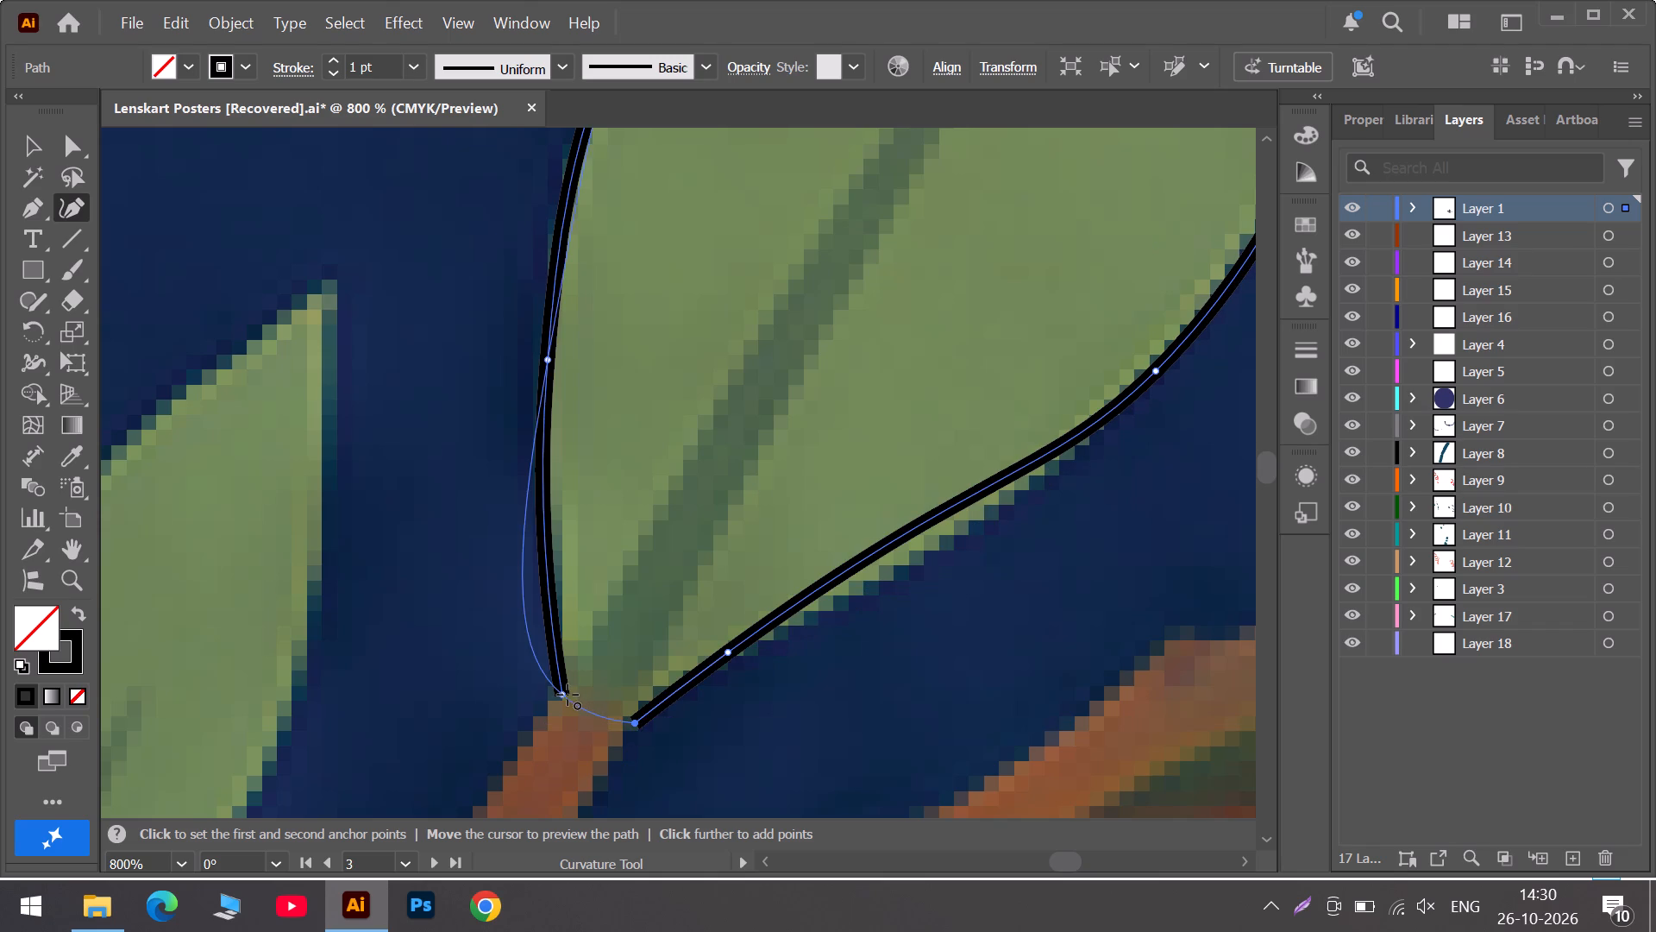
pyautogui.tripleClick(568, 695)
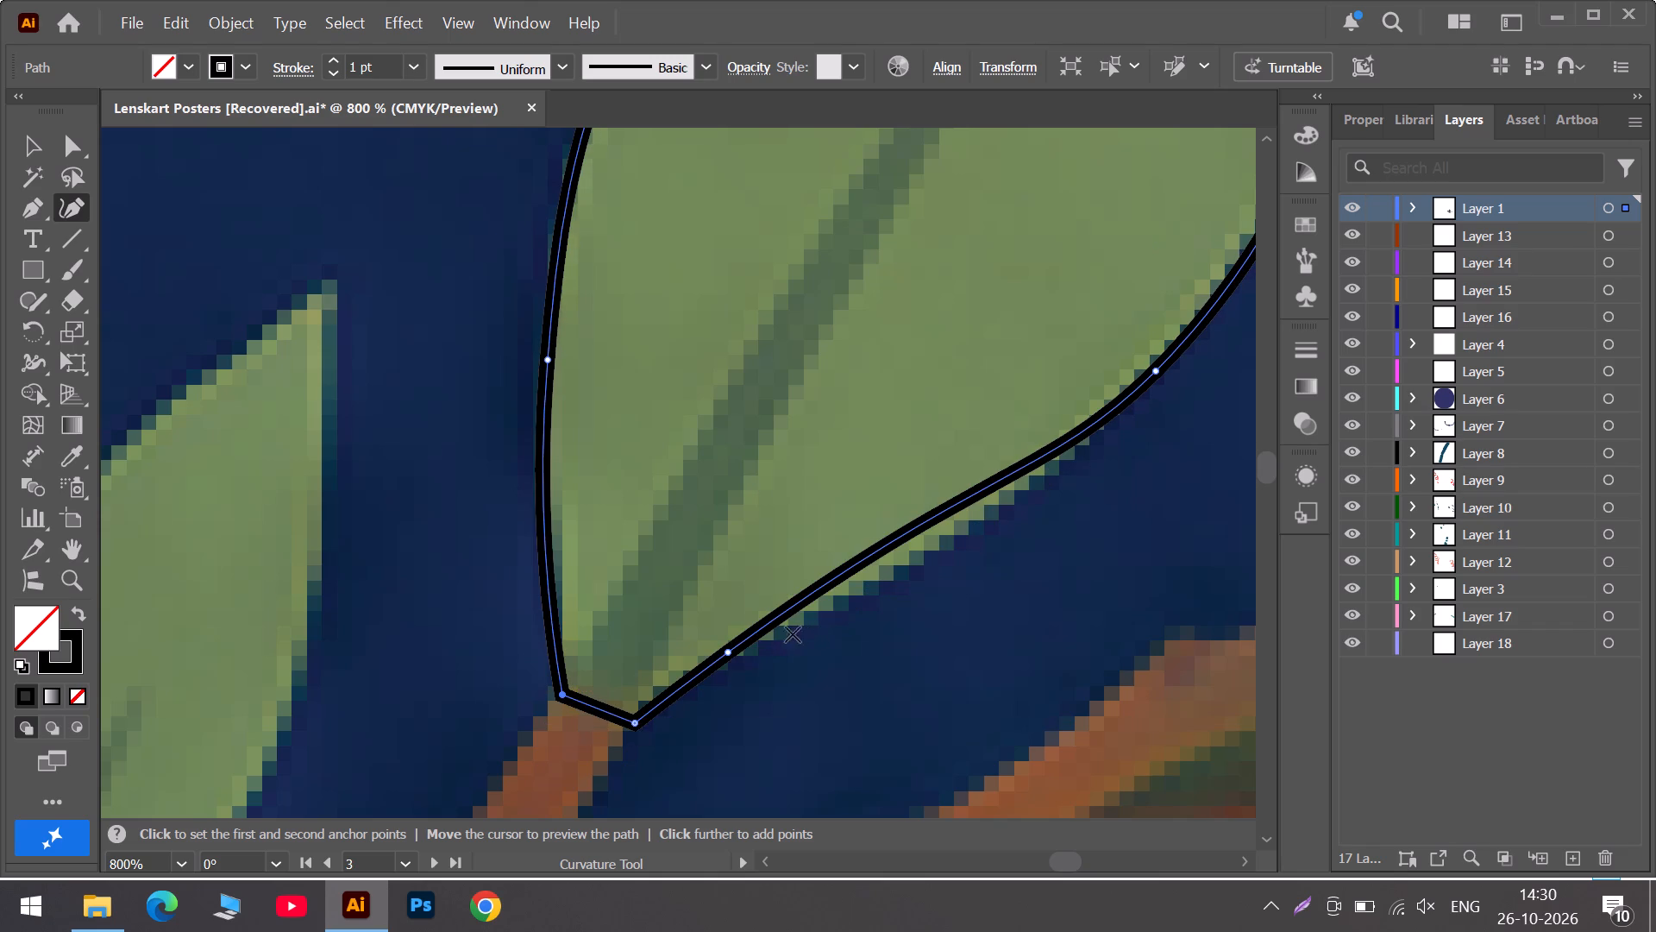
# Move the lower-edge anchor near the stem and add another anchor along that edge, pulling the curve outward to the leaf boundary.
pyautogui.moveTo(731, 653); pyautogui.dragTo(743, 653)
pyautogui.moveTo(958, 516); pyautogui.dragTo(967, 538)
# Reposition the anchor partway down the large leaf's right edge so the curve follows the leaf boundary.
pyautogui.keyDown('alt'); pyautogui.scroll(-2, 967, 538); pyautogui.keyUp('alt')
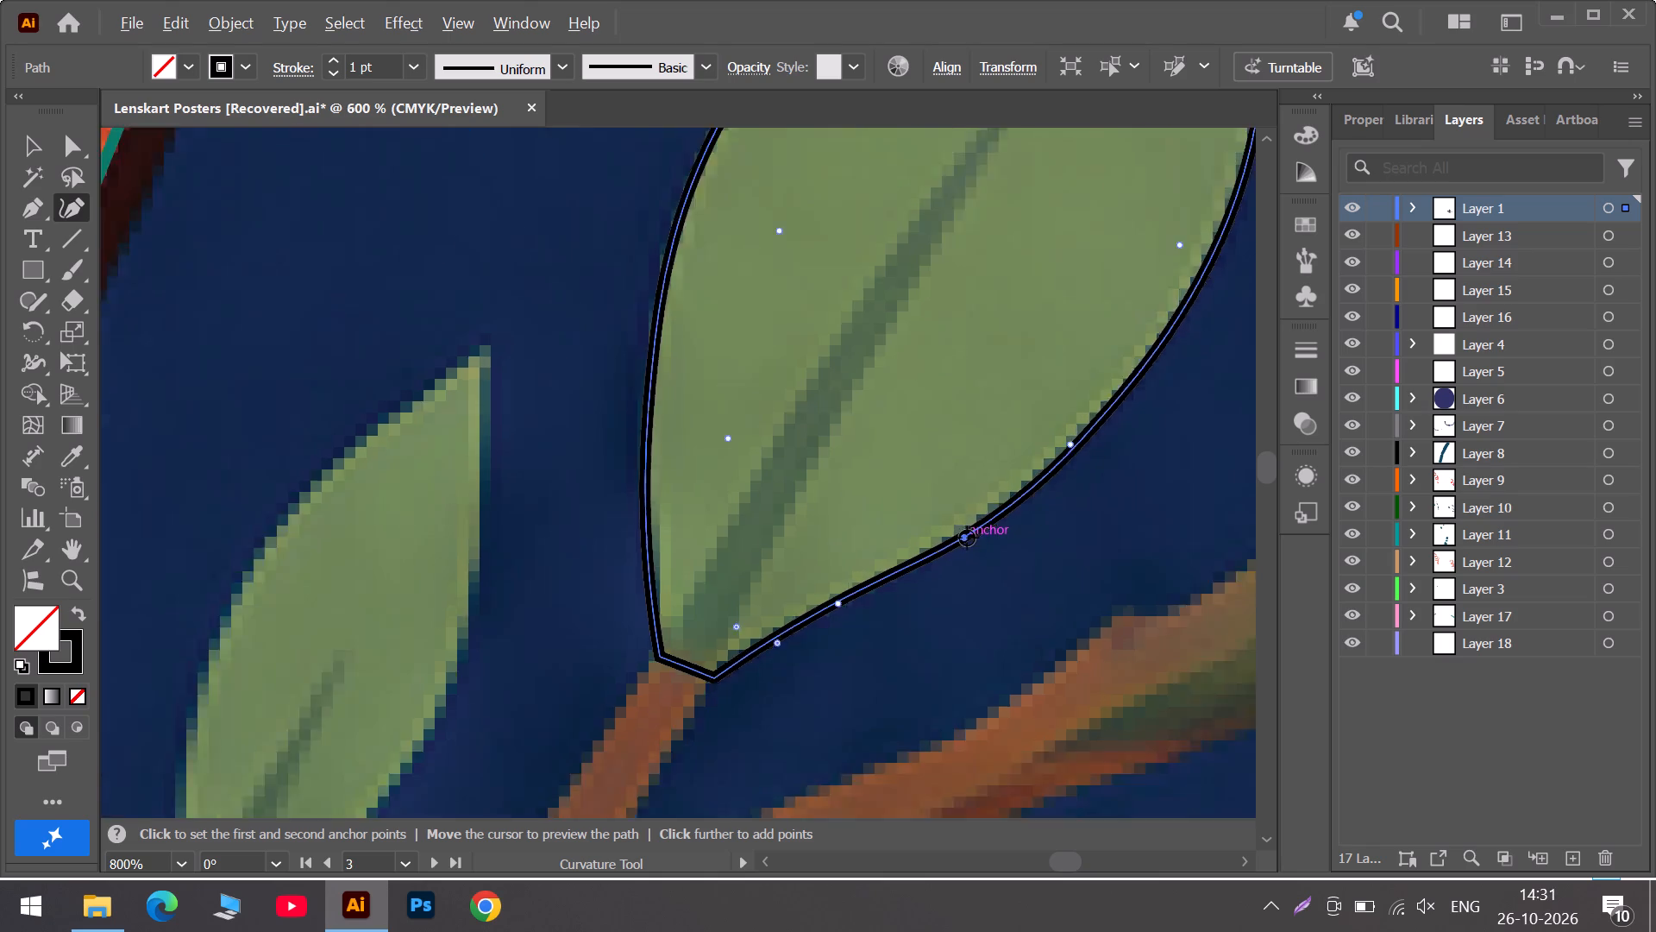
pyautogui.keyDown('alt'); pyautogui.scroll(-1, 967, 538); pyautogui.keyUp('alt')
pyautogui.scroll(6, 1044, 514)
pyautogui.scroll(1, 1158, 449)
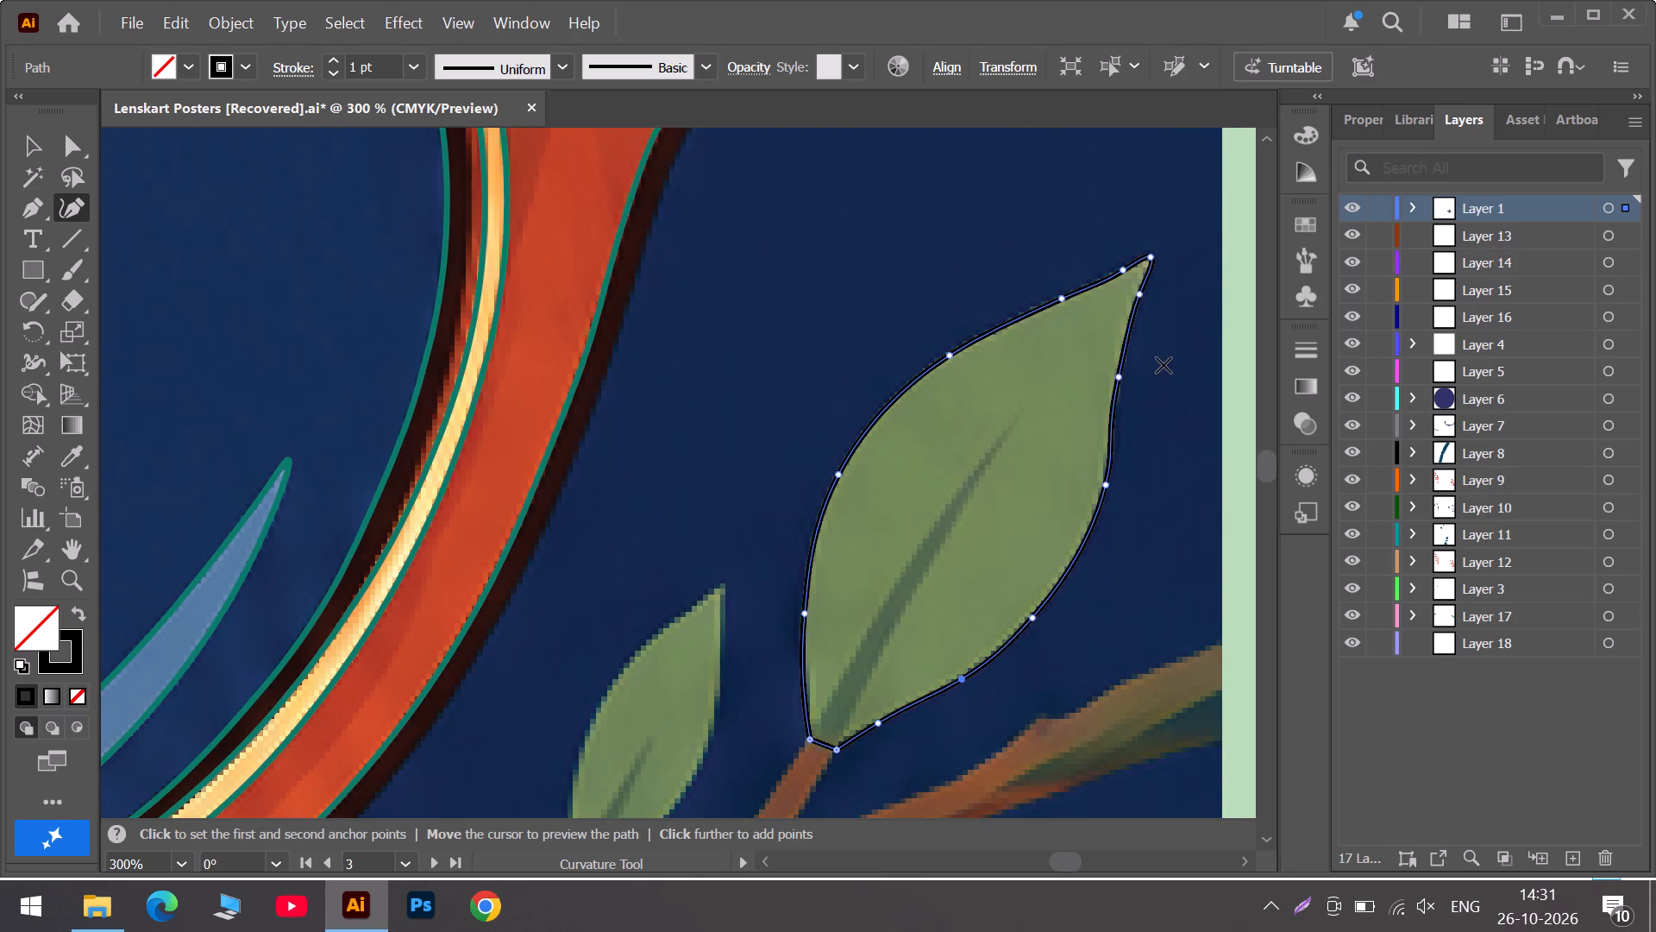
pyautogui.scroll(5, 1164, 364)
pyautogui.scroll(13, 1024, 359)
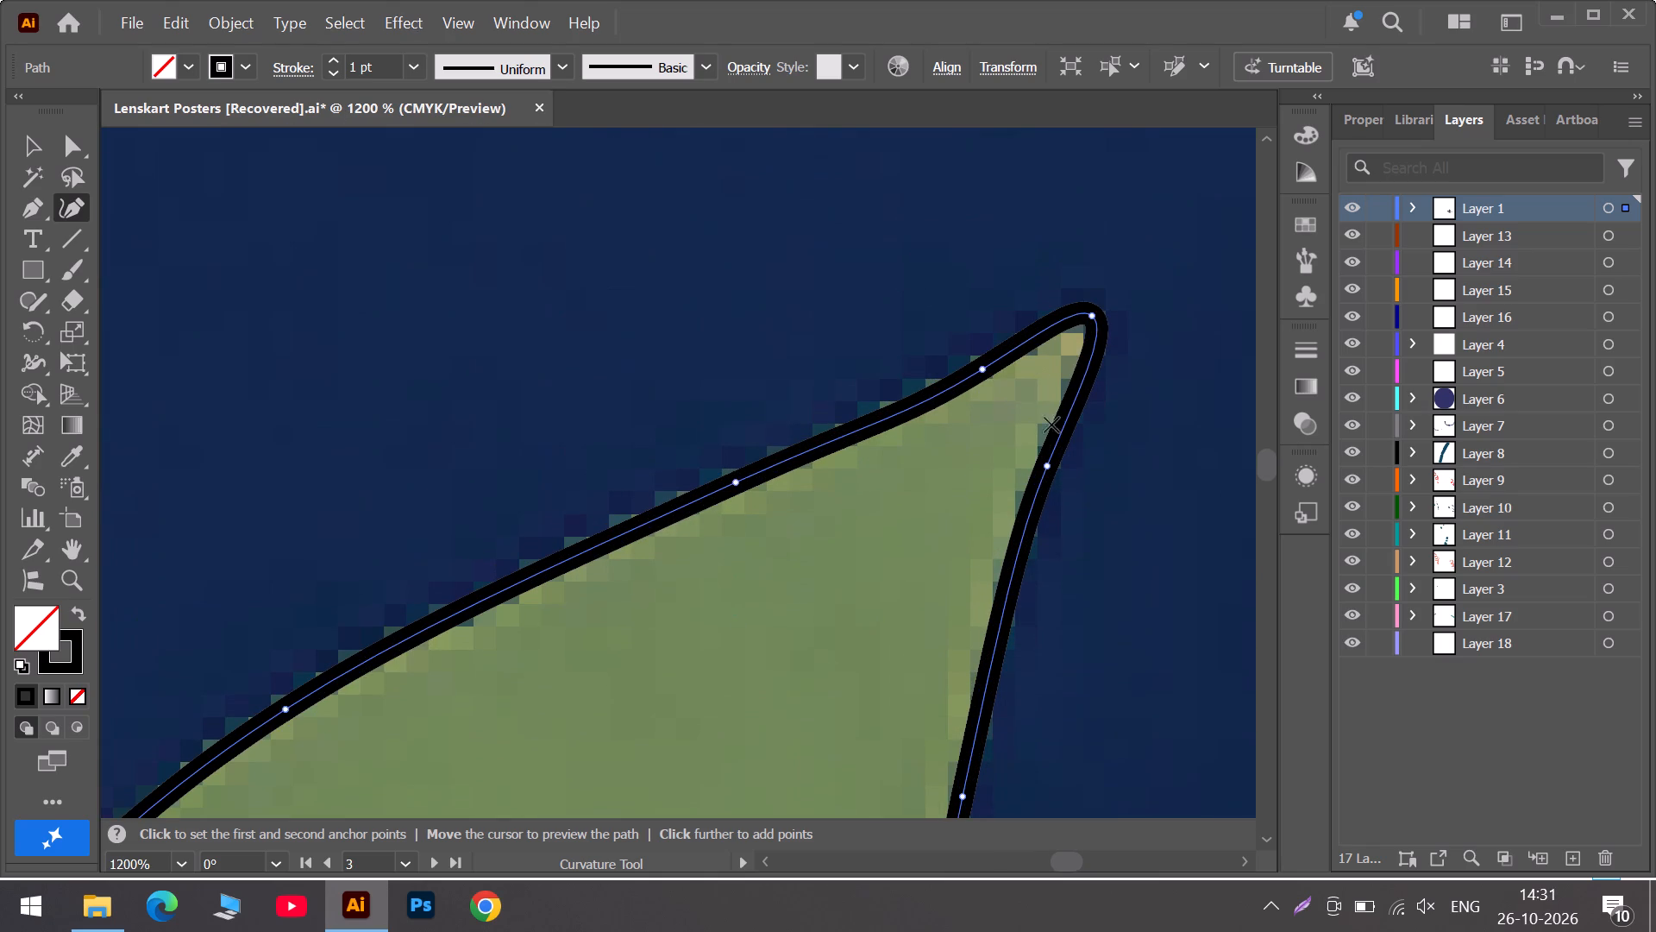
pyautogui.scroll(-20, 1039, 510)
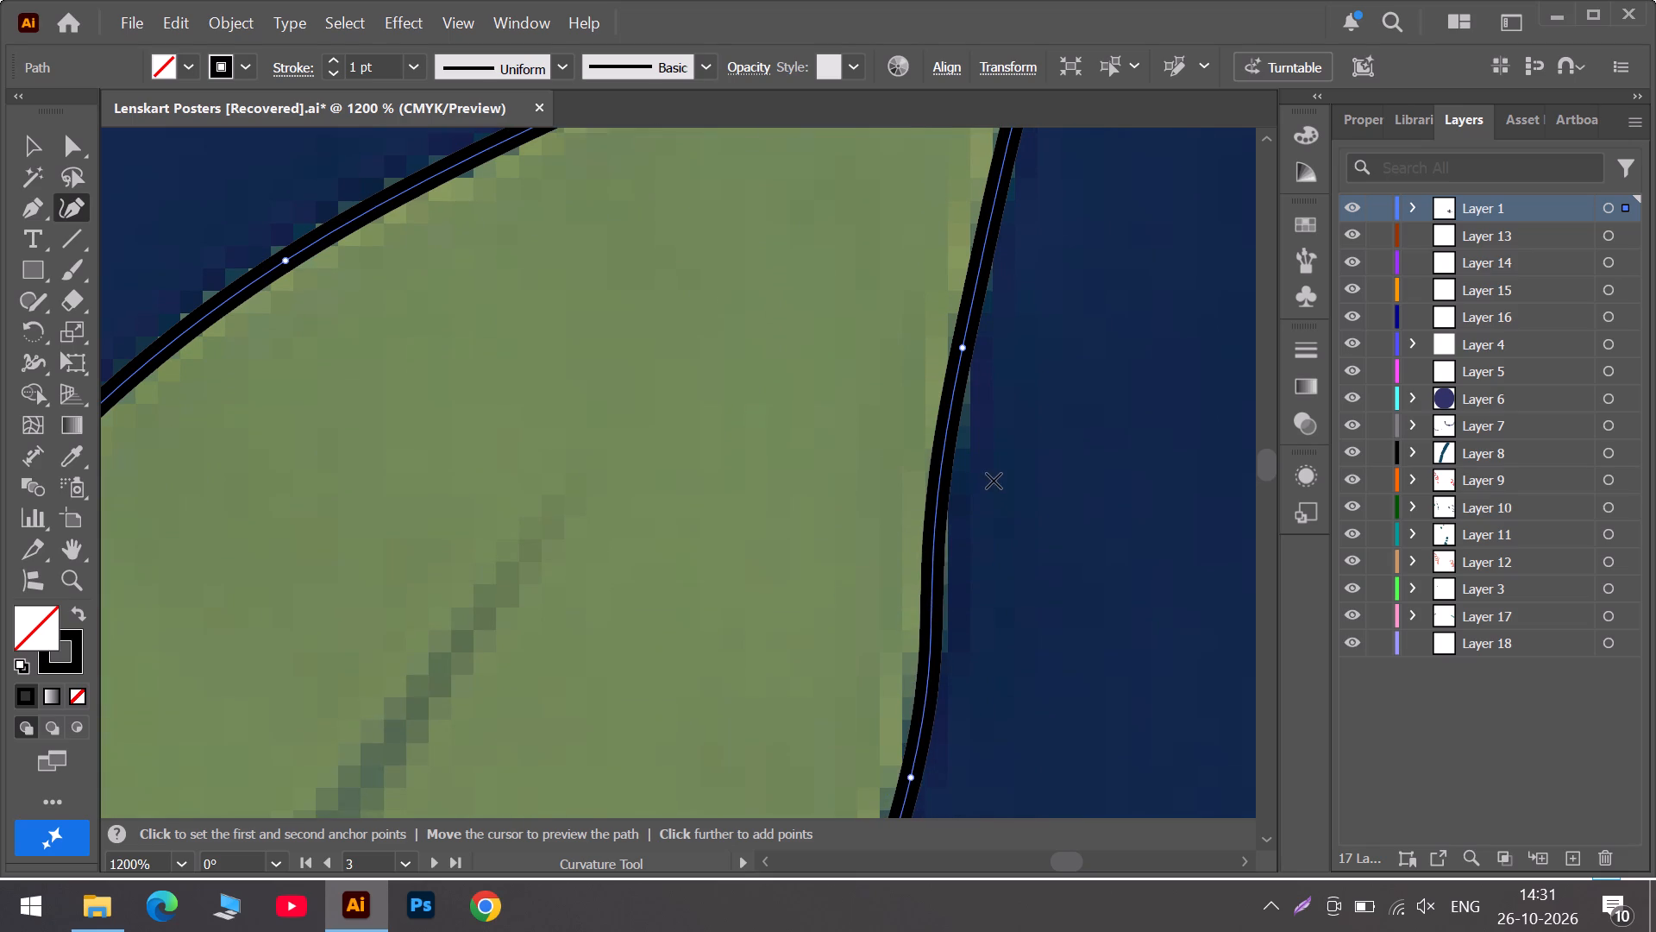
pyautogui.keyDown('alt'); pyautogui.scroll(-2, 994, 480); pyautogui.keyUp('alt')
pyautogui.moveTo(987, 409); pyautogui.dragTo(986, 416)
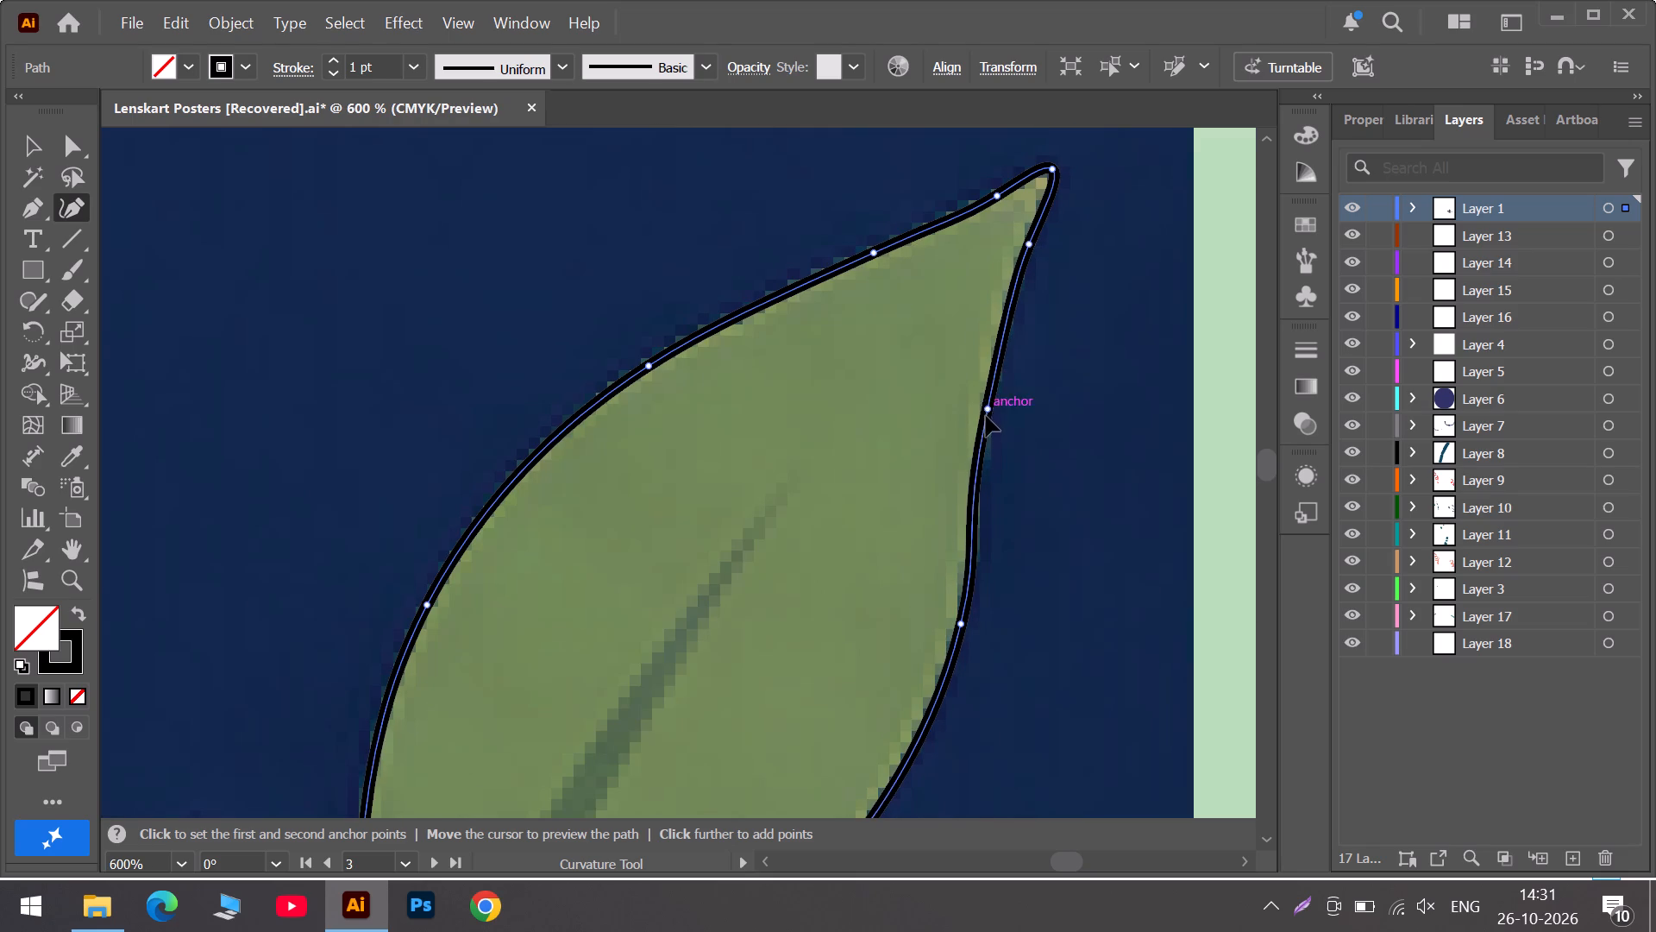
pyautogui.moveTo(986, 416); pyautogui.dragTo(990, 426)
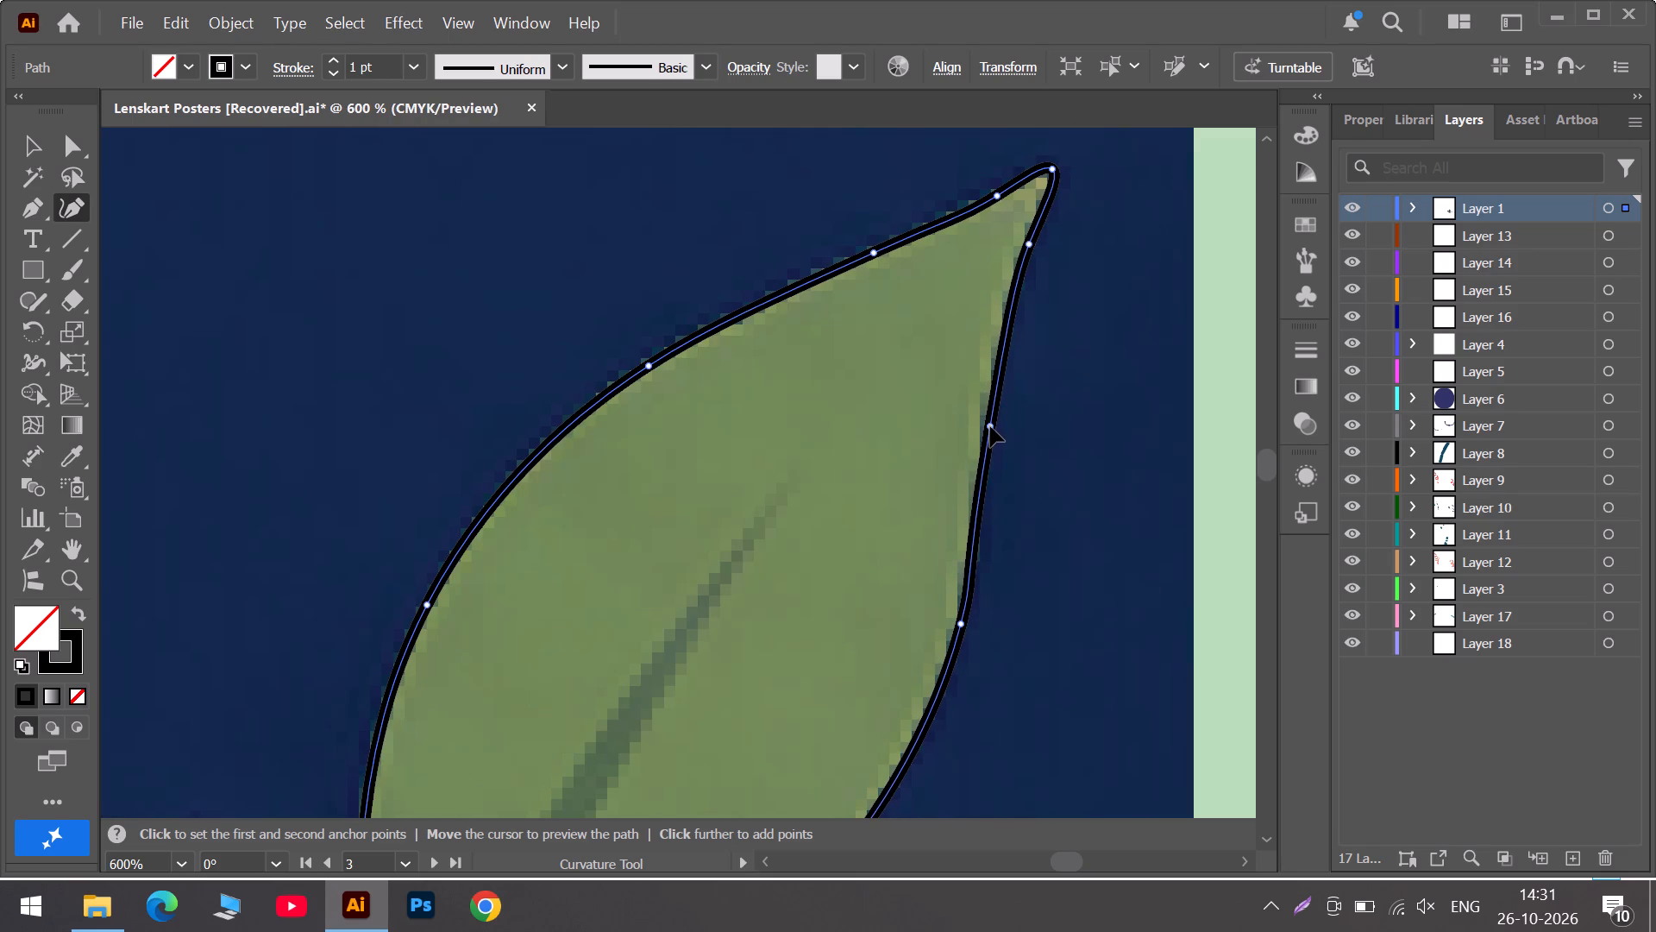
pyautogui.moveTo(990, 426); pyautogui.dragTo(990, 428)
# Shift the upper-edge anchor nearest the large leaf's tip farther back from the tip to smooth the curve.
pyautogui.scroll(2, 993, 292)
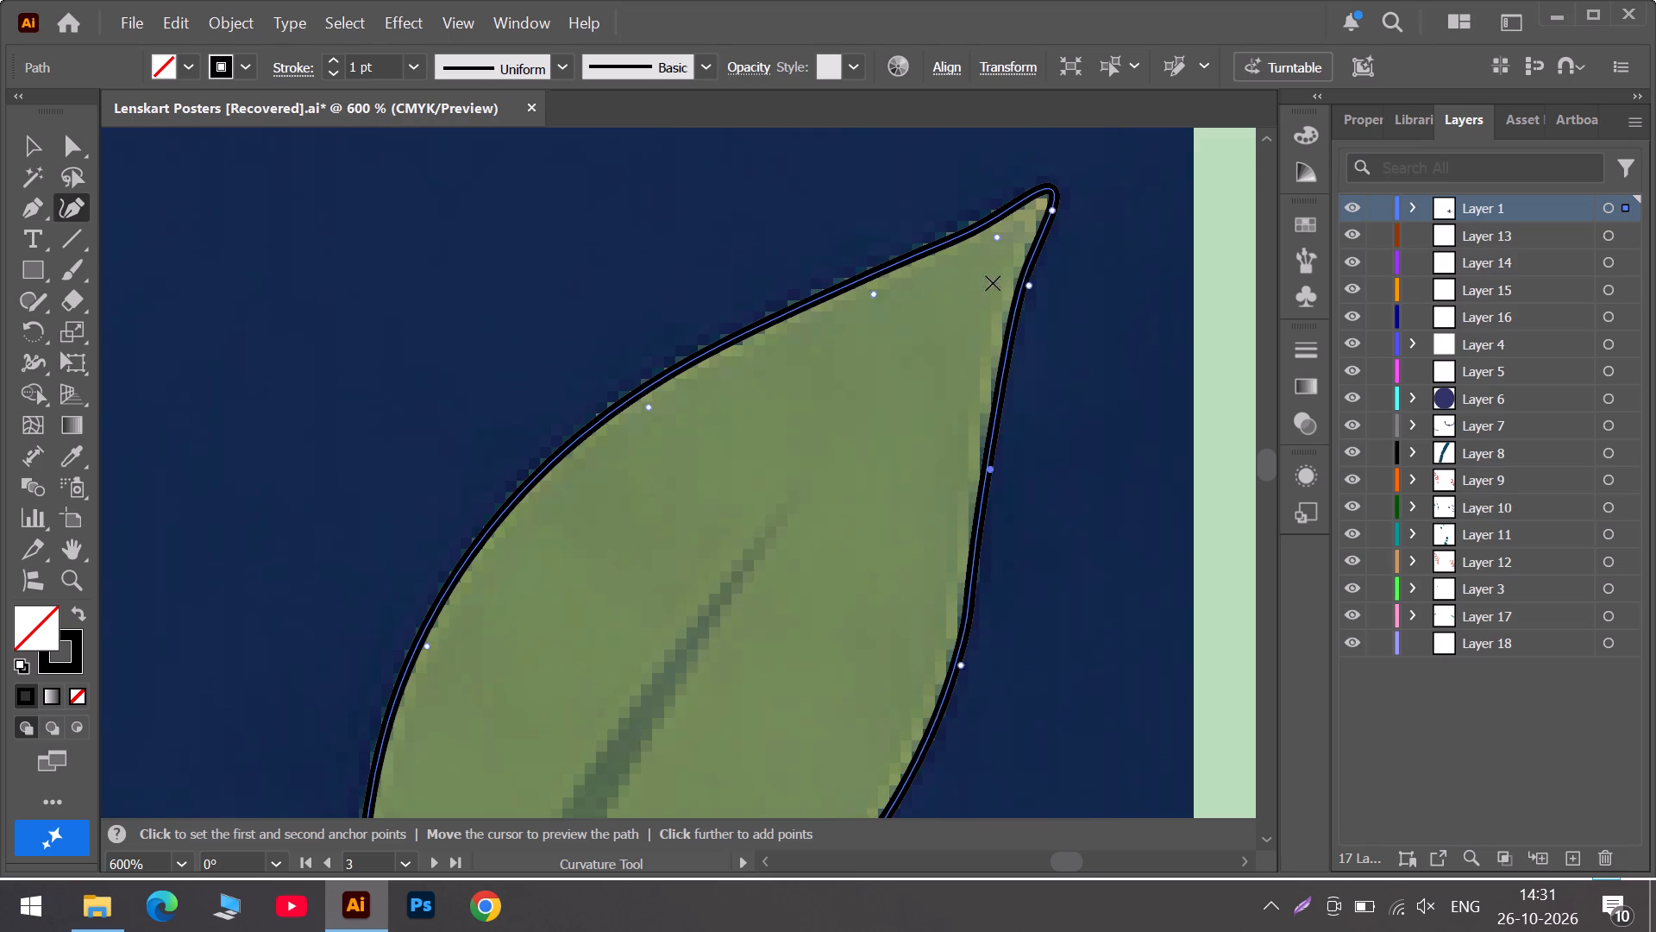
pyautogui.scroll(4, 993, 283)
pyautogui.keyDown('alt'); pyautogui.scroll(2, 1000, 319); pyautogui.keyUp('alt')
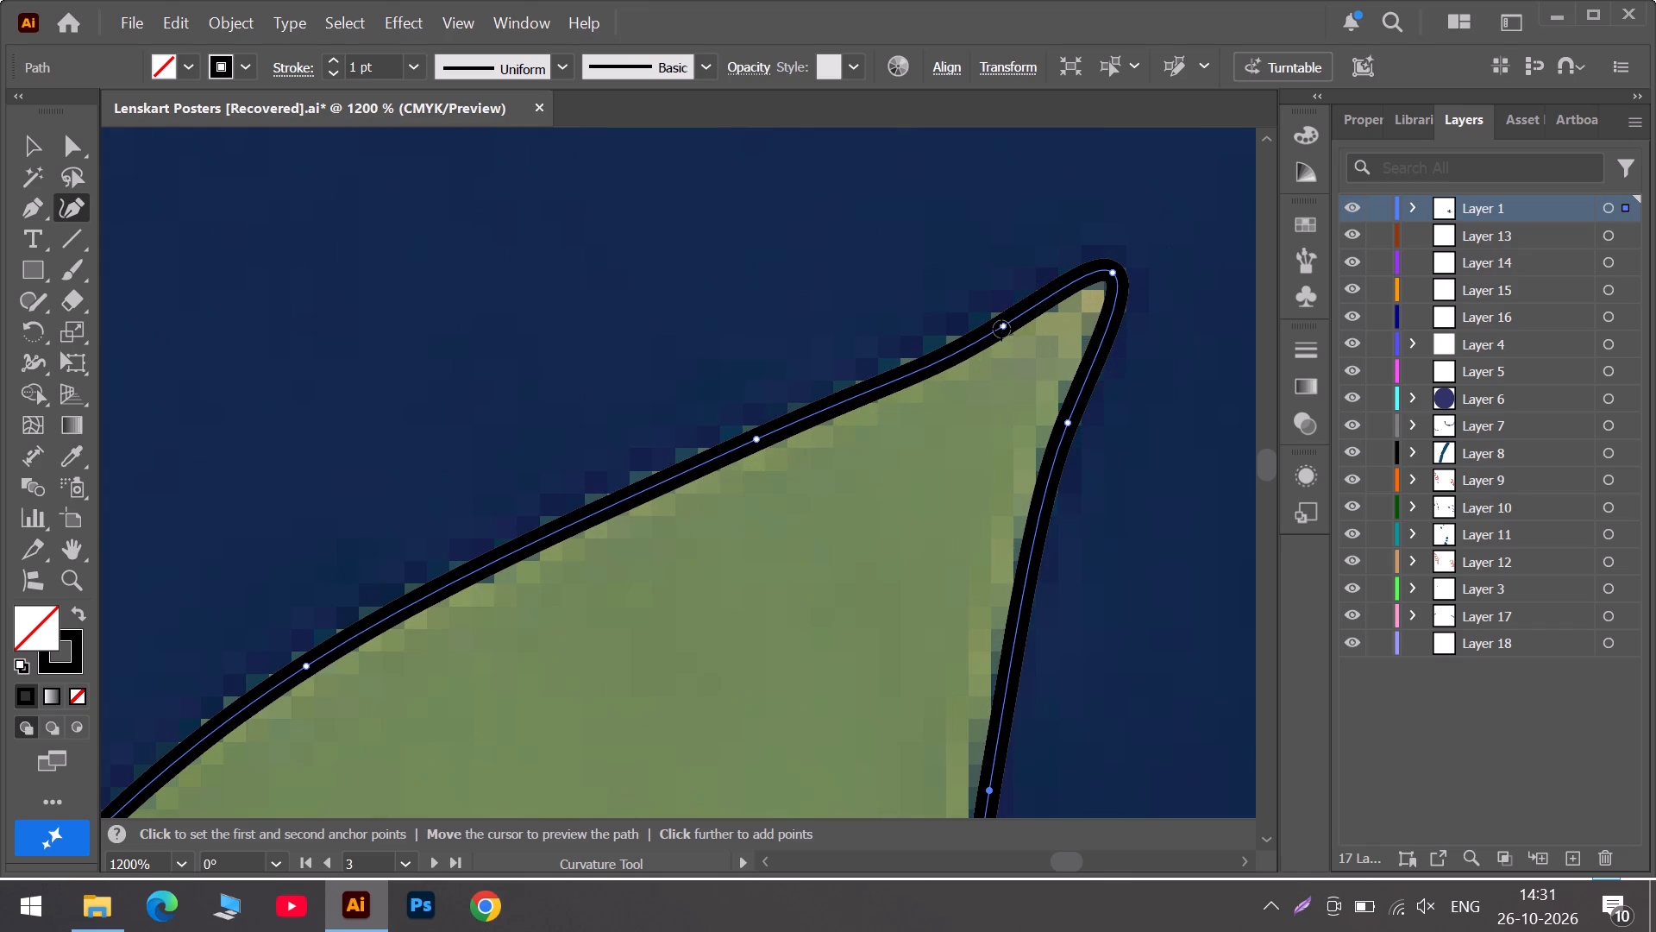
pyautogui.moveTo(1001, 329); pyautogui.dragTo(981, 332)
# Examine the large leaf's closed outline from its tip down to the stem for fit against the artwork.
pyautogui.keyDown('alt'); pyautogui.scroll(-3, 956, 356); pyautogui.keyUp('alt')
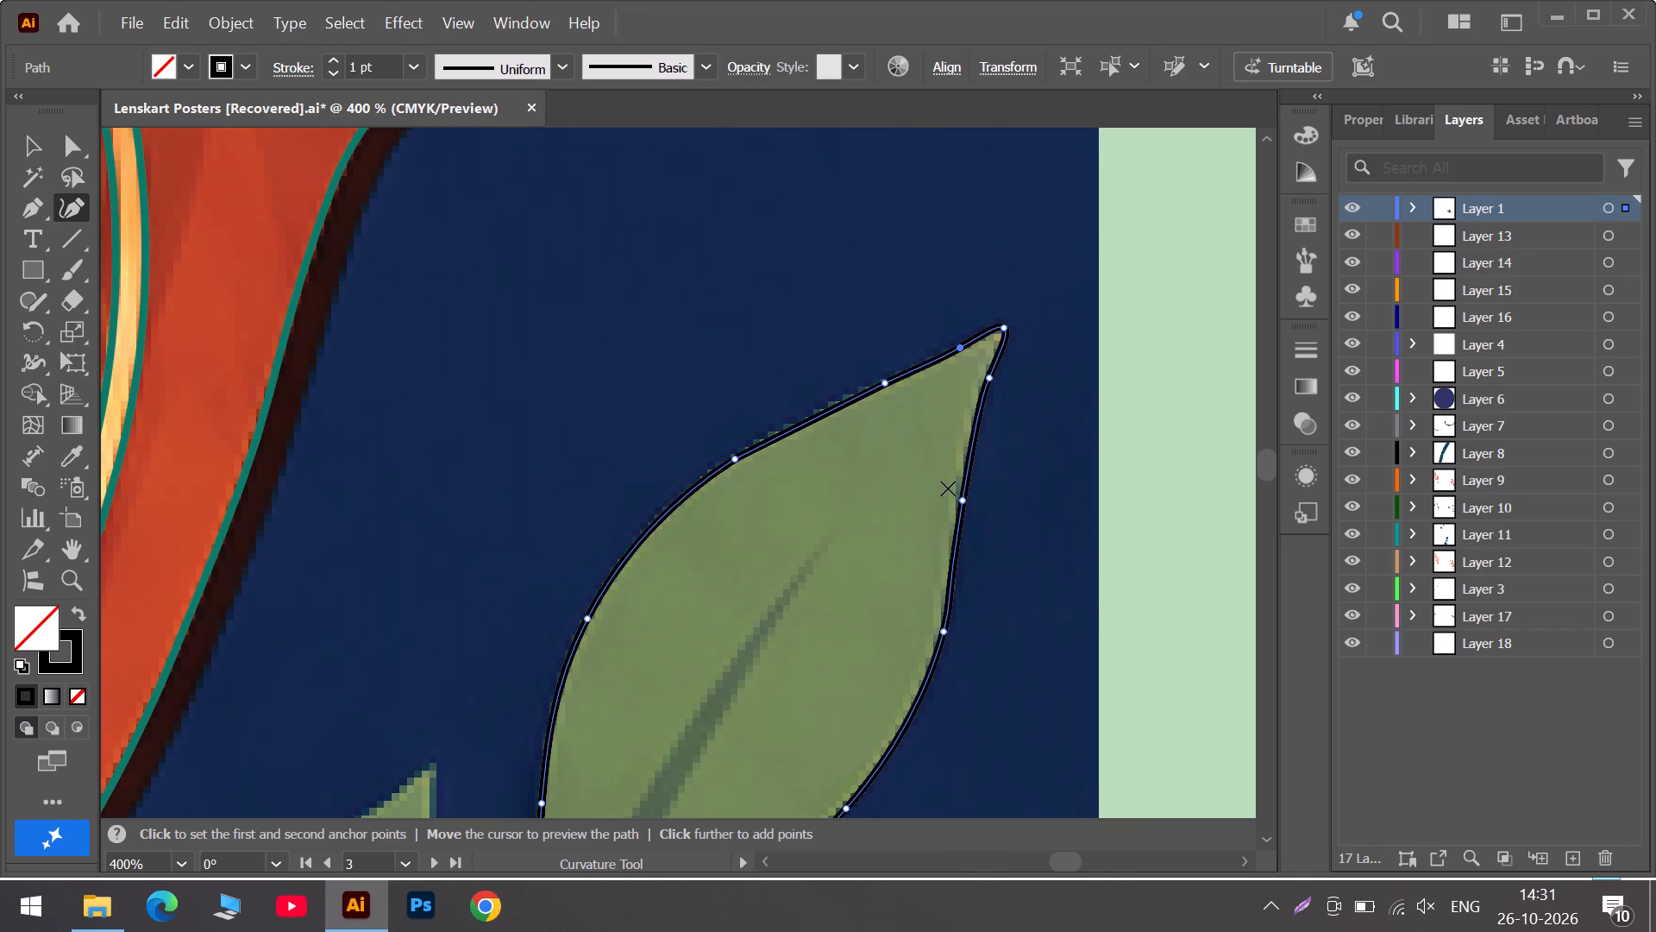
pyautogui.keyDown('alt'); pyautogui.scroll(2, 888, 426); pyautogui.keyUp('alt')
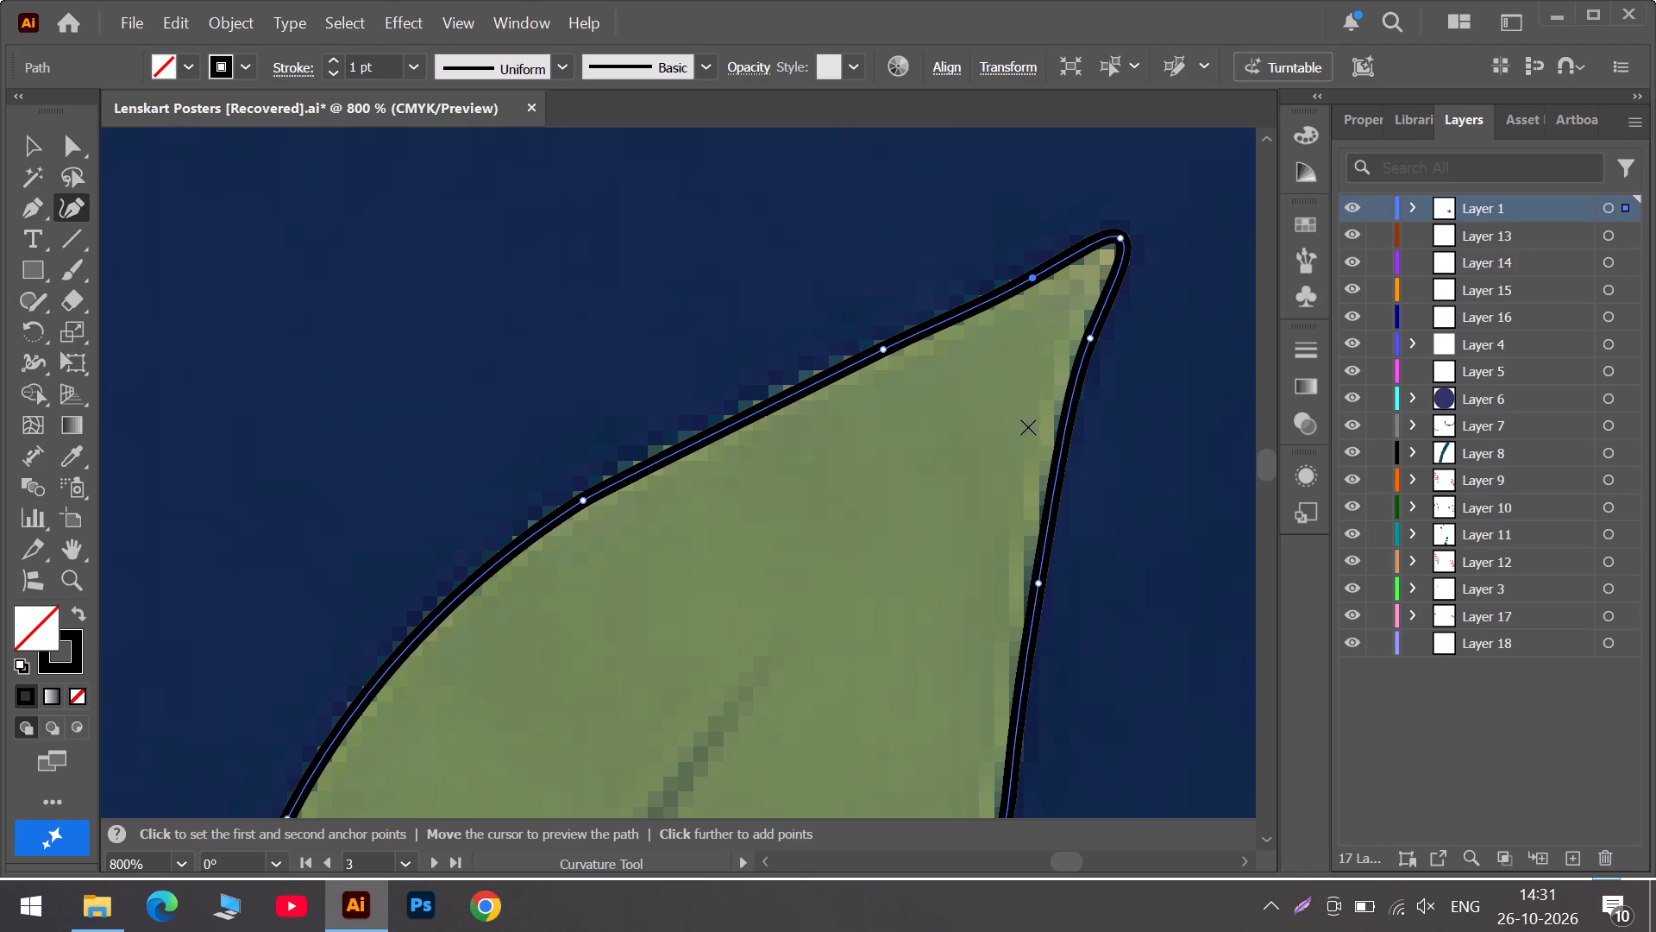
pyautogui.scroll(-17, 1027, 450)
pyautogui.scroll(-6, 966, 469)
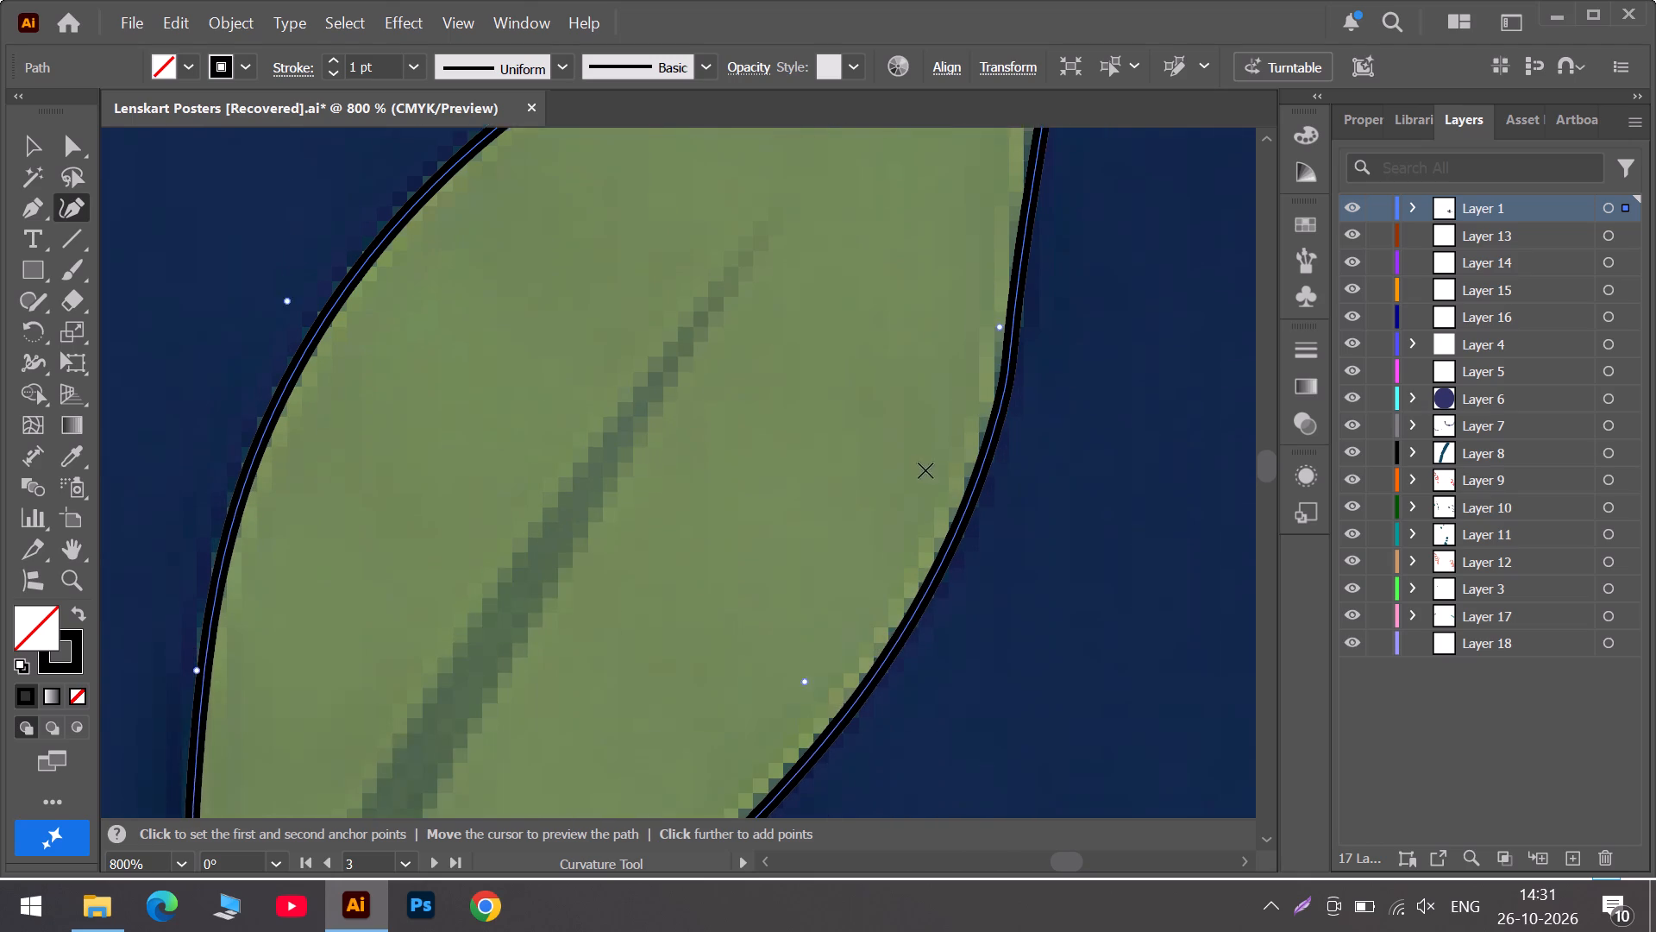
pyautogui.scroll(-8, 925, 470)
pyautogui.scroll(-5, 842, 494)
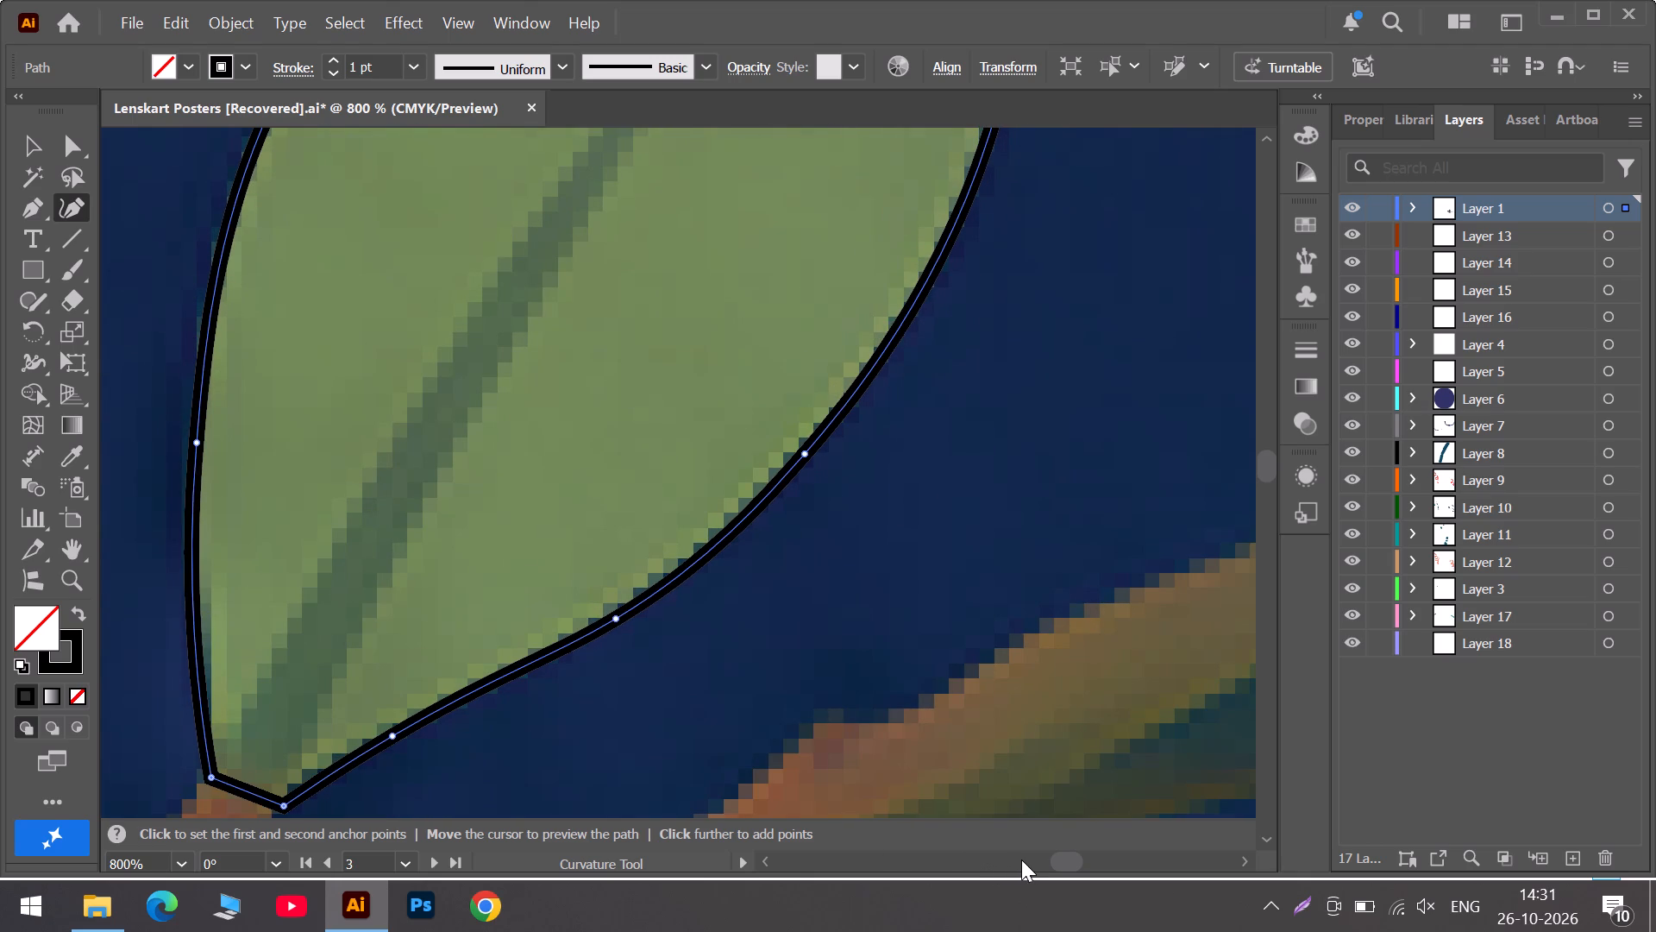
pyautogui.click(1021, 860)
# Start a Curvature outline of the smaller neighbouring leaf at its stem, following its right edge up to a corner point at the tip.
pyautogui.keyDown('alt'); pyautogui.scroll(-4, 1019, 797); pyautogui.keyUp('alt')
pyautogui.scroll(-6, 952, 785)
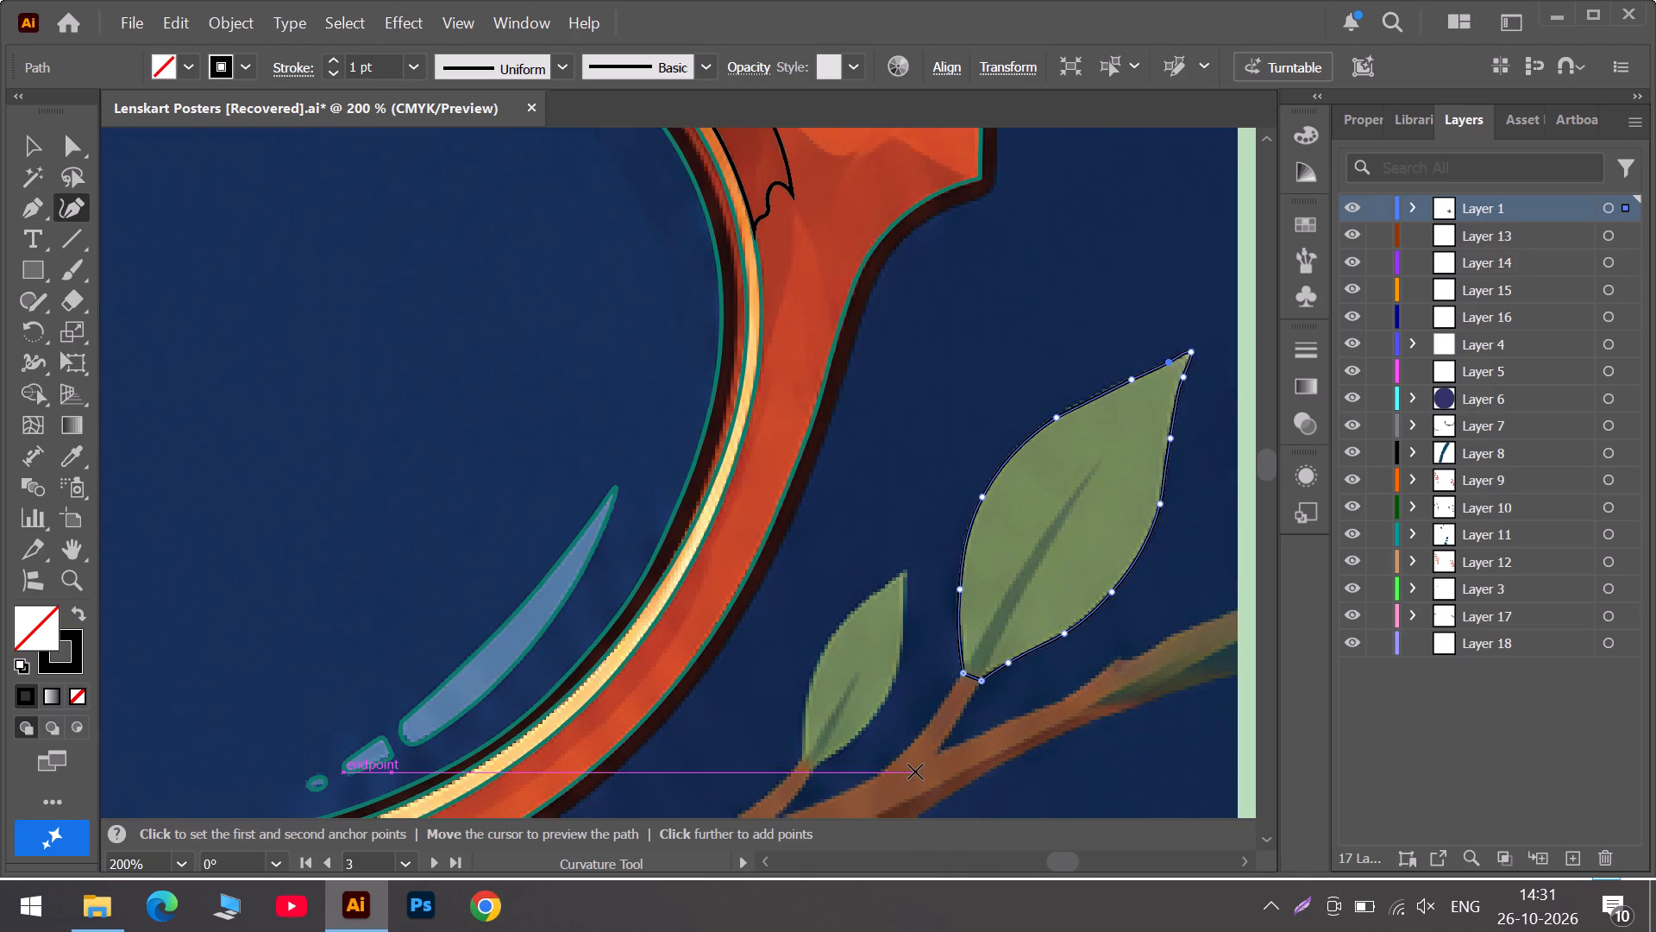
pyautogui.scroll(-4, 913, 770)
pyautogui.keyDown('alt'); pyautogui.scroll(4, 816, 690); pyautogui.keyUp('alt')
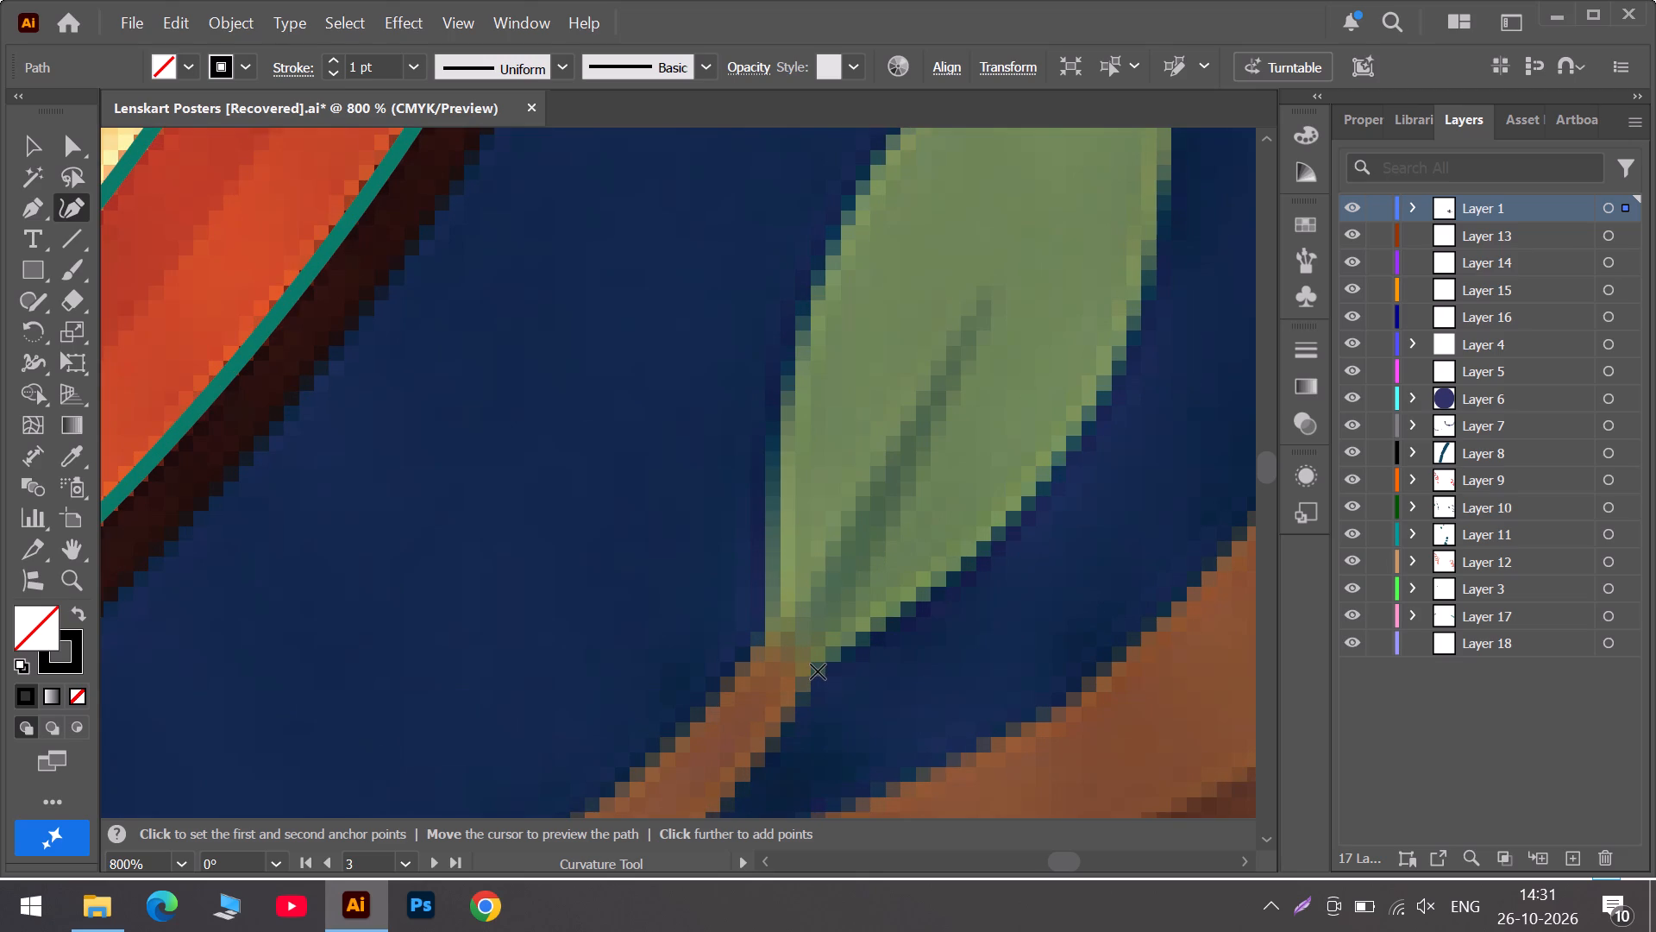
pyautogui.scroll(1, 818, 671)
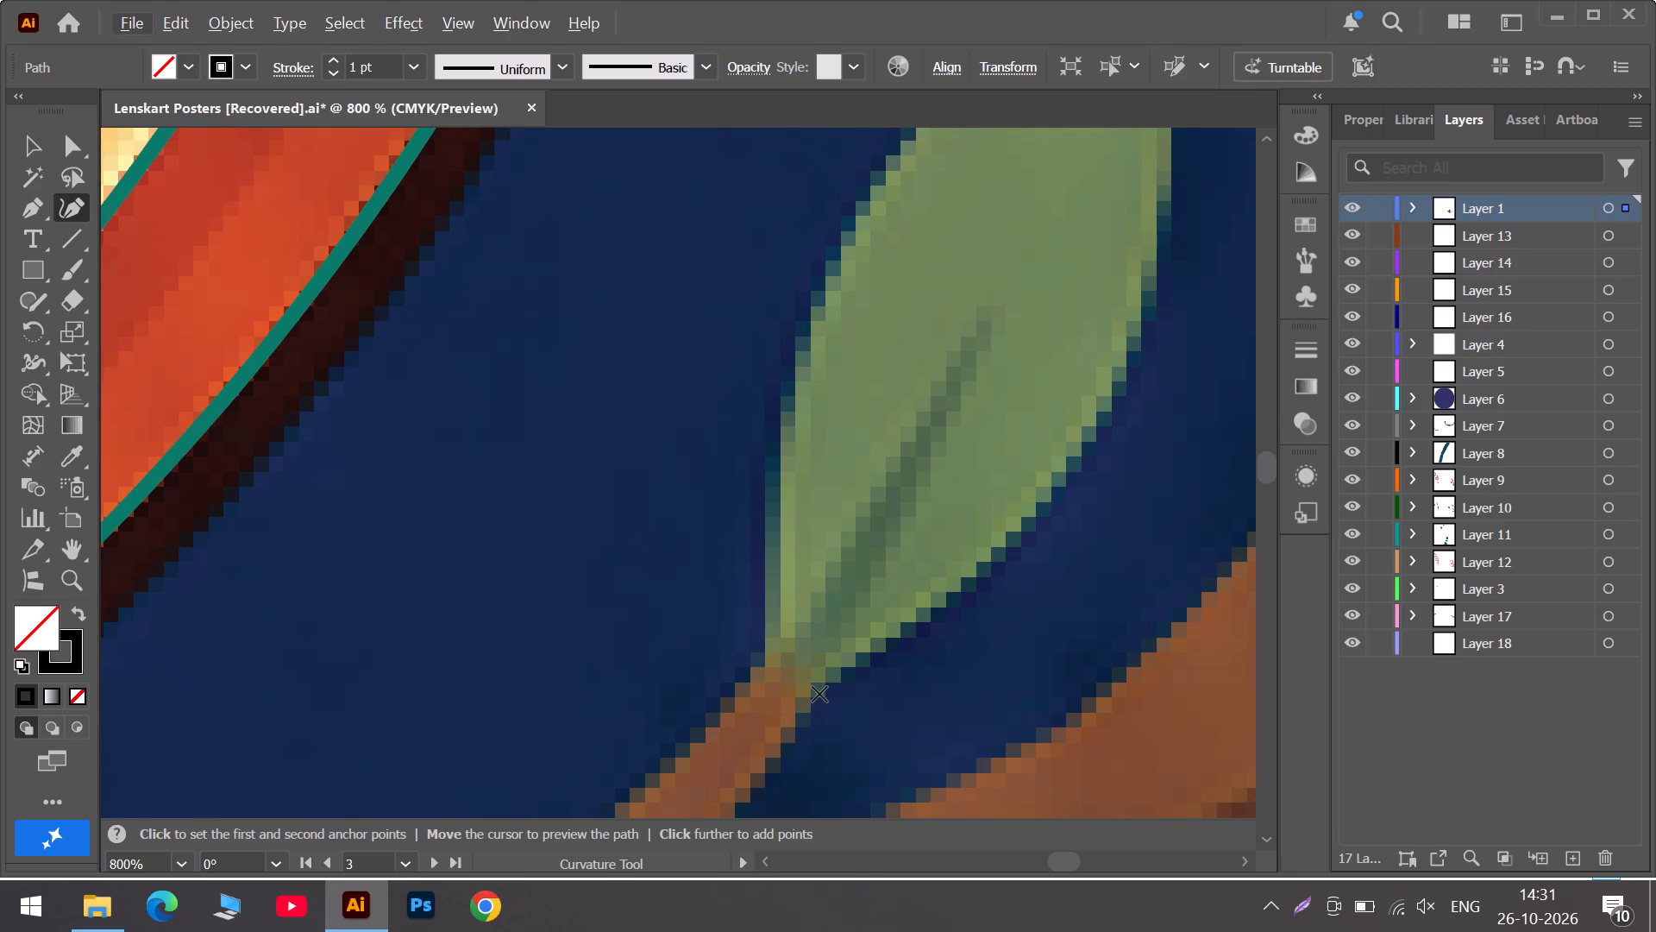
pyautogui.click(819, 694)
pyautogui.click(896, 639)
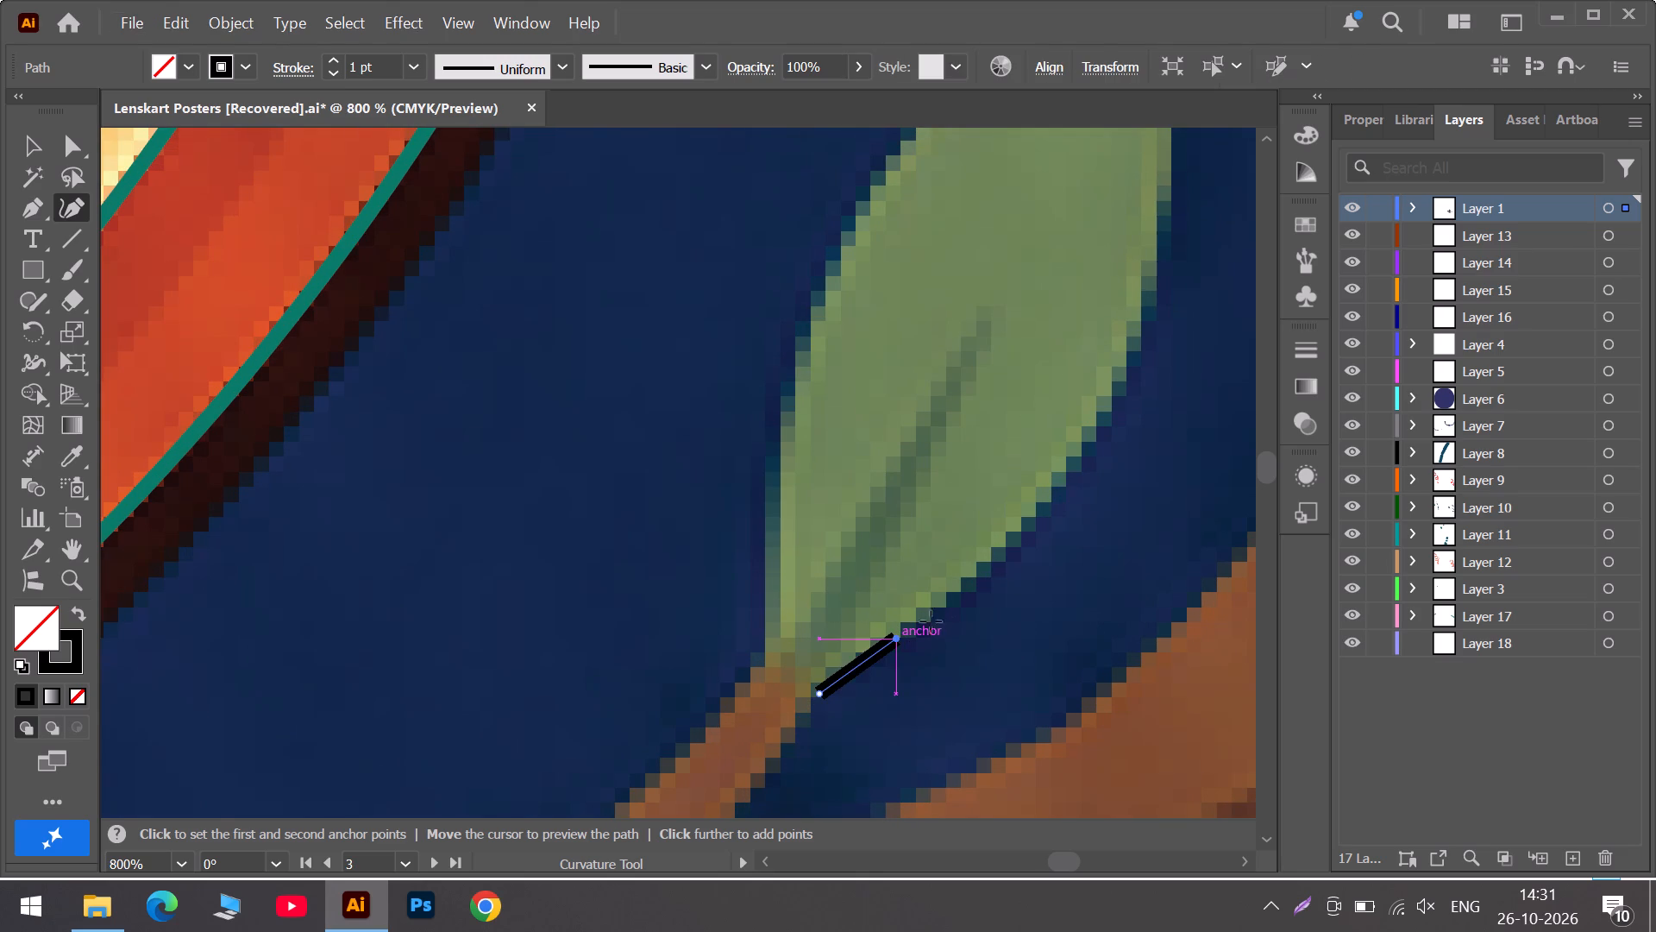
pyautogui.click(1028, 525)
pyautogui.scroll(5, 1047, 508)
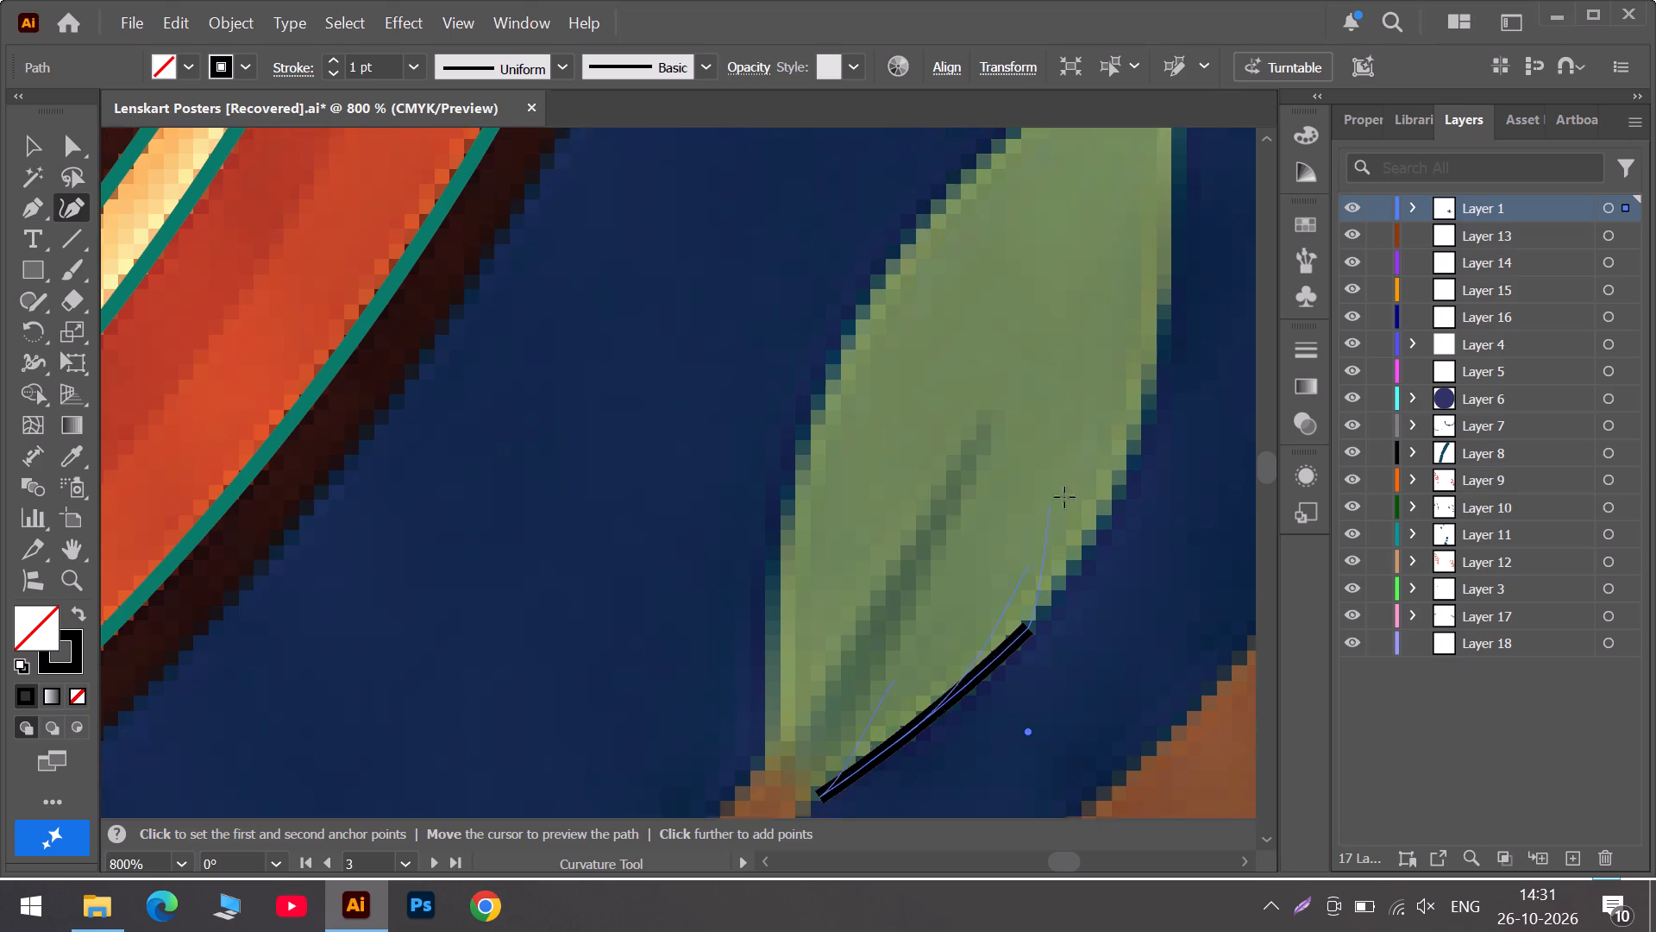
pyautogui.scroll(2, 1064, 497)
pyautogui.click(1146, 450)
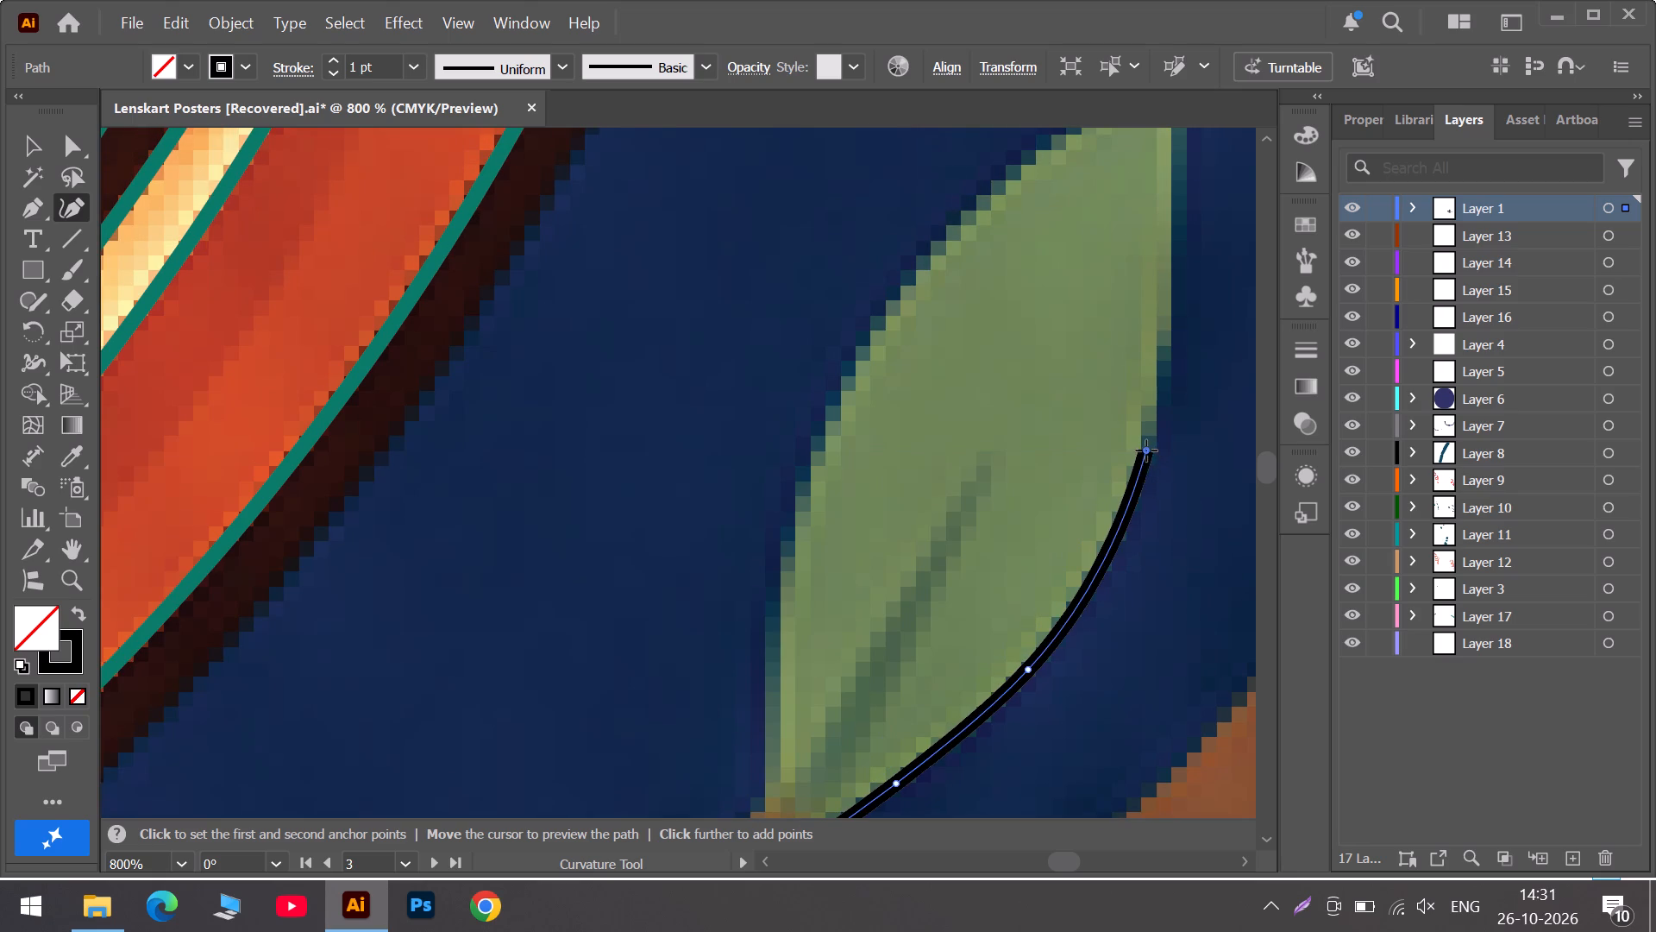
pyautogui.scroll(12, 1147, 442)
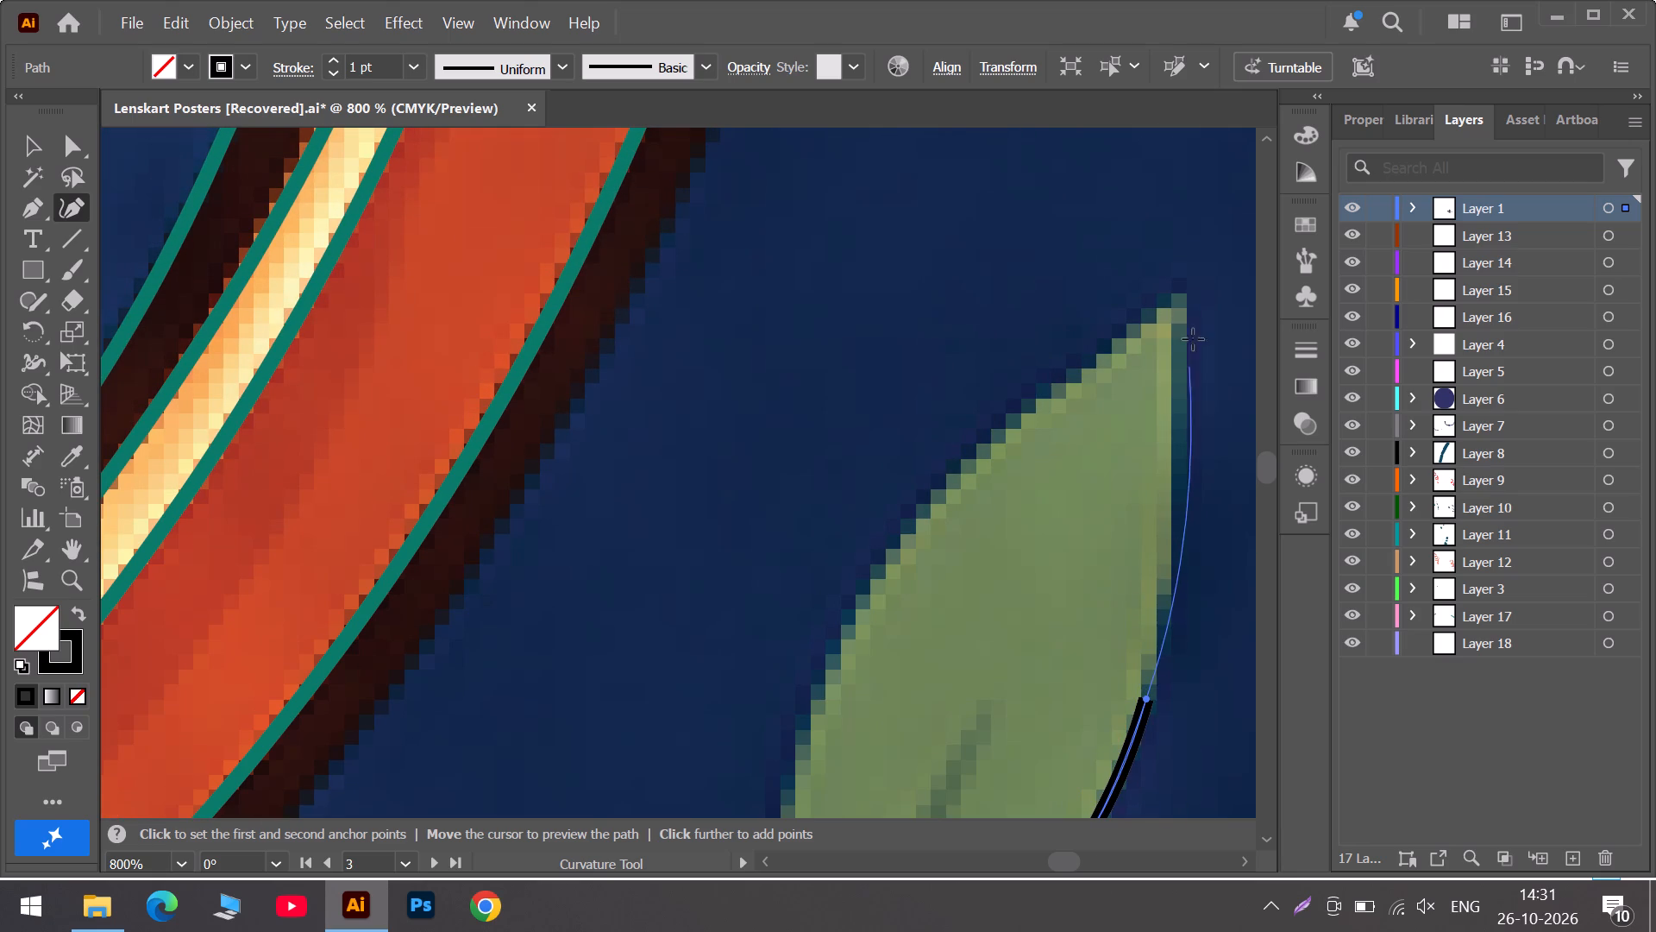
pyautogui.click(1173, 457)
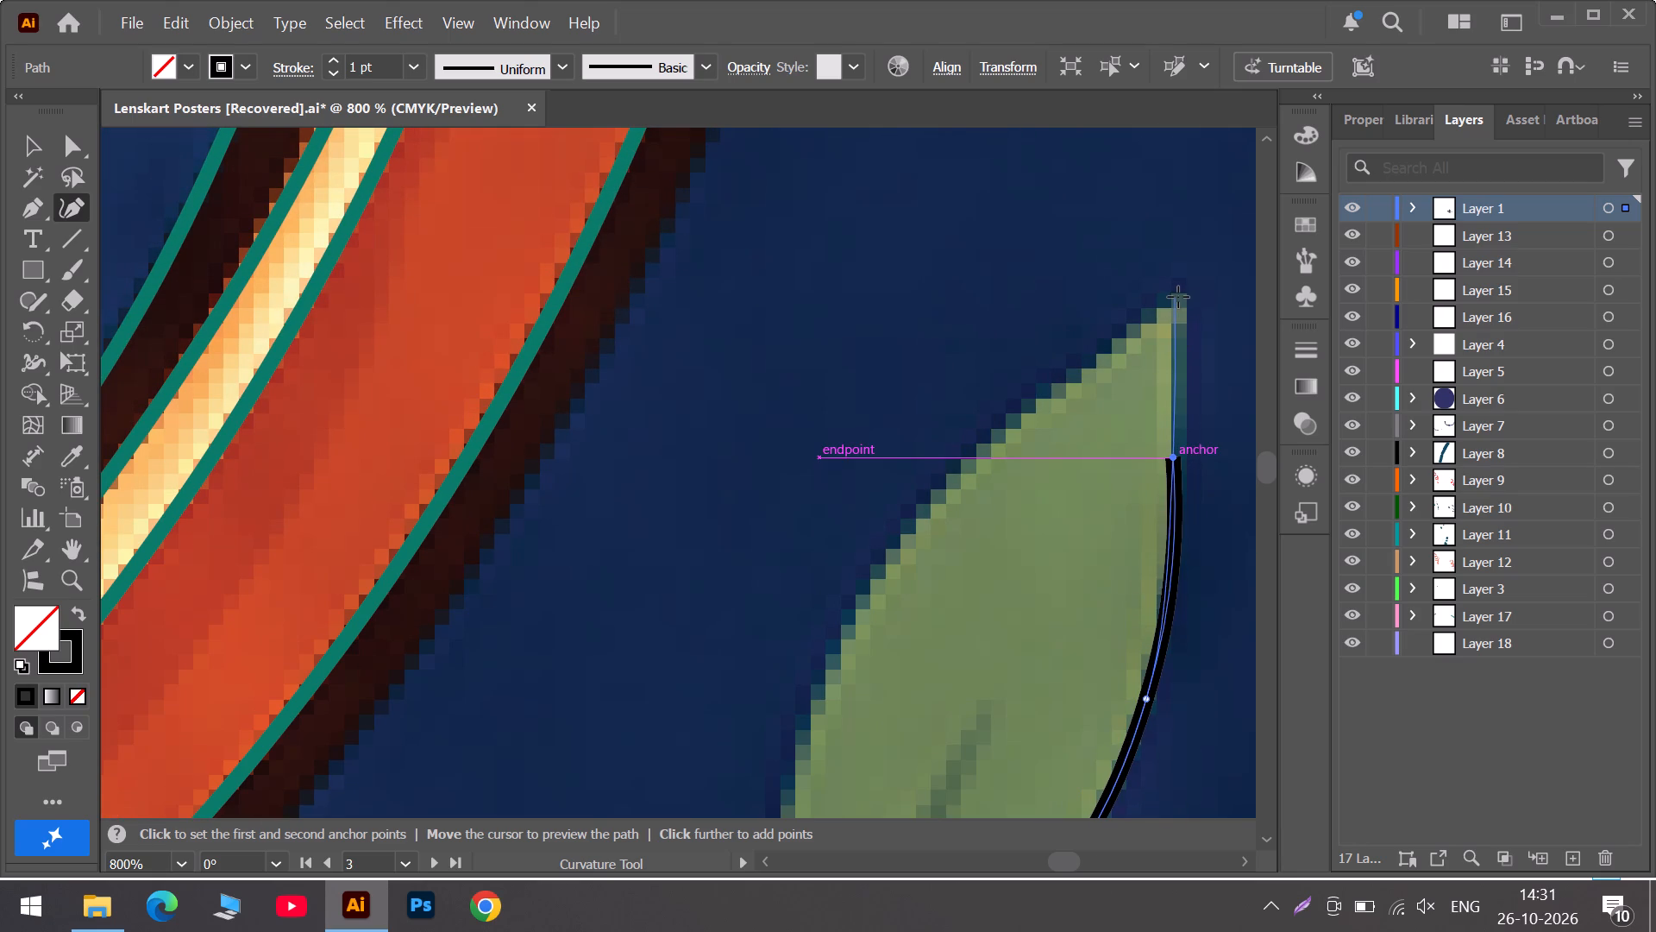
pyautogui.click(1178, 297)
pyautogui.doubleClick(1178, 297)
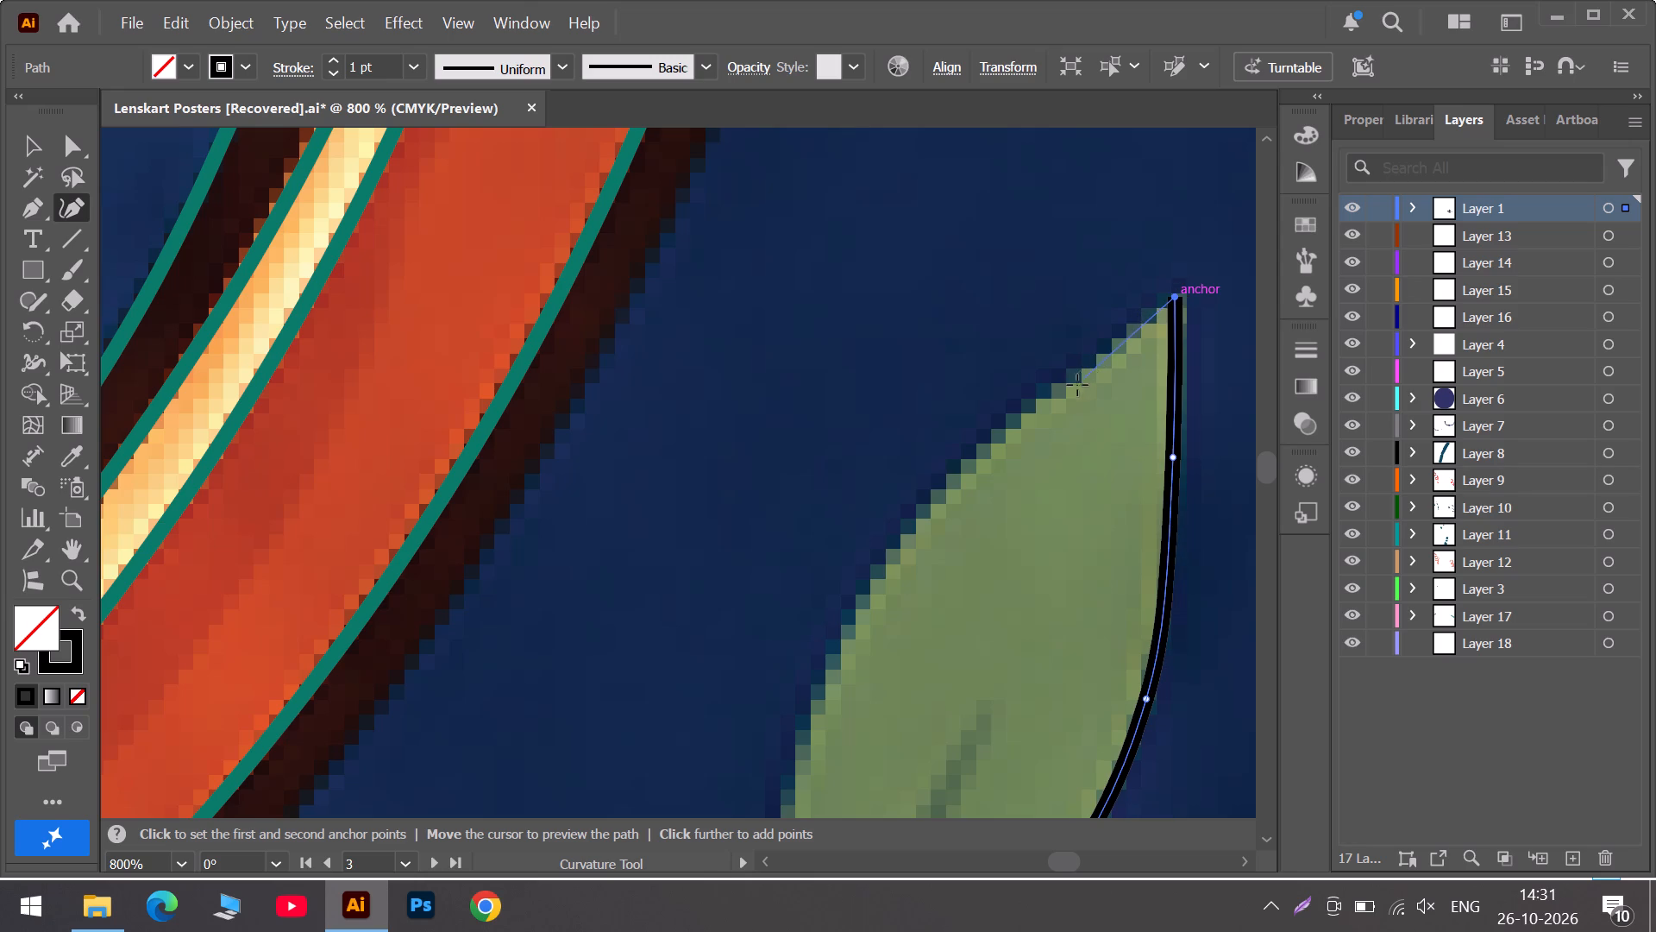
# Add an anchor on the small leaf's upper-left edge and nudge the right-edge anchor below the tip outward to the leaf boundary.
pyautogui.click(1029, 409)
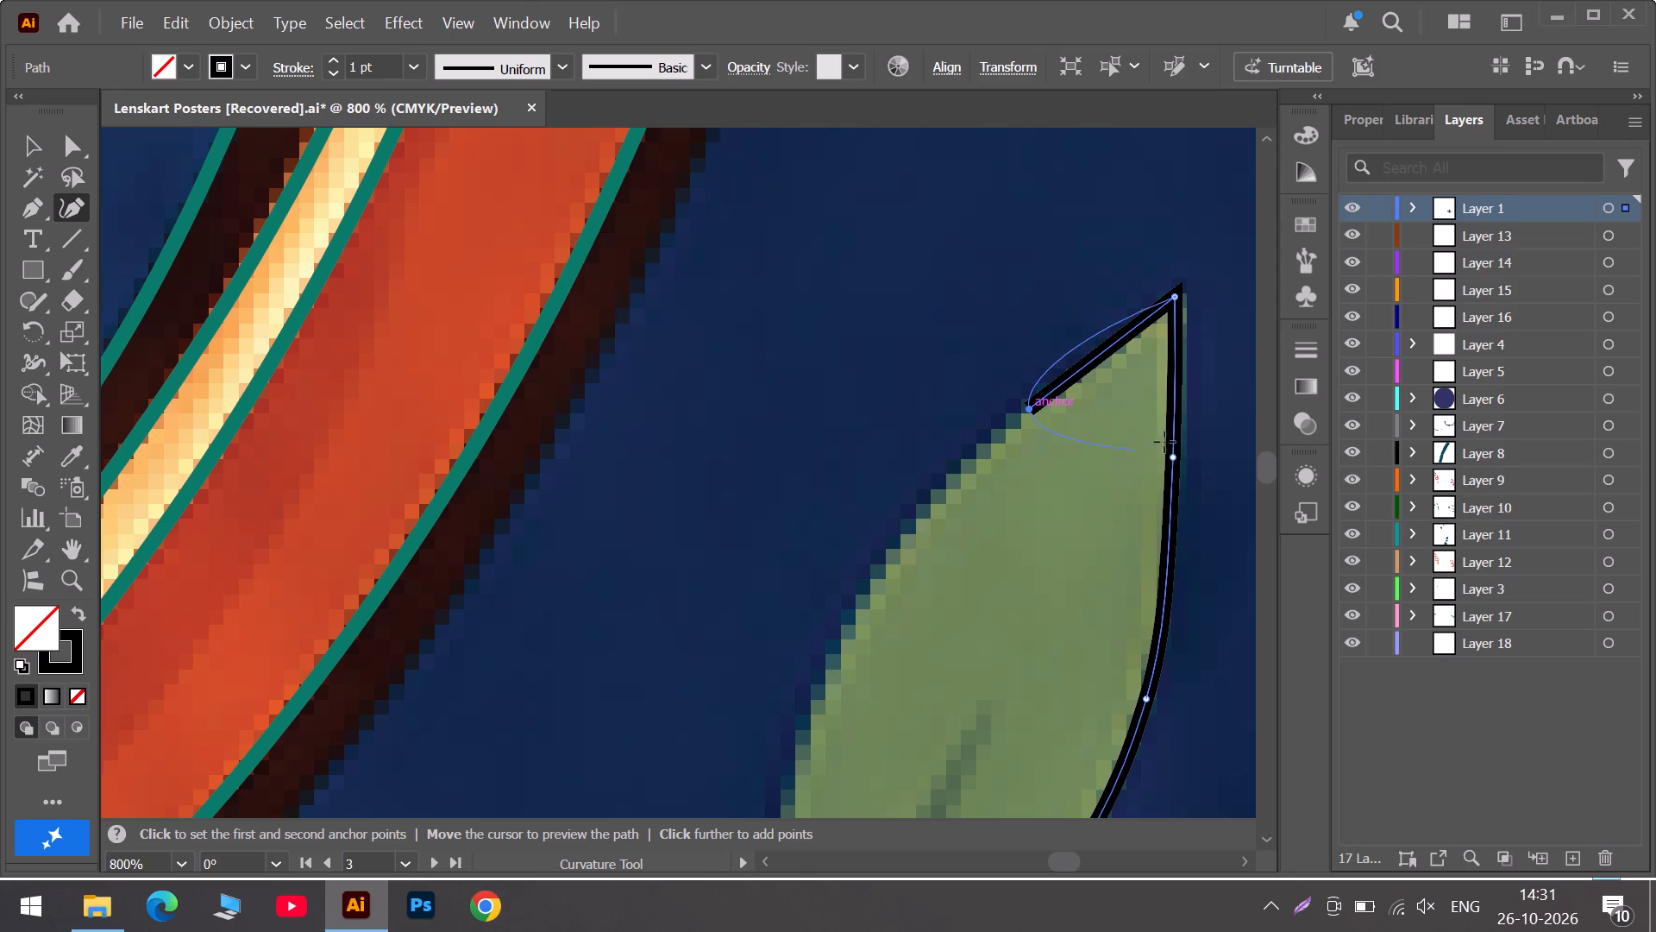
pyautogui.moveTo(1176, 461); pyautogui.dragTo(1178, 471)
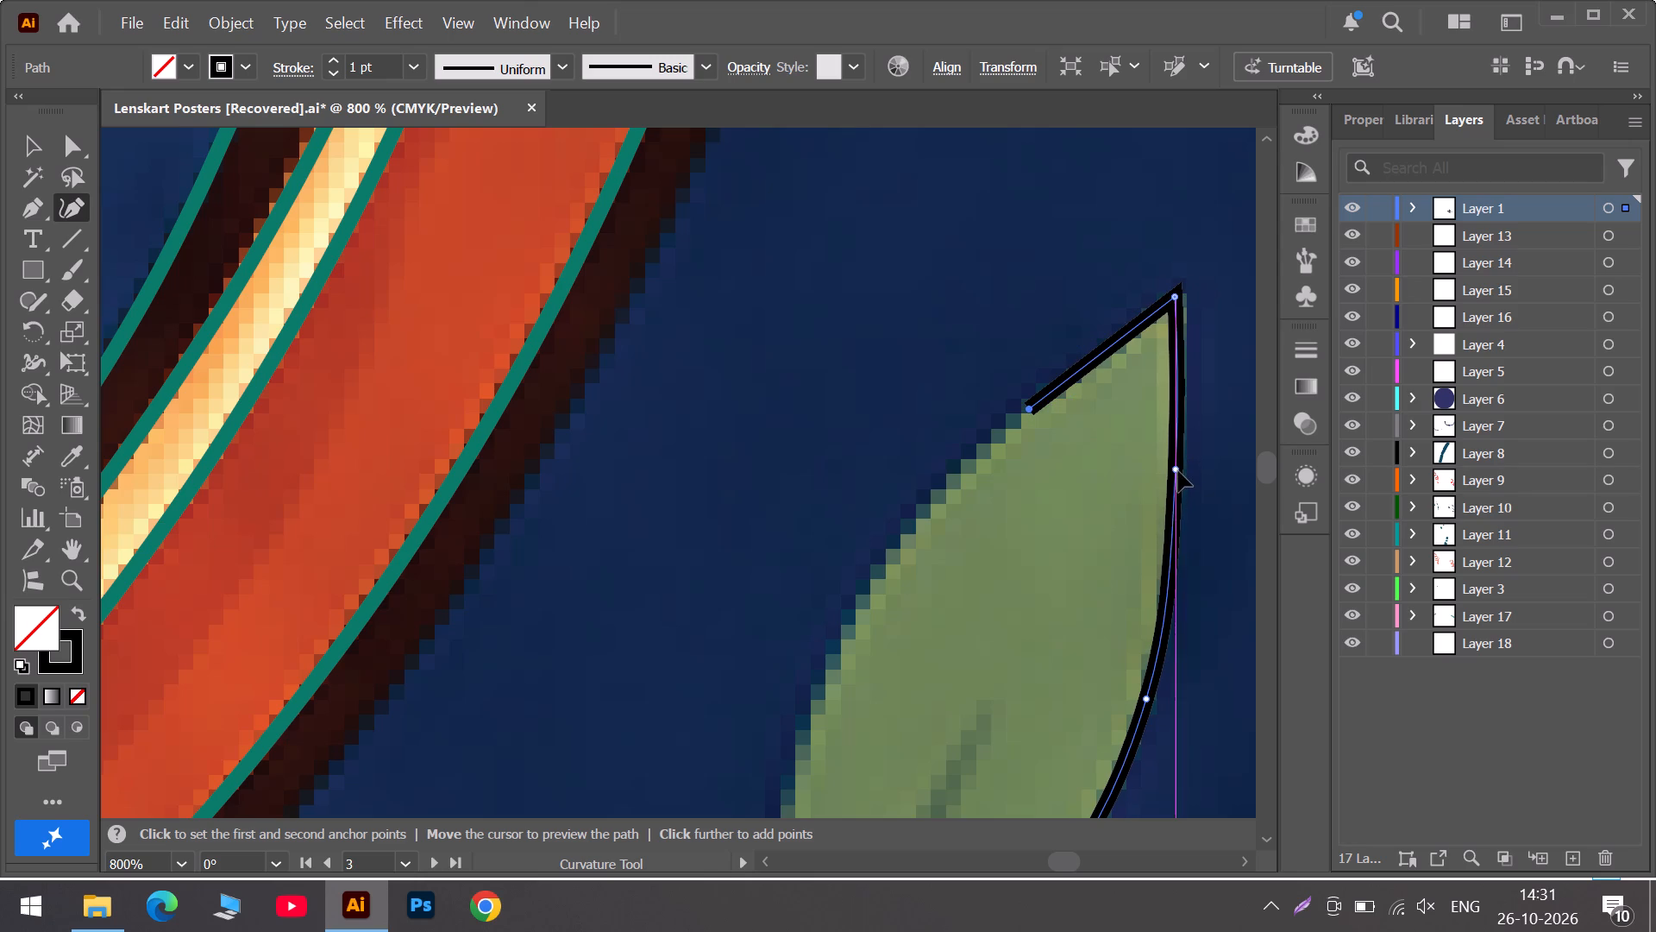
pyautogui.moveTo(1178, 471); pyautogui.dragTo(1179, 476)
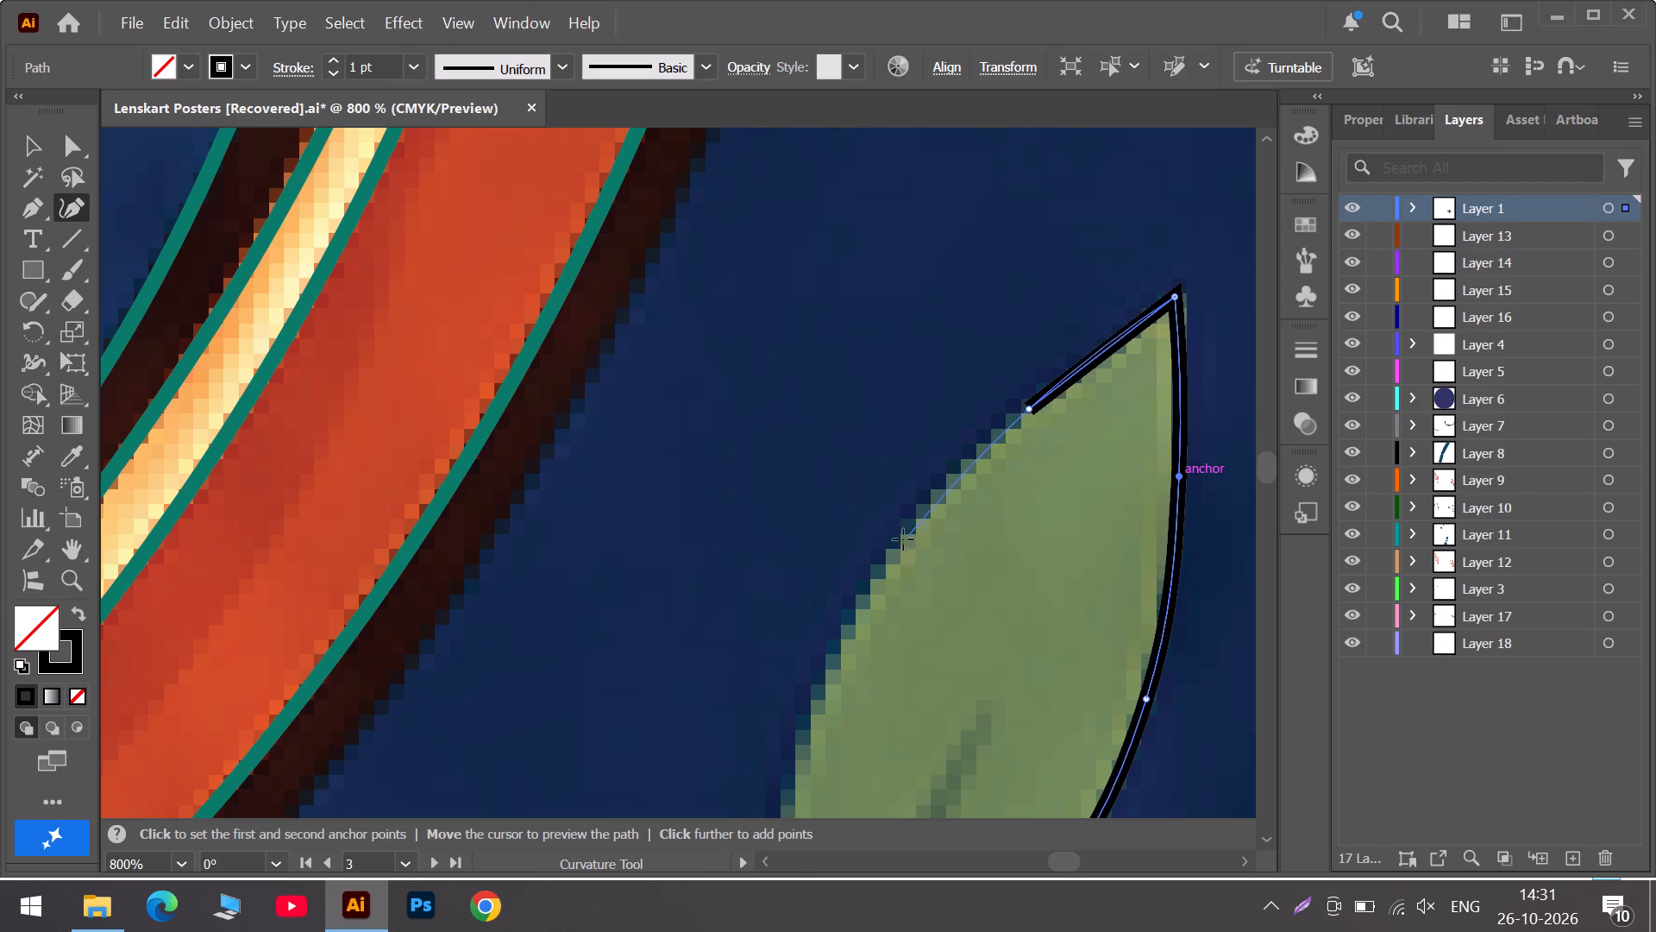
# Continue the outline down the small leaf's left edge to the stem and close it, with corner points on both sides of the stem.
pyautogui.click(885, 569)
pyautogui.scroll(-2, 885, 569)
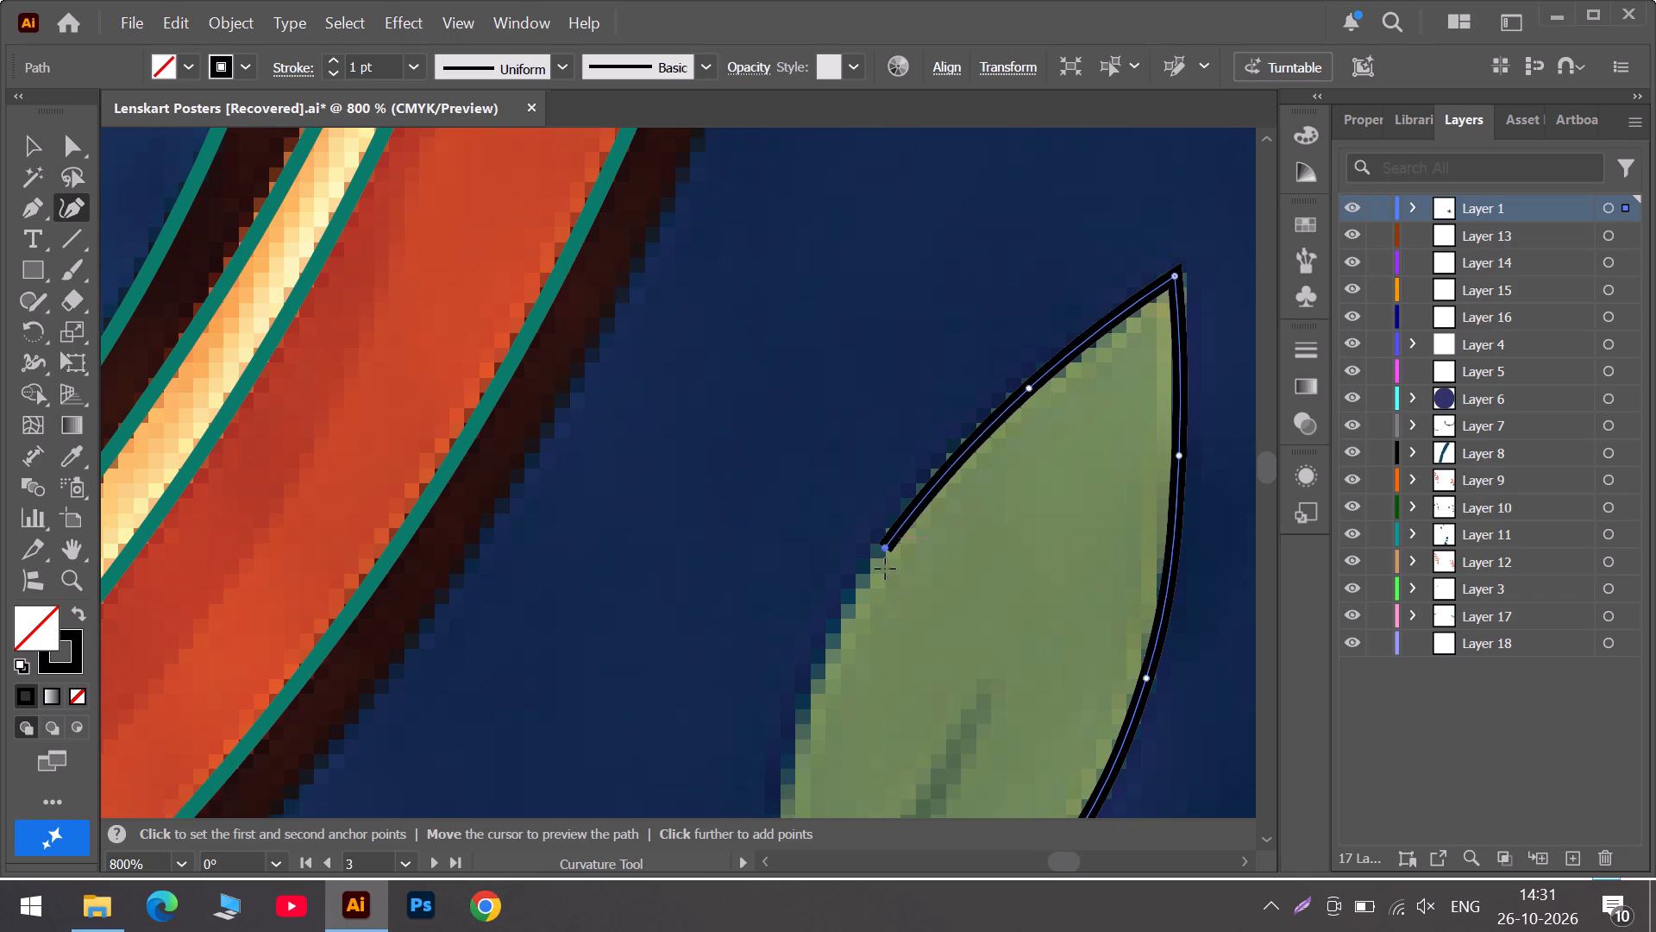
pyautogui.scroll(-11, 885, 569)
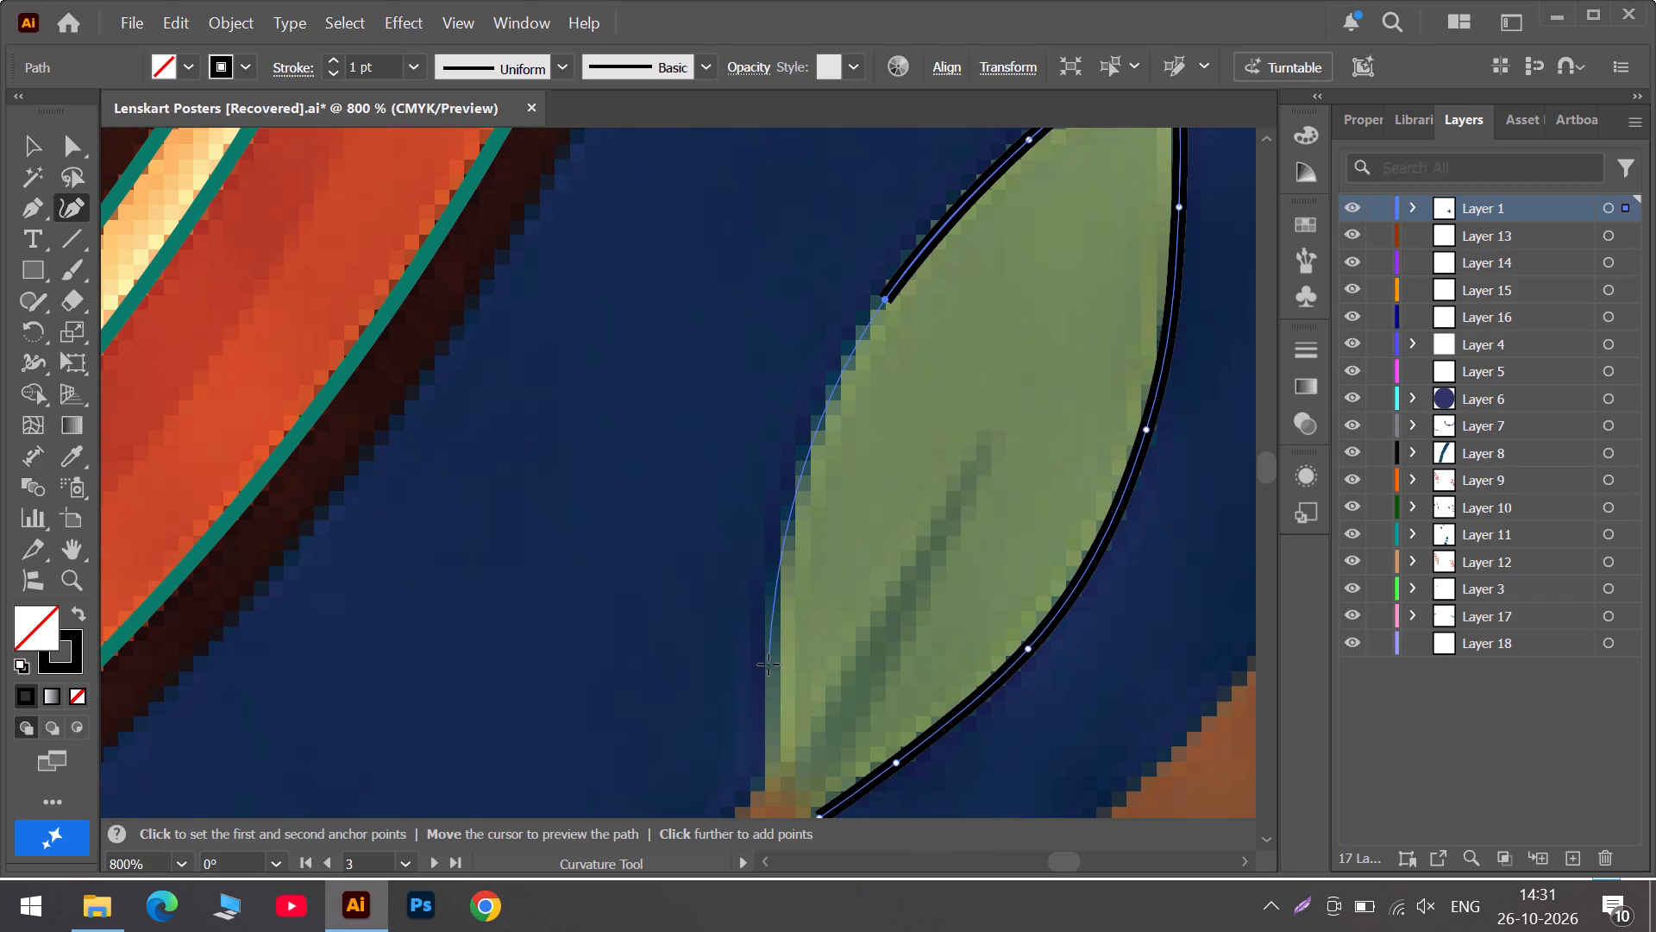
pyautogui.click(768, 664)
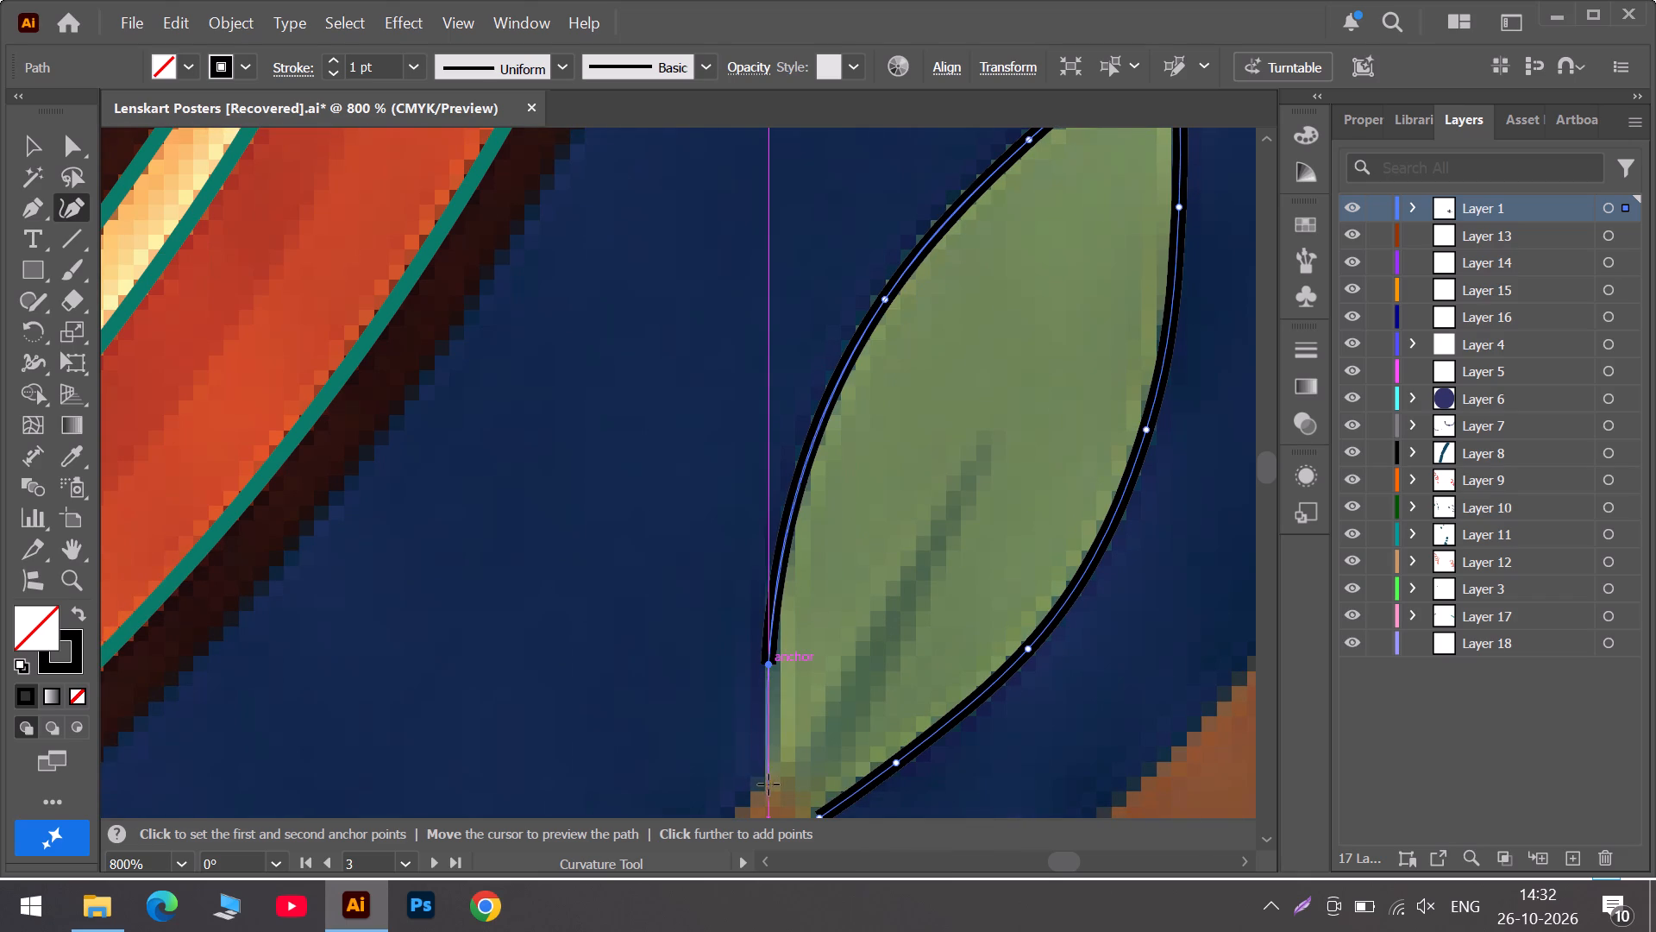
pyautogui.click(773, 788)
pyautogui.doubleClick(773, 788)
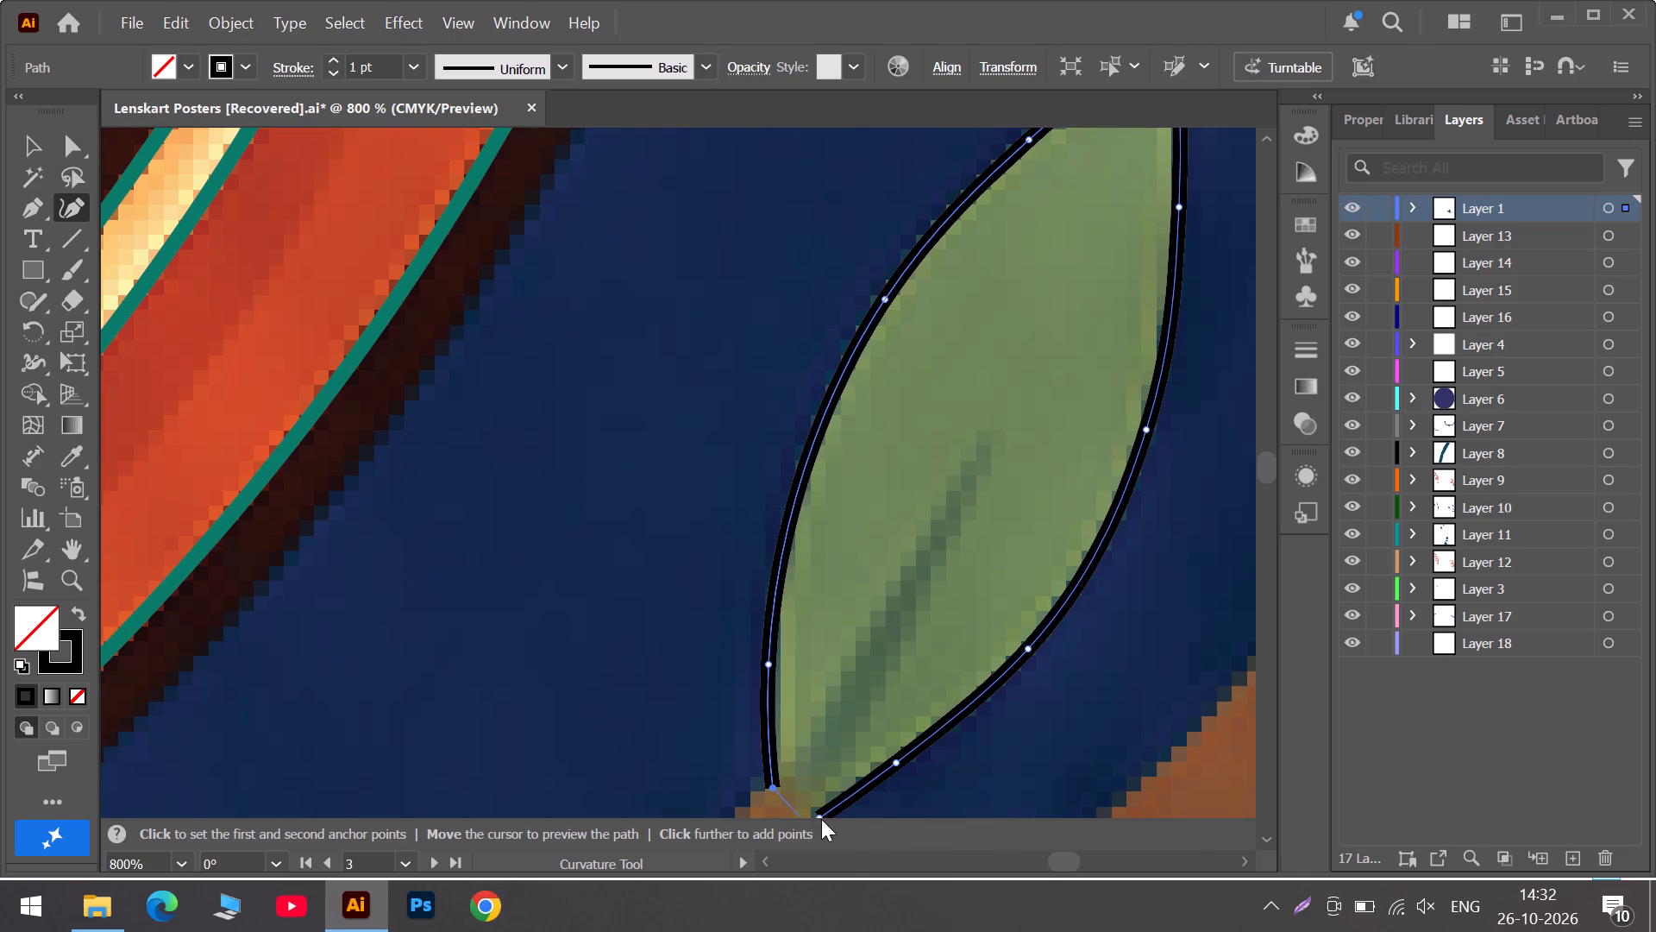
pyautogui.scroll(-5, 822, 819)
pyautogui.click(815, 733)
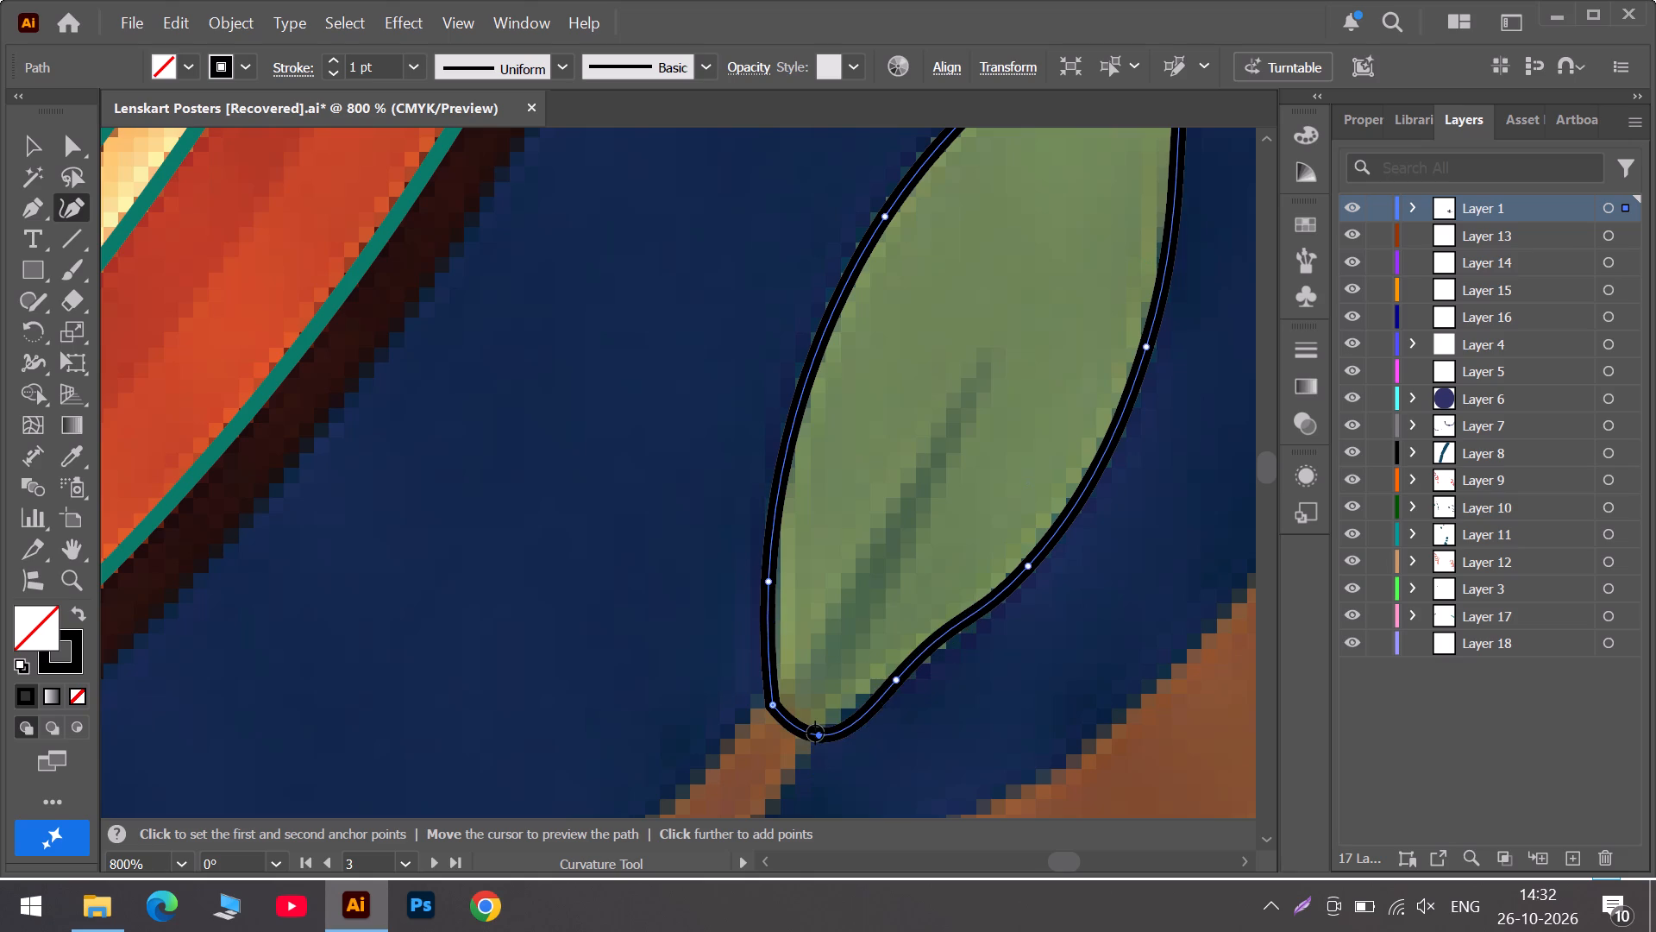
pyautogui.doubleClick(815, 733)
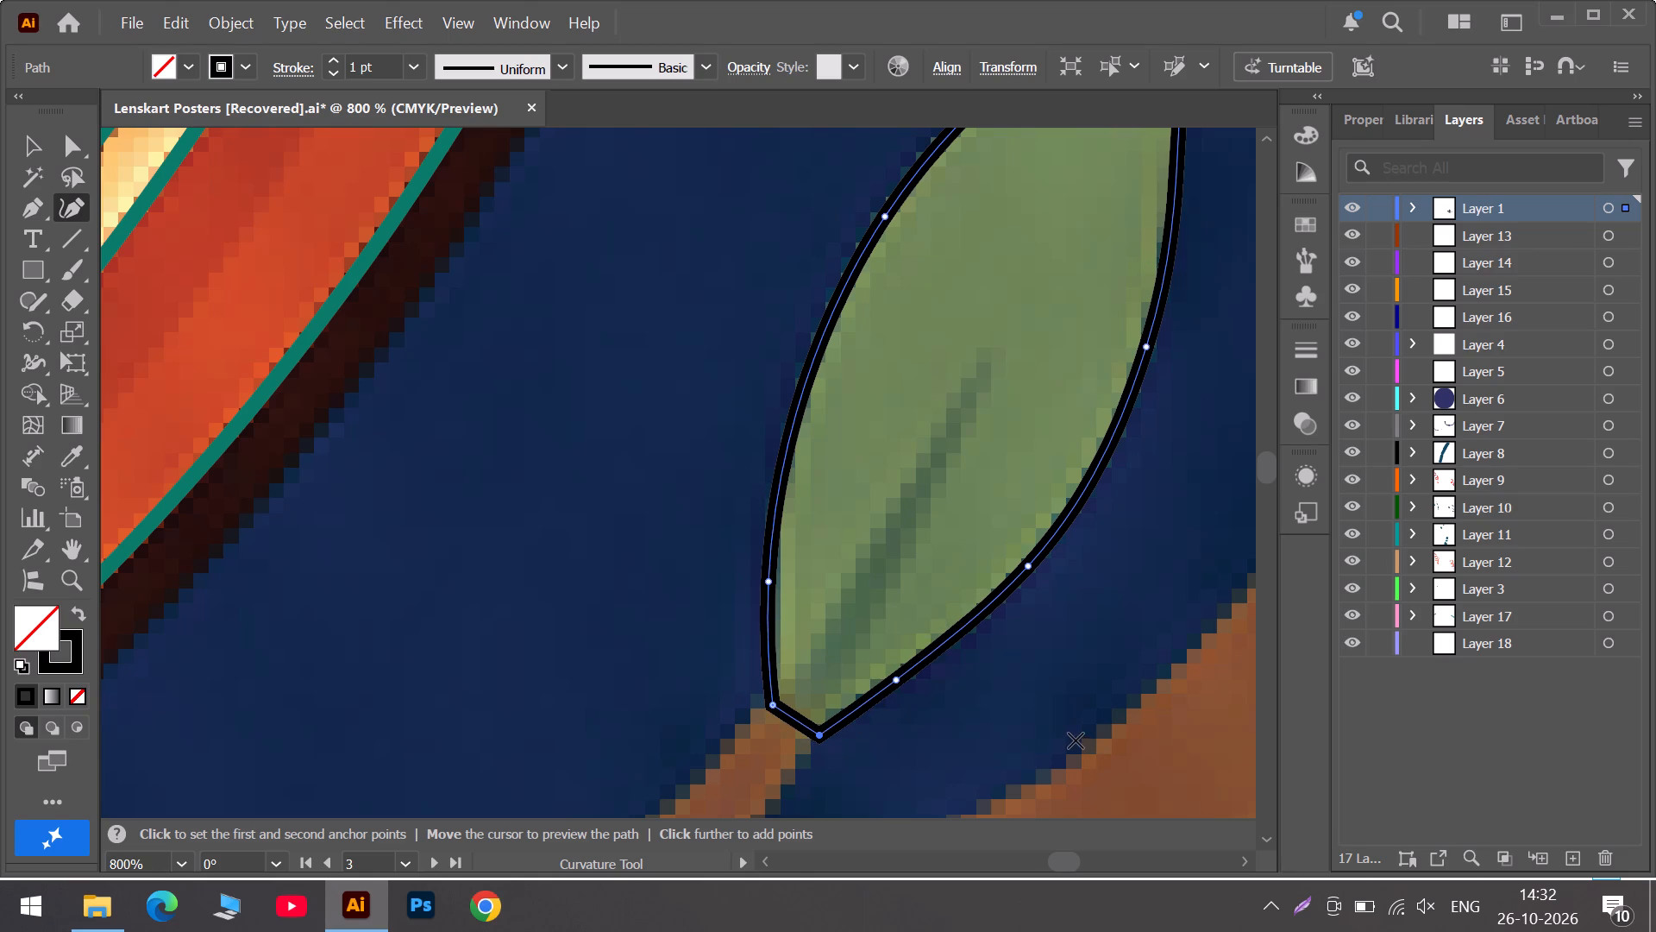
# Select the large leaf's outline and slide the second upper-edge anchor from the tip farther back along the leaf boundary.
pyautogui.keyDown('alt'); pyautogui.scroll(-4, 1076, 740); pyautogui.keyUp('alt')
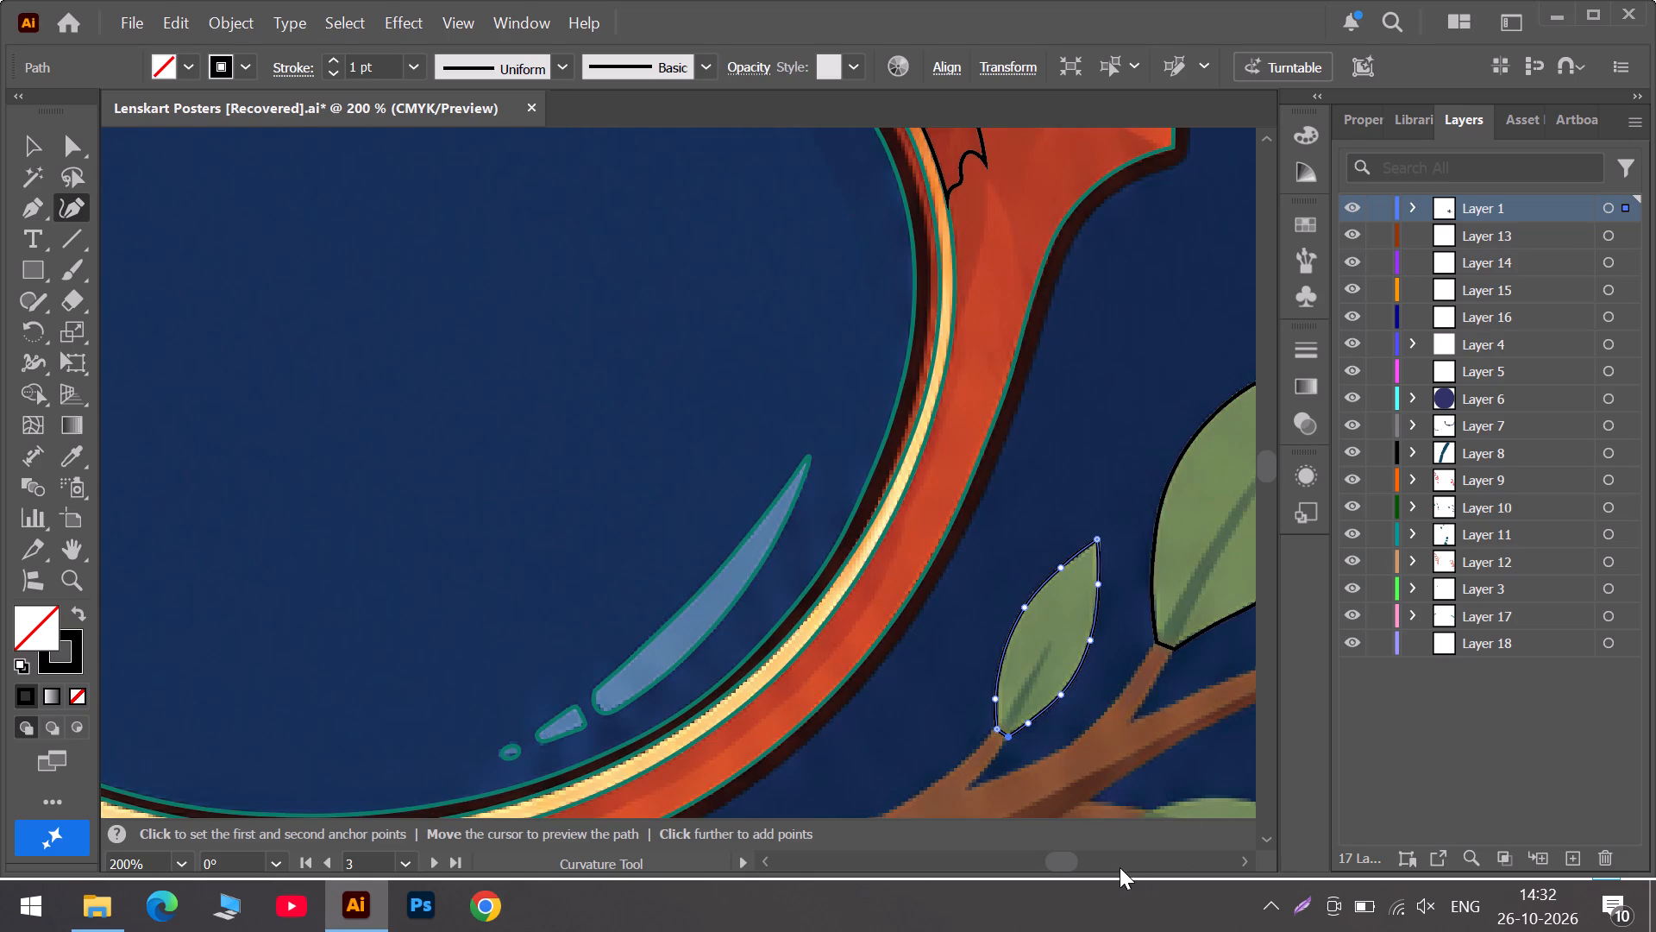
pyautogui.click(1118, 857)
pyautogui.scroll(-7, 872, 748)
pyautogui.scroll(-3, 747, 683)
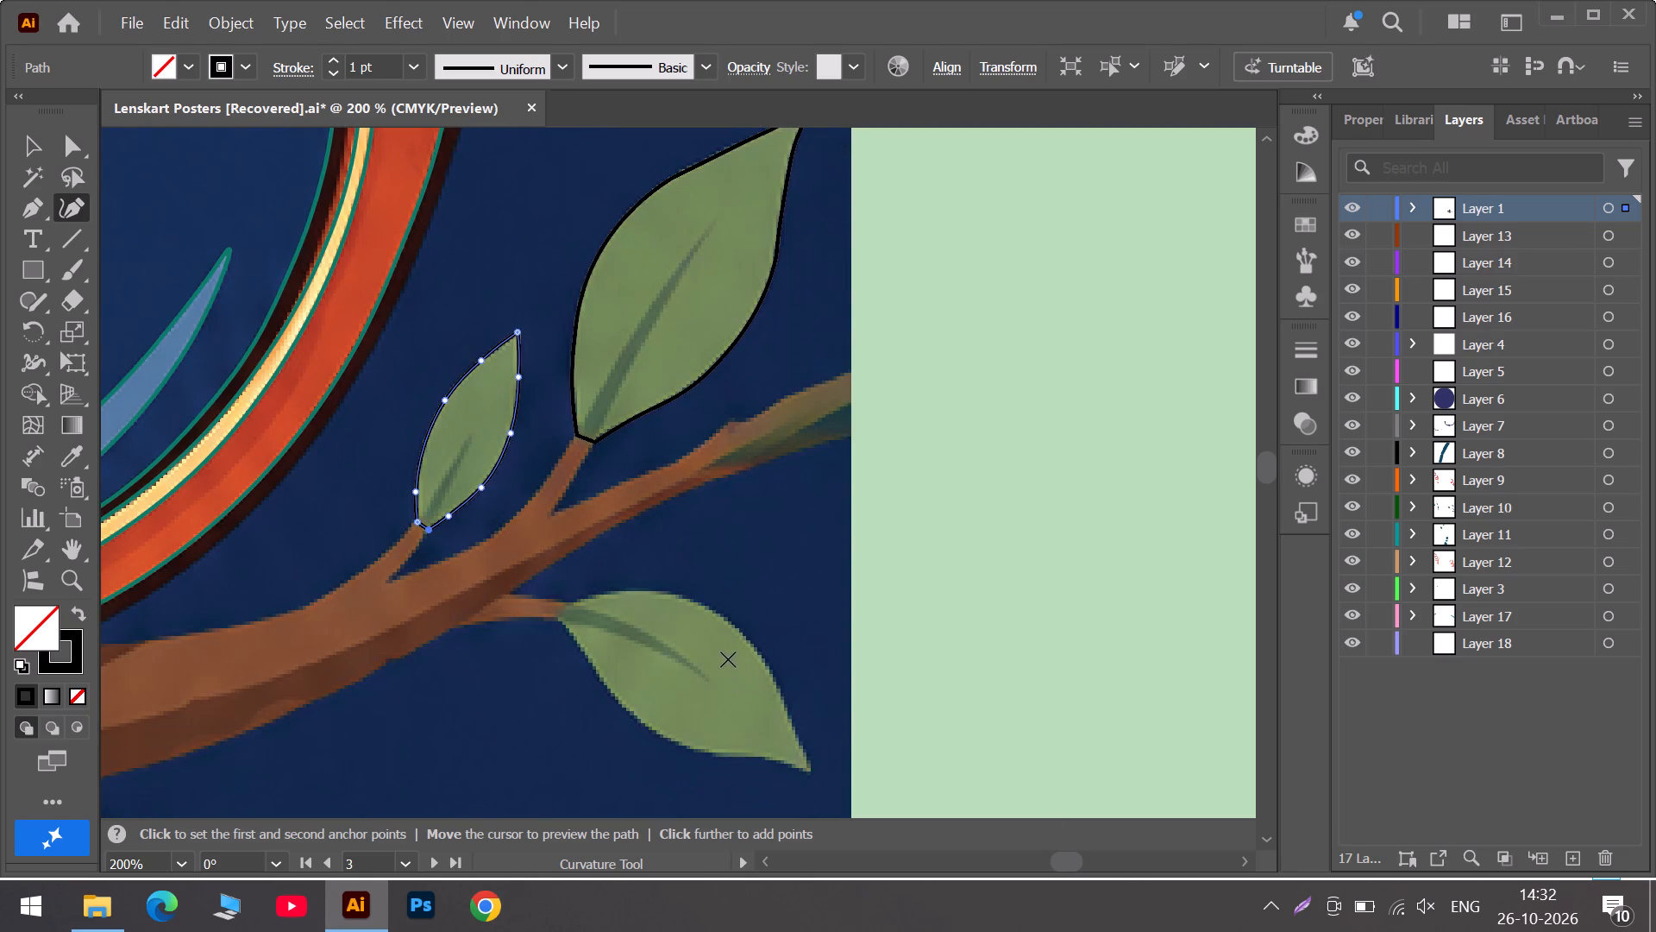
pyautogui.keyDown('alt'); pyautogui.scroll(3, 781, 367); pyautogui.keyUp('alt')
pyautogui.scroll(13, 742, 296)
pyautogui.scroll(14, 586, 289)
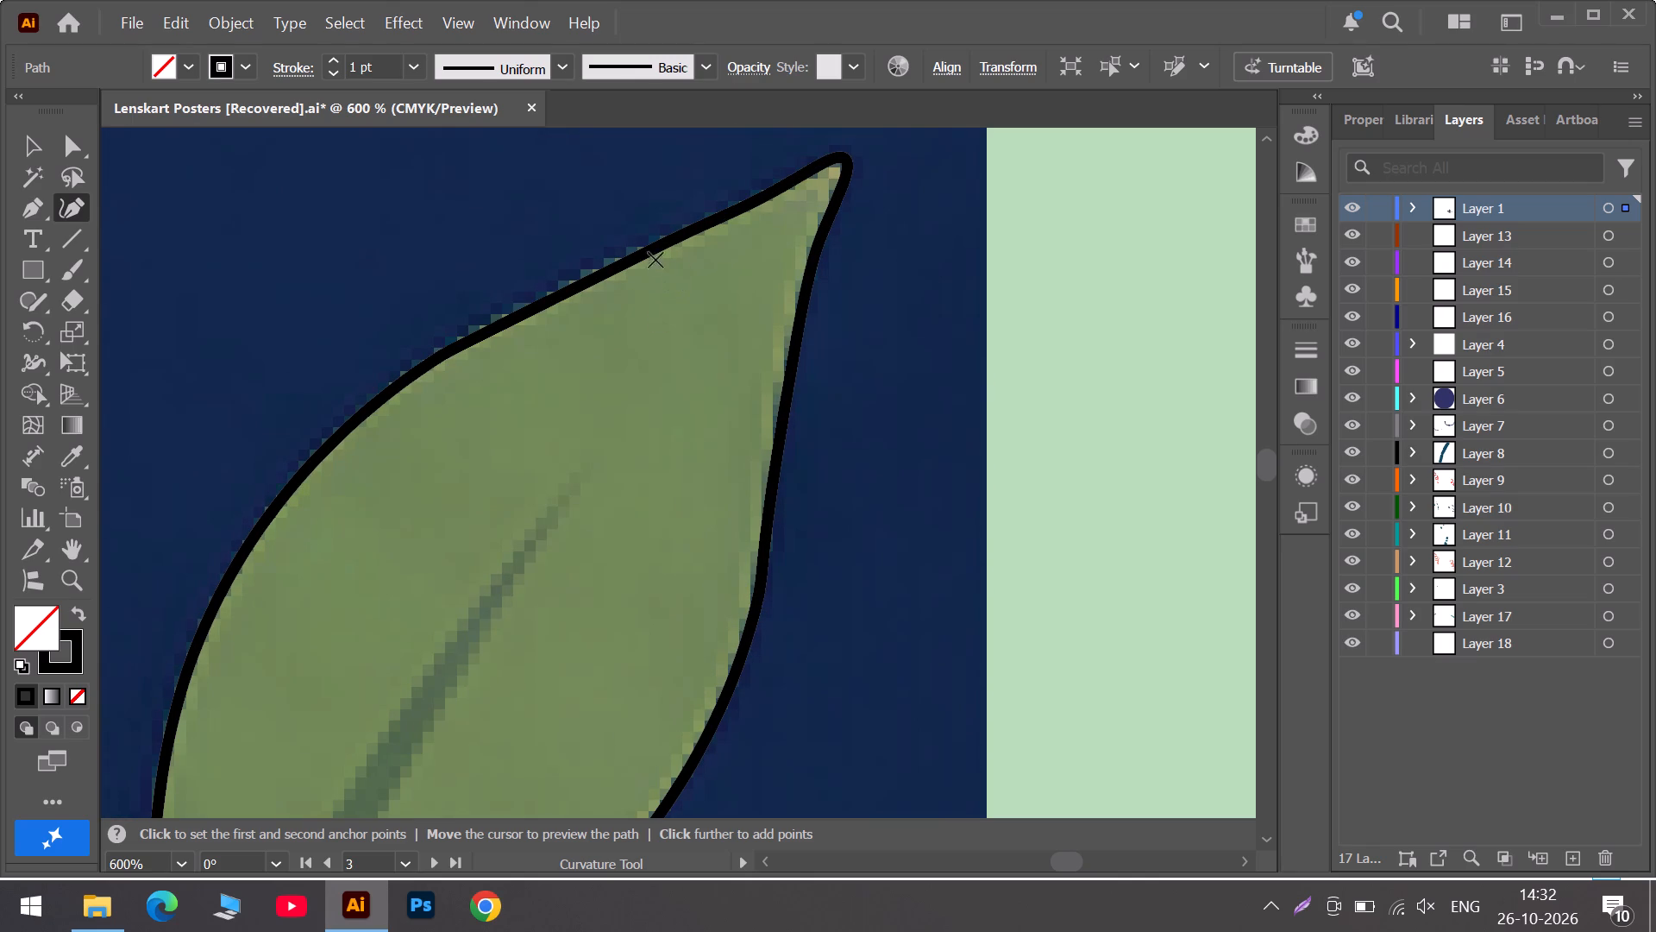
pyautogui.keyDown('alt'); pyautogui.scroll(1, 648, 351); pyautogui.keyUp('alt')
pyautogui.keyDown('alt'); pyautogui.scroll(-3, 648, 351); pyautogui.keyUp('alt')
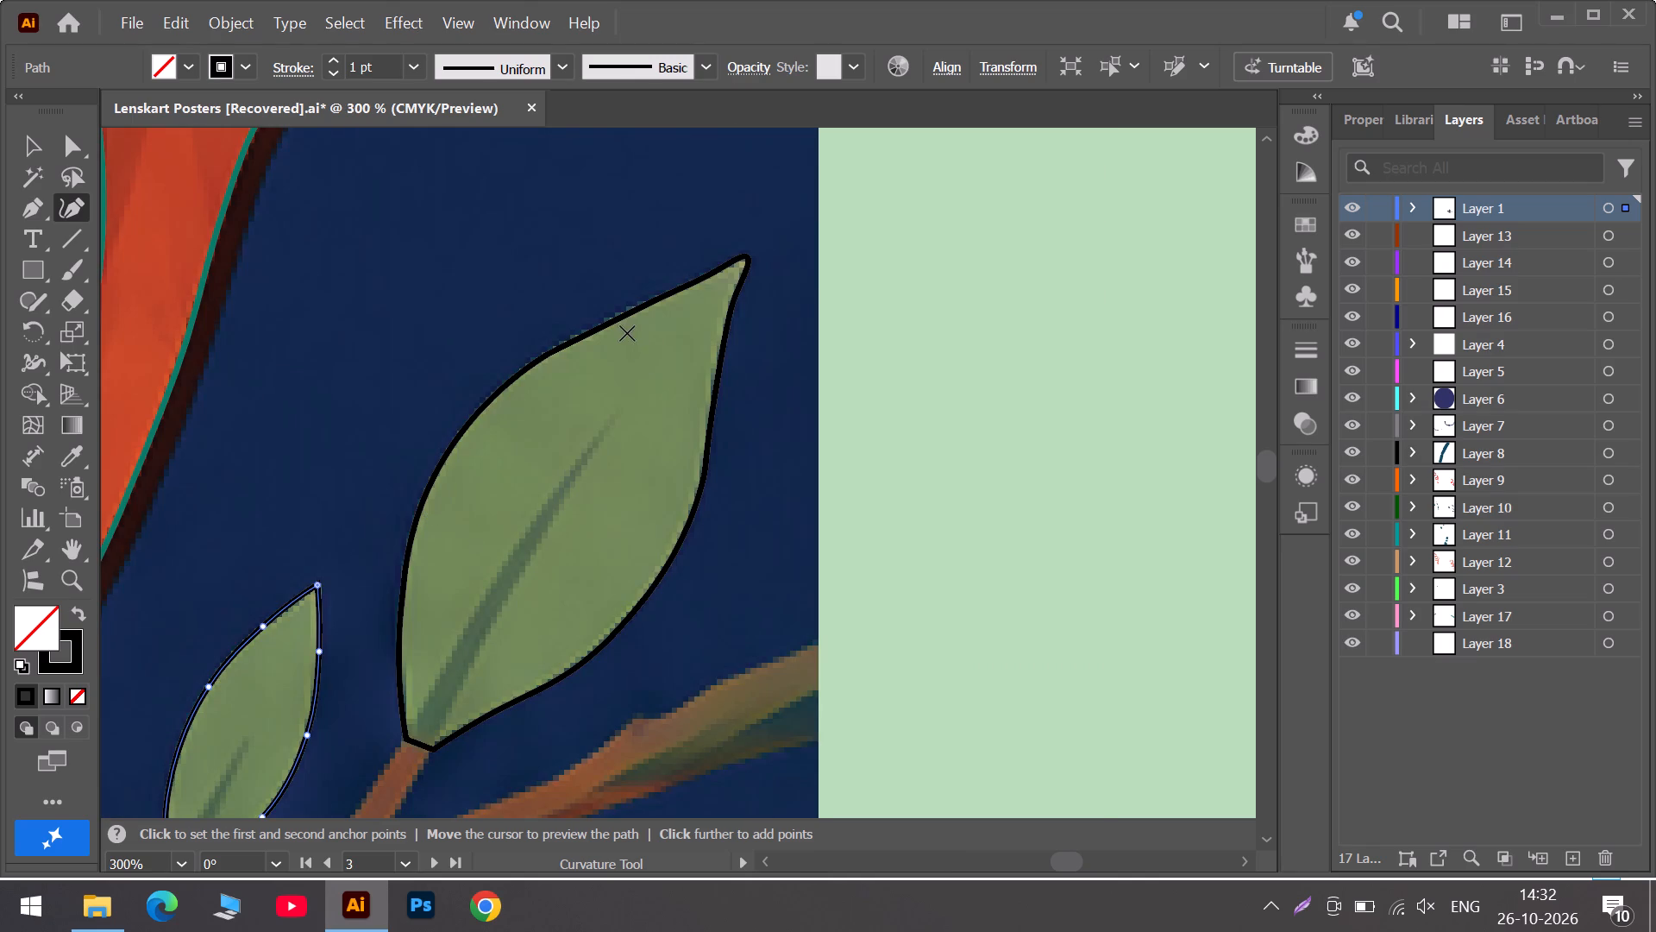
pyautogui.scroll(1, 627, 333)
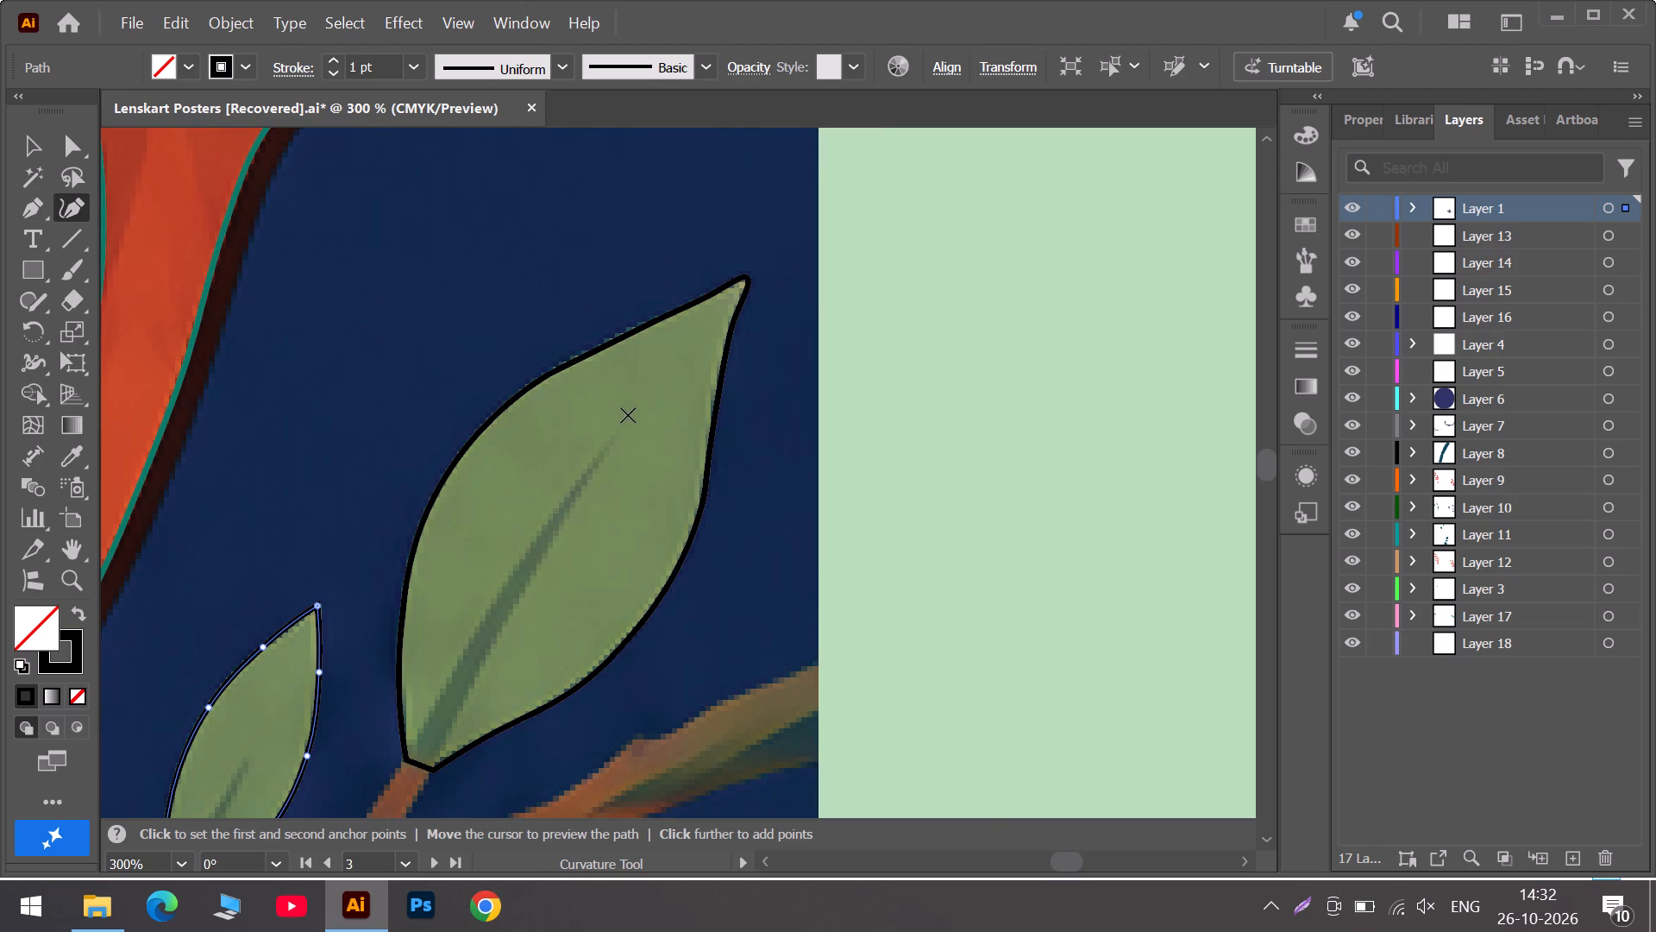
pyautogui.keyDown('alt'); pyautogui.scroll(3, 629, 413); pyautogui.keyUp('alt')
pyautogui.scroll(4, 629, 412)
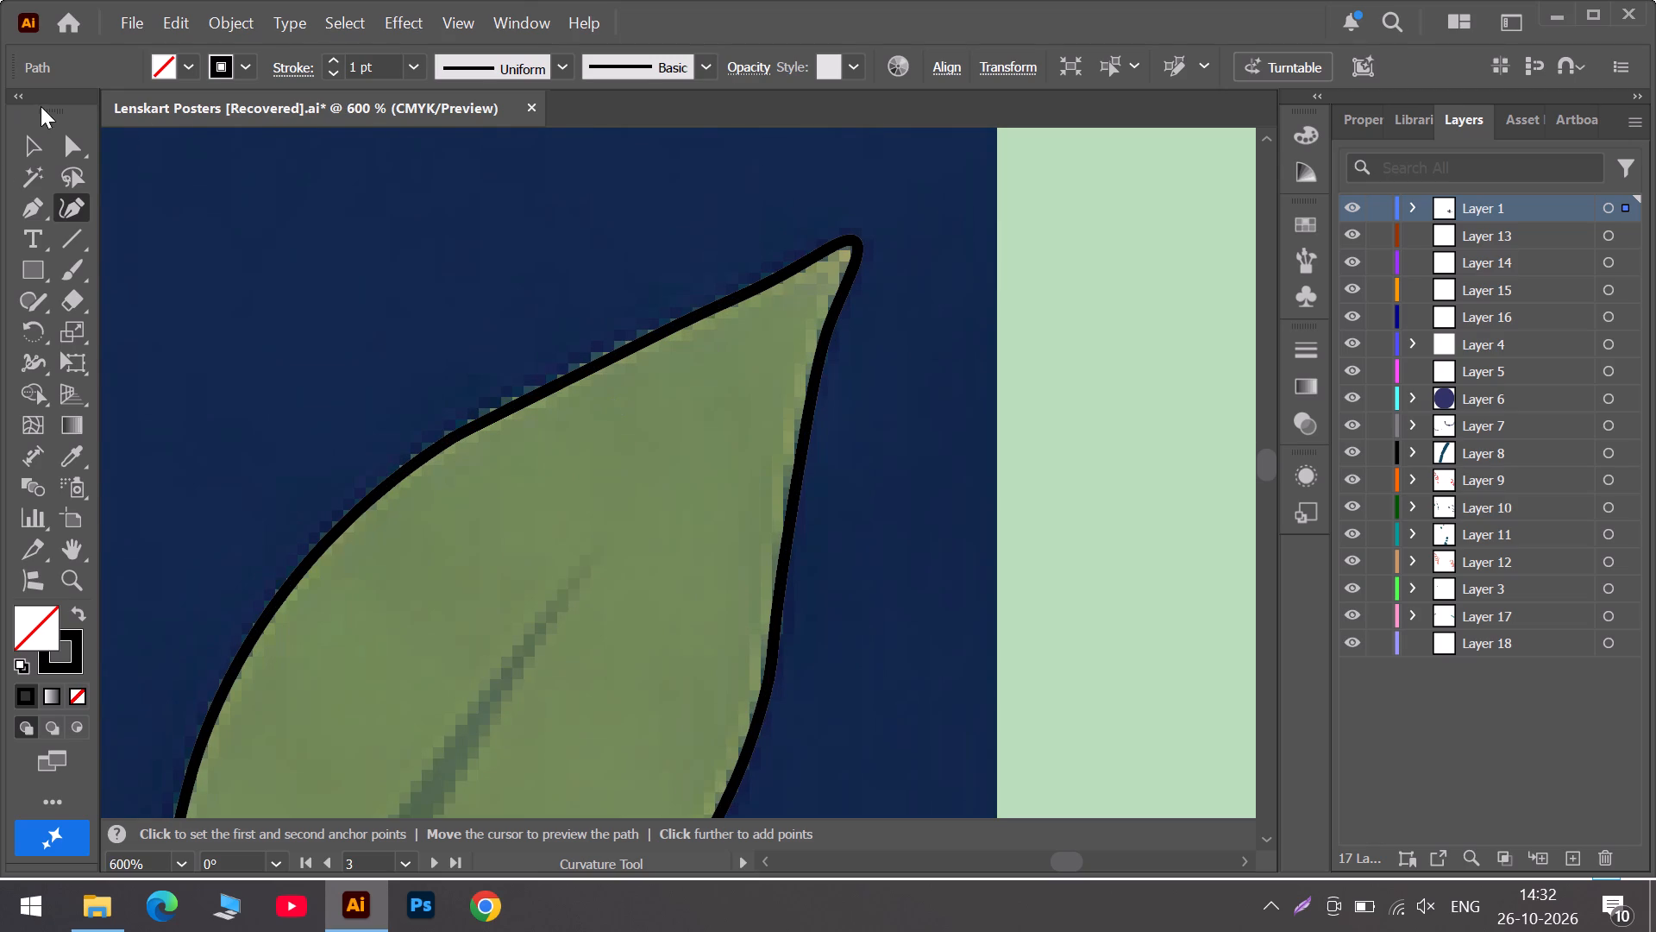
pyautogui.click(26, 148)
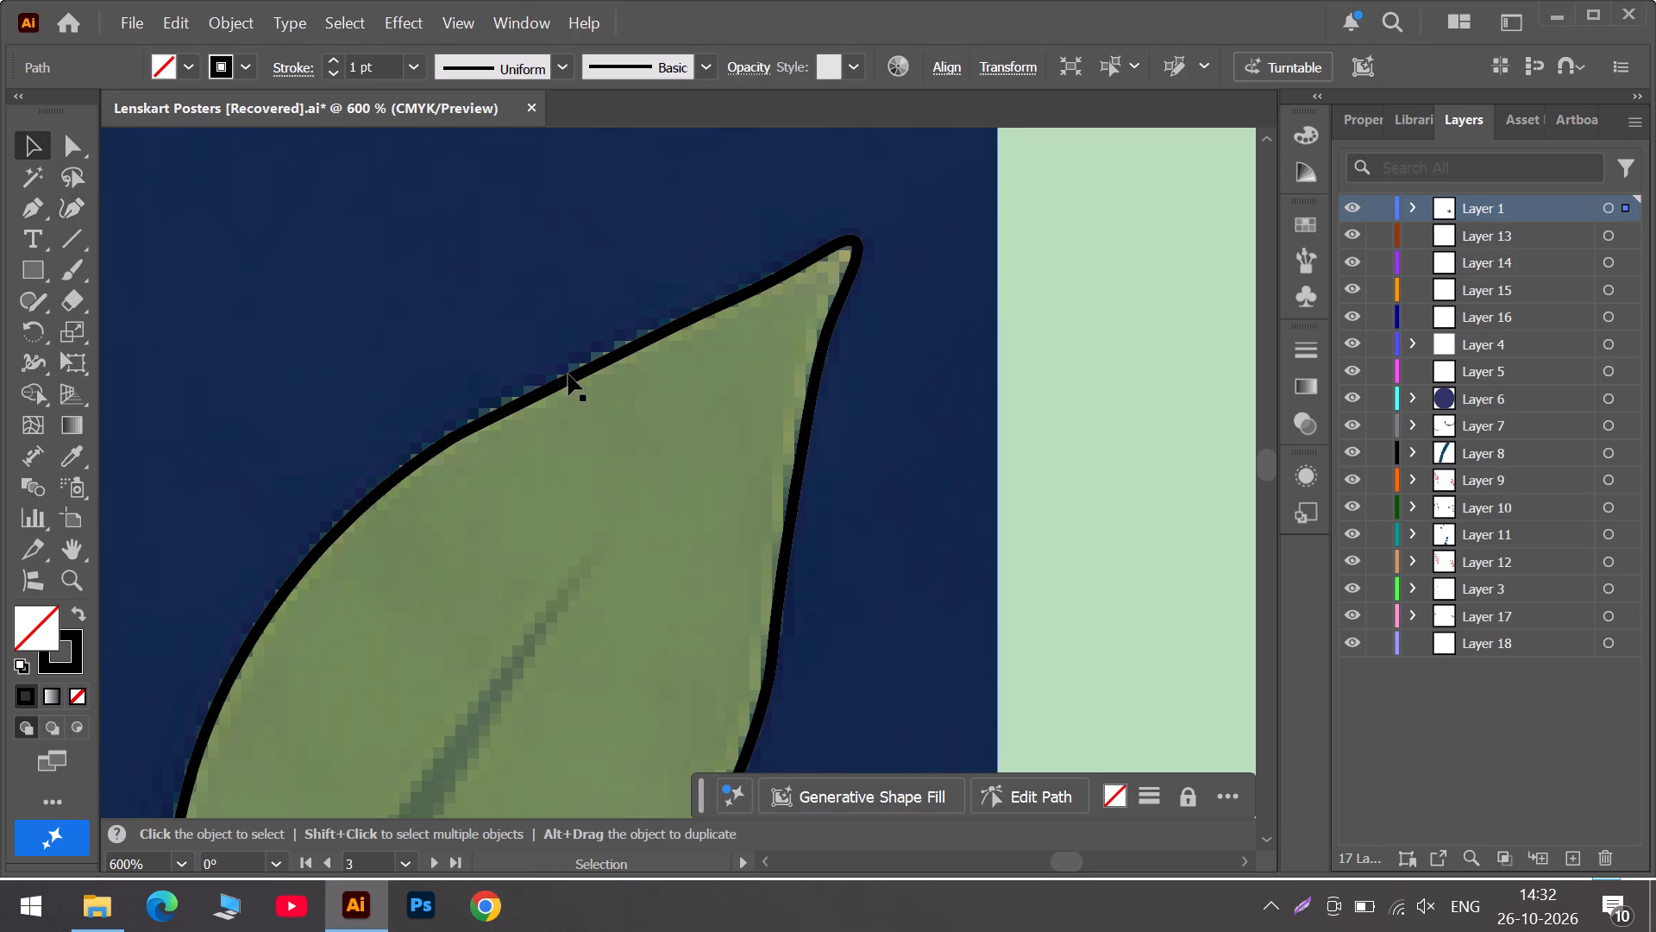
pyautogui.click(574, 380)
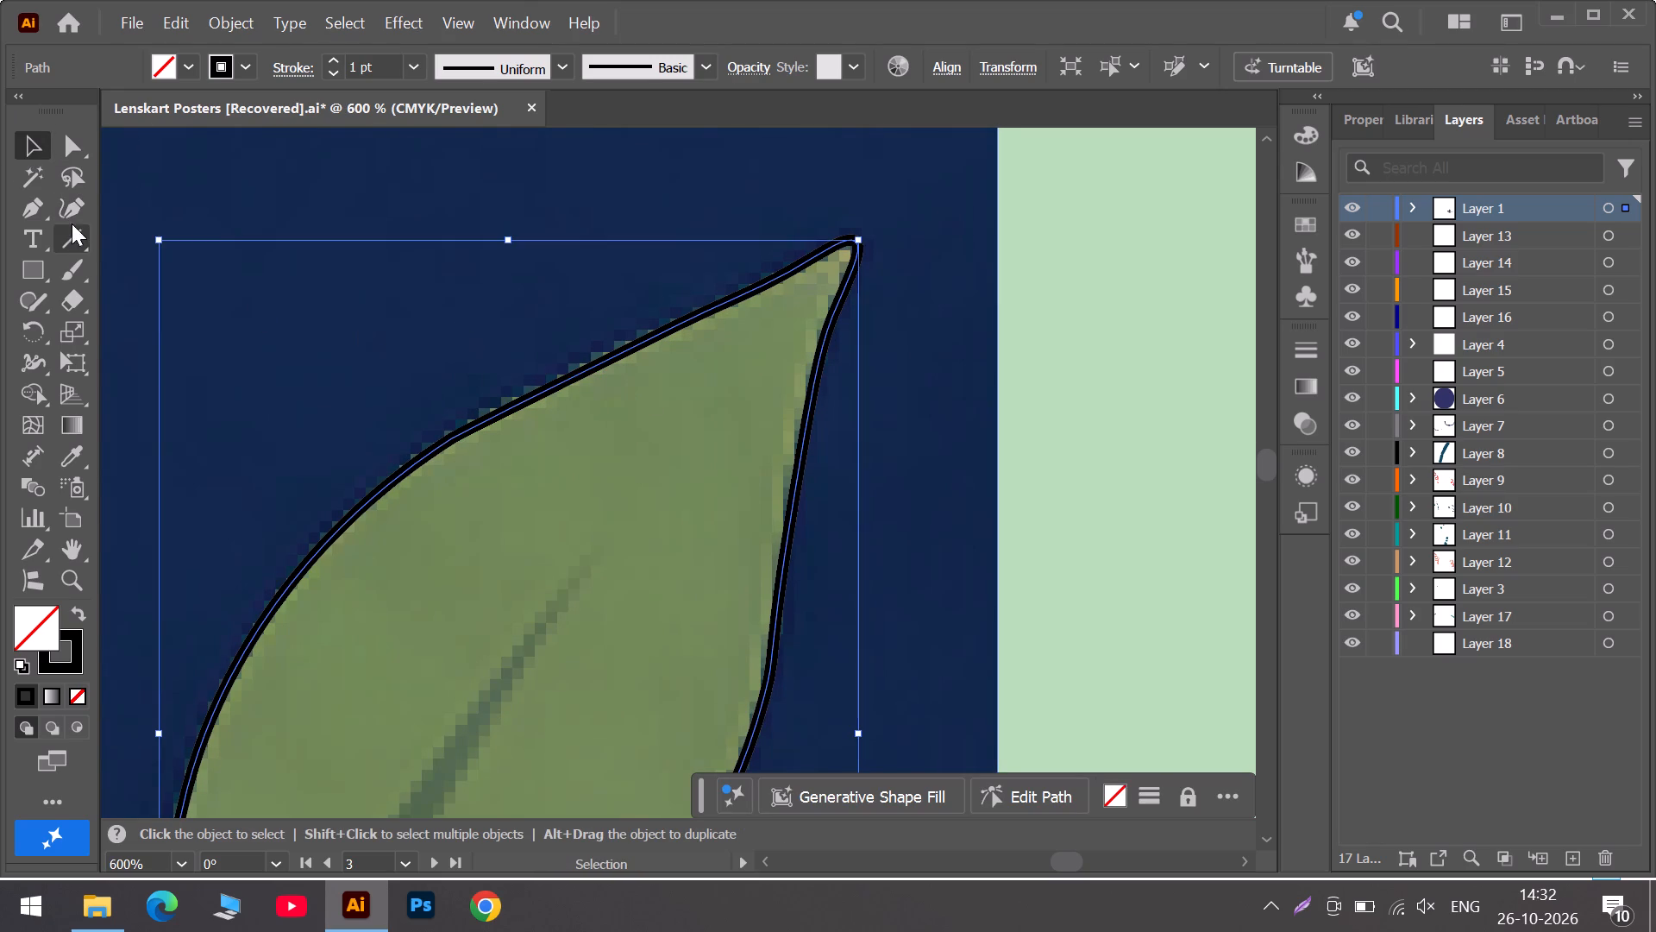
pyautogui.click(68, 203)
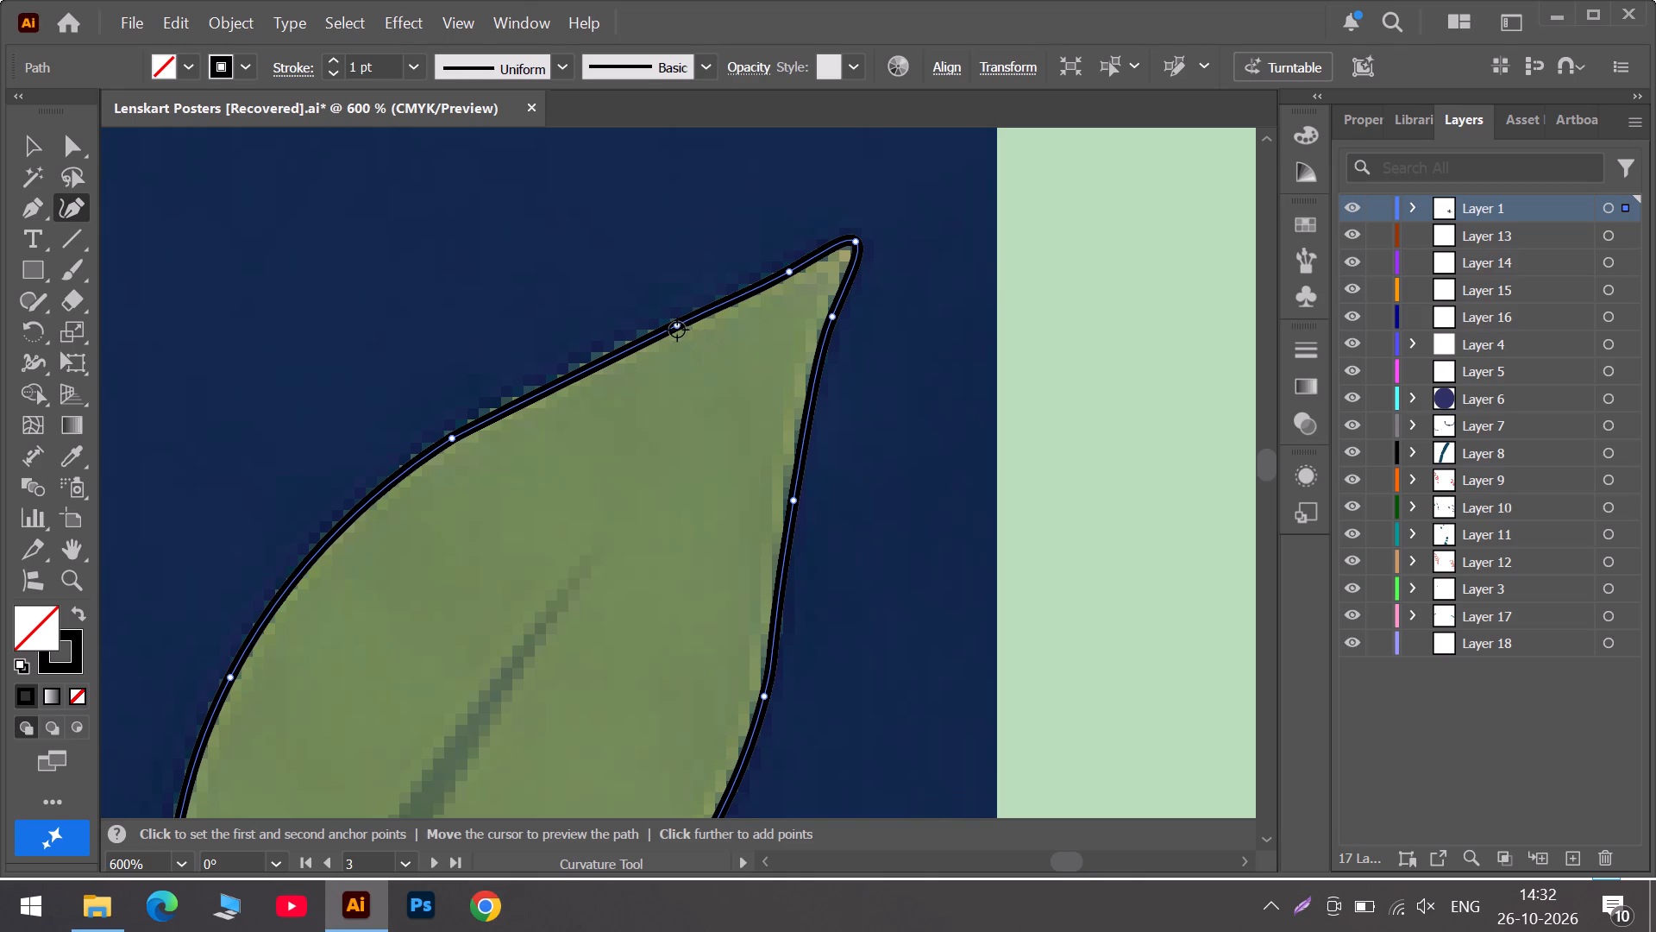
pyautogui.moveTo(675, 325); pyautogui.dragTo(673, 335)
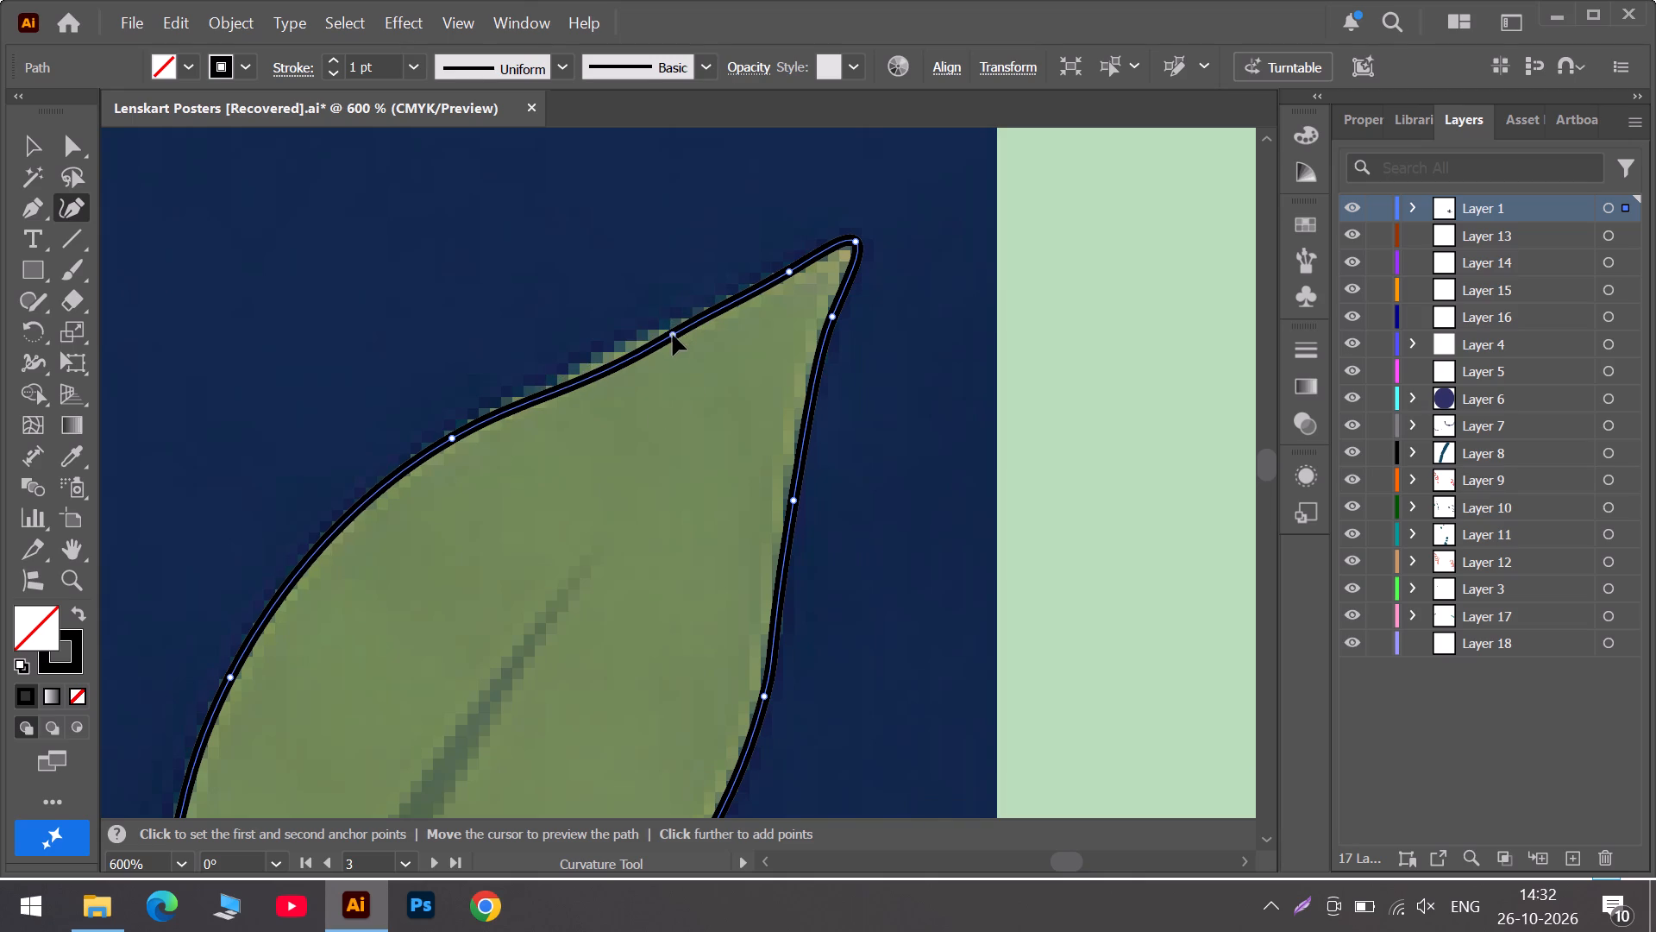
pyautogui.moveTo(673, 335); pyautogui.dragTo(635, 347)
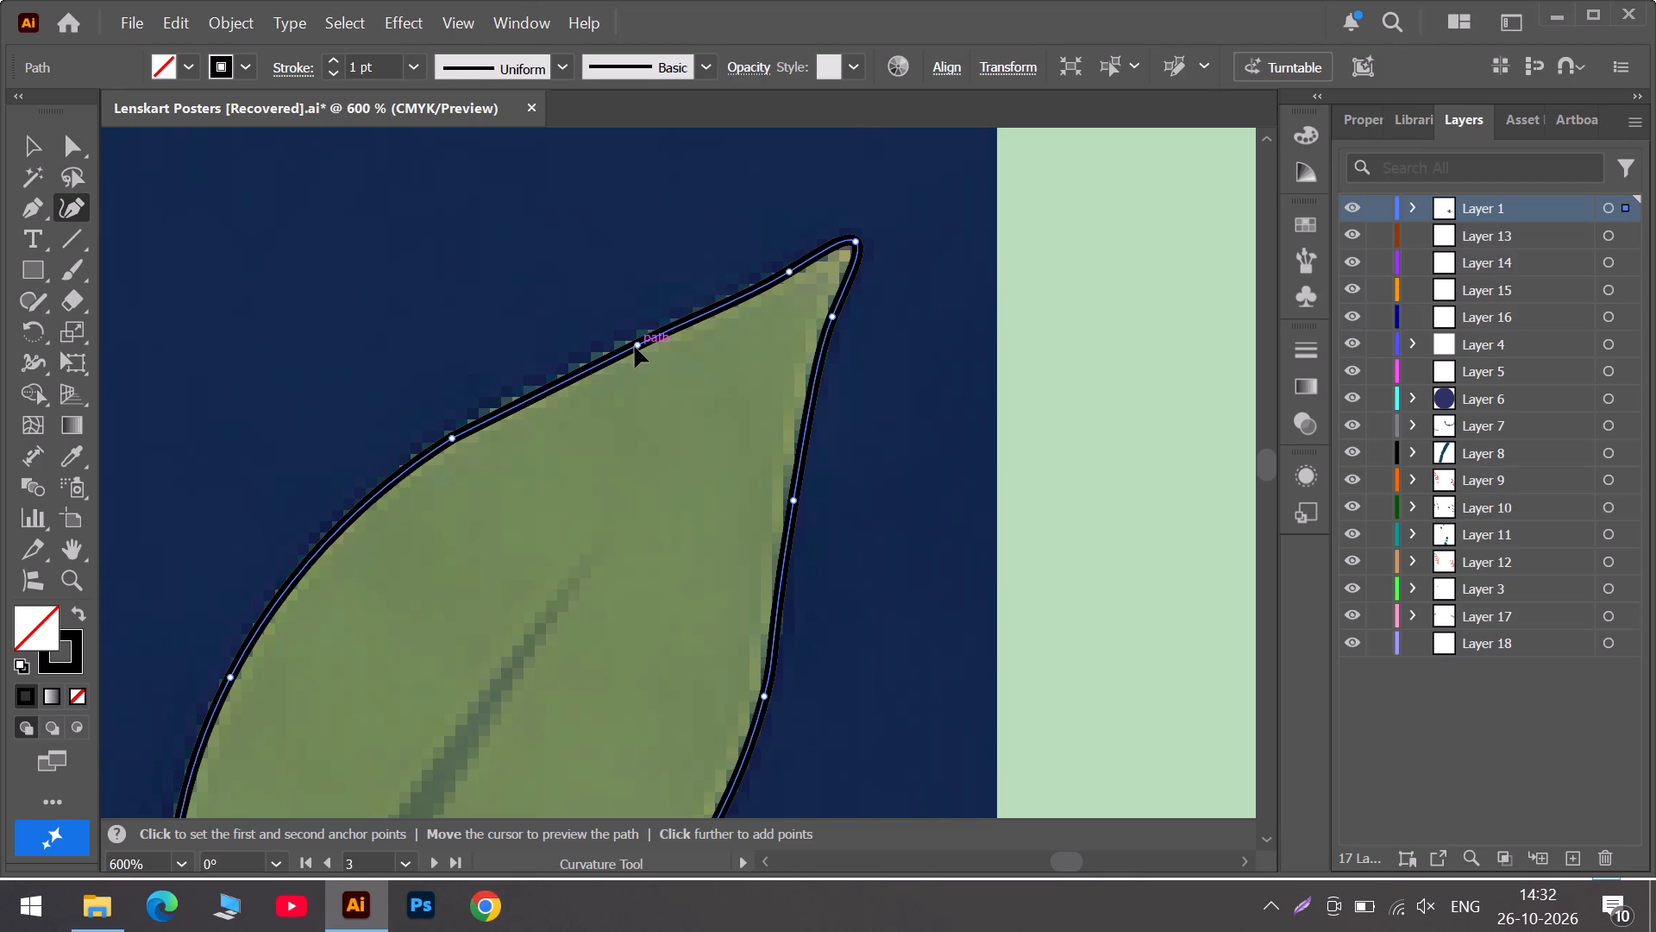
pyautogui.moveTo(635, 347); pyautogui.dragTo(618, 355)
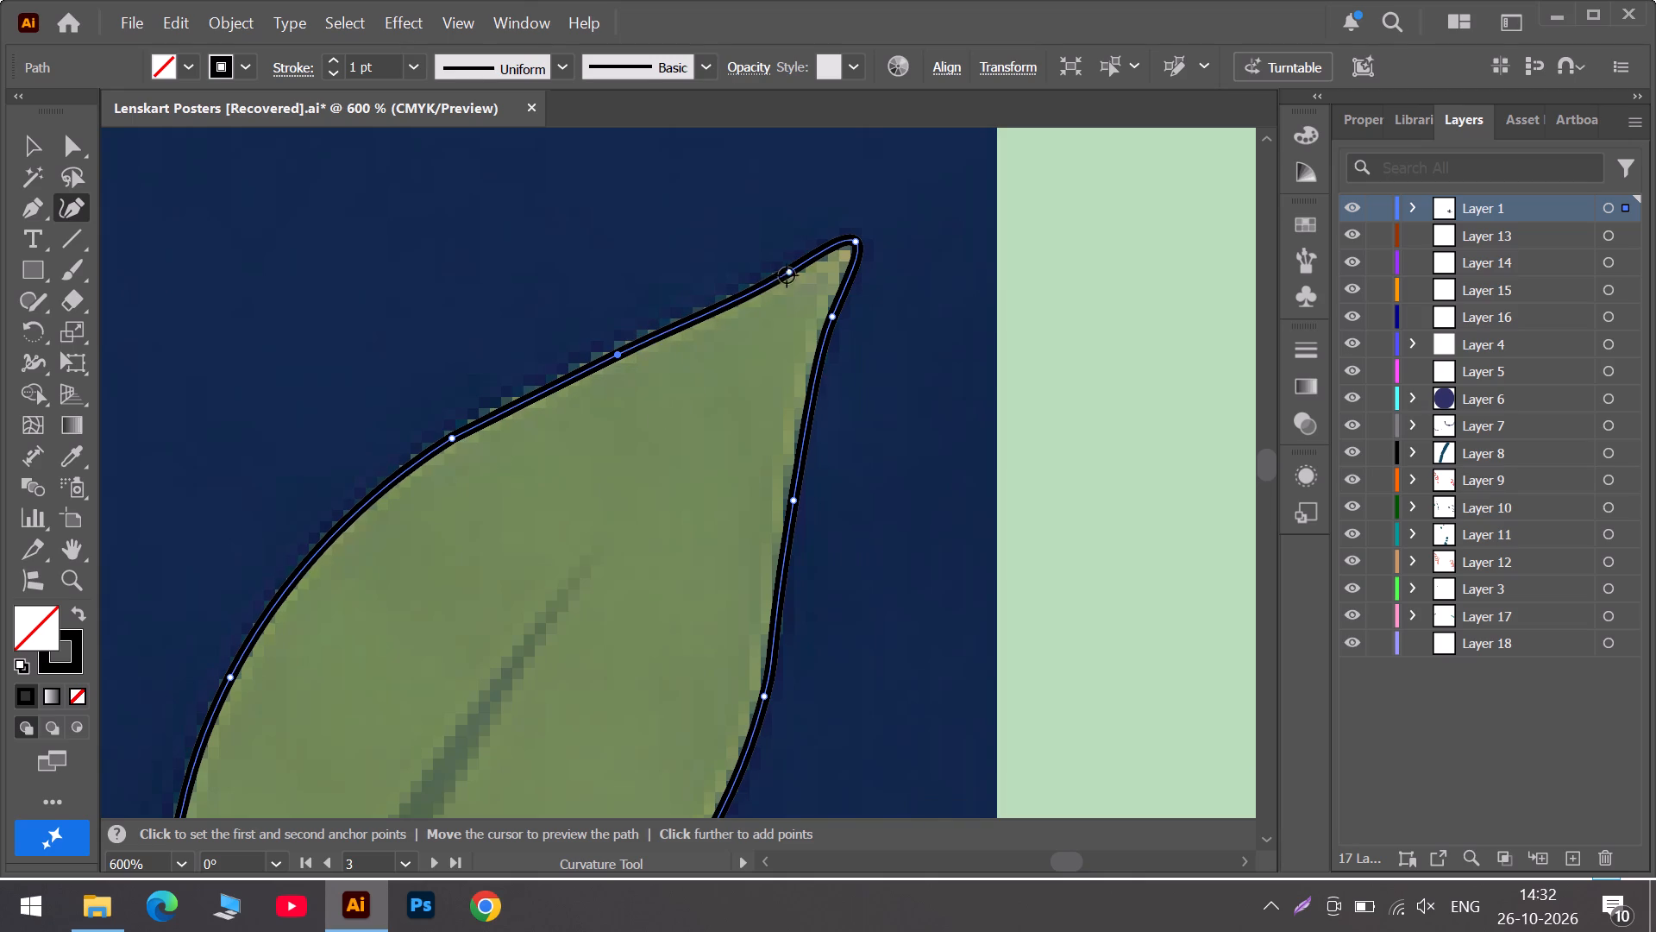
# Move the upper-edge anchor nearest the large leaf's tip slightly back from the tip and fine-tune the anchor behind it.
pyautogui.moveTo(791, 273); pyautogui.dragTo(750, 287)
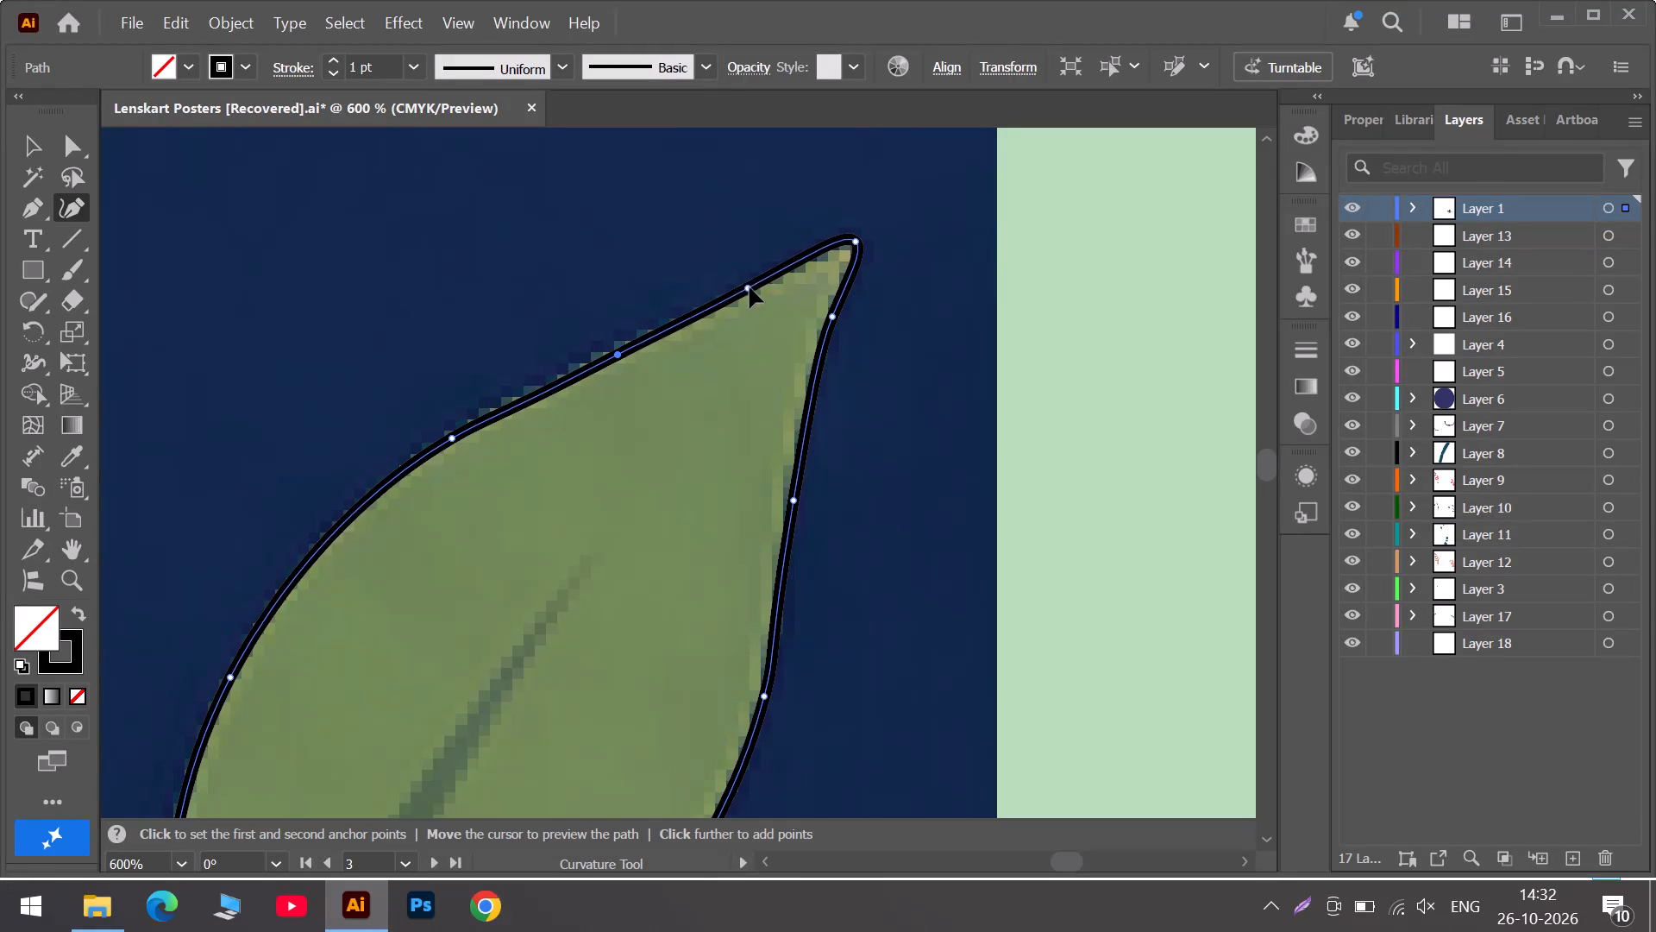
pyautogui.moveTo(750, 287); pyautogui.dragTo(768, 279)
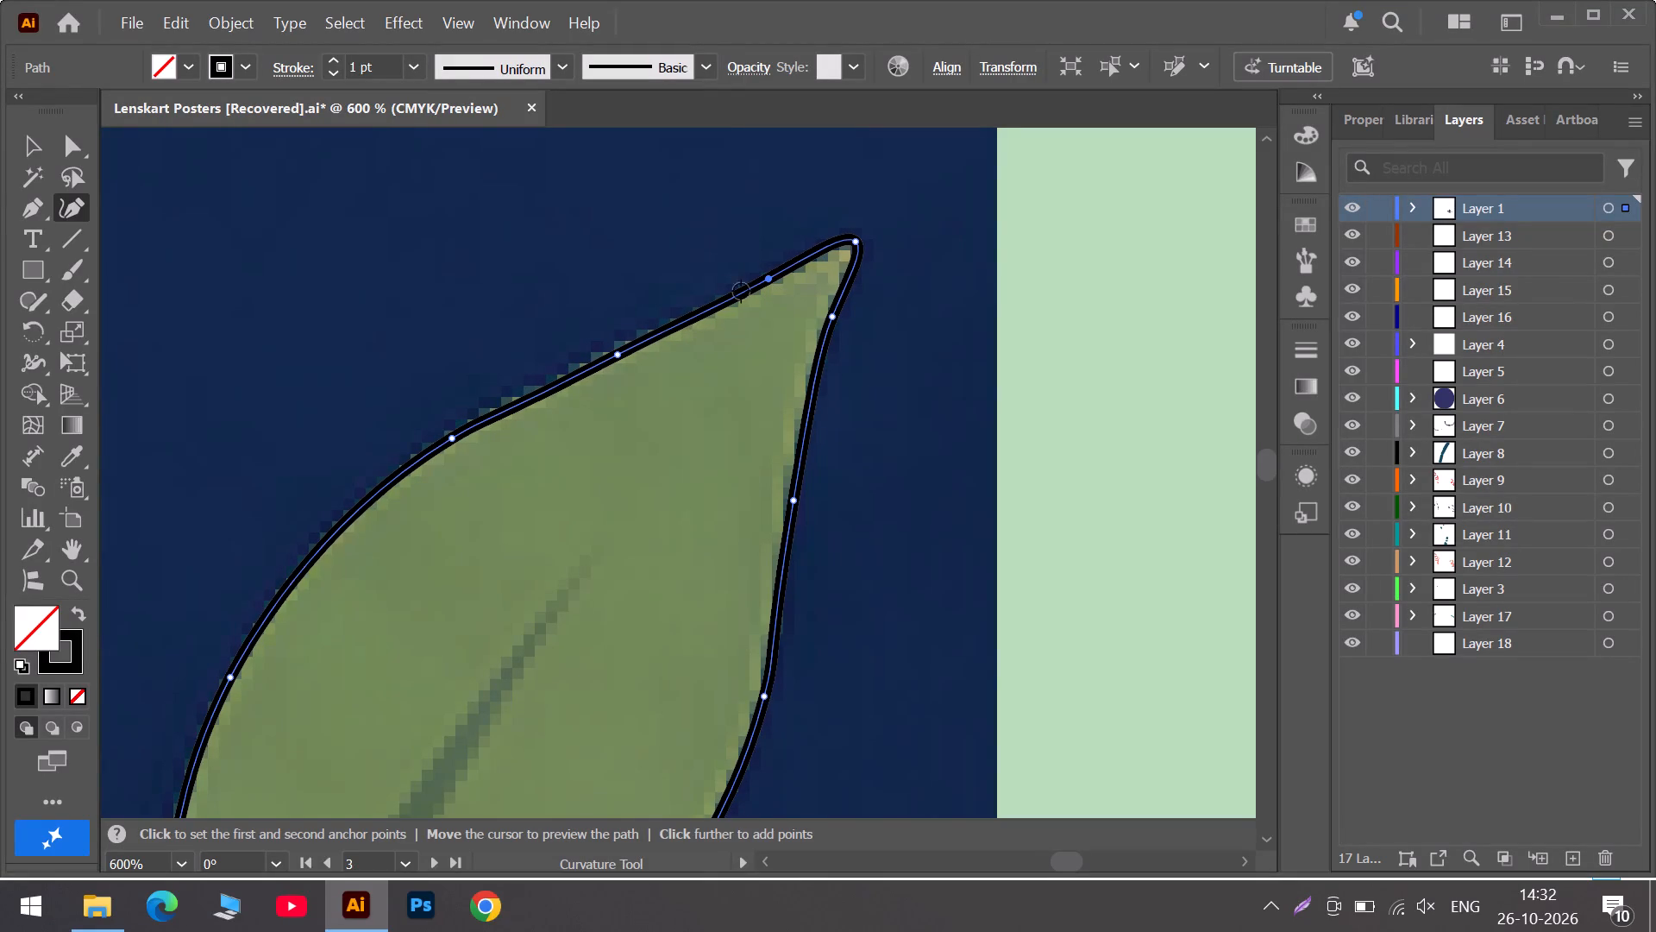
pyautogui.click(619, 355)
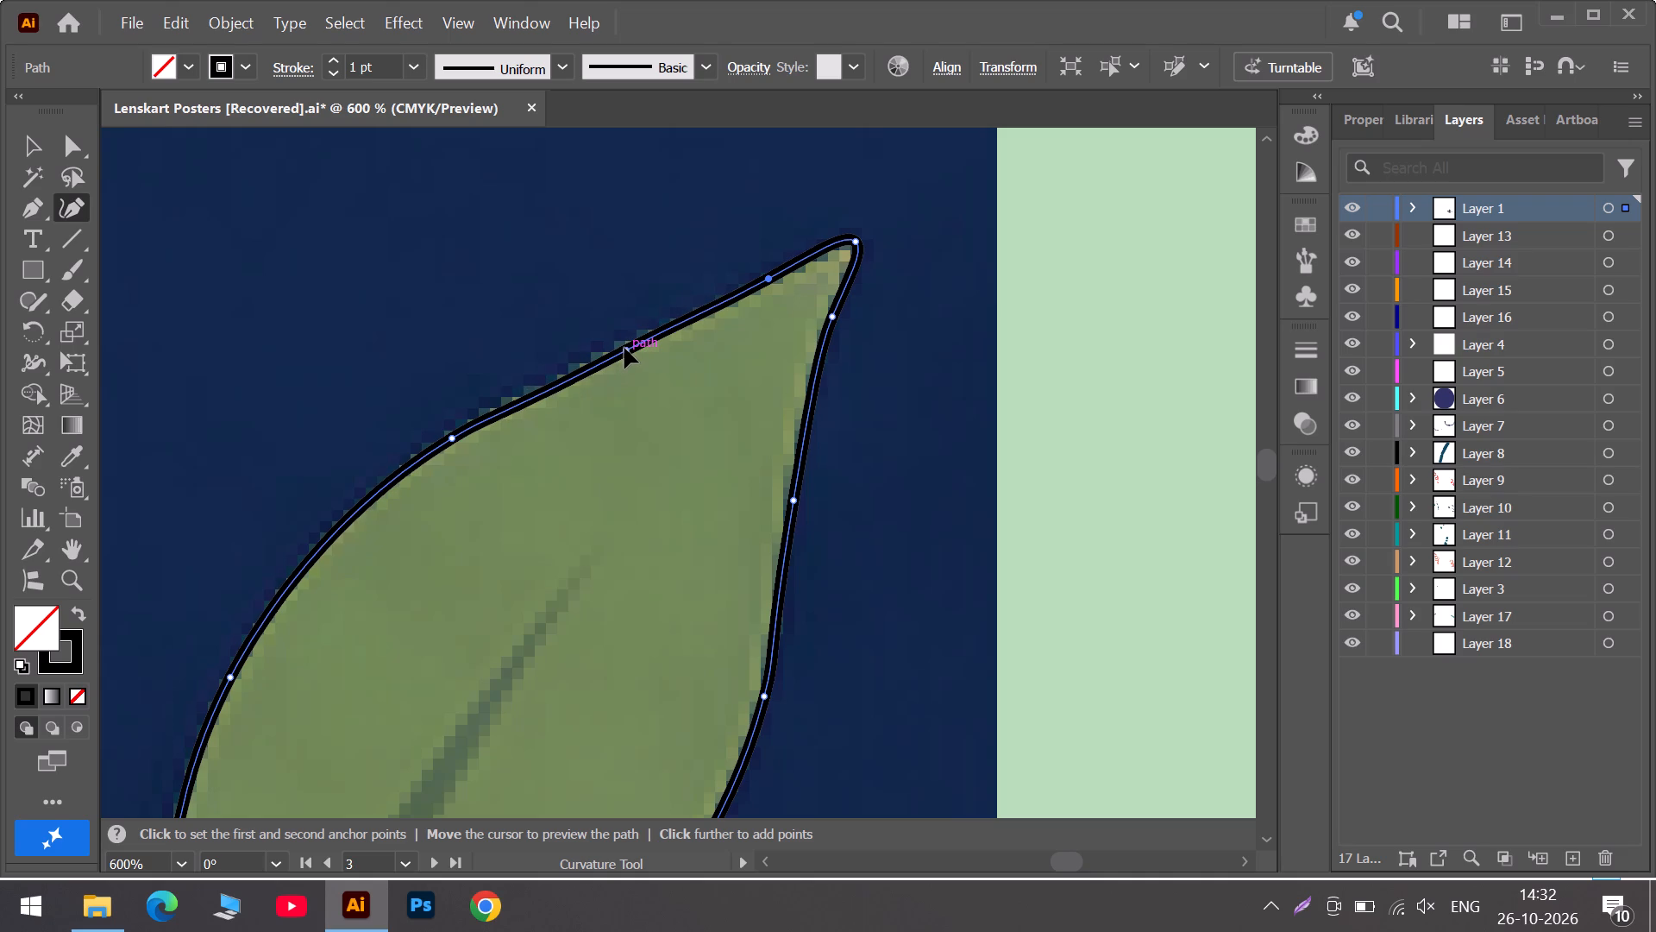
# Switch from the leaf outline to whole-object selection and shift the linked raster artwork to the right of the traced outlines.
pyautogui.click(30, 144)
pyautogui.click(1100, 339)
pyautogui.moveTo(570, 272); pyautogui.dragTo(898, 323)
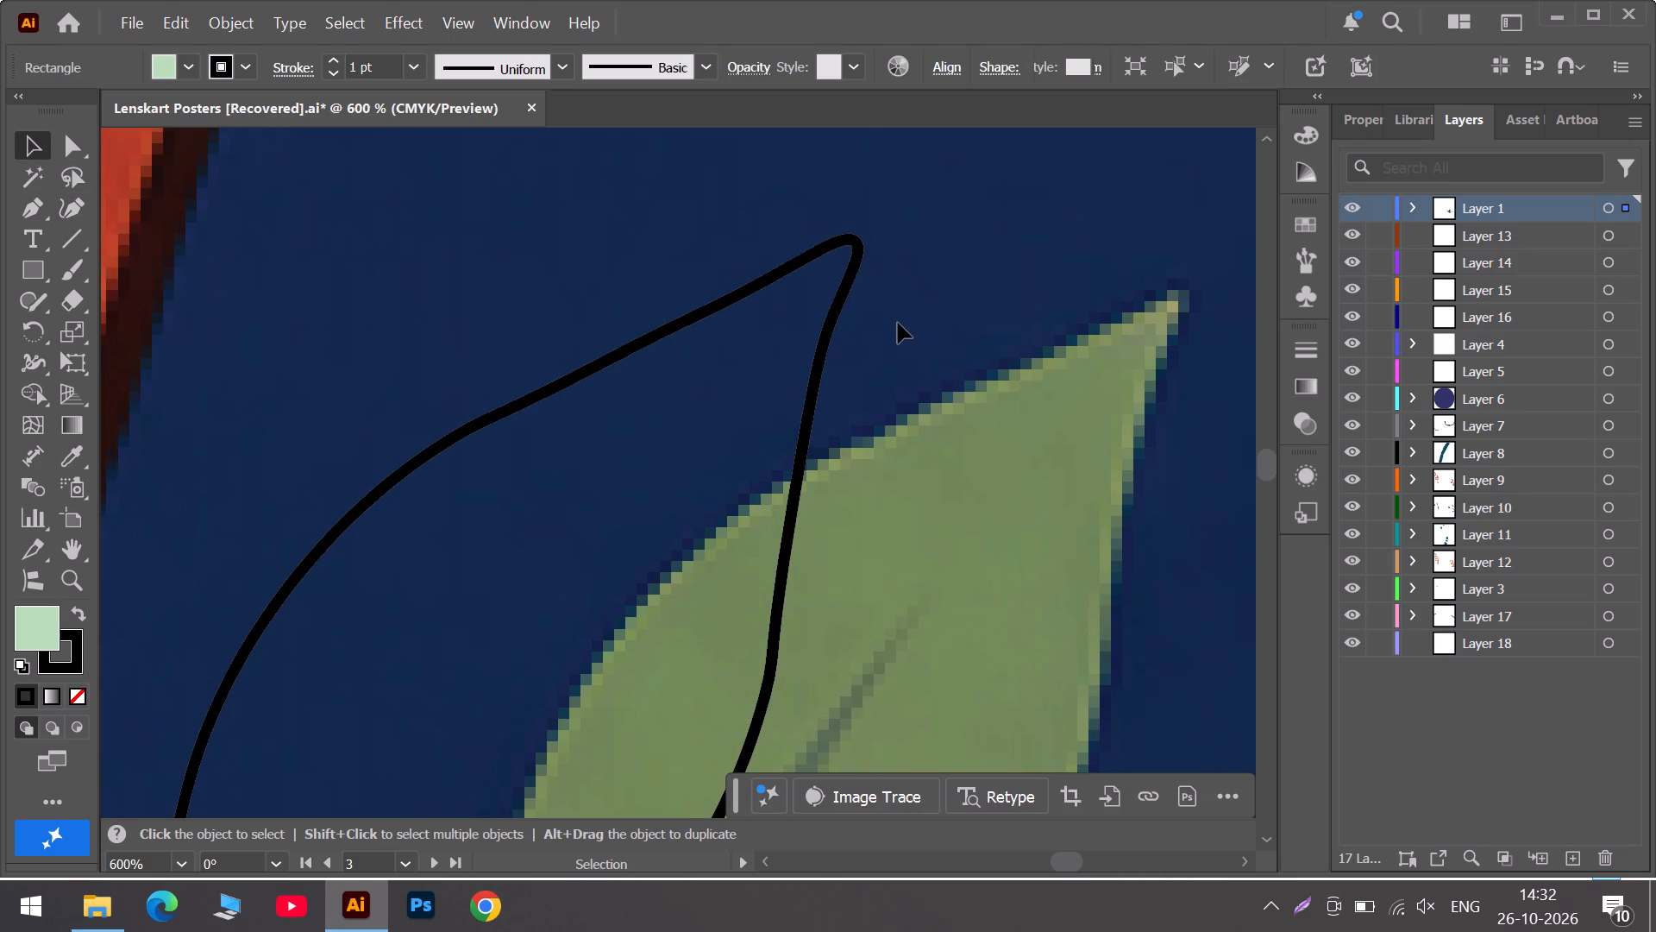
pyautogui.scroll(-6, 898, 323)
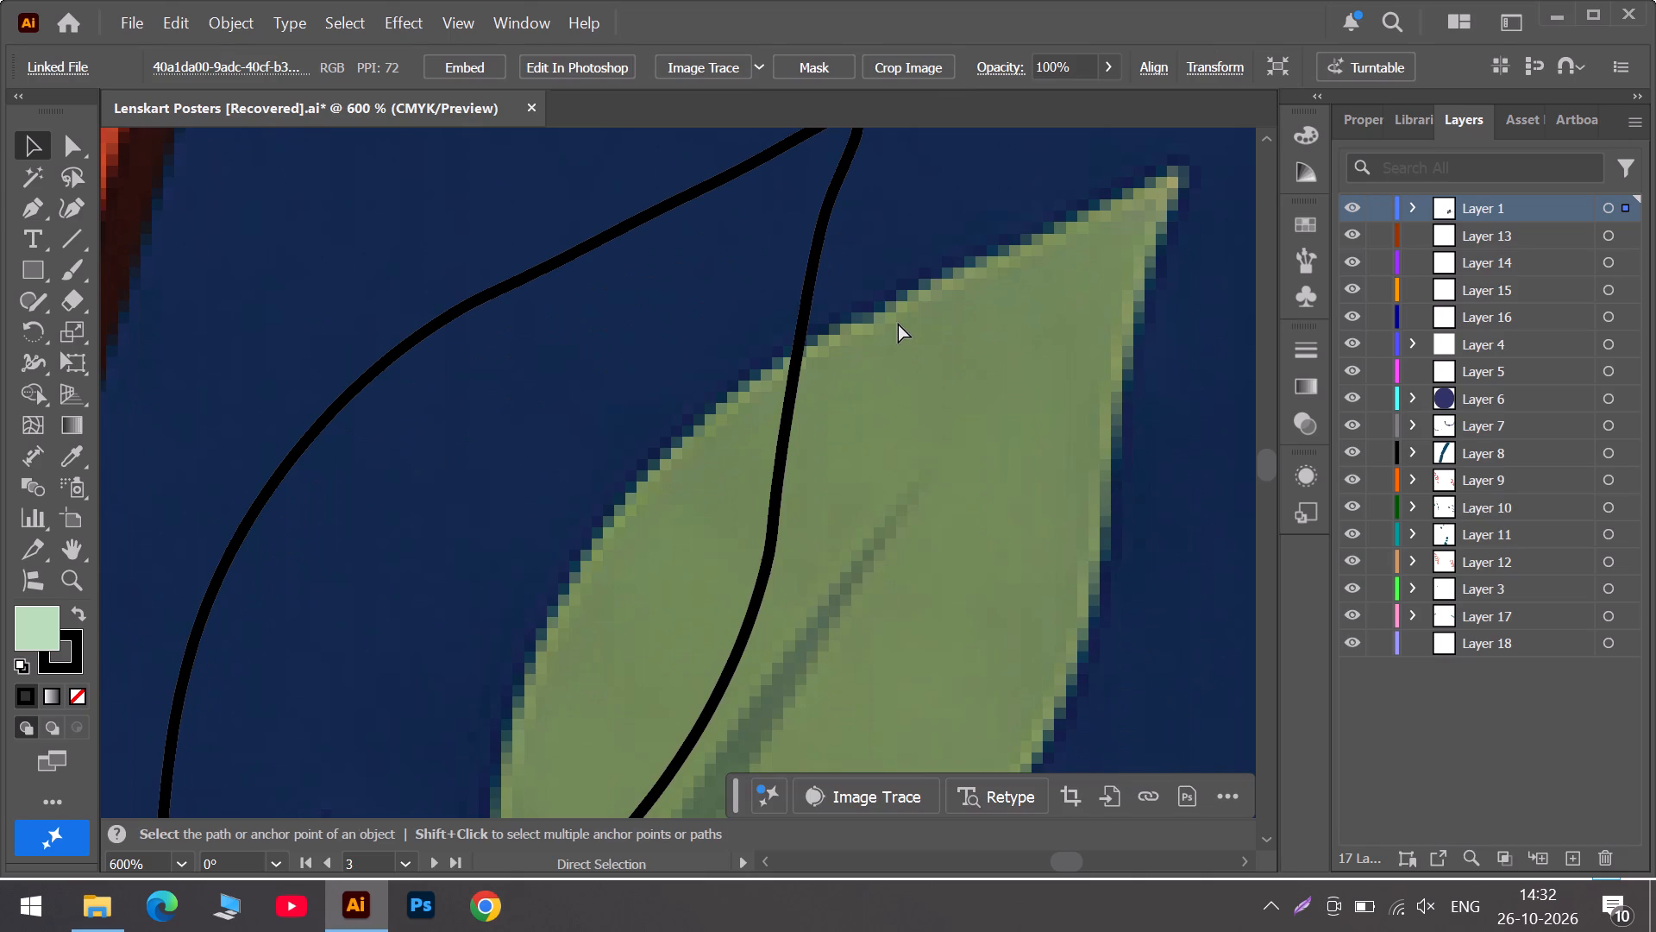
# Undo the last shift of the linked raster artwork.
pyautogui.hotkey('ctrl', 'z')
# Start a Curvature-tool outline on the leaf below the main branch, from its stem joint along the first part of its upper edge.
pyautogui.scroll(-4, 898, 324)
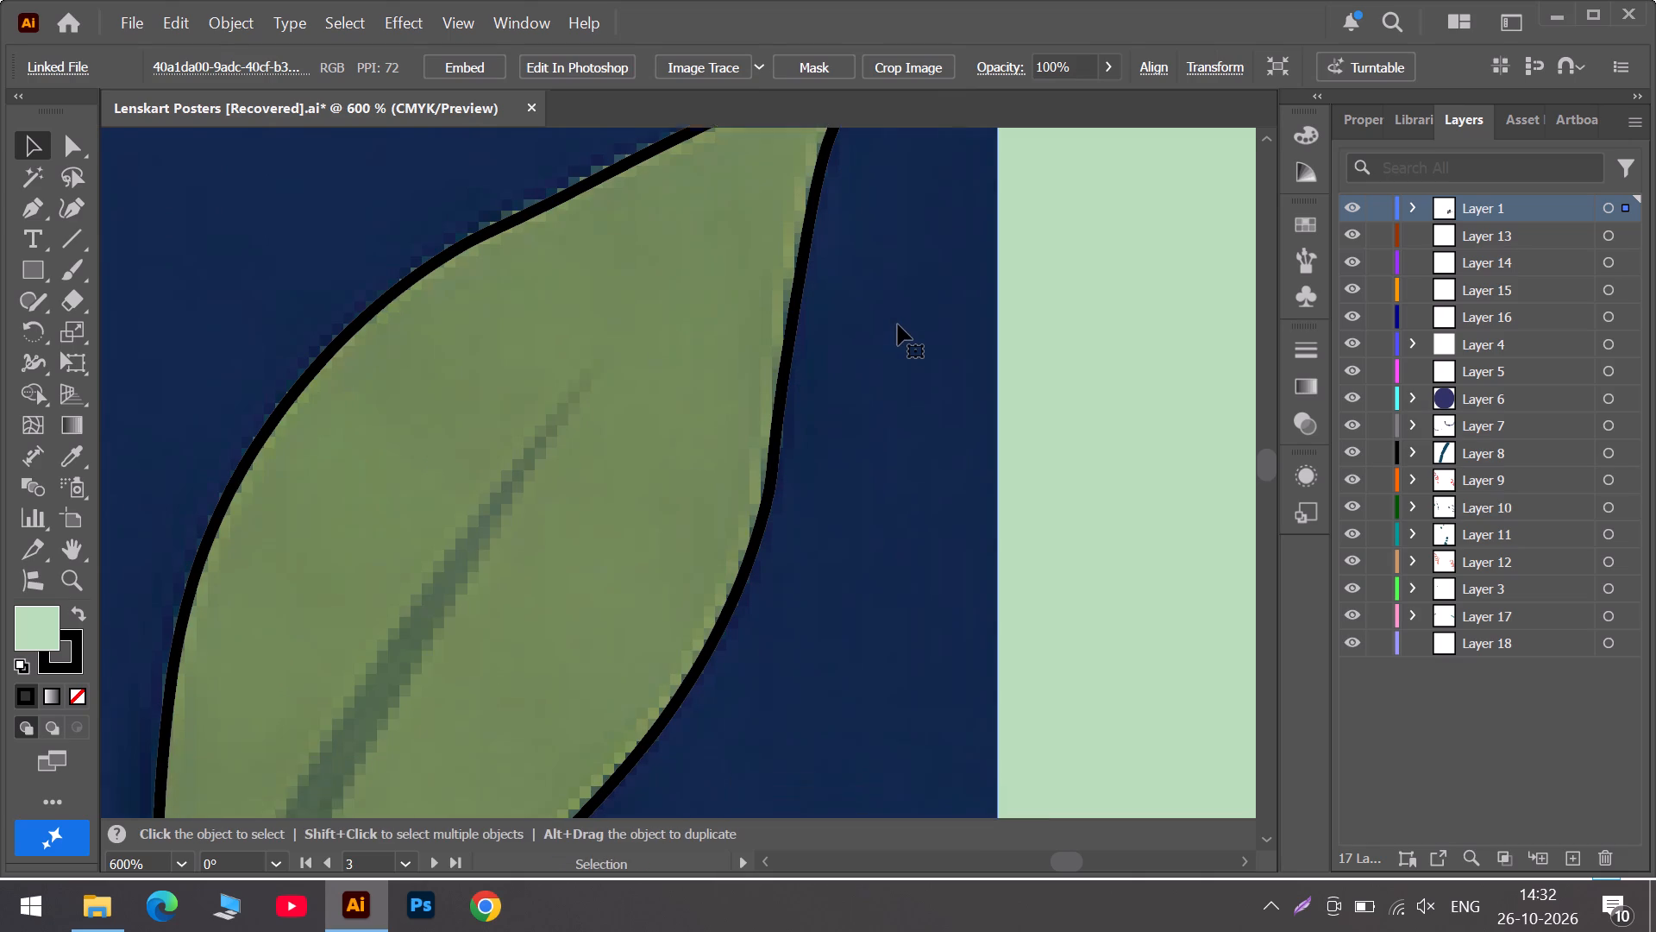
pyautogui.scroll(-10, 898, 324)
pyautogui.scroll(-14, 898, 324)
pyautogui.scroll(-7, 898, 324)
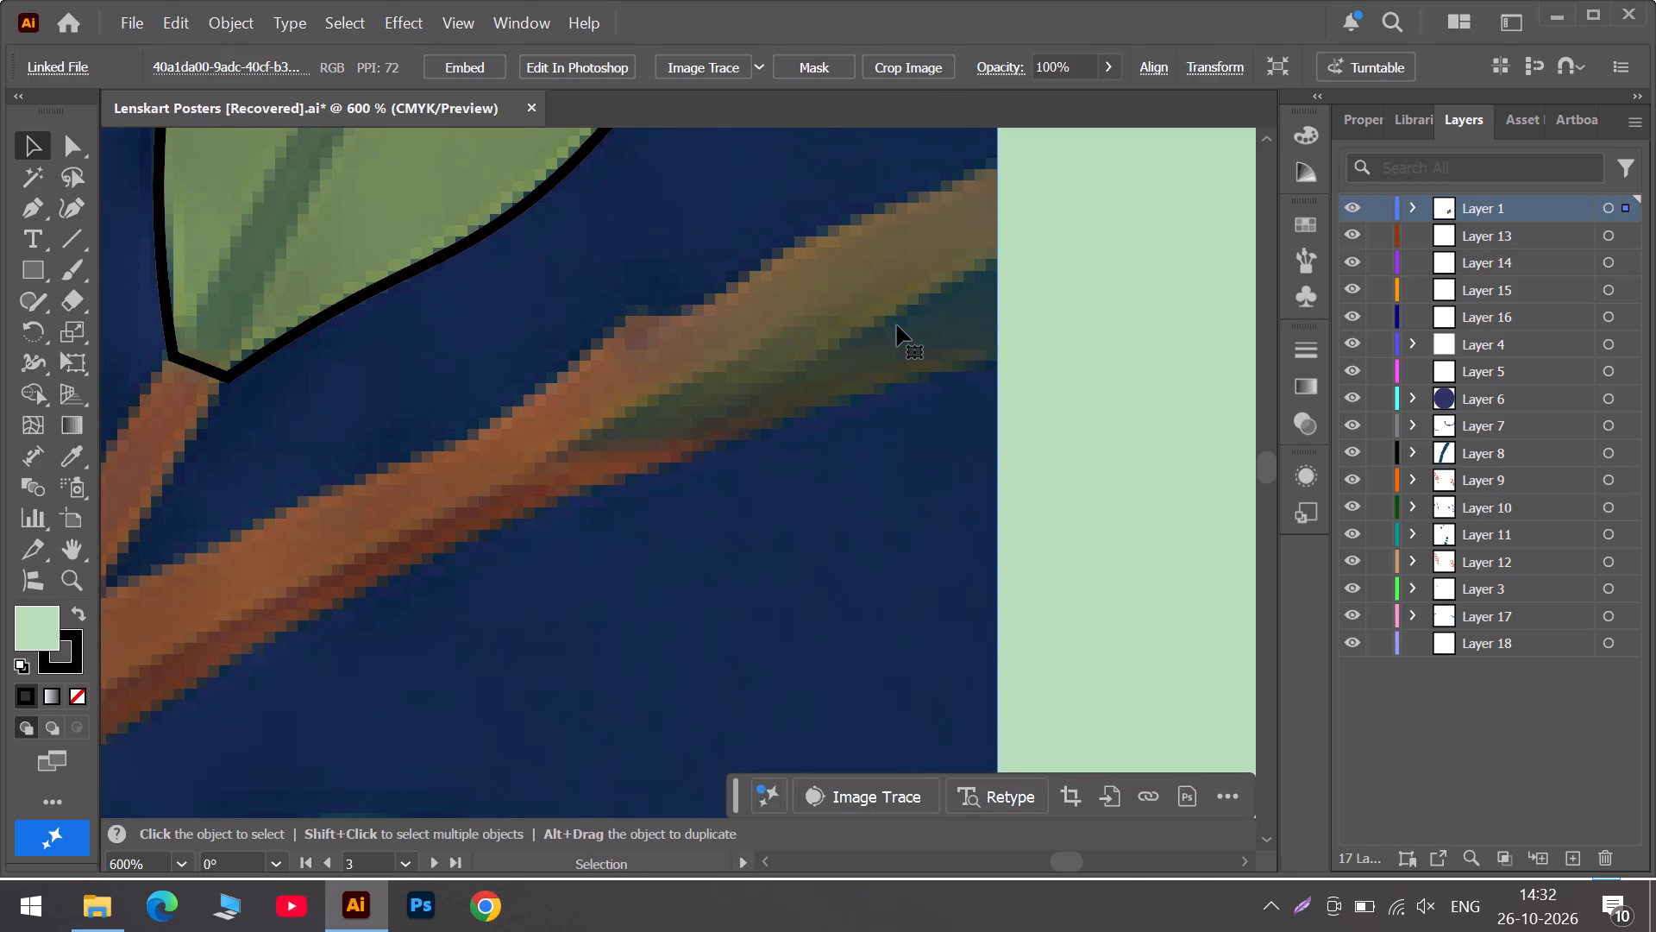
pyautogui.scroll(-20, 897, 325)
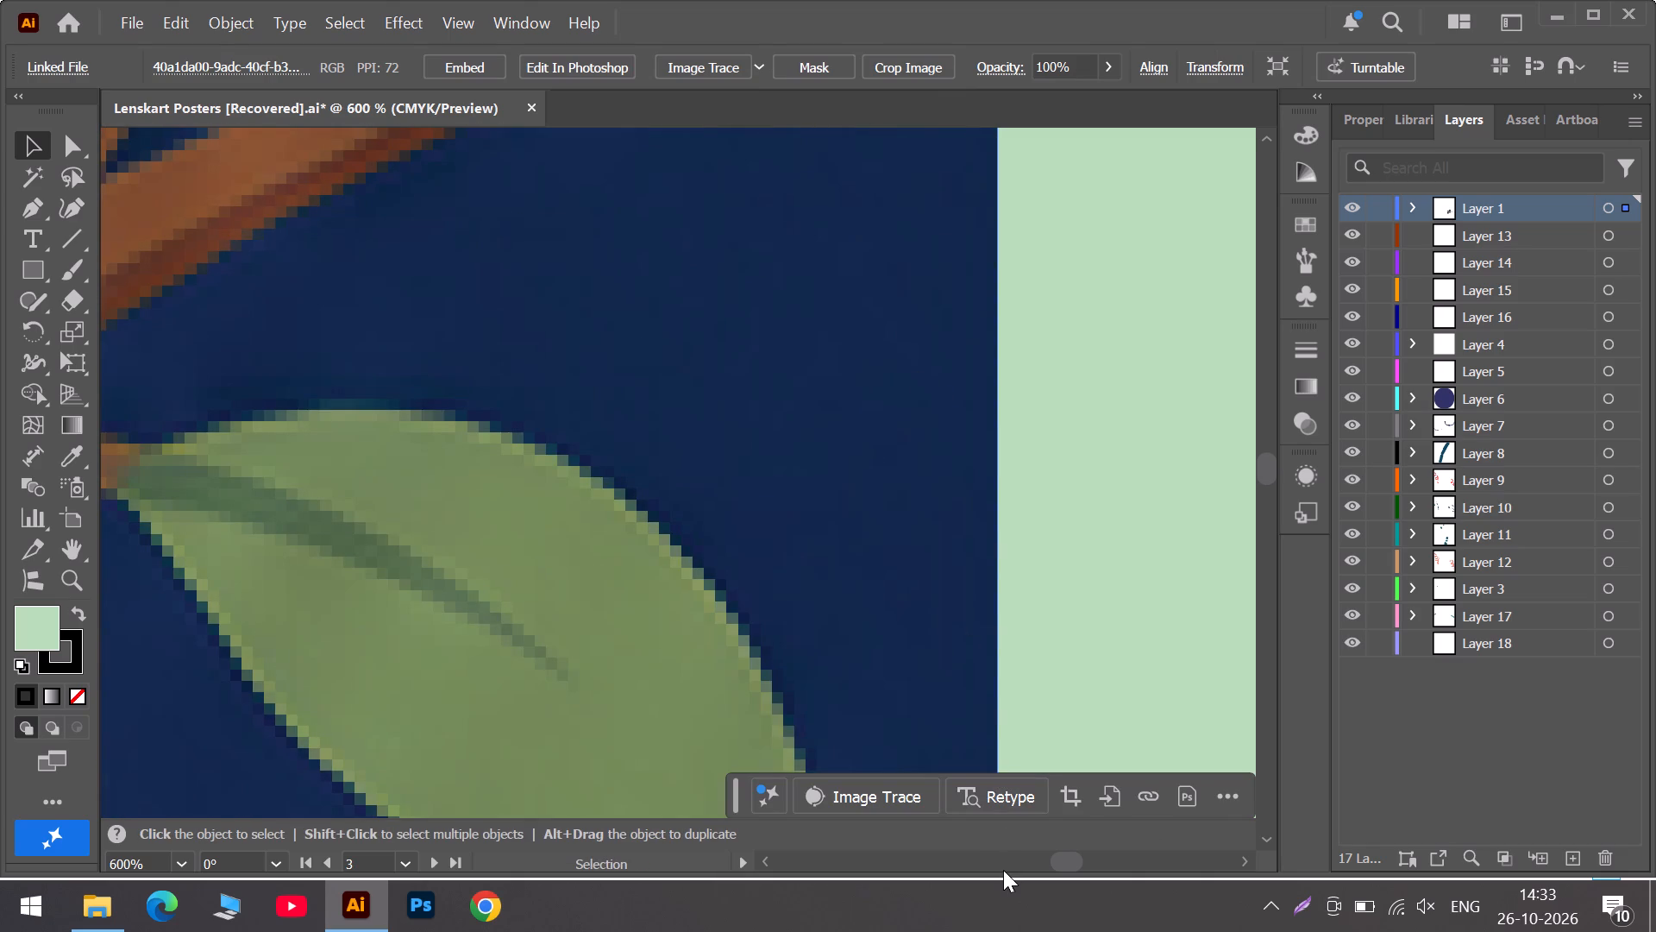
pyautogui.click(1004, 868)
pyautogui.scroll(-2, 849, 602)
pyautogui.keyDown('alt'); pyautogui.scroll(-2, 849, 602); pyautogui.keyUp('alt')
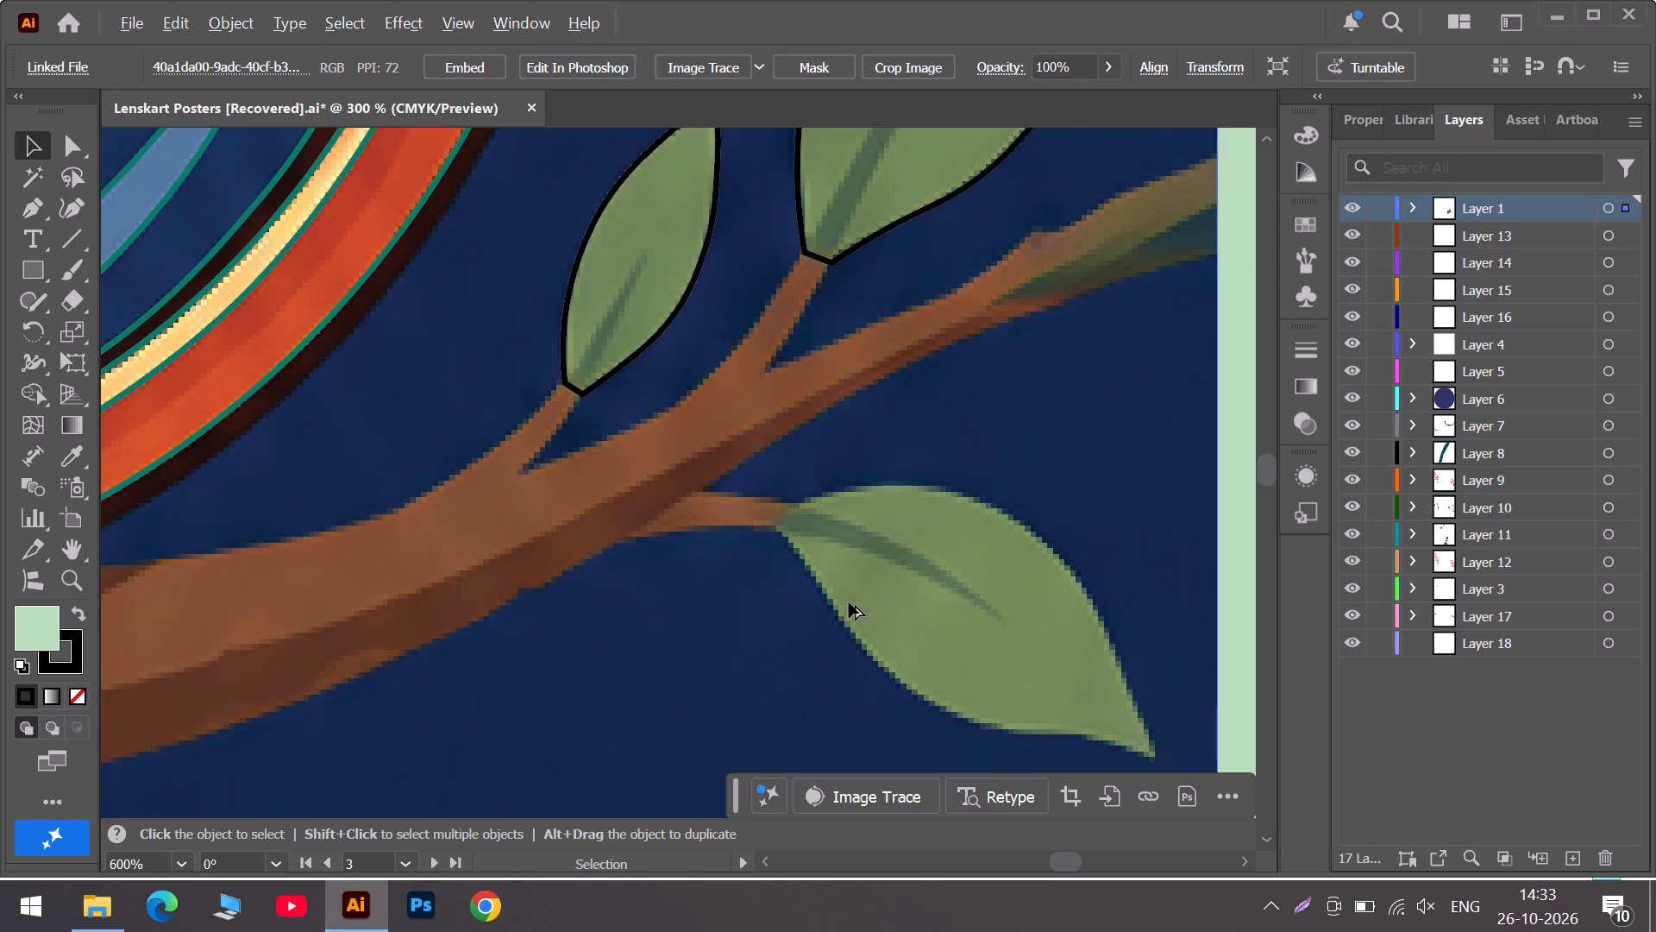
pyautogui.scroll(7, 849, 602)
pyautogui.keyDown('alt'); pyautogui.scroll(2, 984, 691); pyautogui.keyUp('alt')
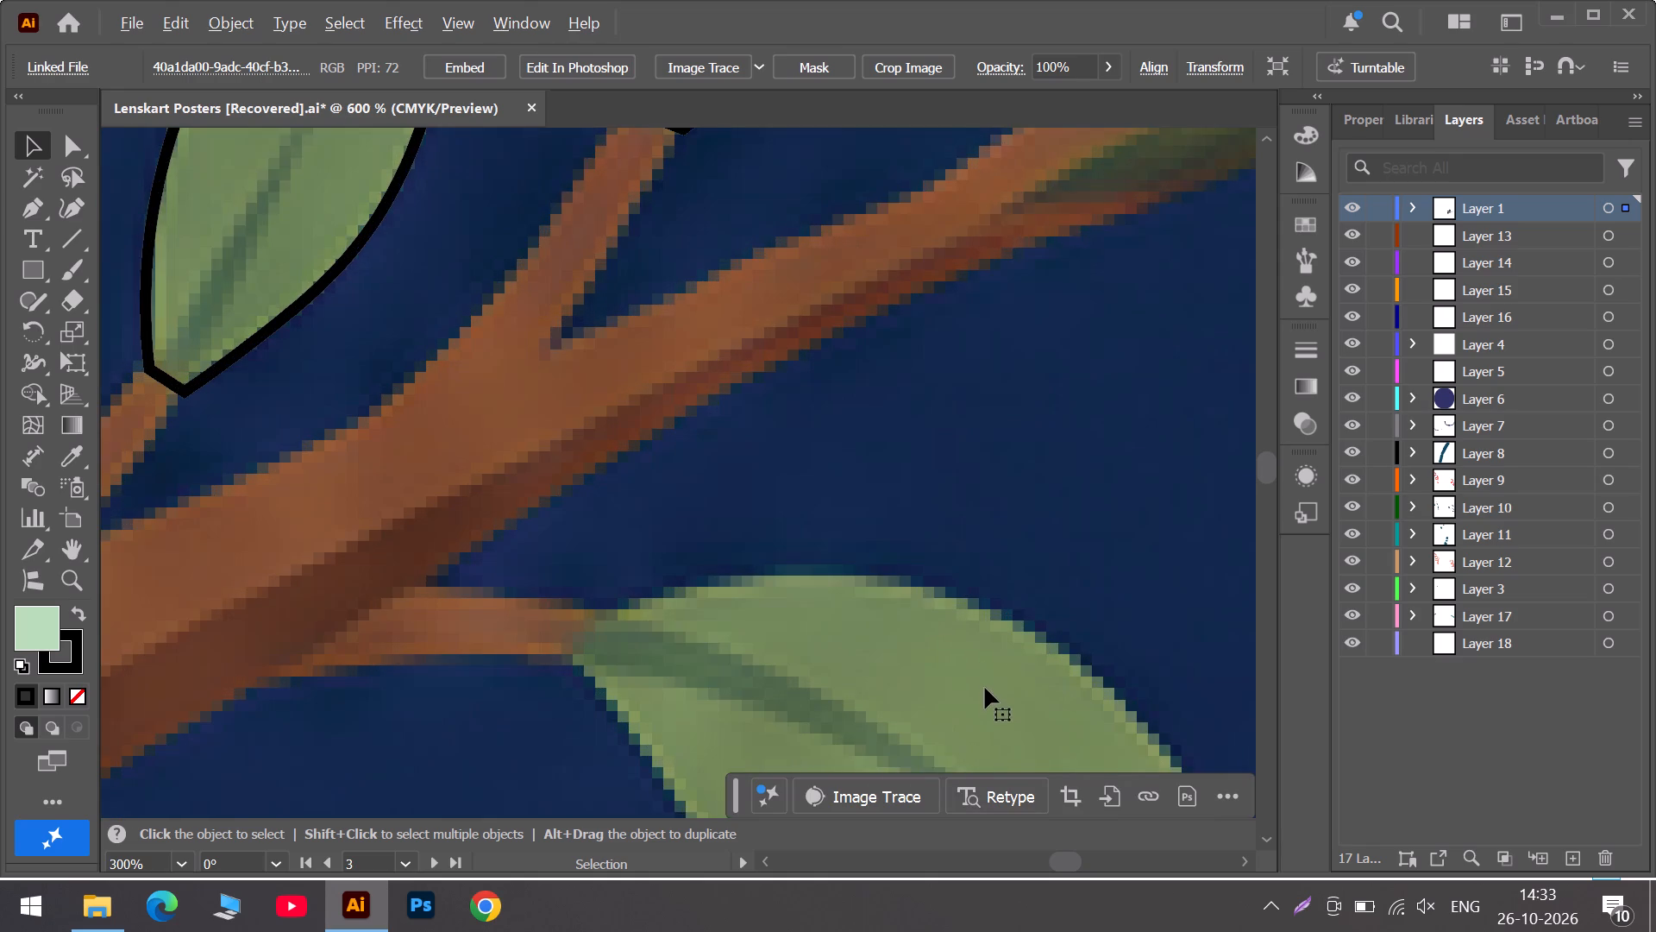
pyautogui.scroll(-14, 985, 681)
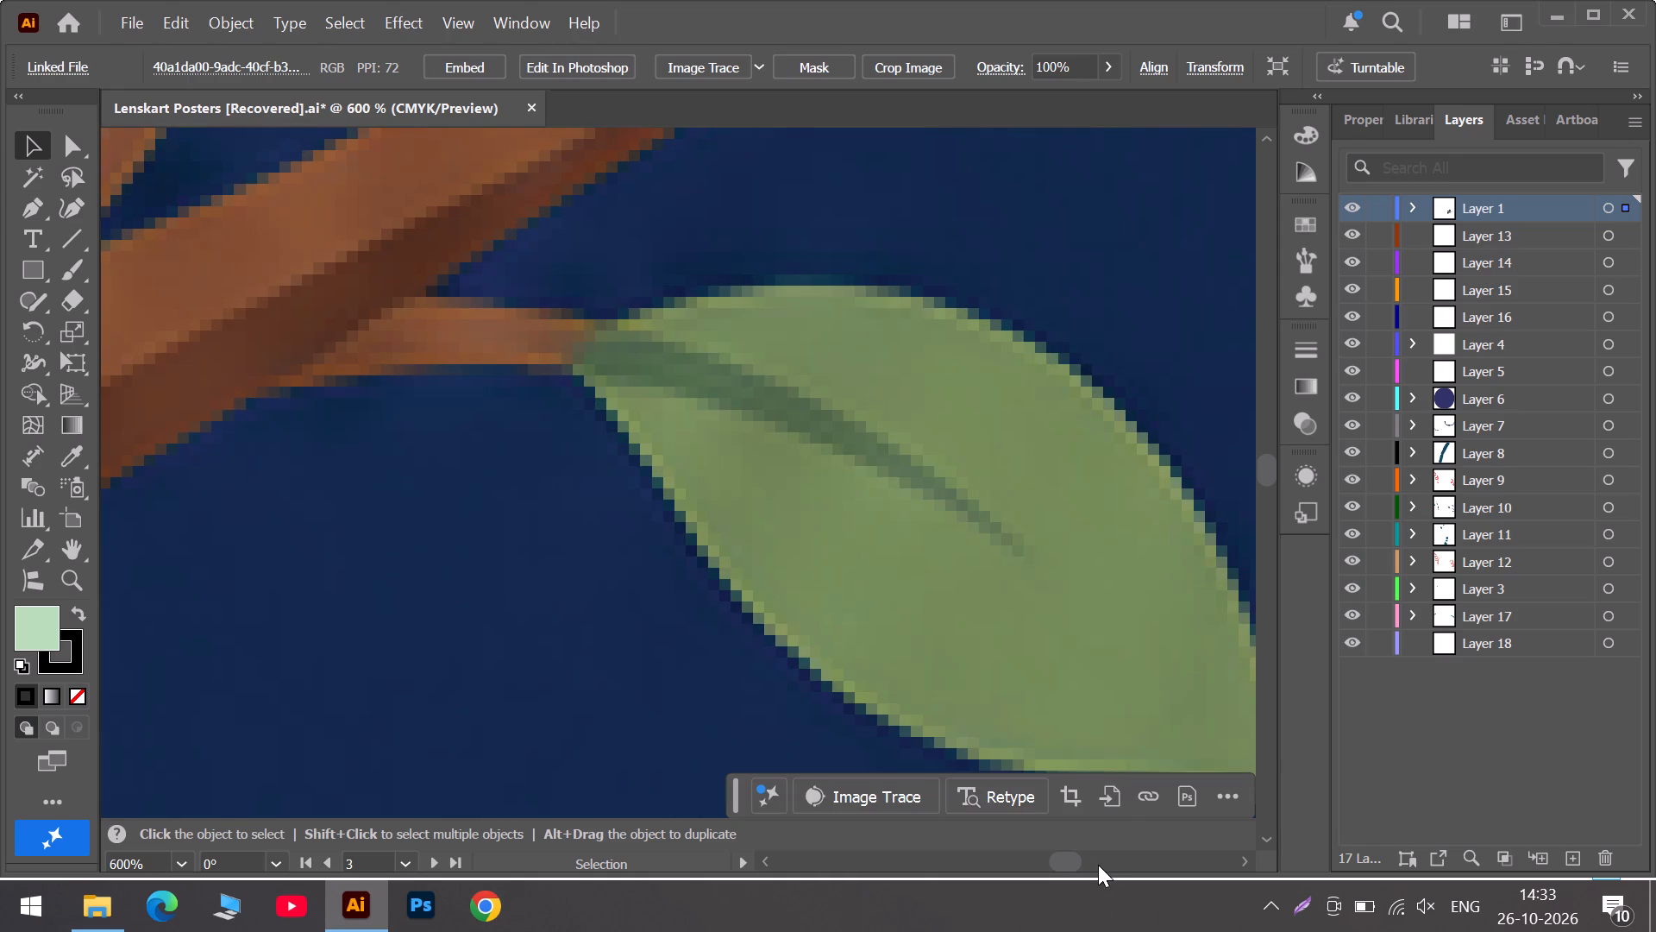
pyautogui.click(1097, 865)
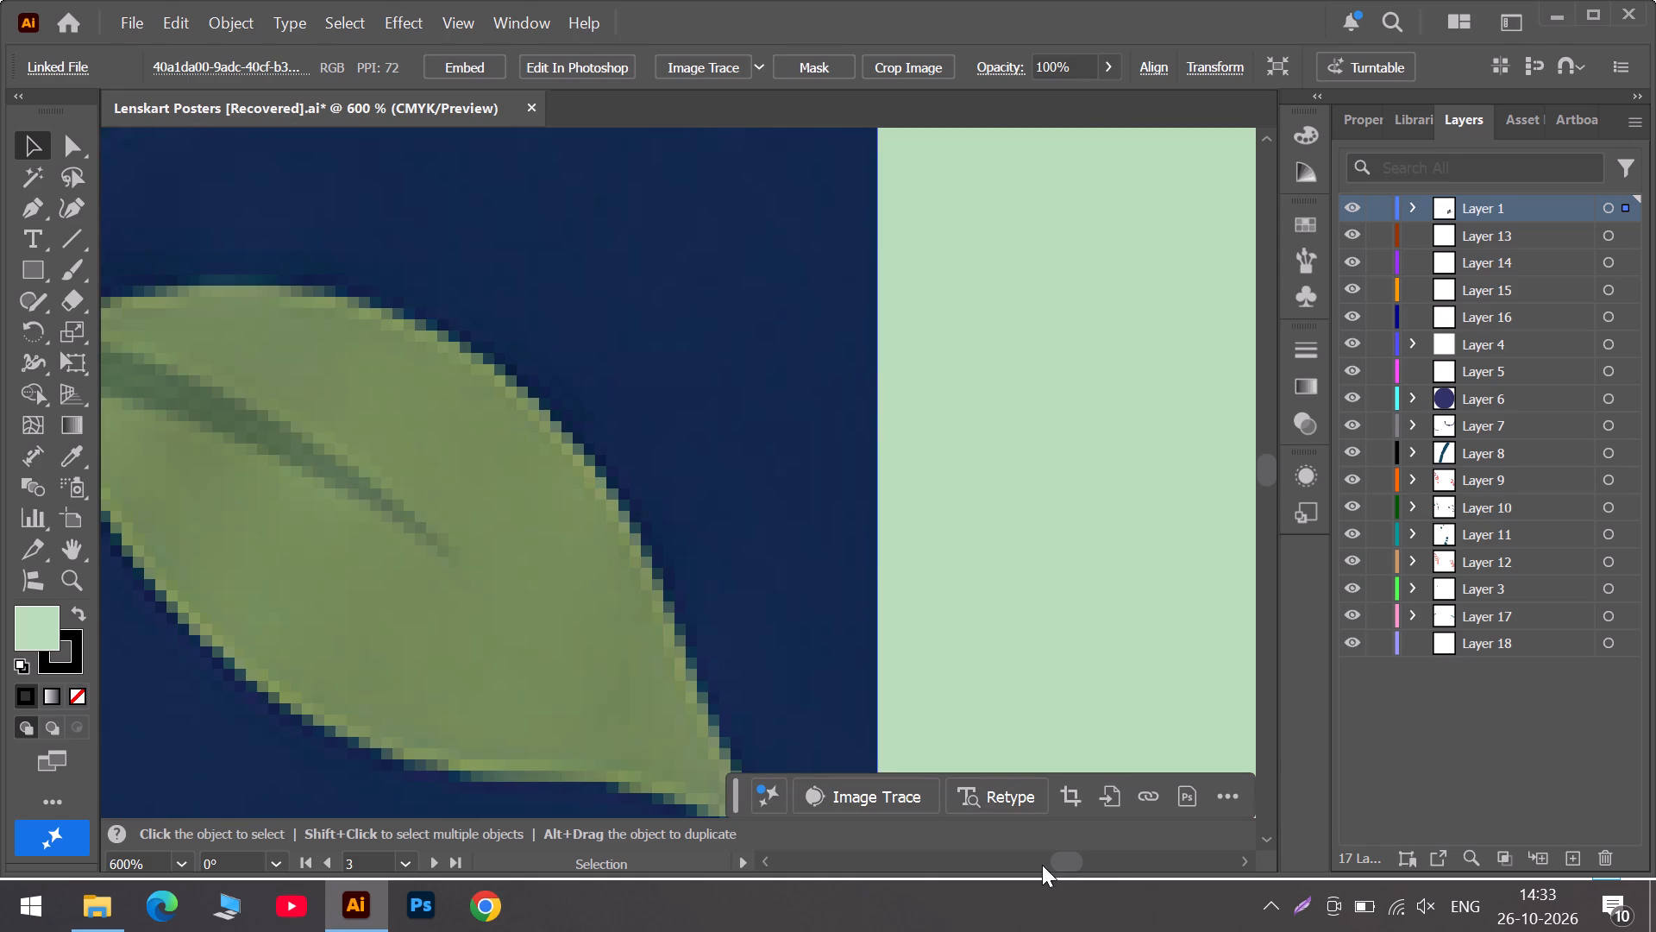
pyautogui.click(1042, 865)
pyautogui.click(1057, 860)
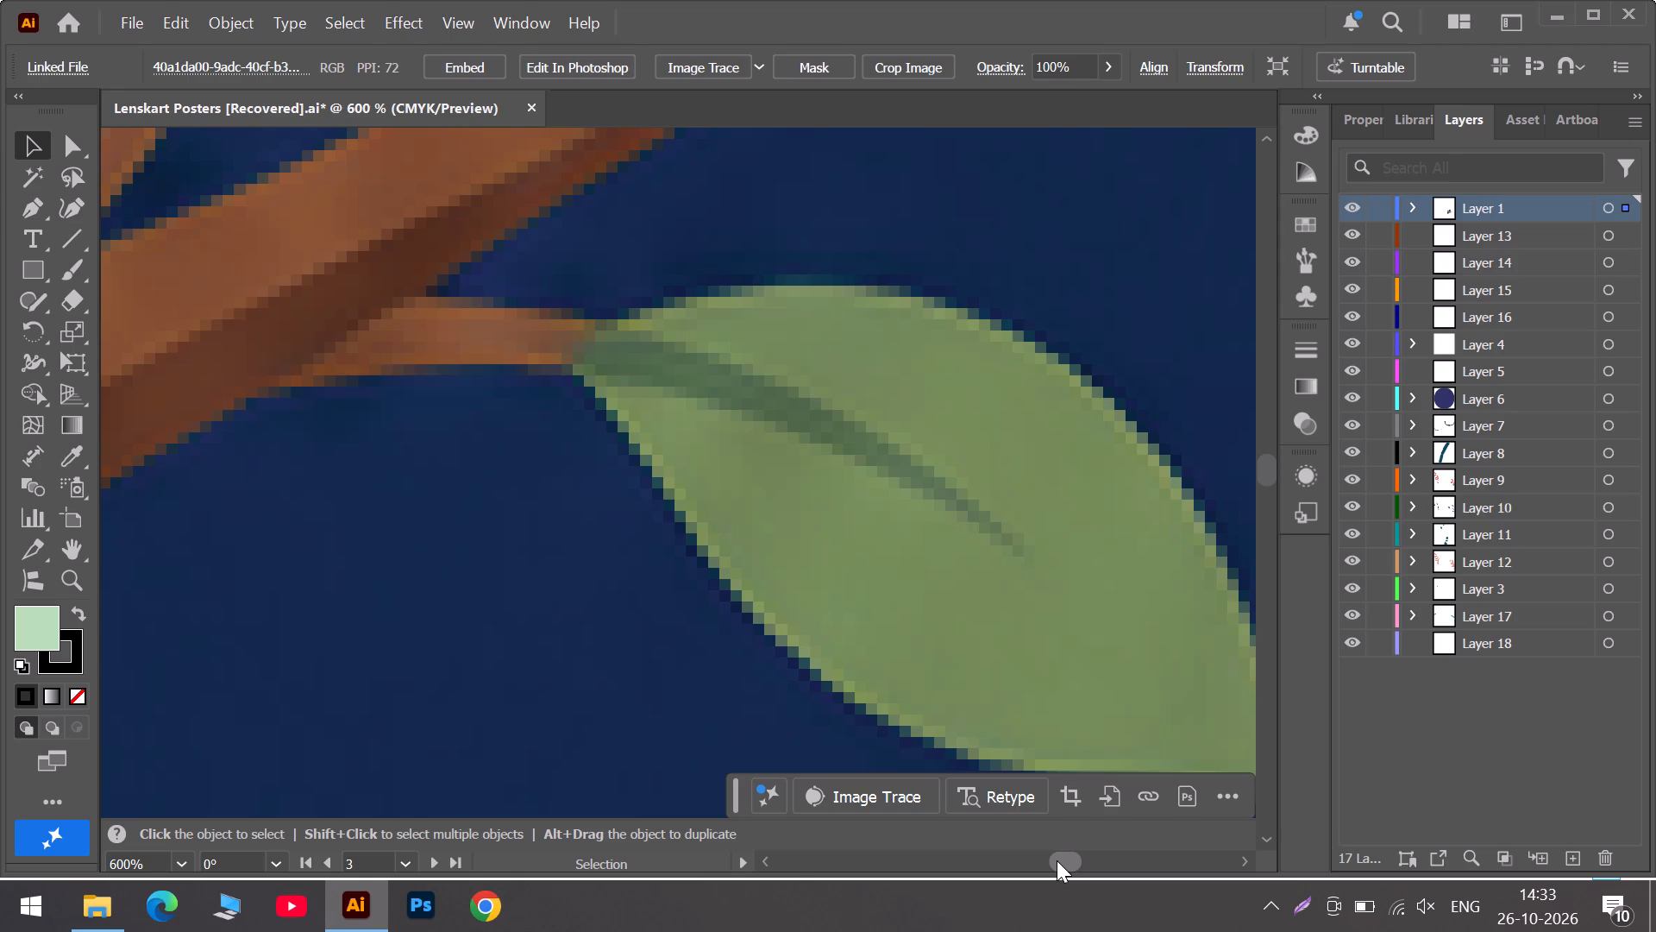
pyautogui.scroll(-6, 1059, 837)
pyautogui.scroll(-2, 1081, 729)
pyautogui.click(1069, 857)
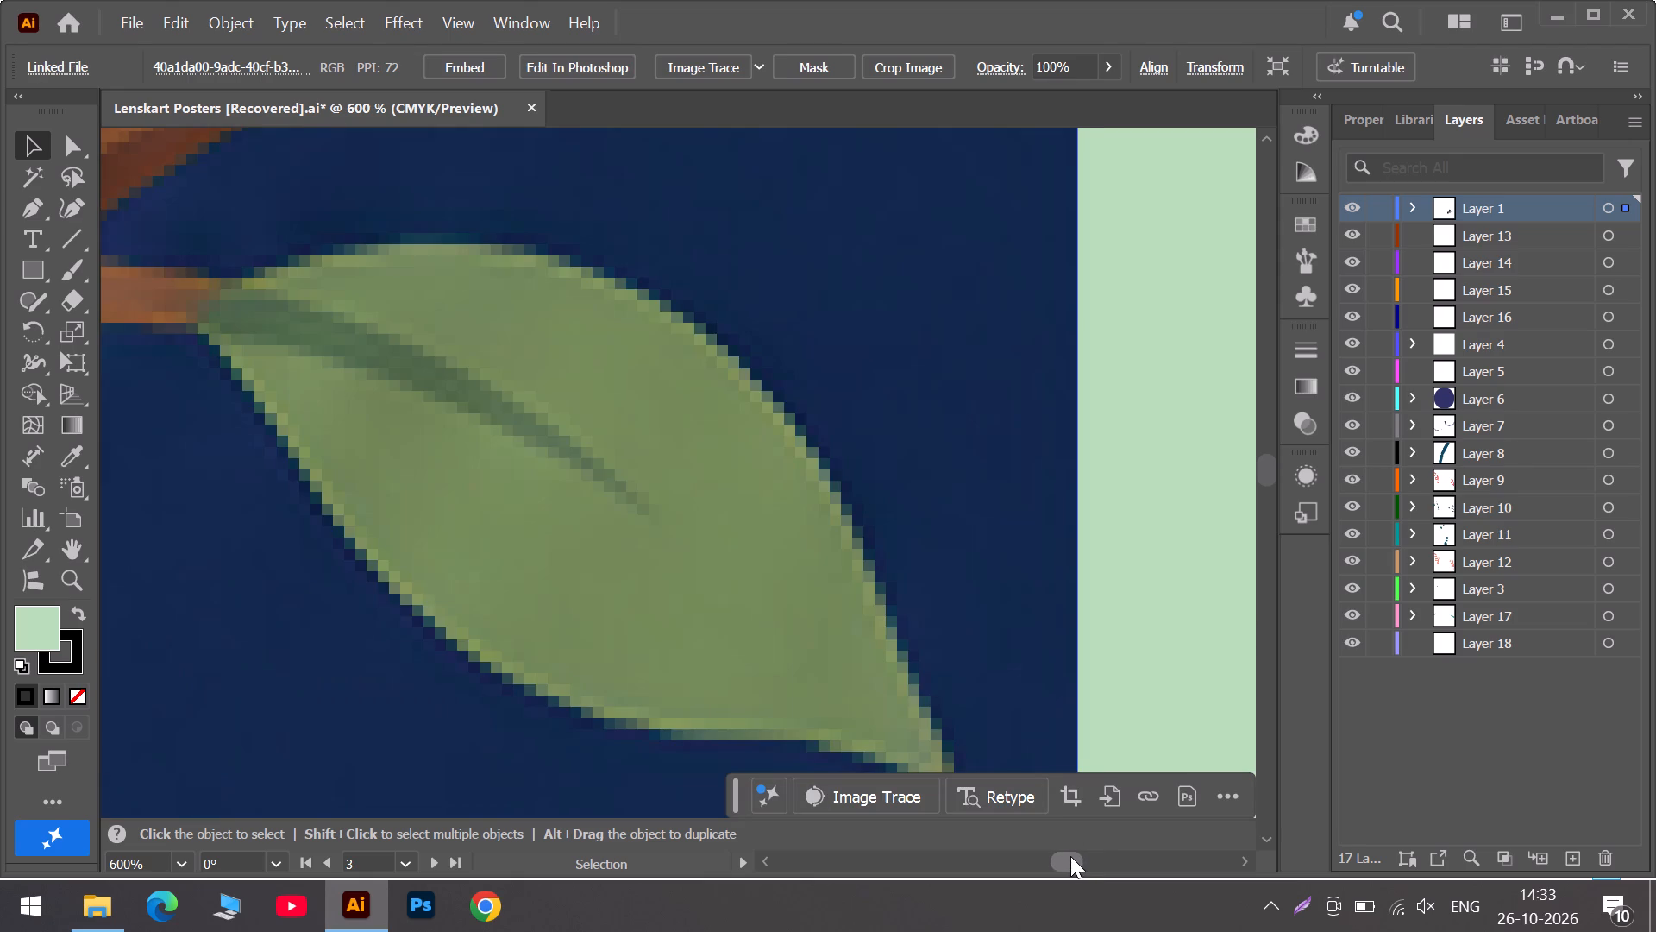
pyautogui.scroll(-3, 1053, 826)
pyautogui.scroll(-2, 1077, 752)
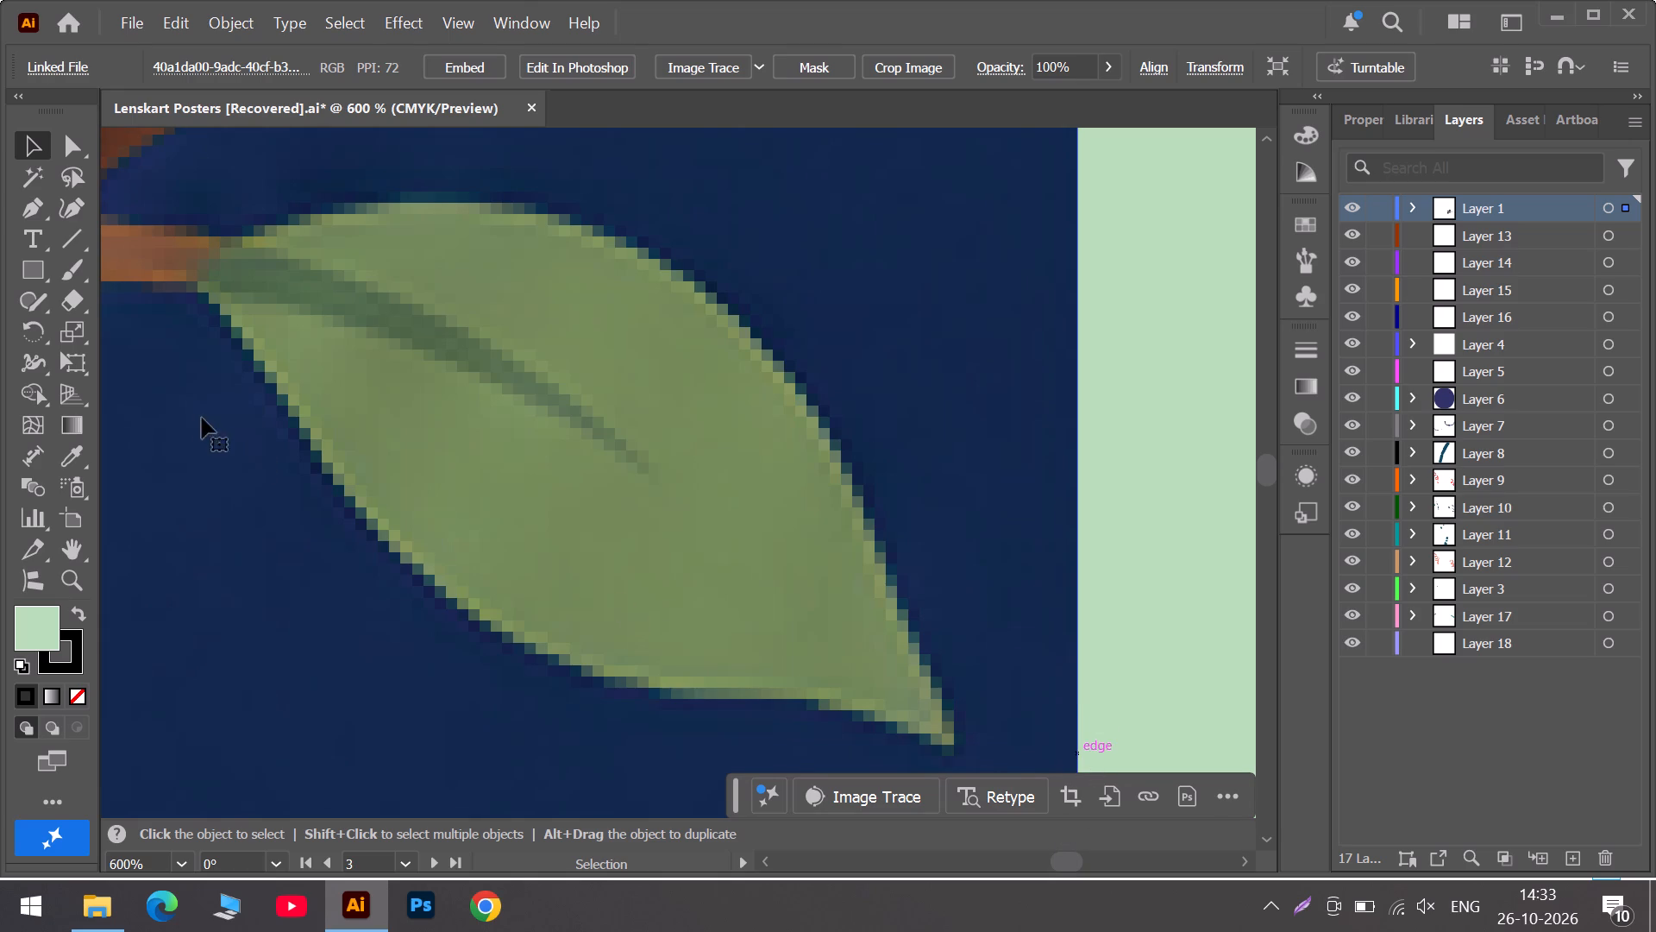
pyautogui.click(74, 205)
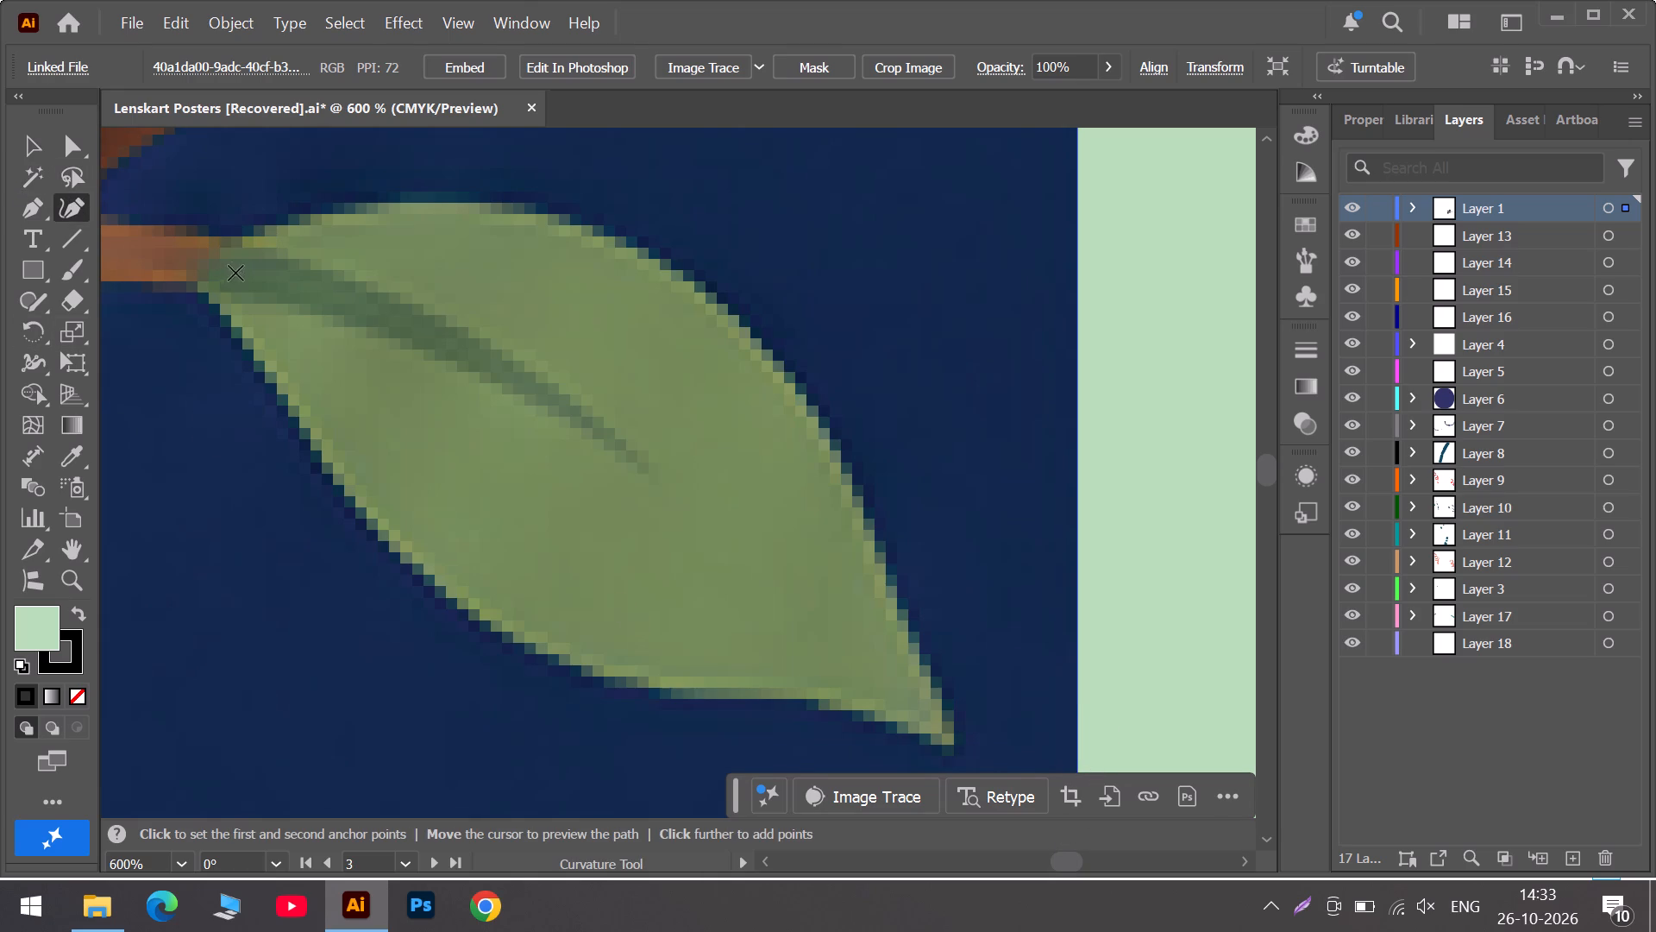
pyautogui.click(198, 286)
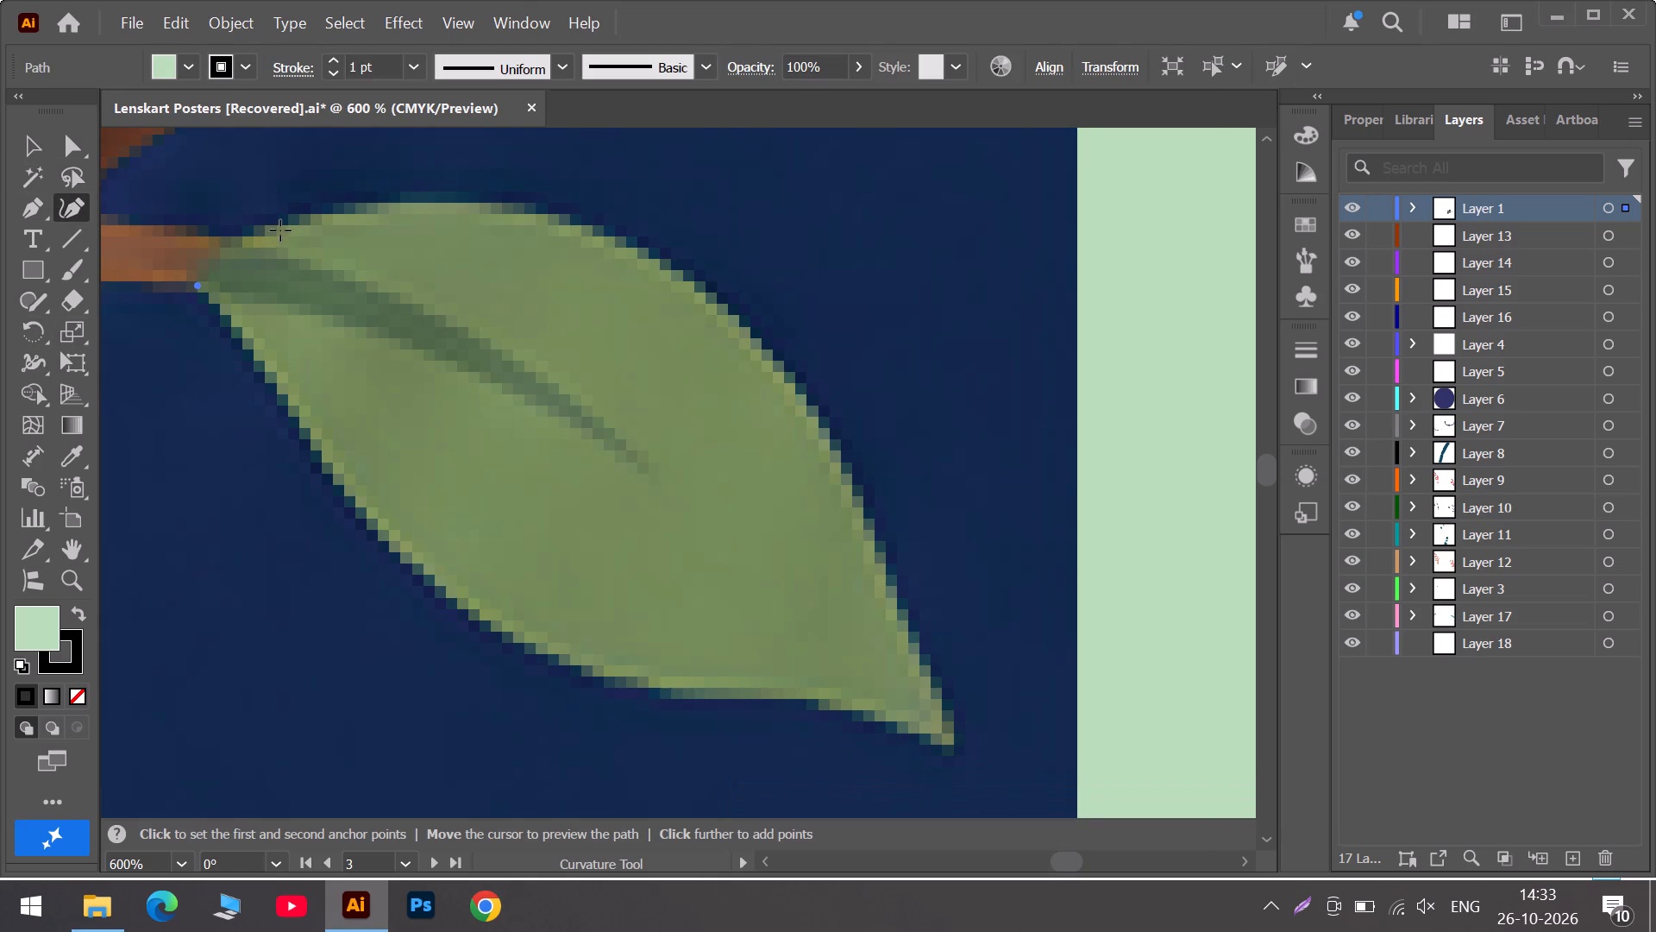
pyautogui.click(291, 223)
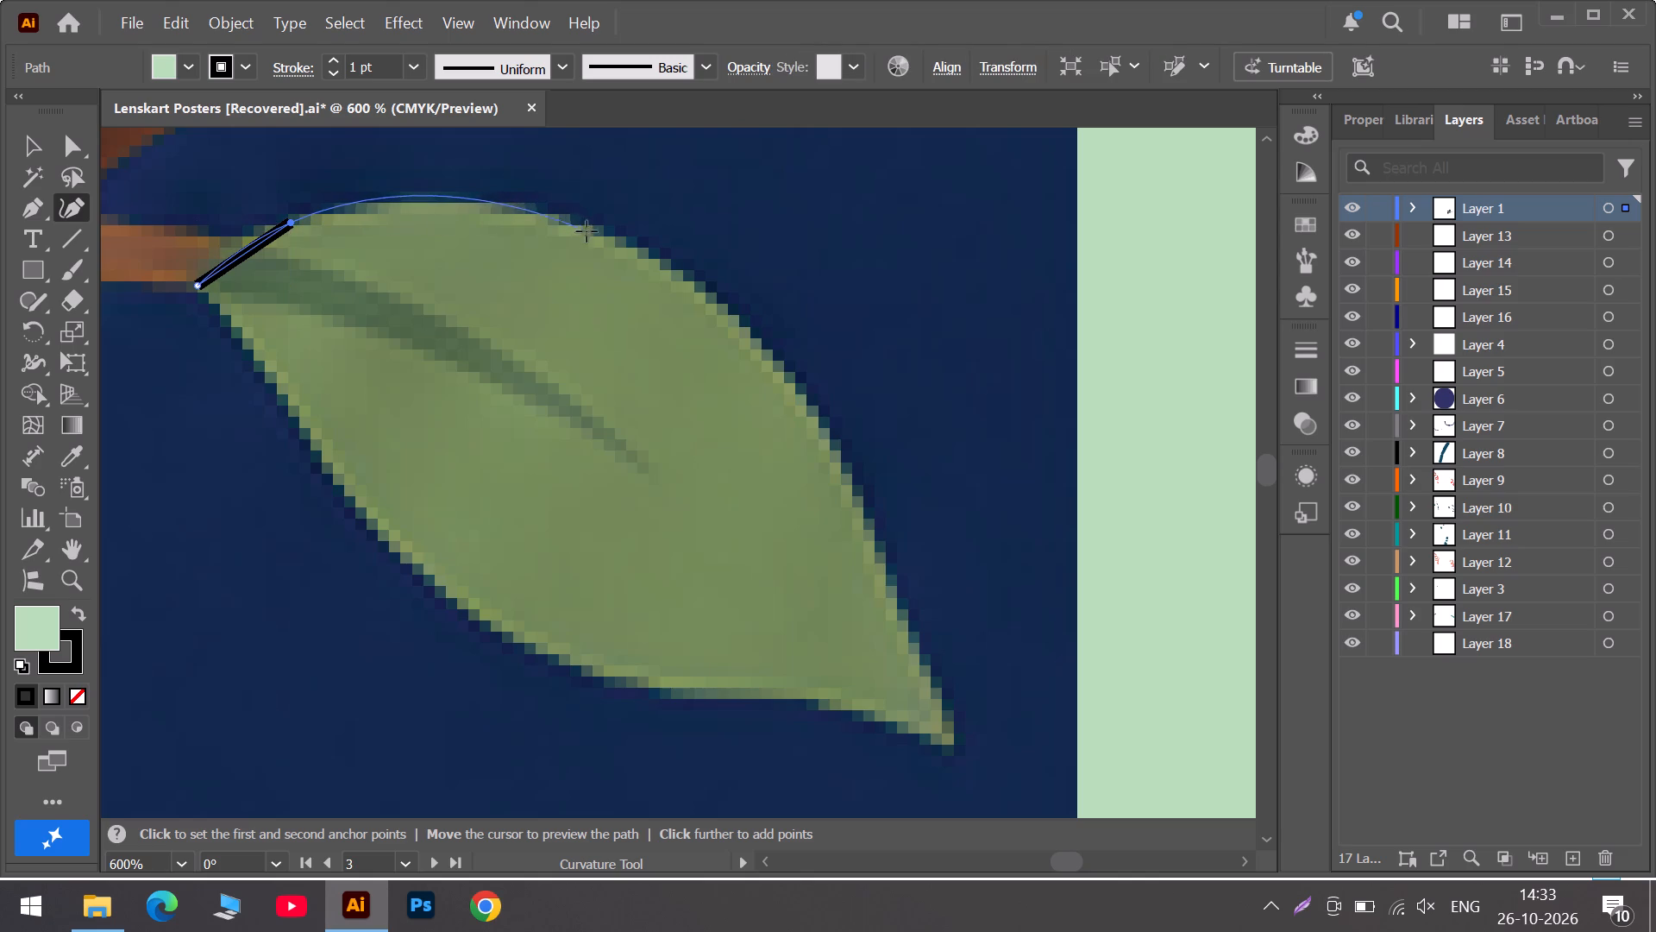
pyautogui.click(626, 241)
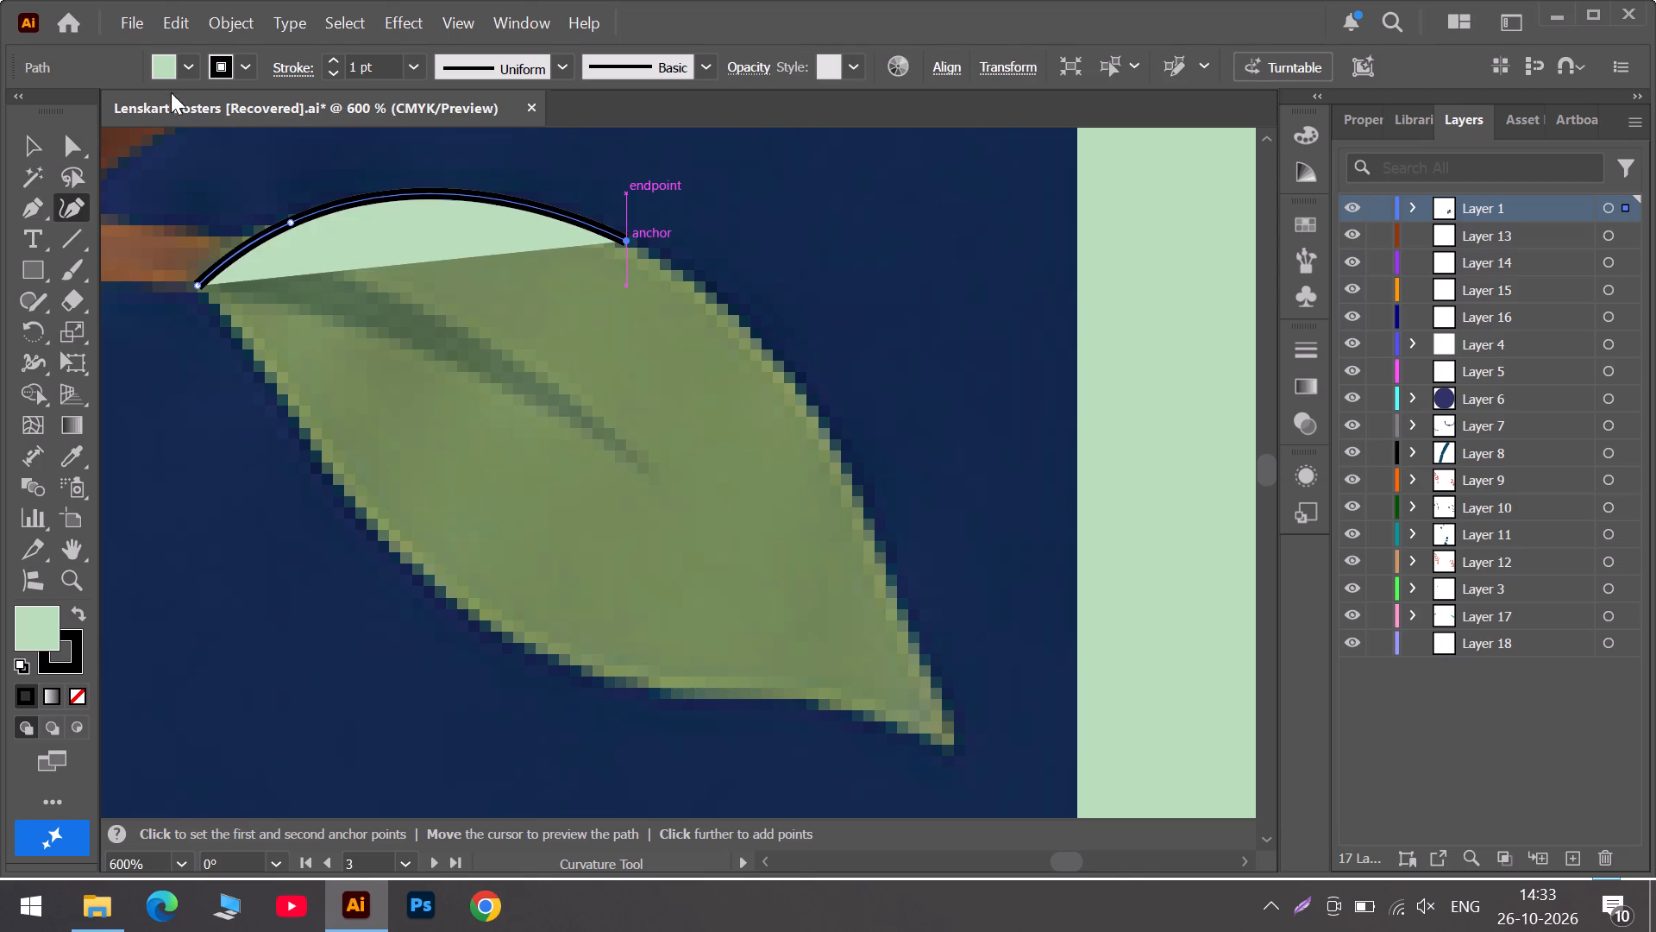
# Set the new leaf path's fill to None.
pyautogui.click(185, 70)
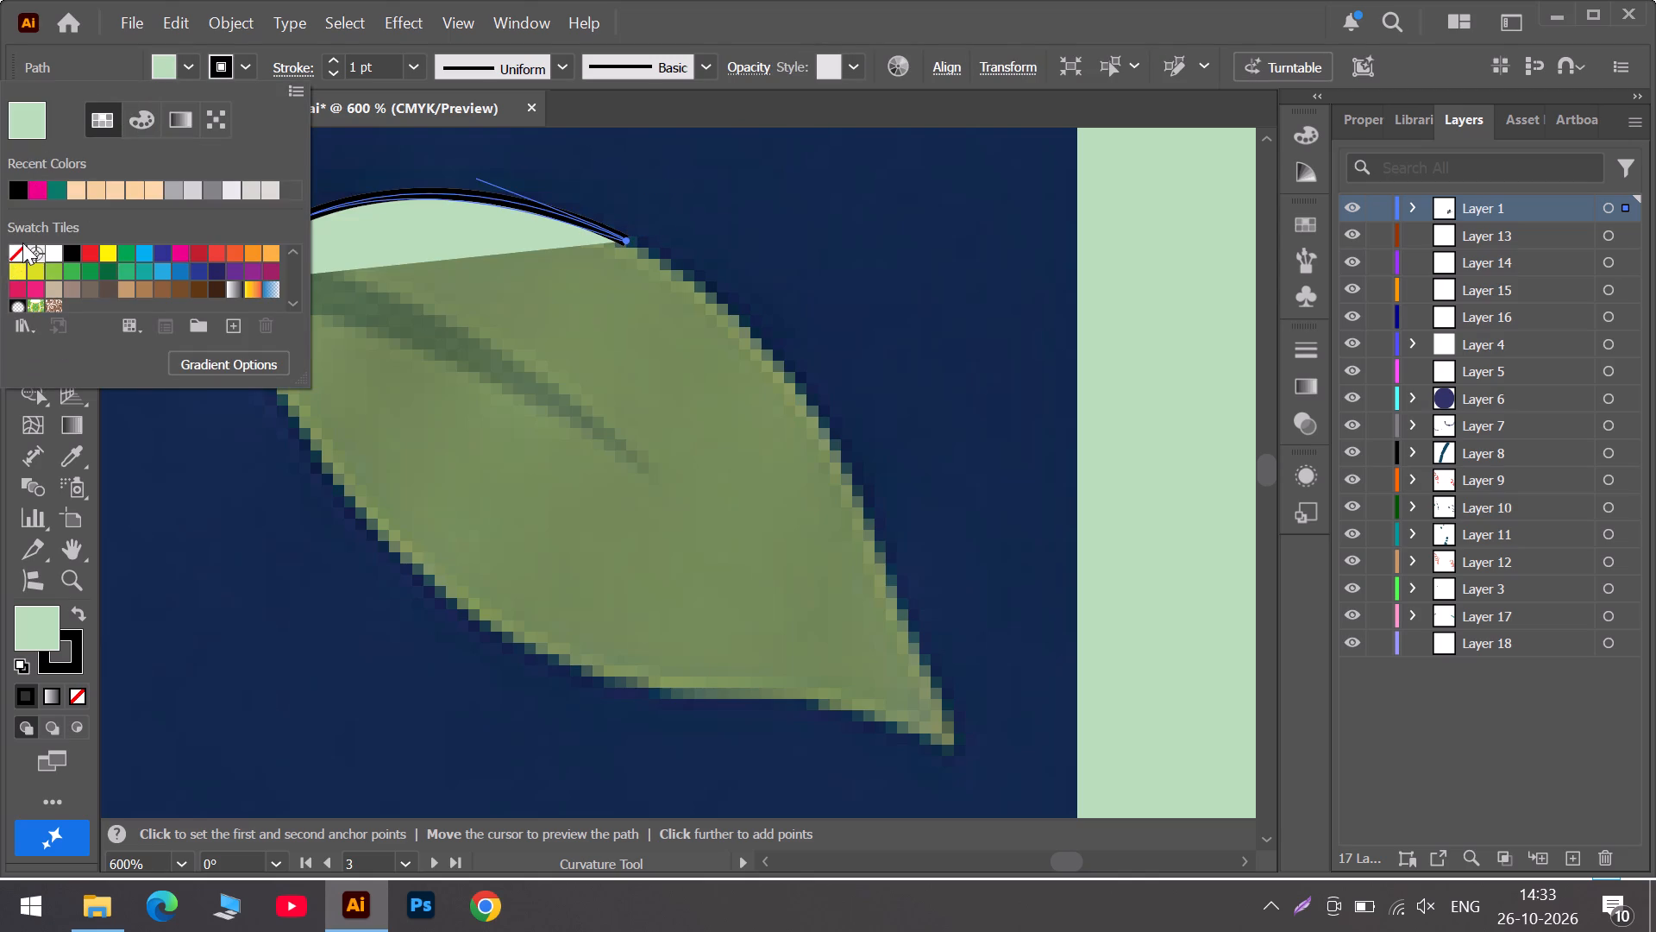
pyautogui.click(21, 250)
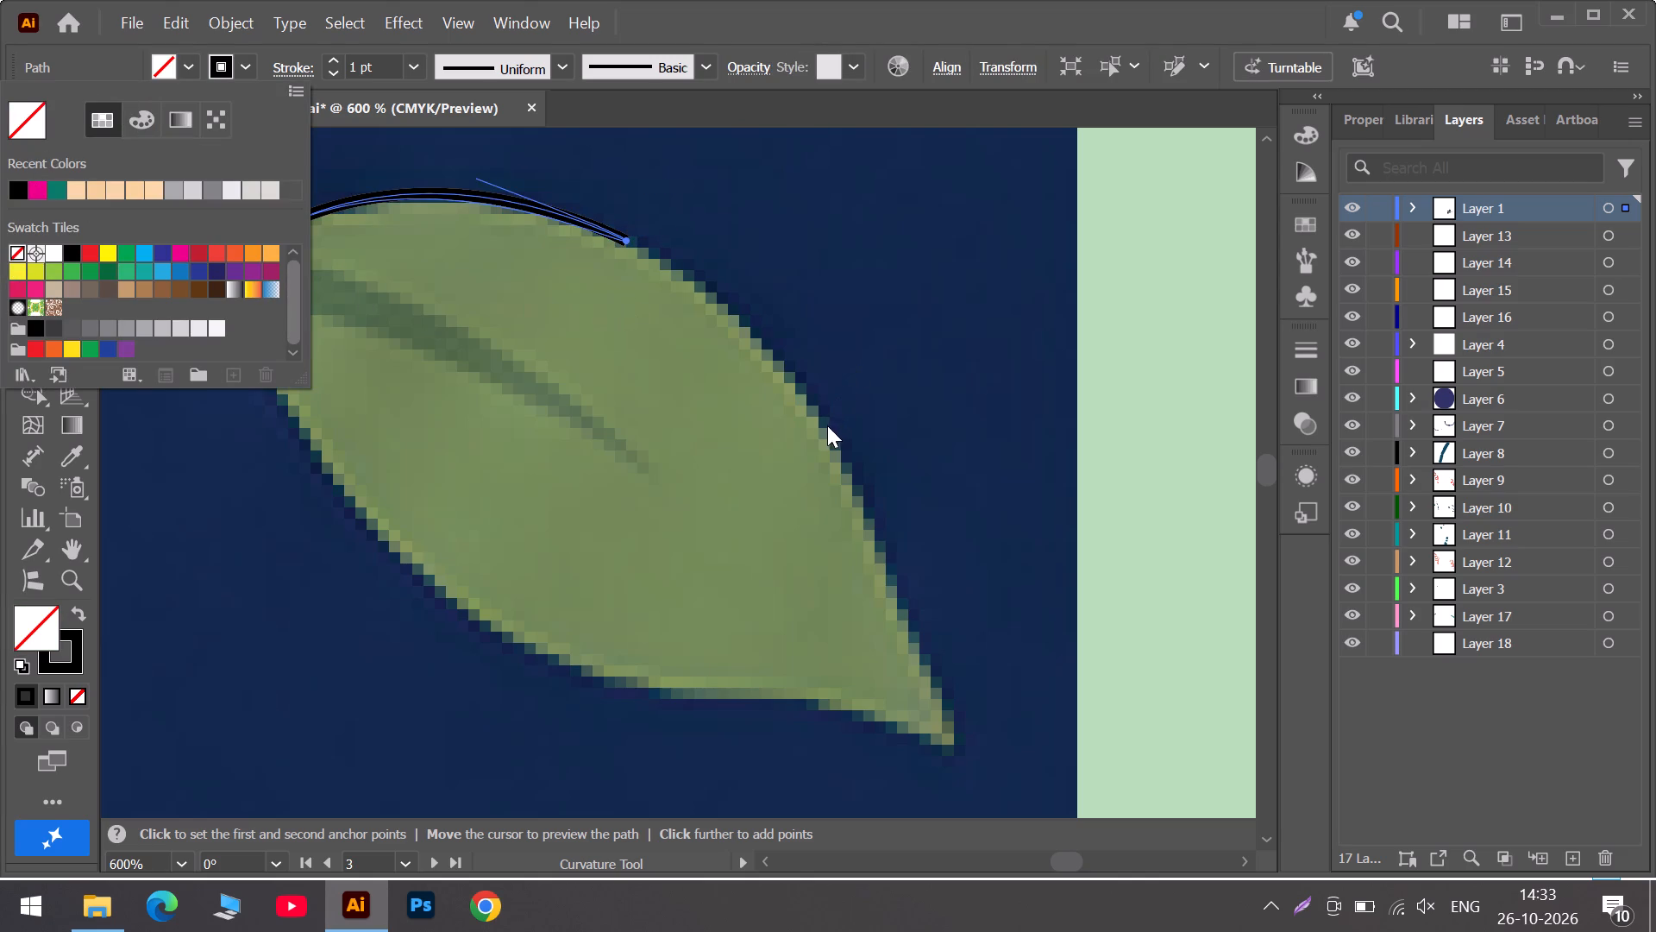
pyautogui.click(811, 413)
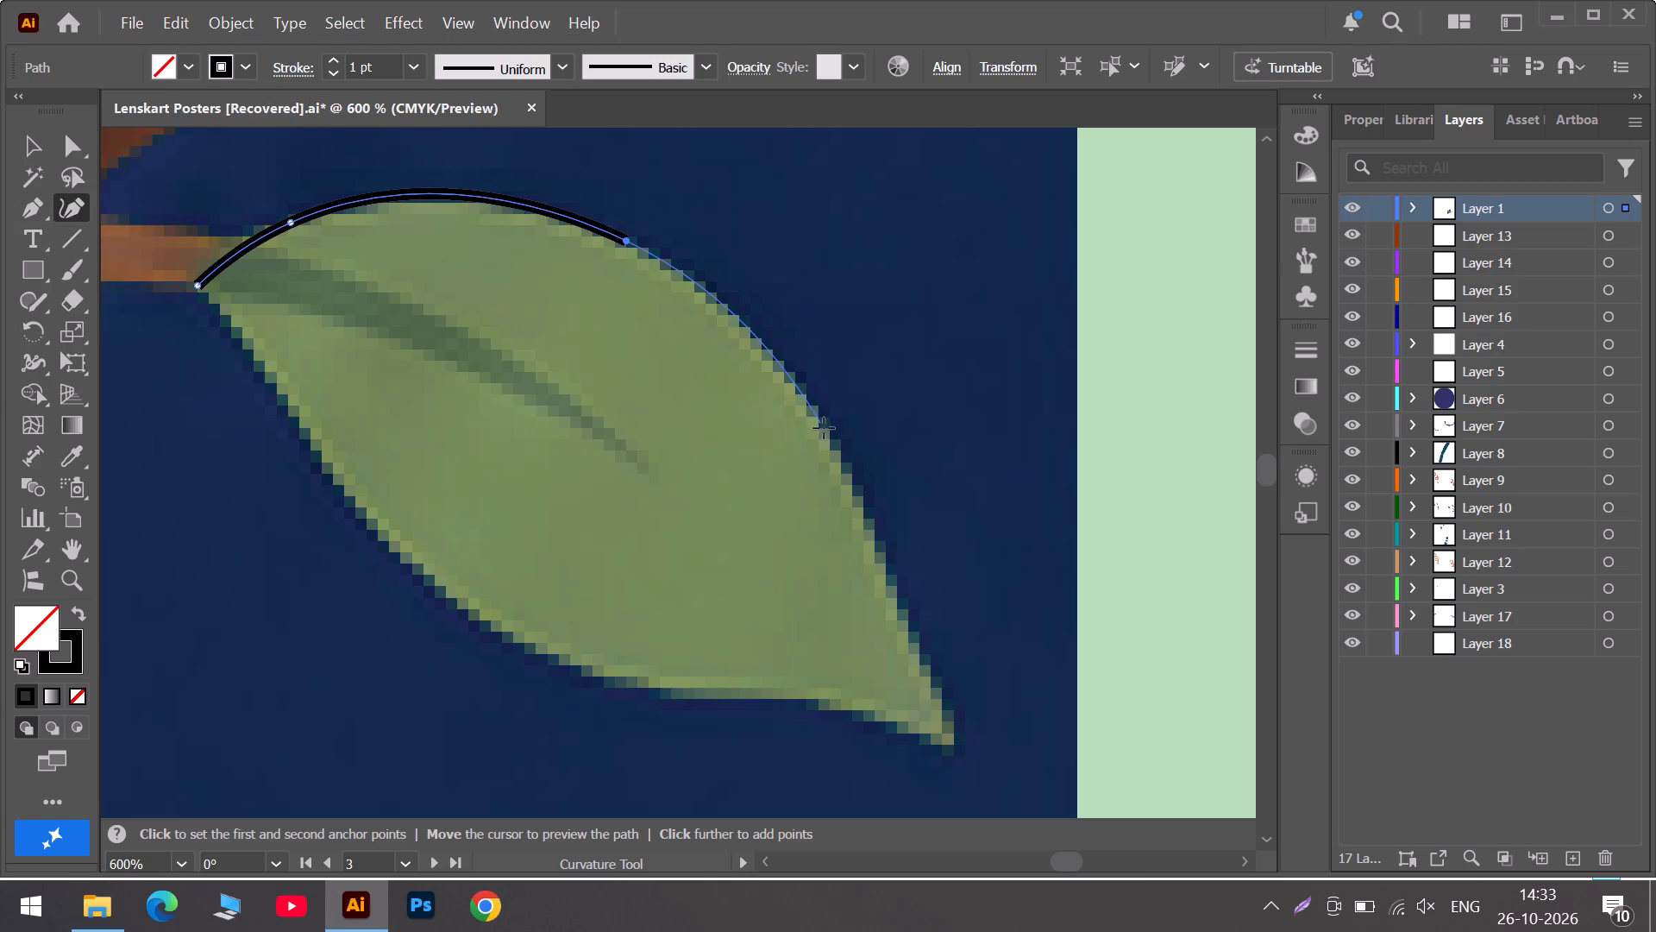
# Continue the outline down the leaf's outer edge to its tip, fit its anchors to the boundary, and make the tip a corner point.
pyautogui.click(827, 450)
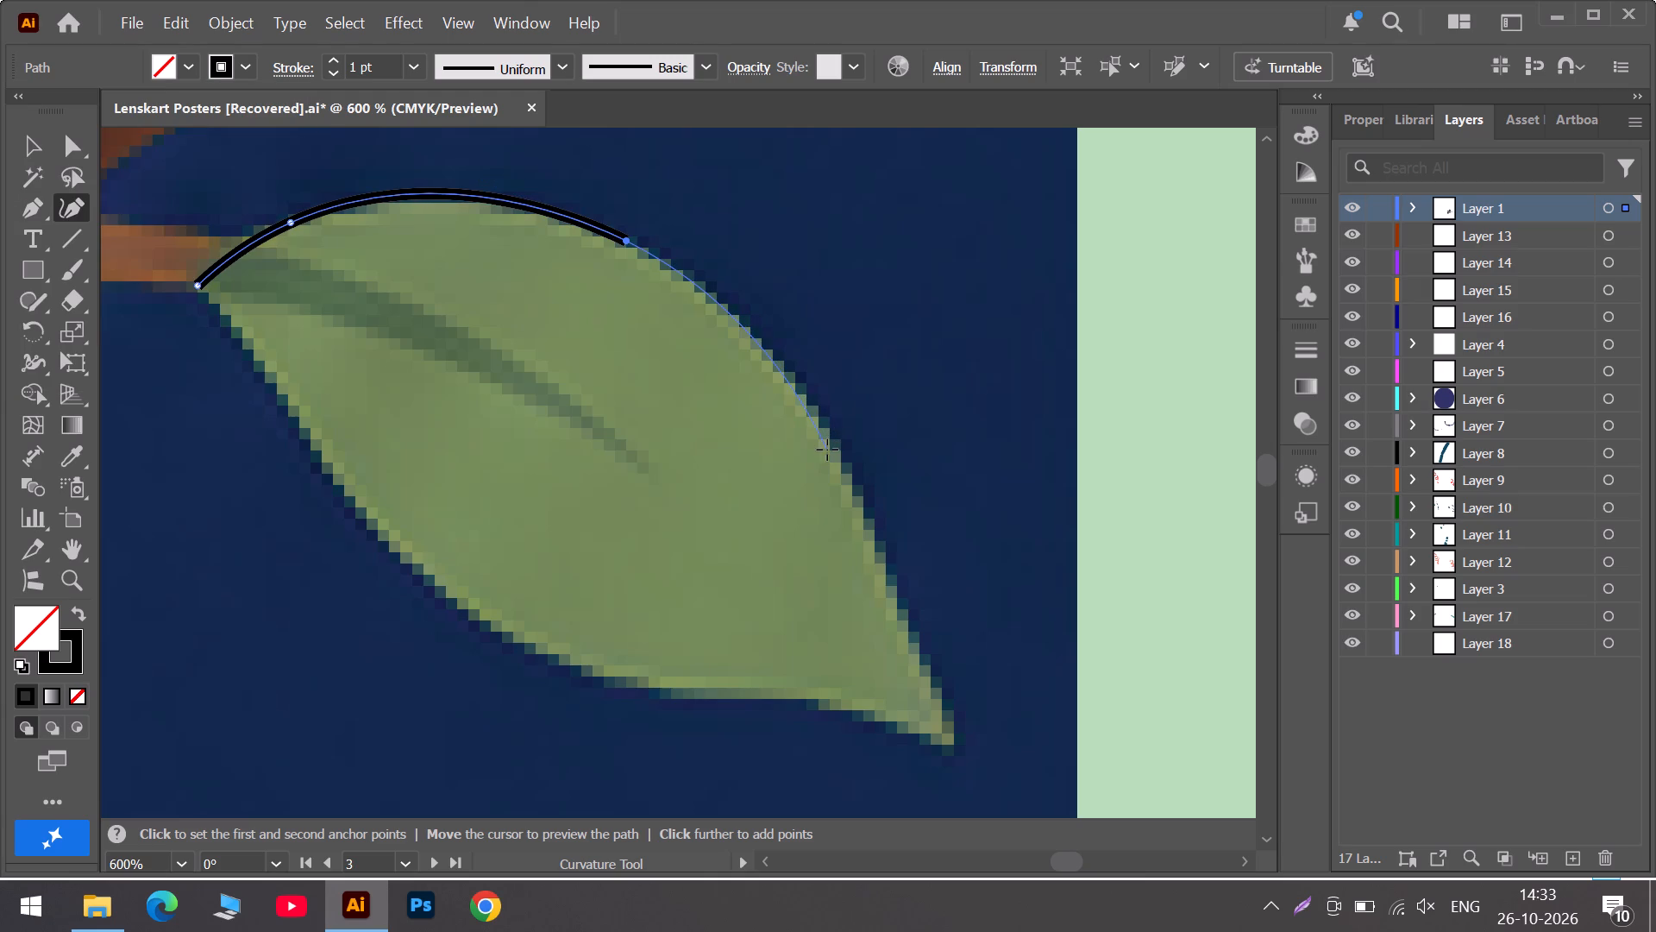
pyautogui.click(900, 621)
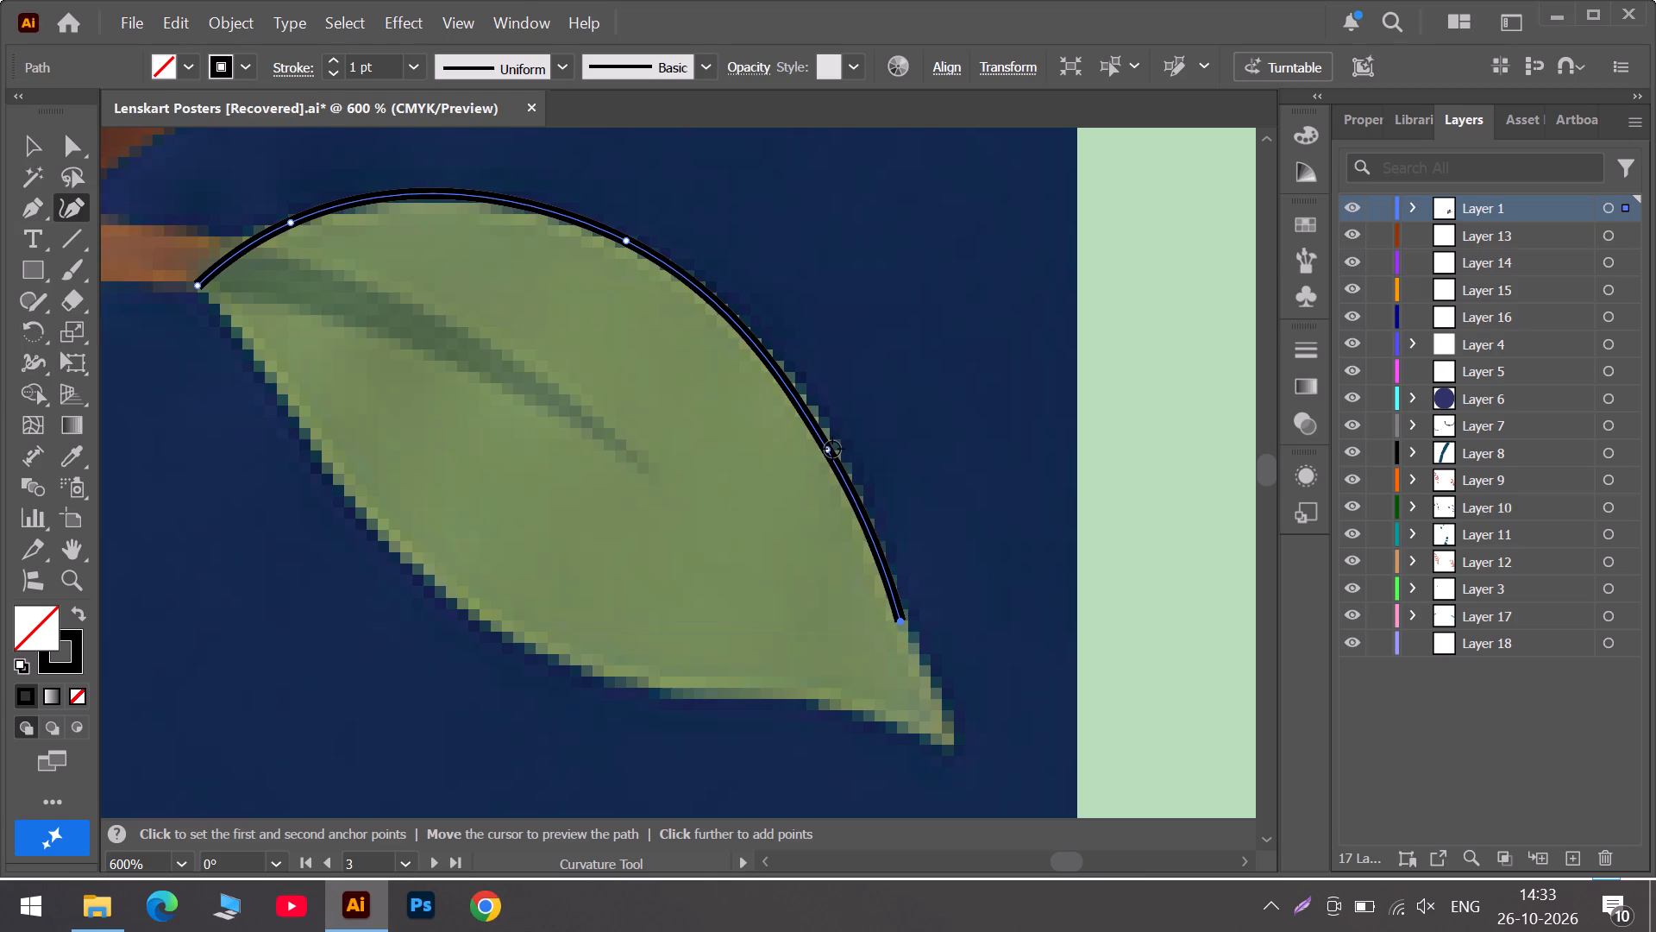
pyautogui.moveTo(832, 449); pyautogui.dragTo(831, 437)
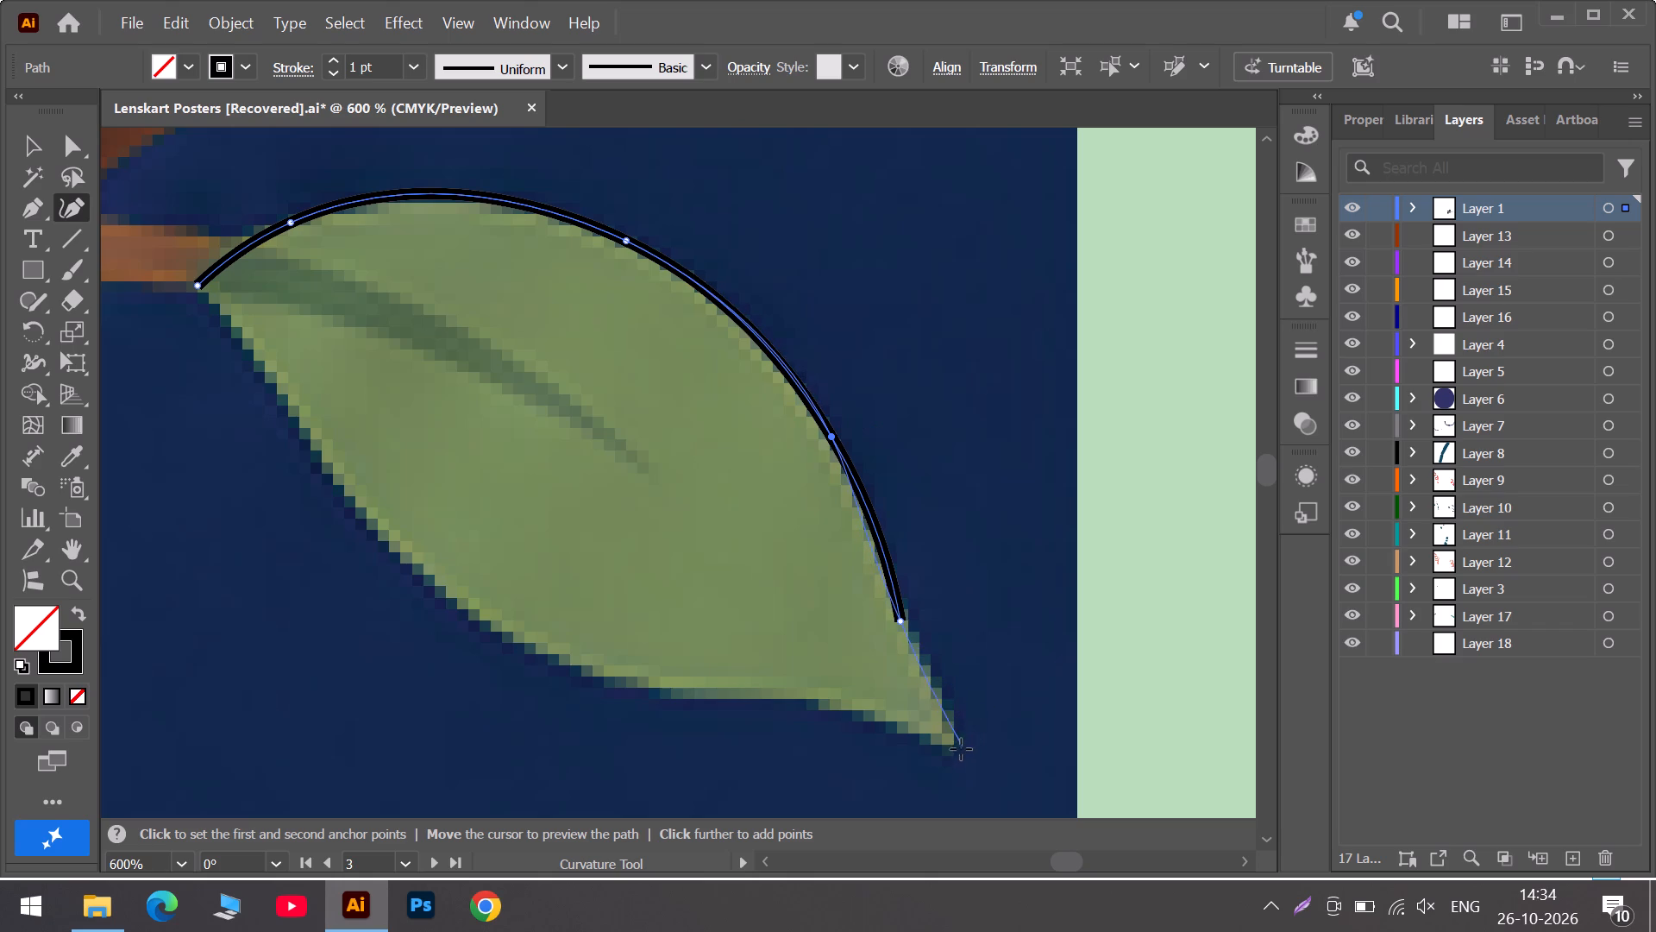
pyautogui.click(953, 749)
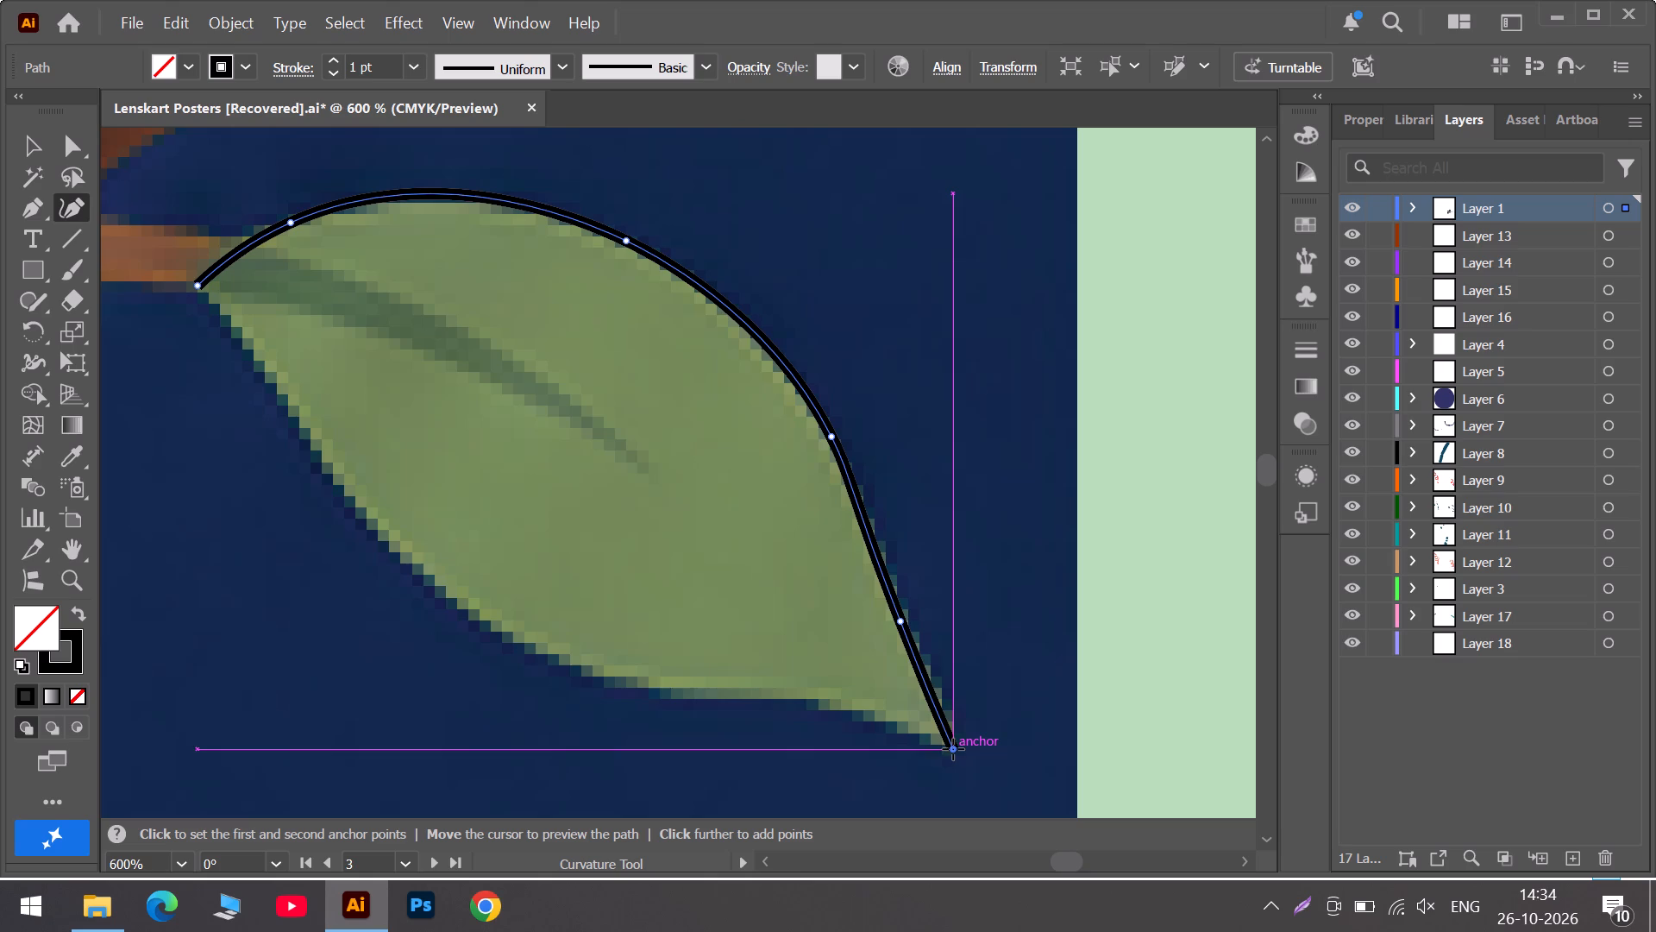
pyautogui.moveTo(900, 620); pyautogui.dragTo(908, 619)
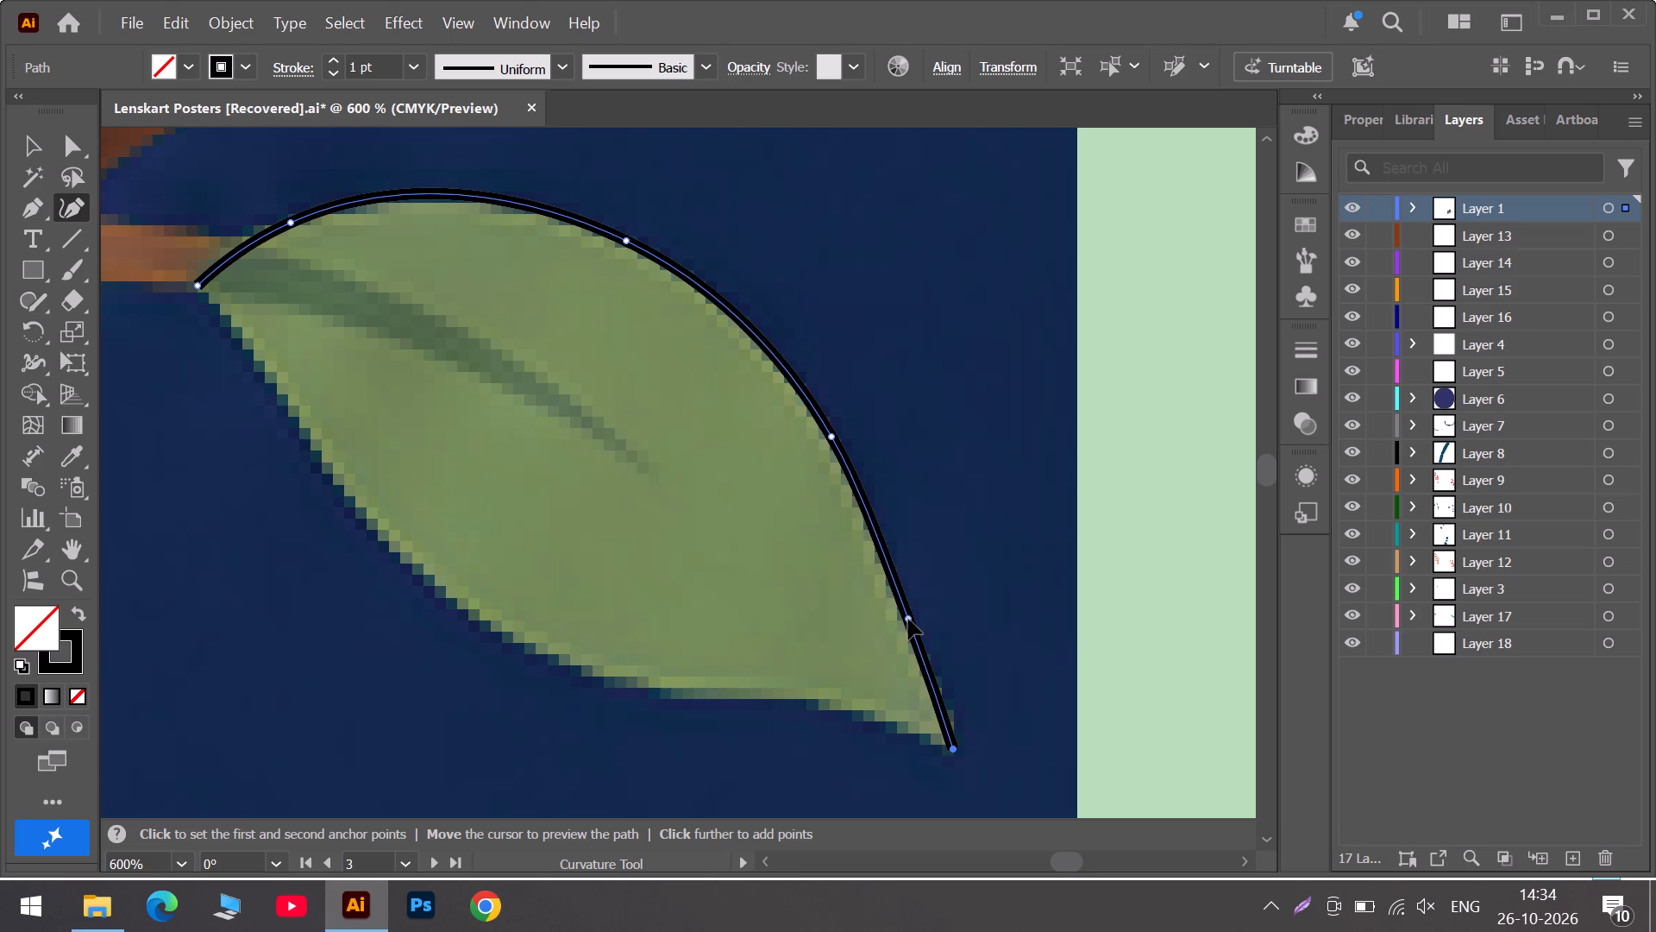
pyautogui.moveTo(908, 619); pyautogui.dragTo(913, 633)
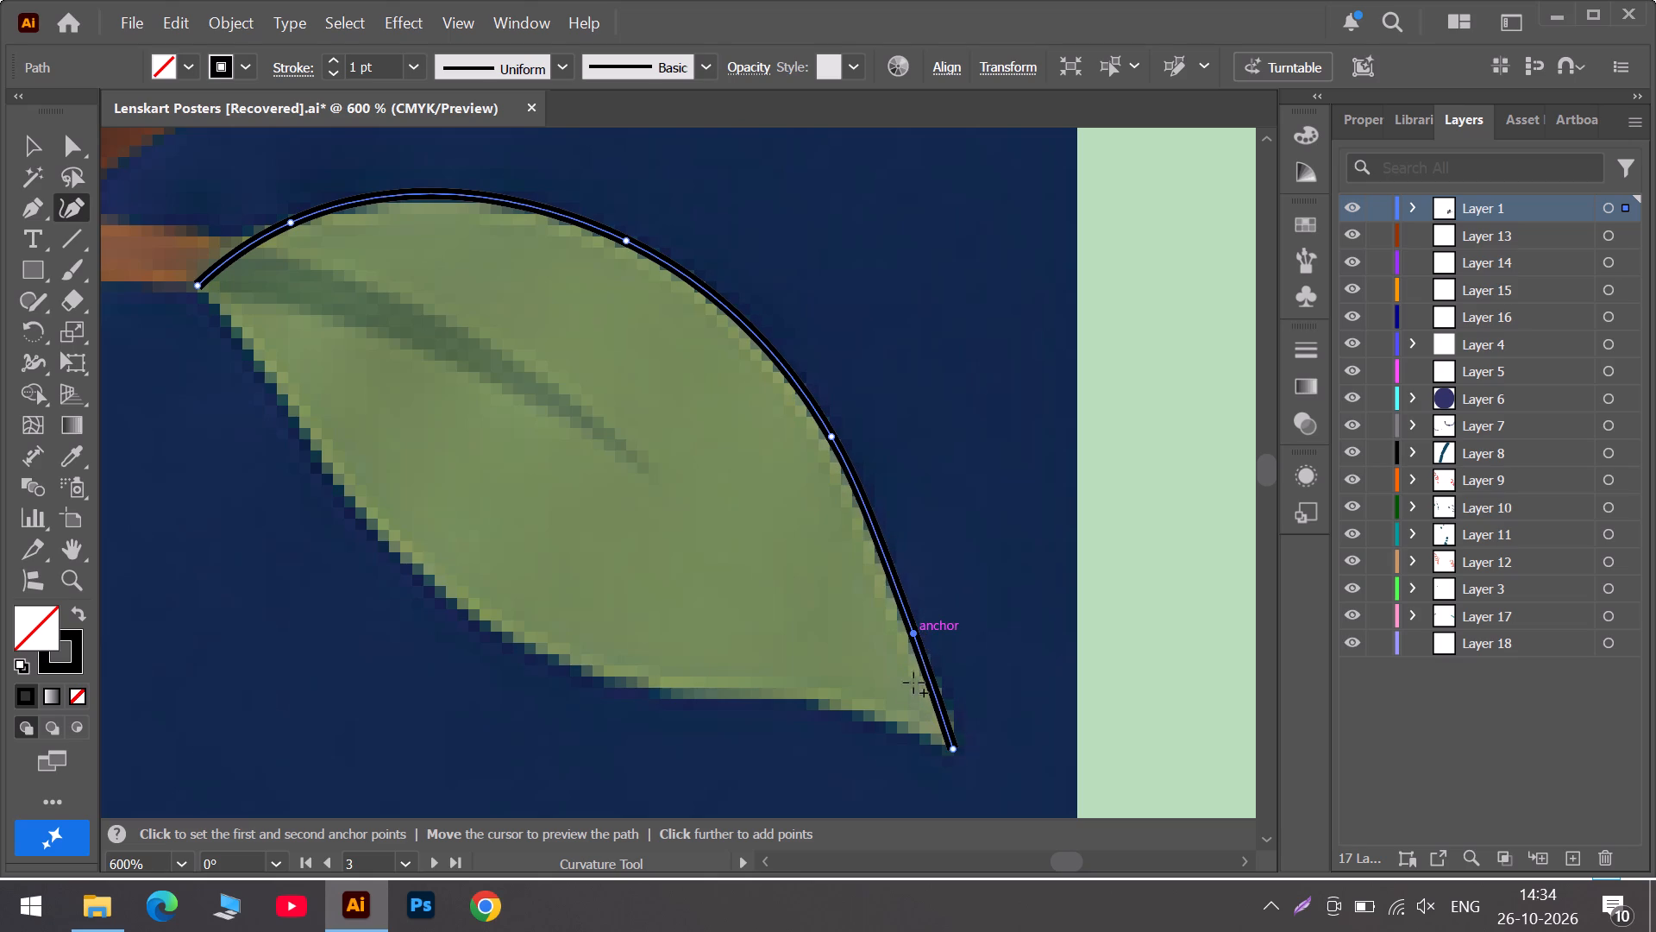
pyautogui.doubleClick(950, 746)
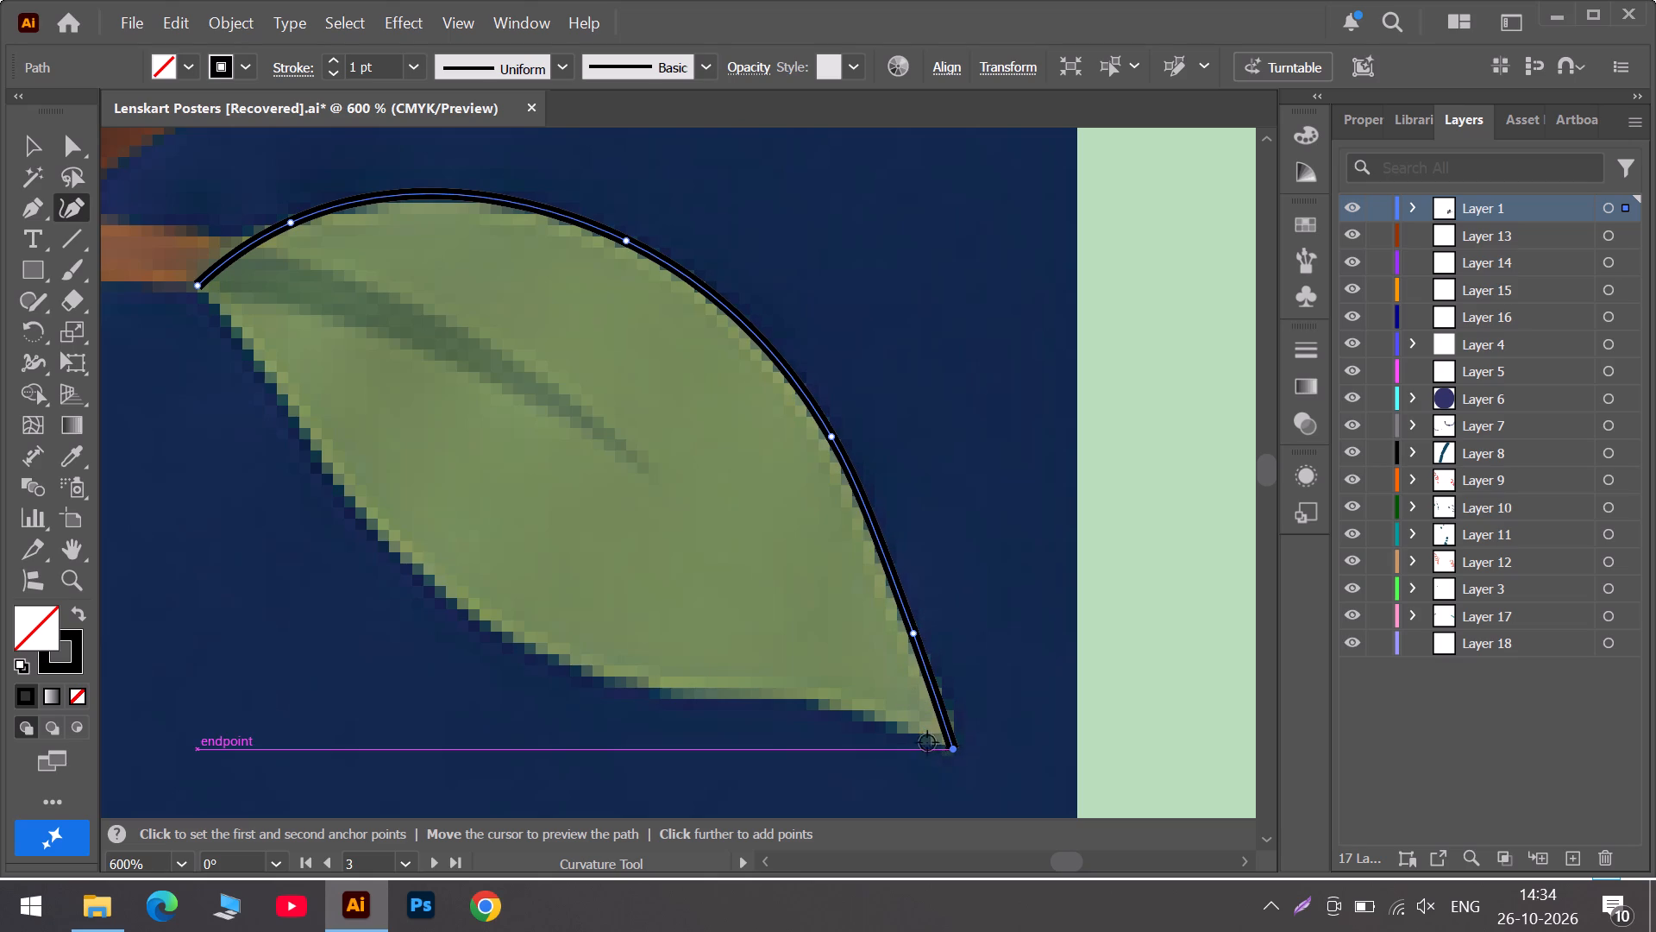
# Trace the leaf's lower edge from the tip back to the stem and close the outline with a corner point there.
pyautogui.click(829, 705)
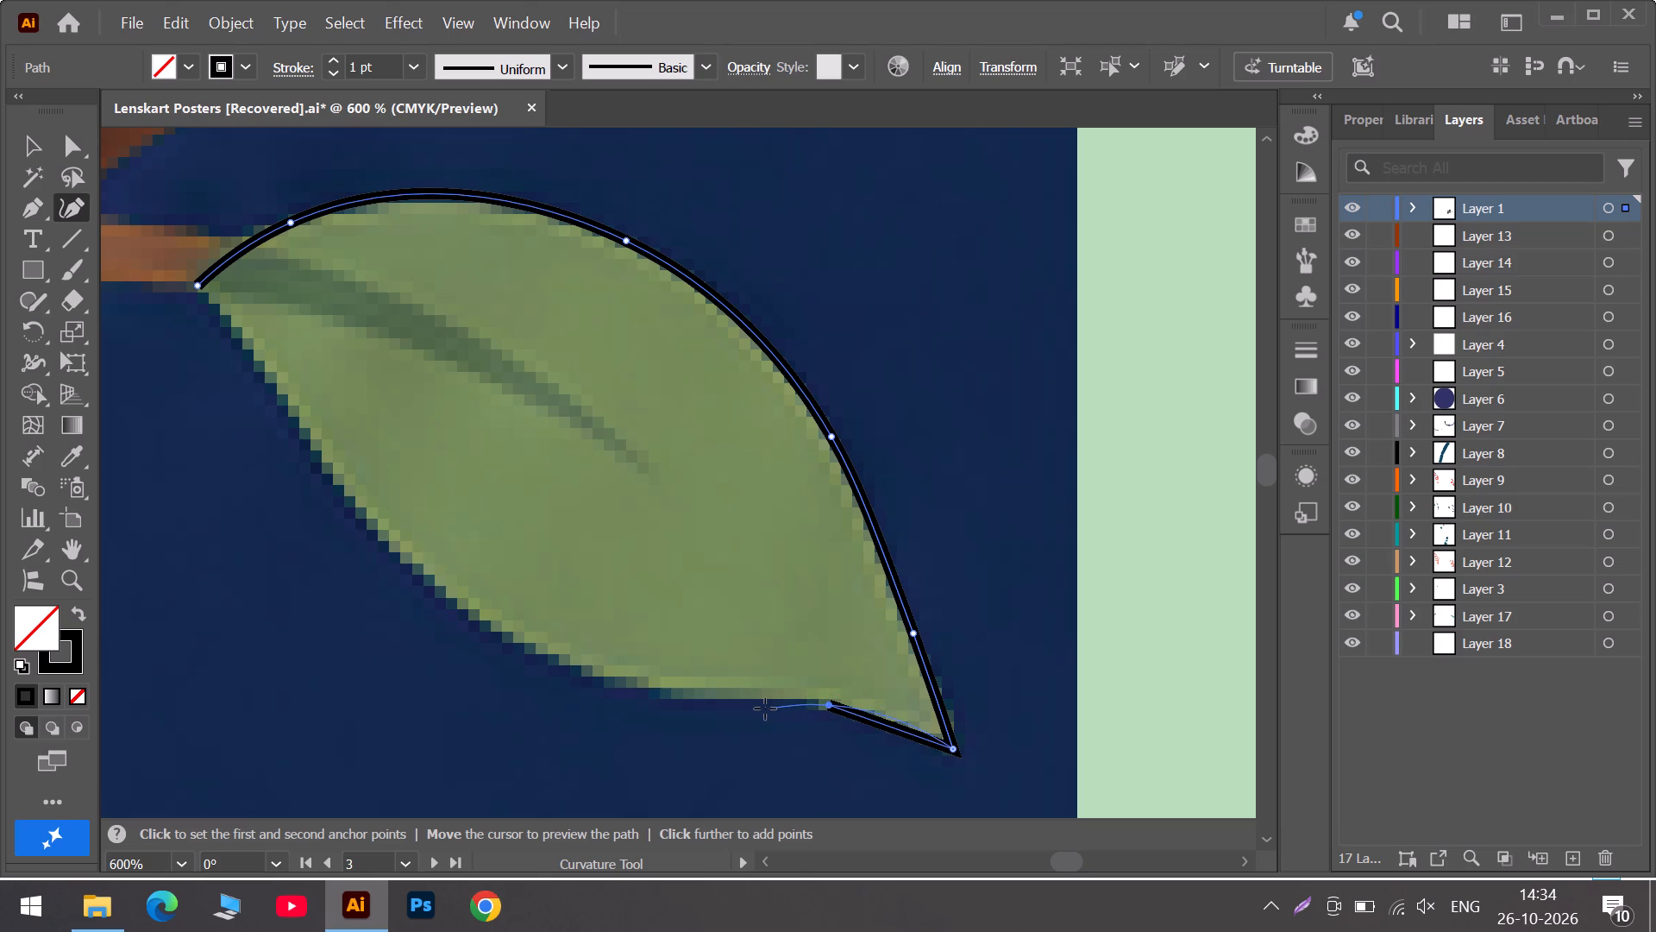
pyautogui.click(706, 698)
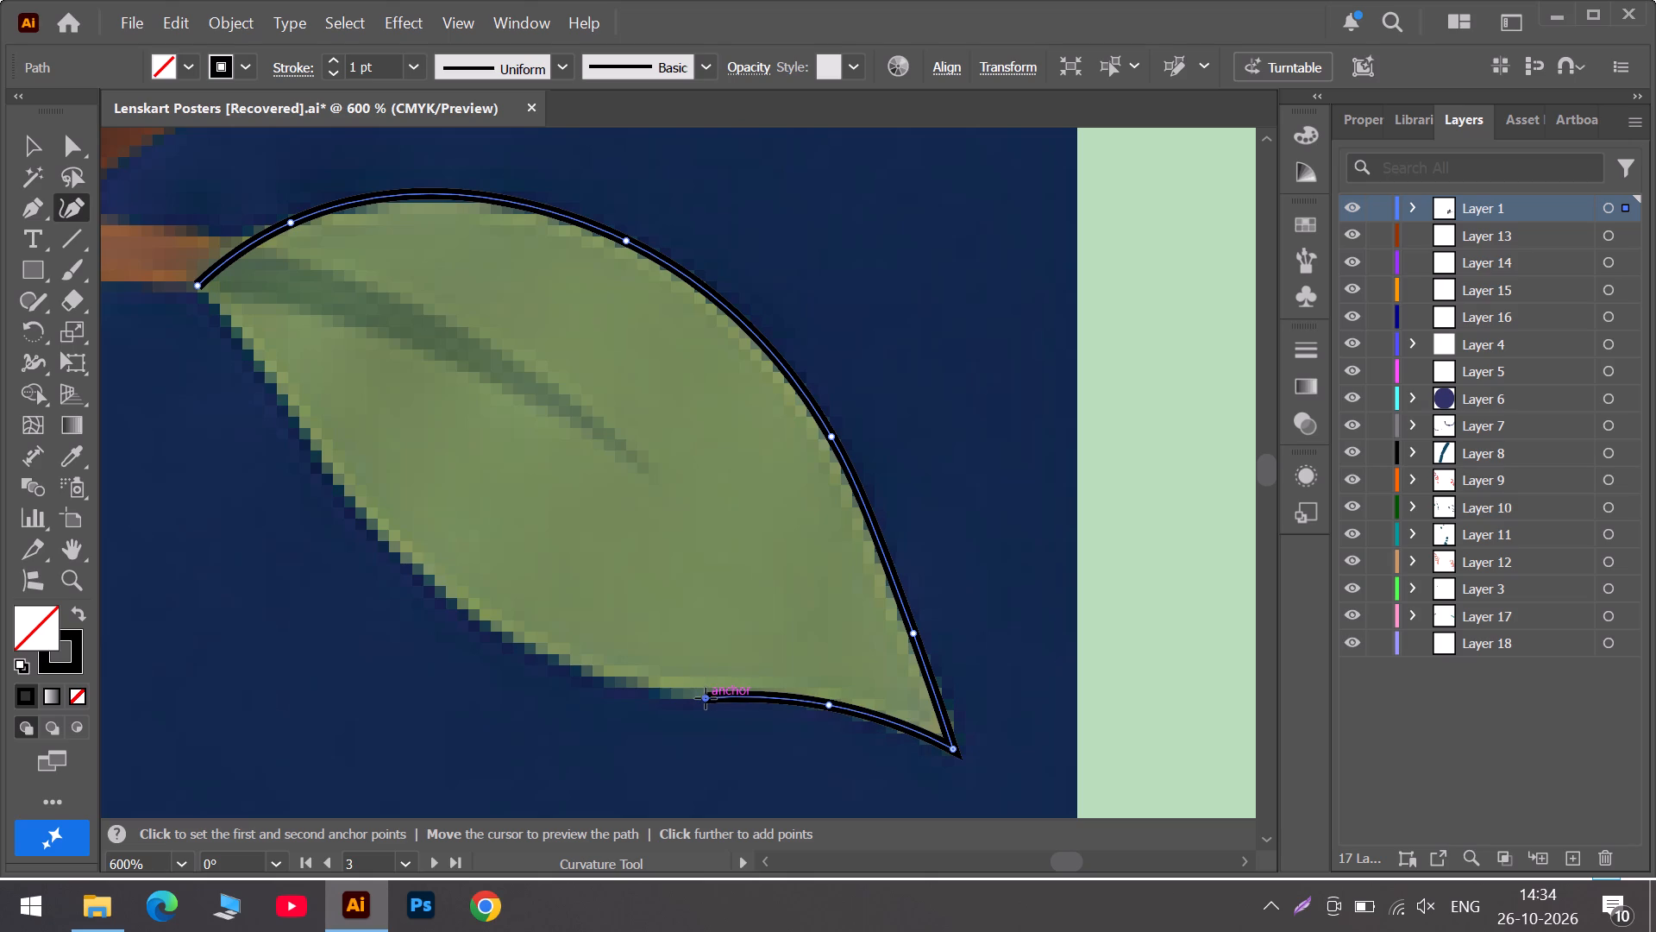
pyautogui.click(526, 647)
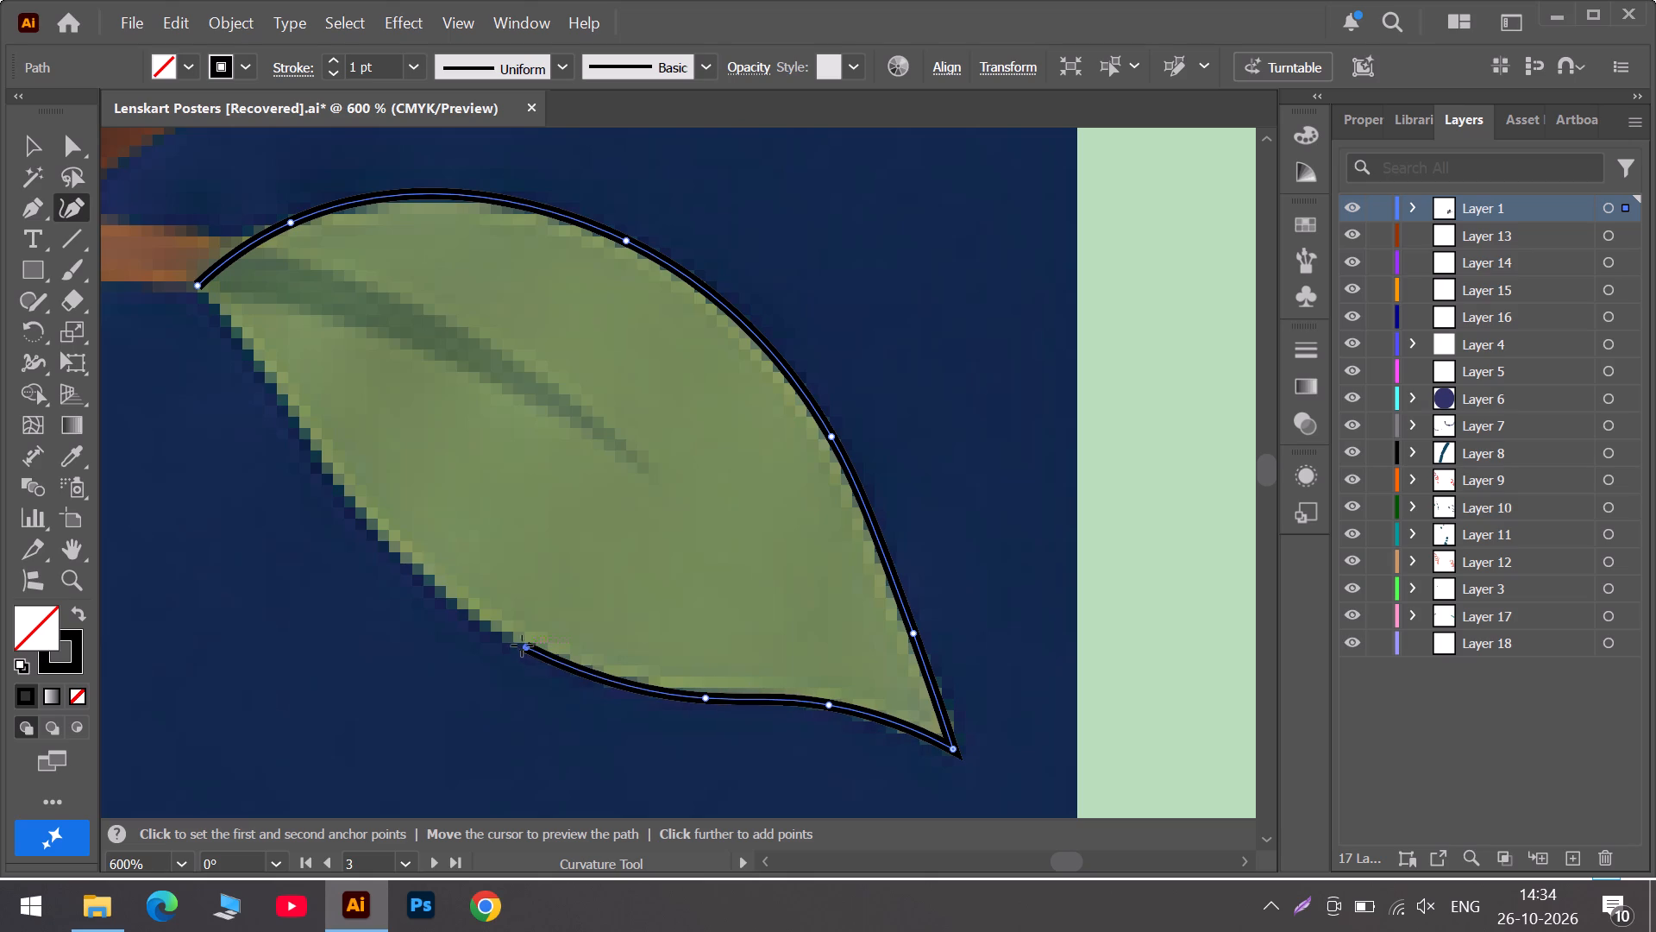
pyautogui.click(346, 494)
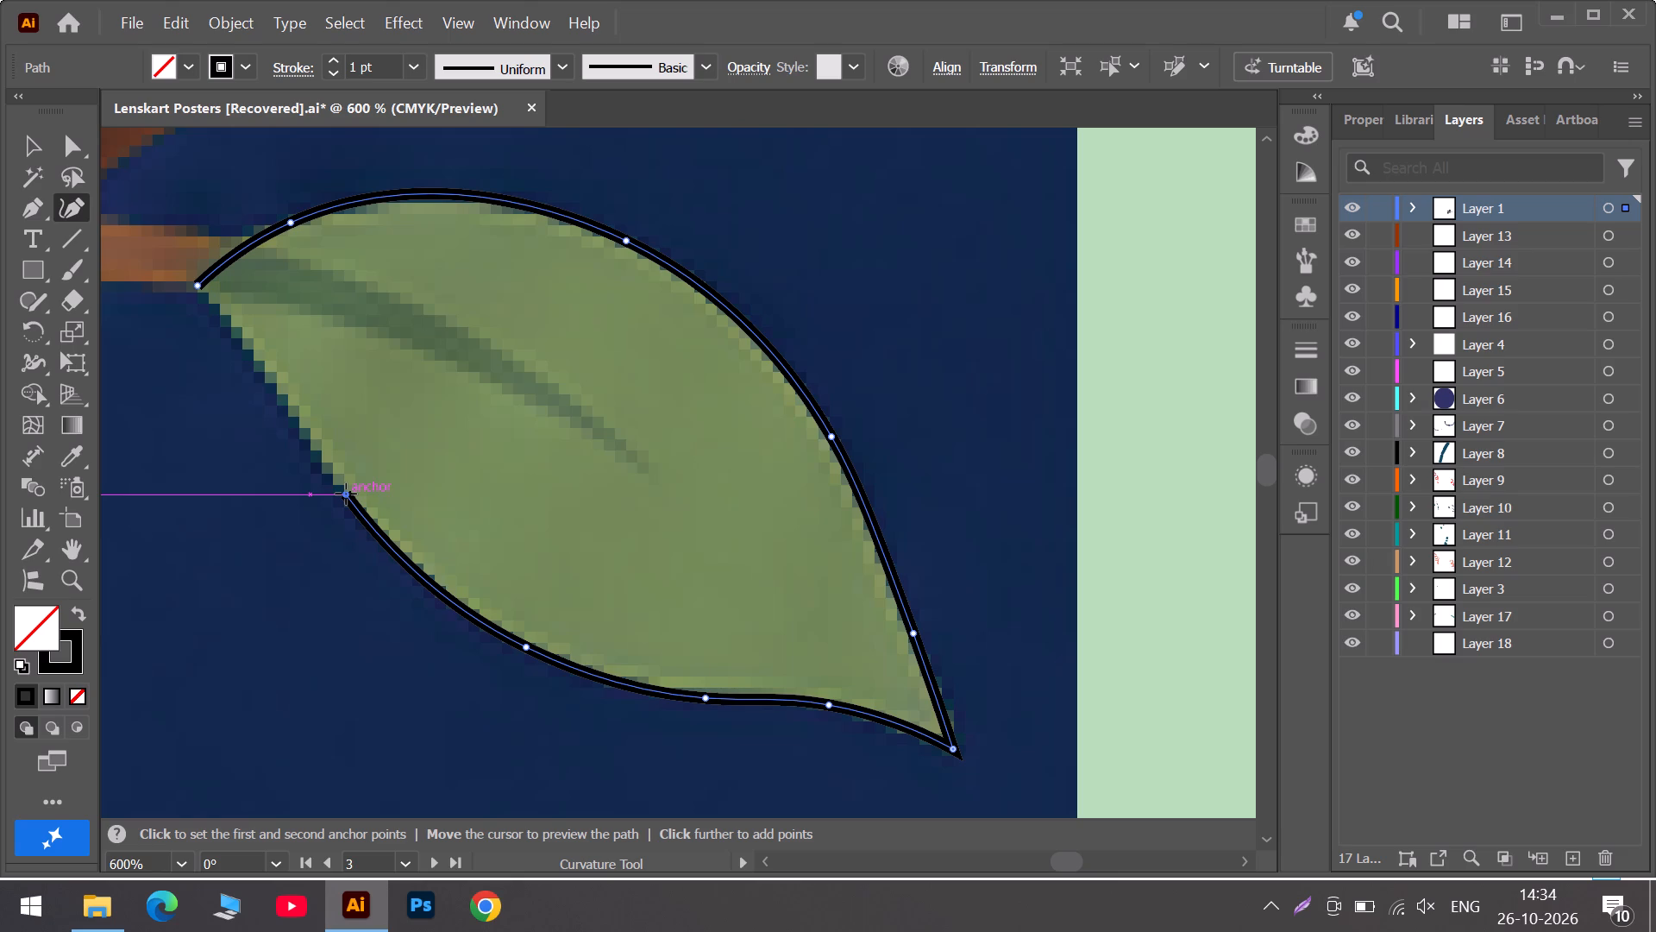
pyautogui.tripleClick(193, 286)
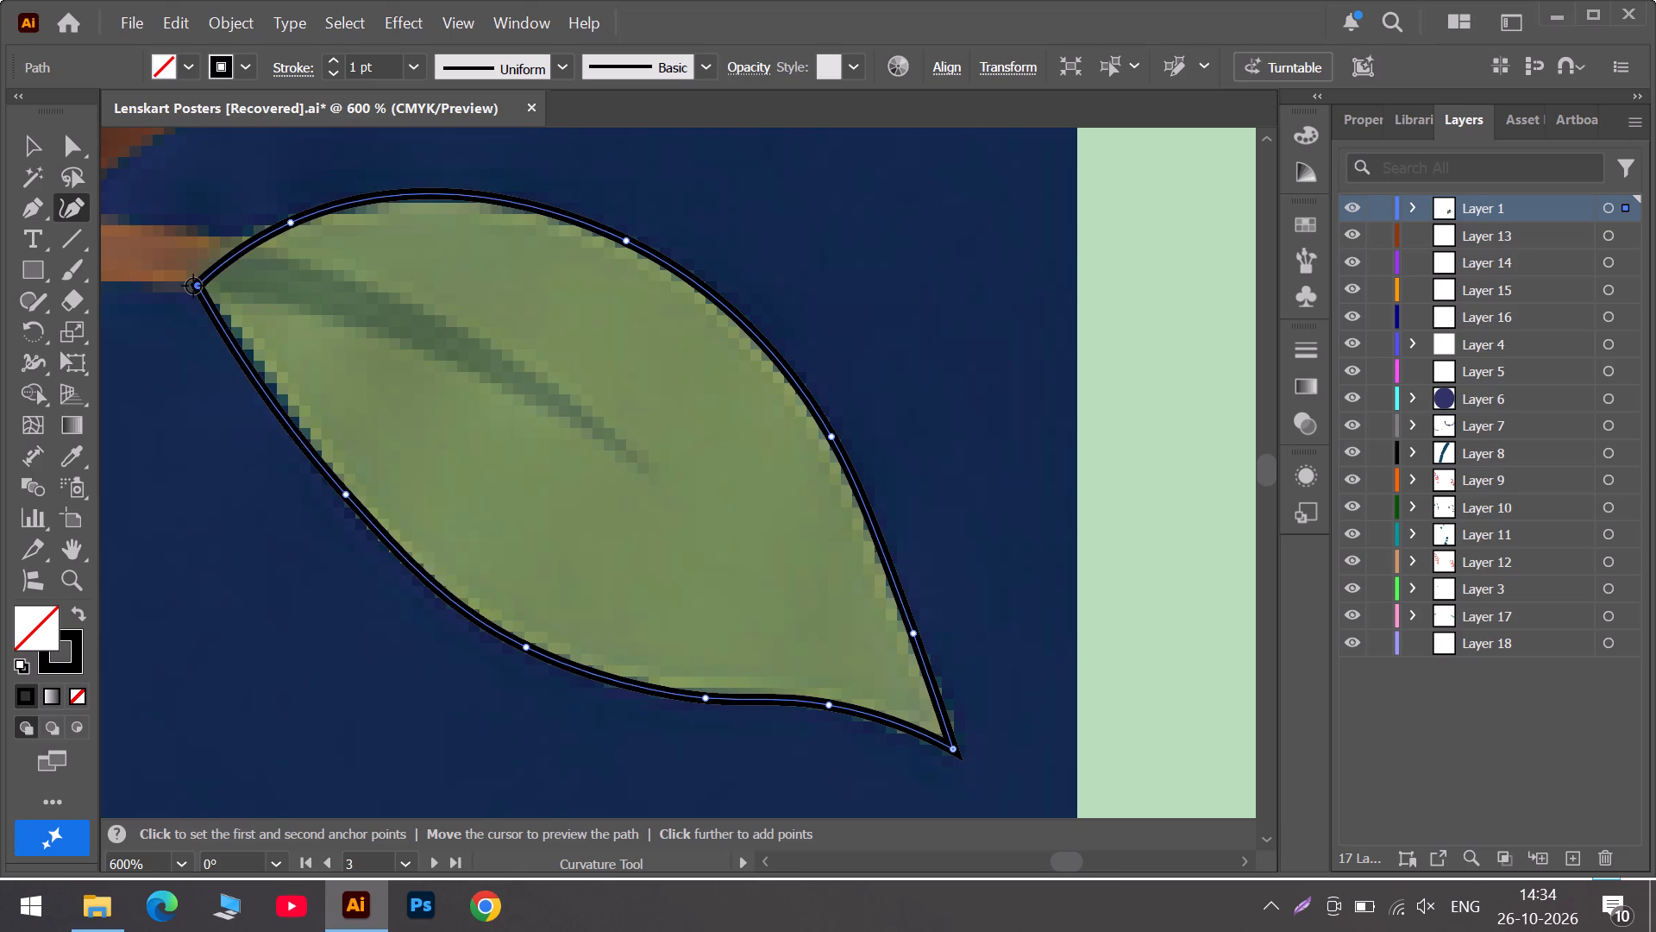
# Add an anchor on the lower edge near the stem and pull the curve inward to the leaf boundary.
pyautogui.moveTo(269, 394); pyautogui.dragTo(269, 387)
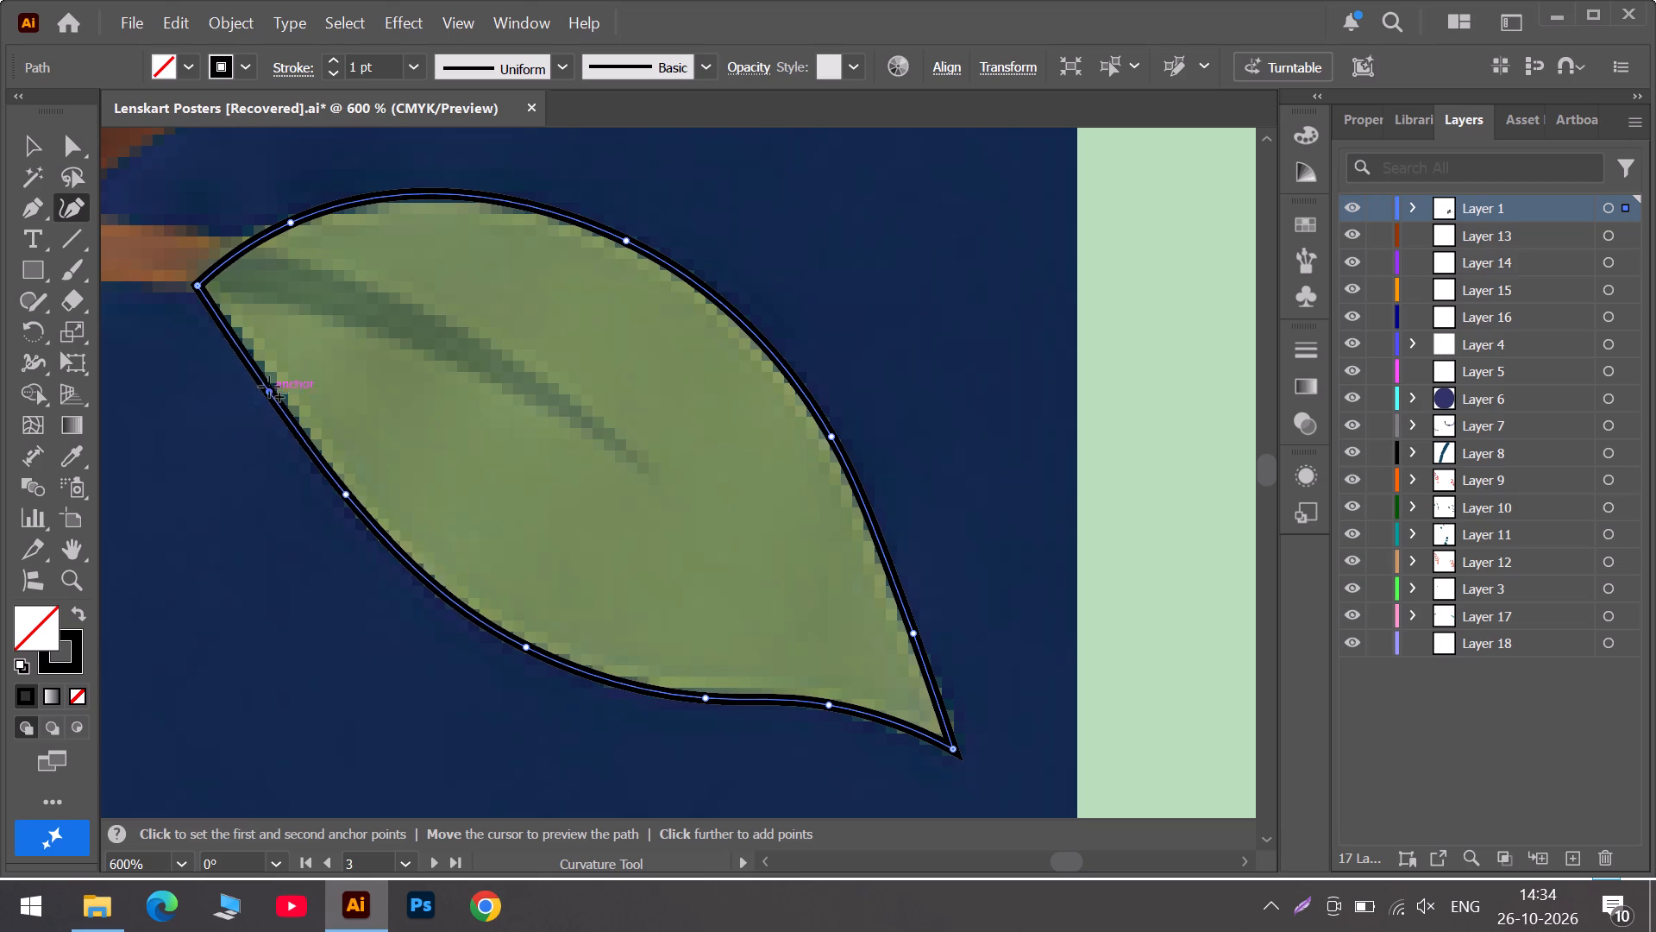
pyautogui.moveTo(269, 387); pyautogui.dragTo(269, 381)
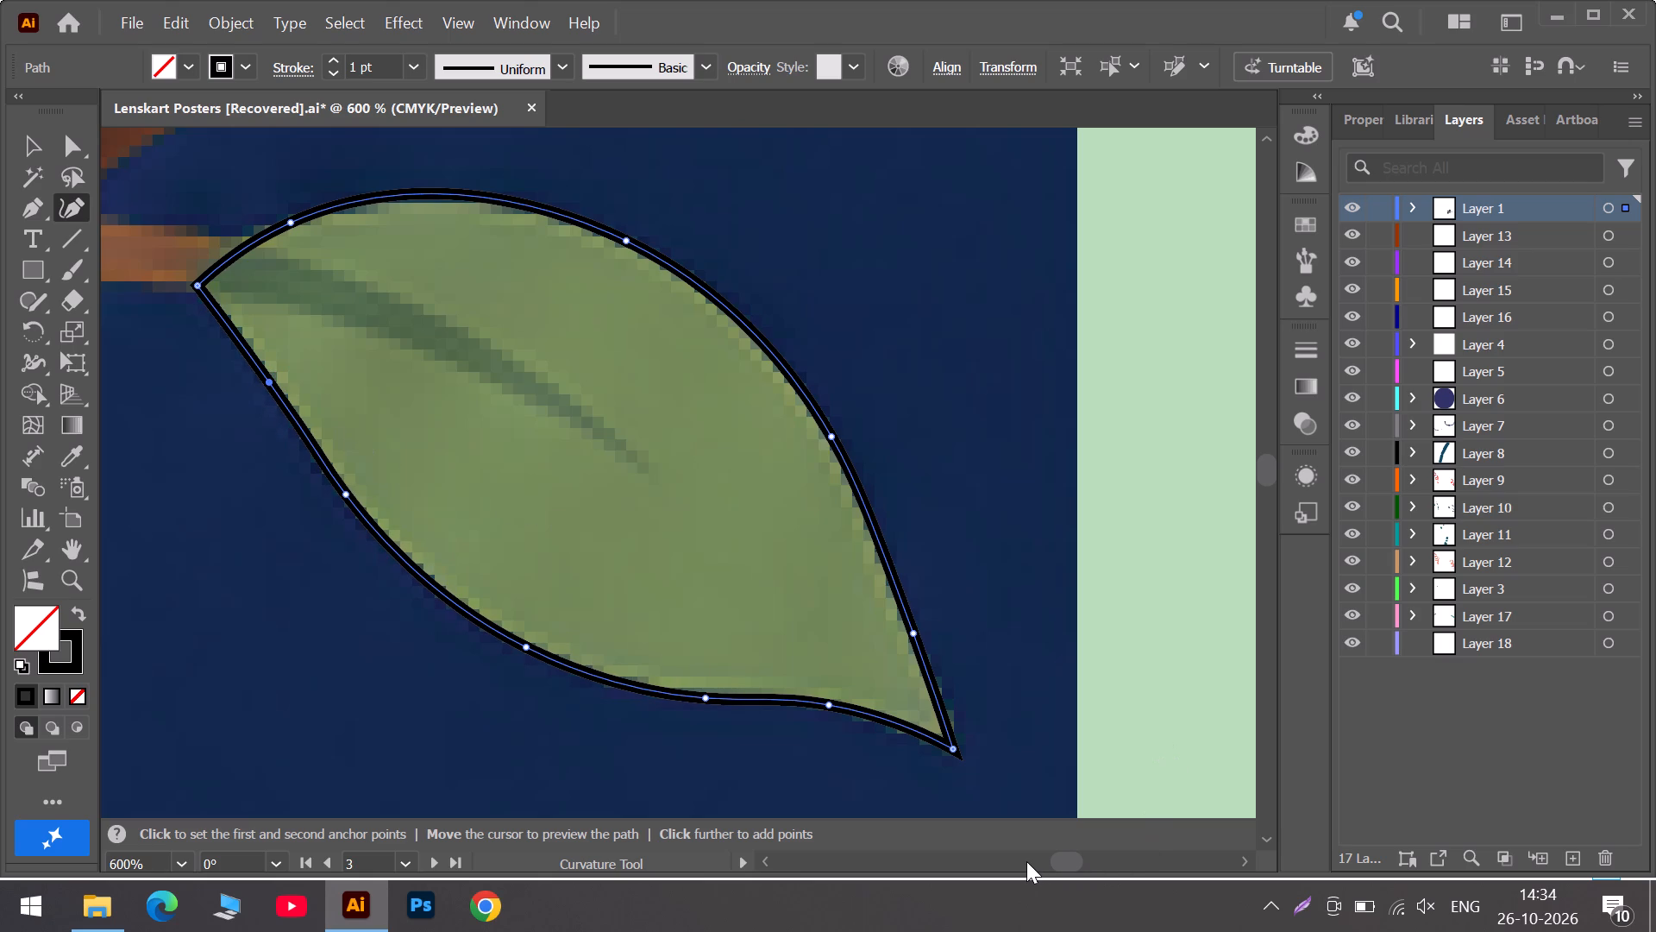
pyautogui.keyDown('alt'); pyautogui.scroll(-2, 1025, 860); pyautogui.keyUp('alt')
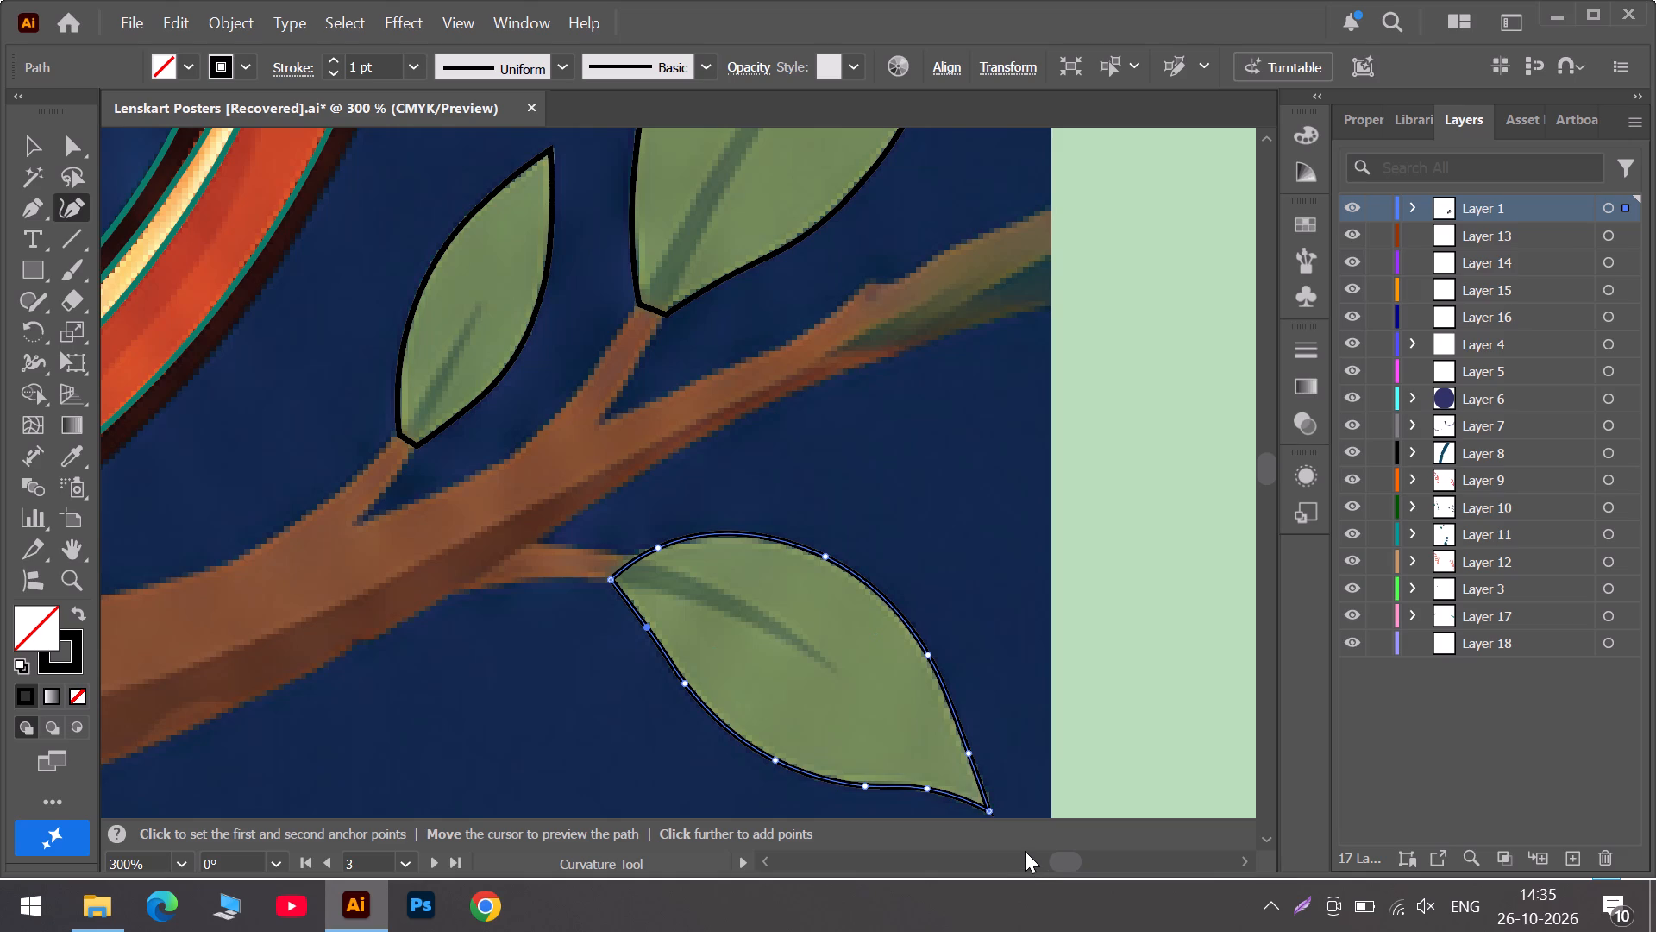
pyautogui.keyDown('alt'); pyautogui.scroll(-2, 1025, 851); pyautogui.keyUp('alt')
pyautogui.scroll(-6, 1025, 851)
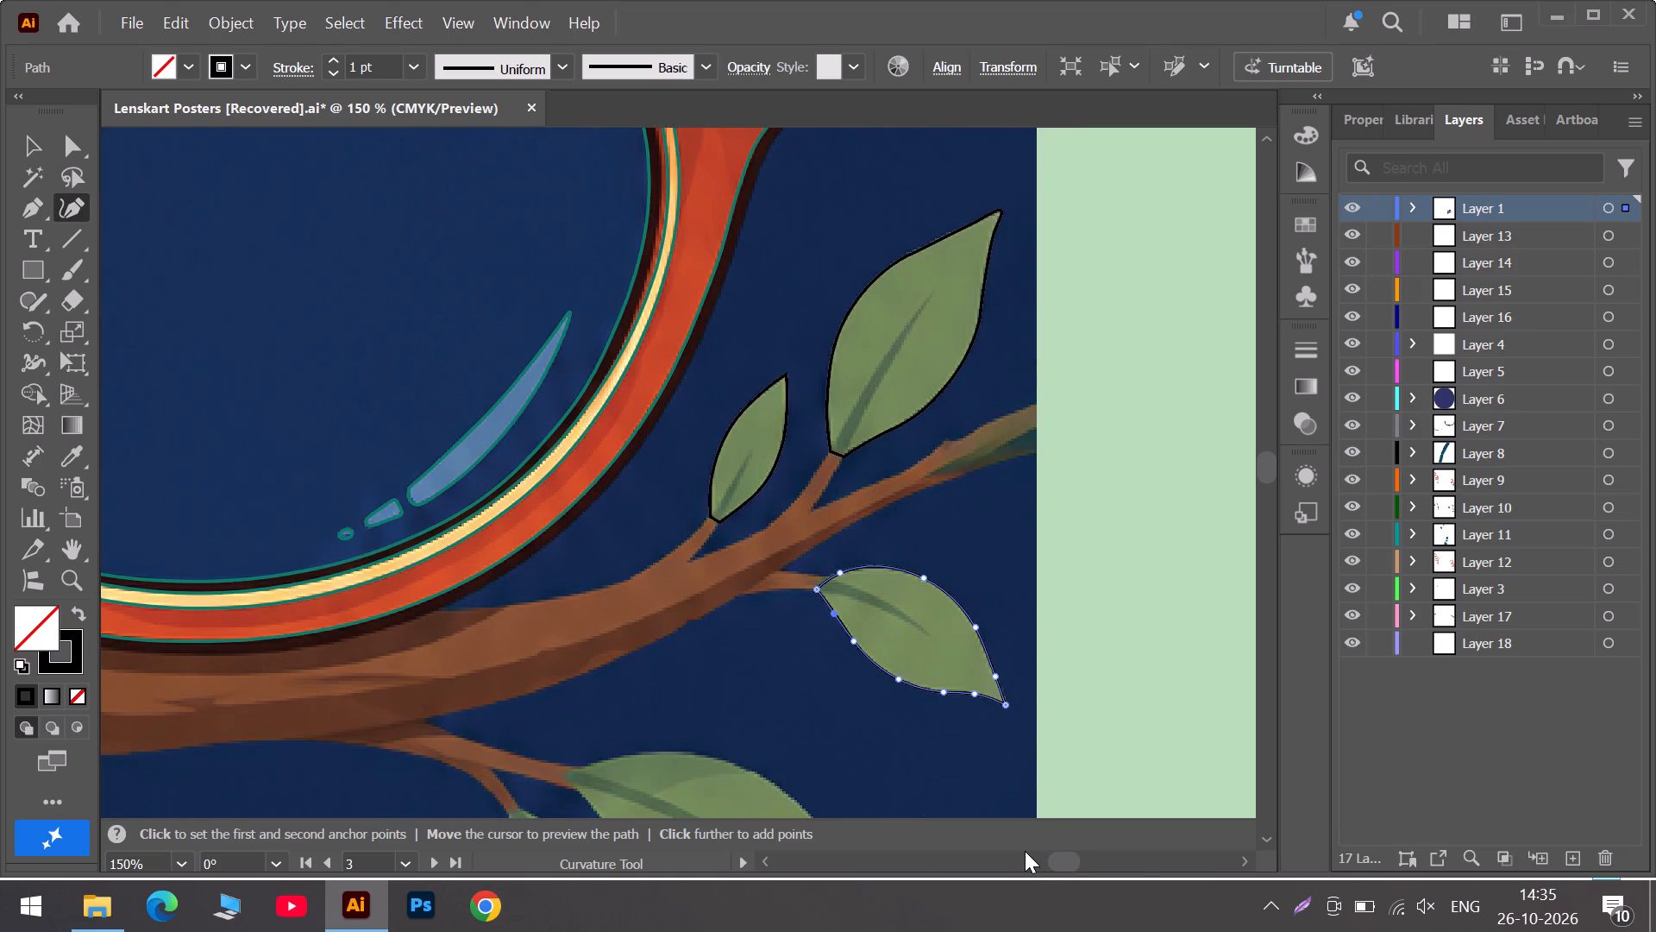
# Trace the upper edge of the large leaf on the lower twig from its stem to near its tip with the Curvature tool.
pyautogui.scroll(-14, 1025, 851)
pyautogui.scroll(-5, 788, 734)
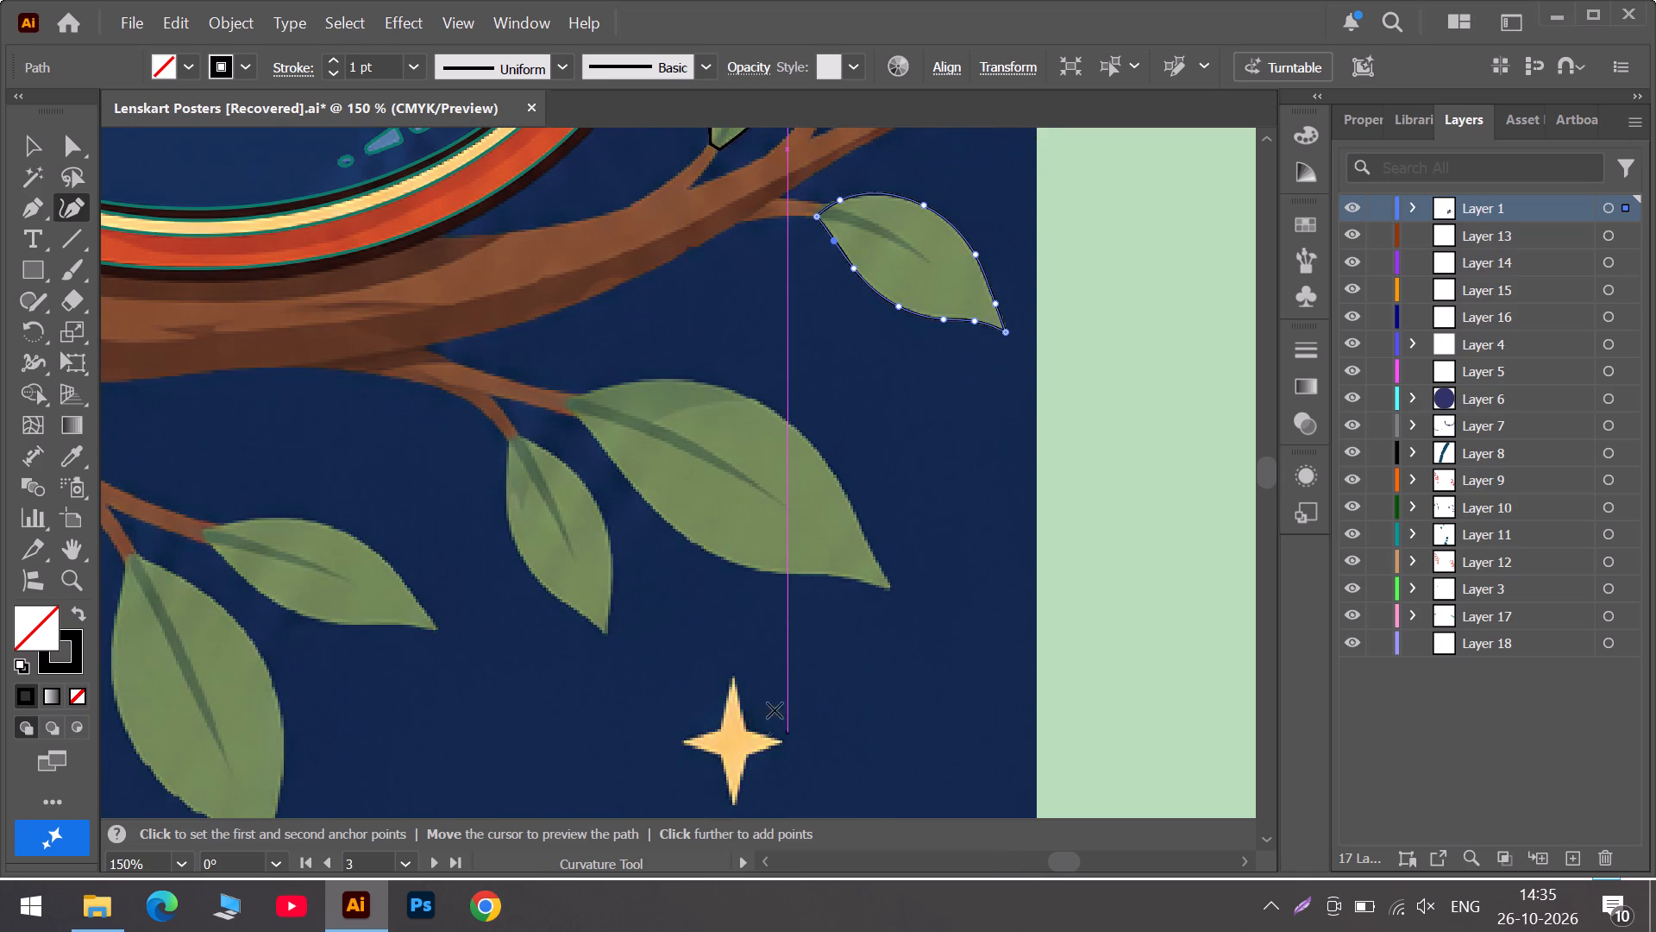
pyautogui.keyDown('alt'); pyautogui.scroll(5, 636, 470); pyautogui.keyUp('alt')
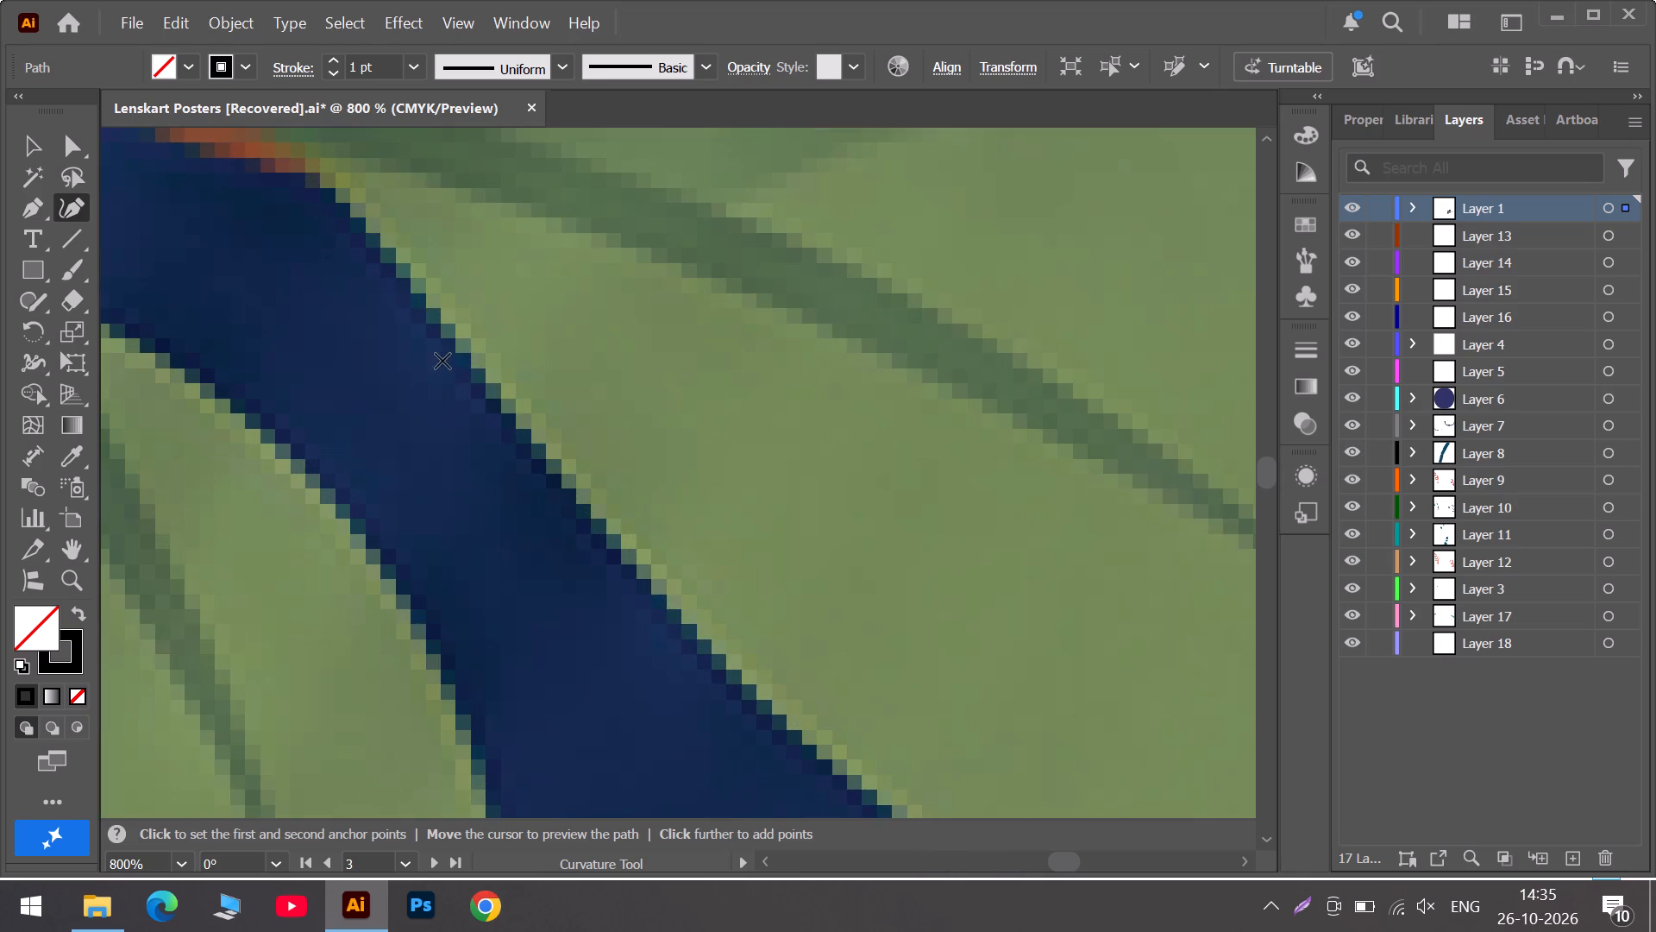
pyautogui.keyDown('alt'); pyautogui.scroll(-2, 485, 383); pyautogui.keyUp('alt')
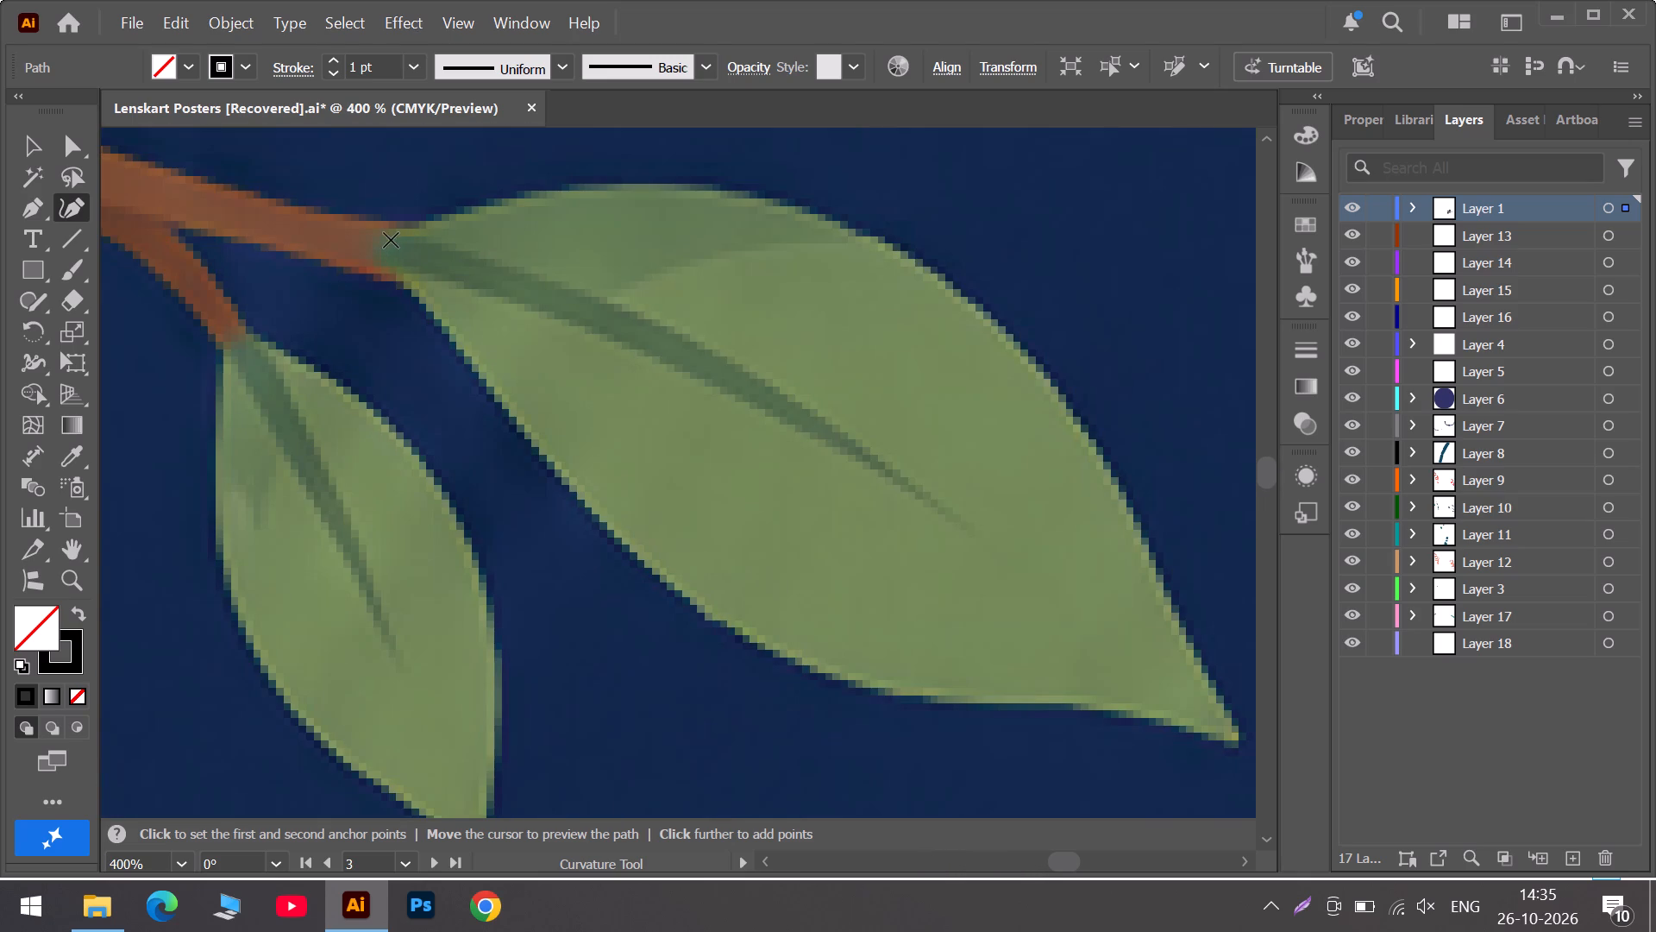
pyautogui.click(387, 239)
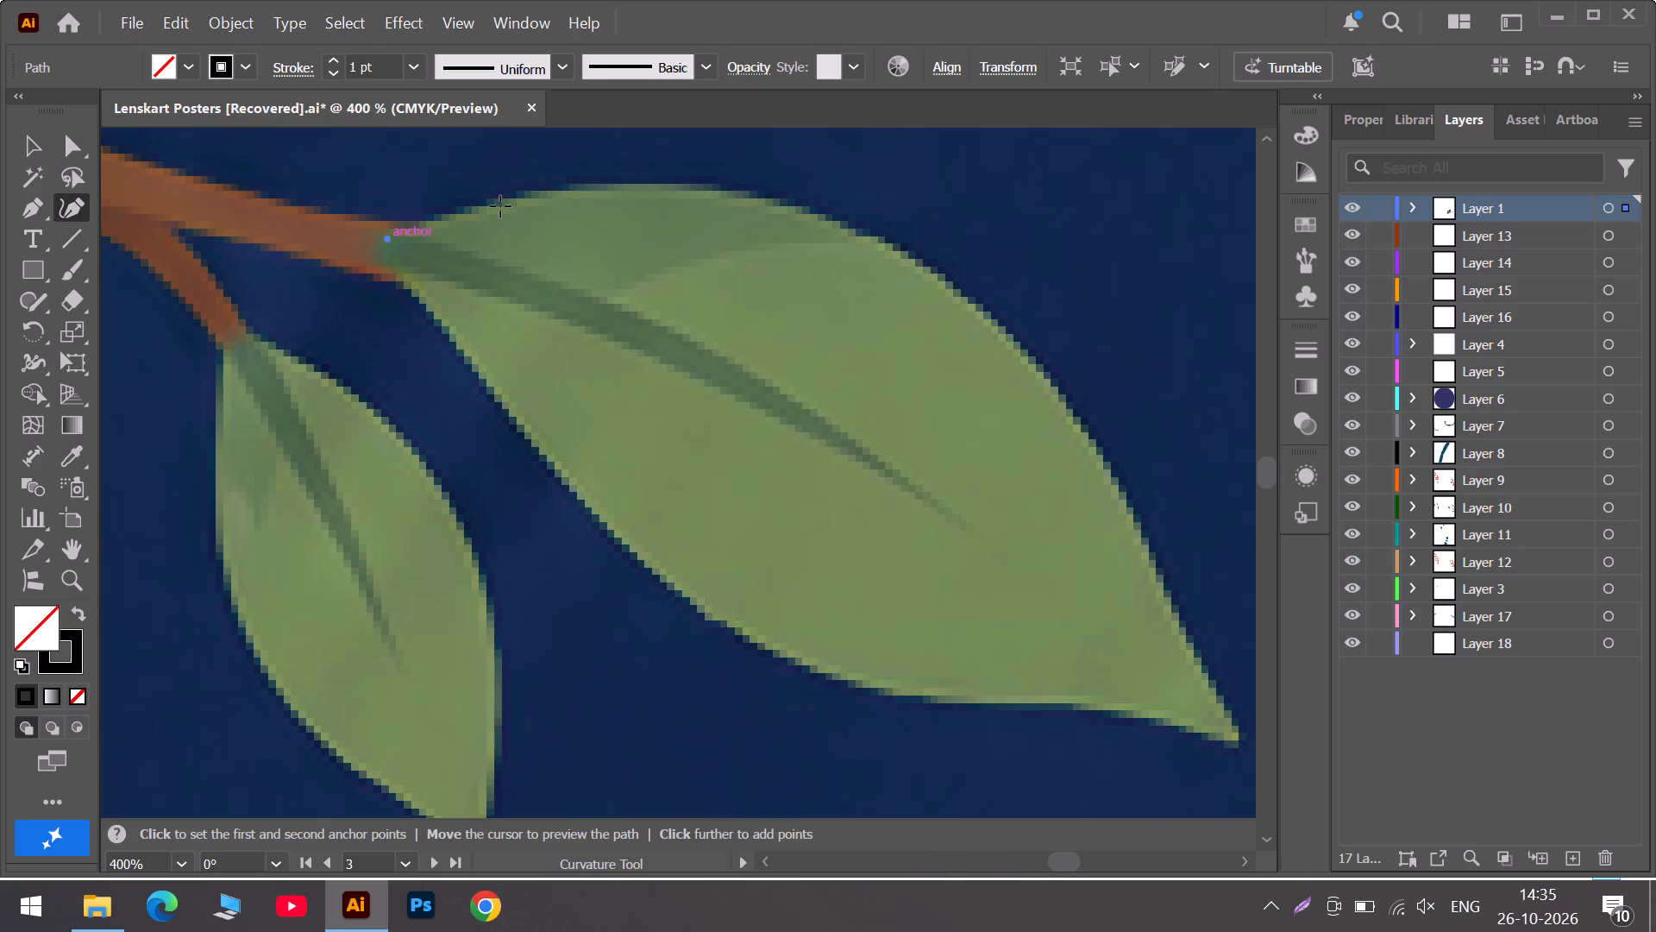
pyautogui.click(517, 198)
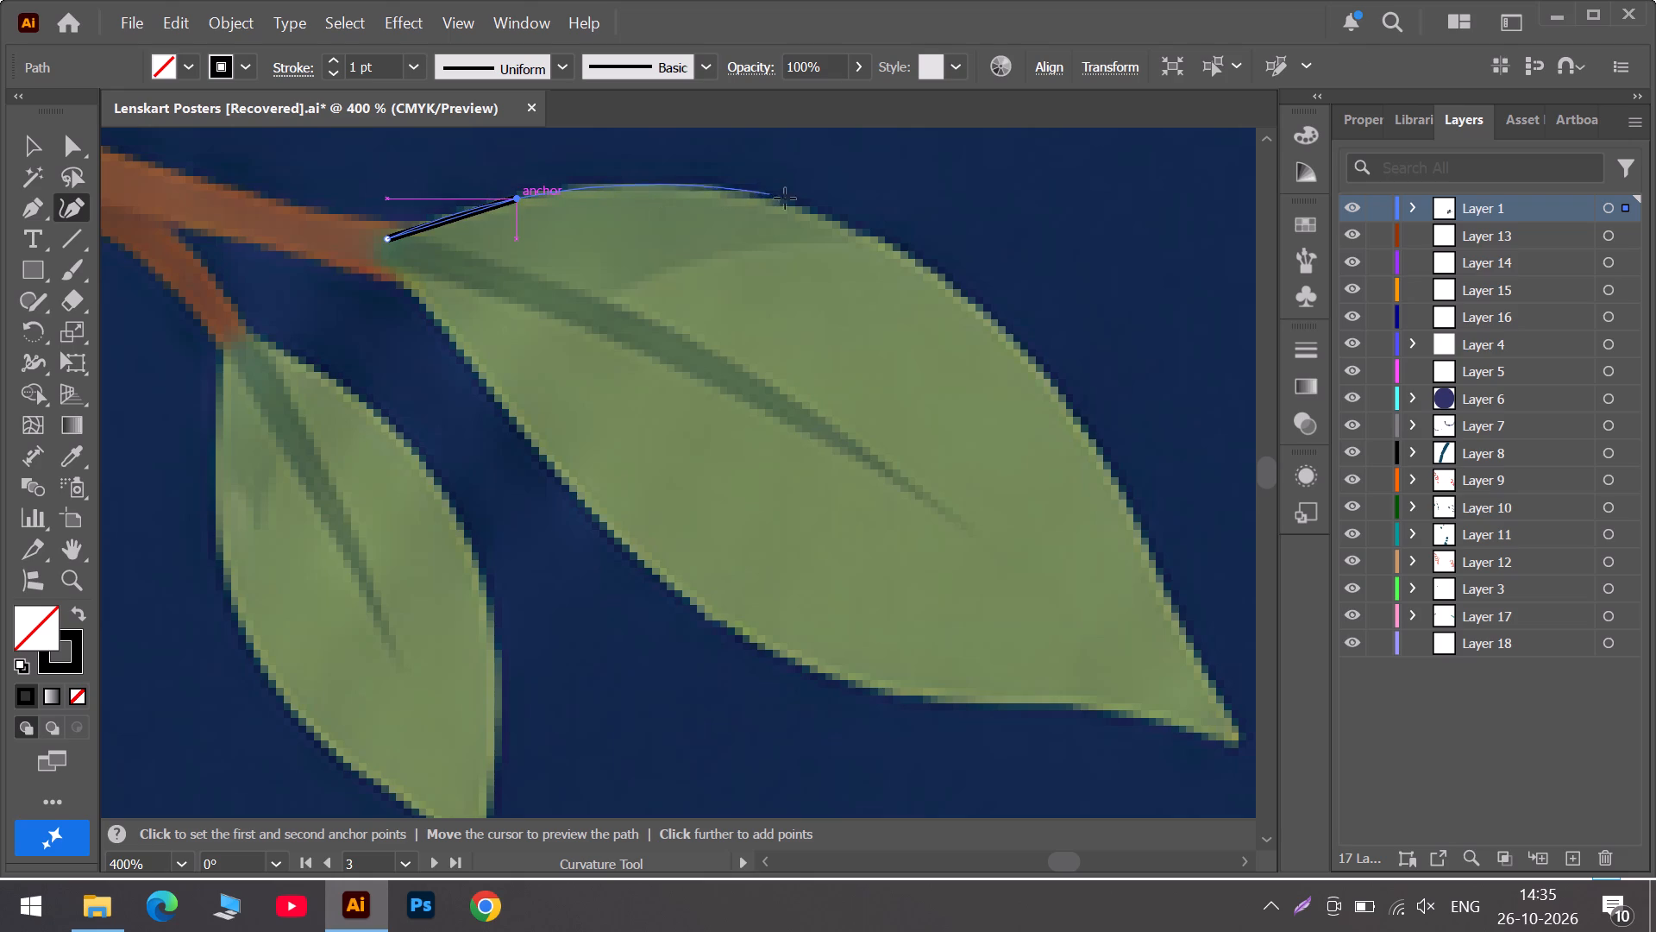
pyautogui.click(800, 206)
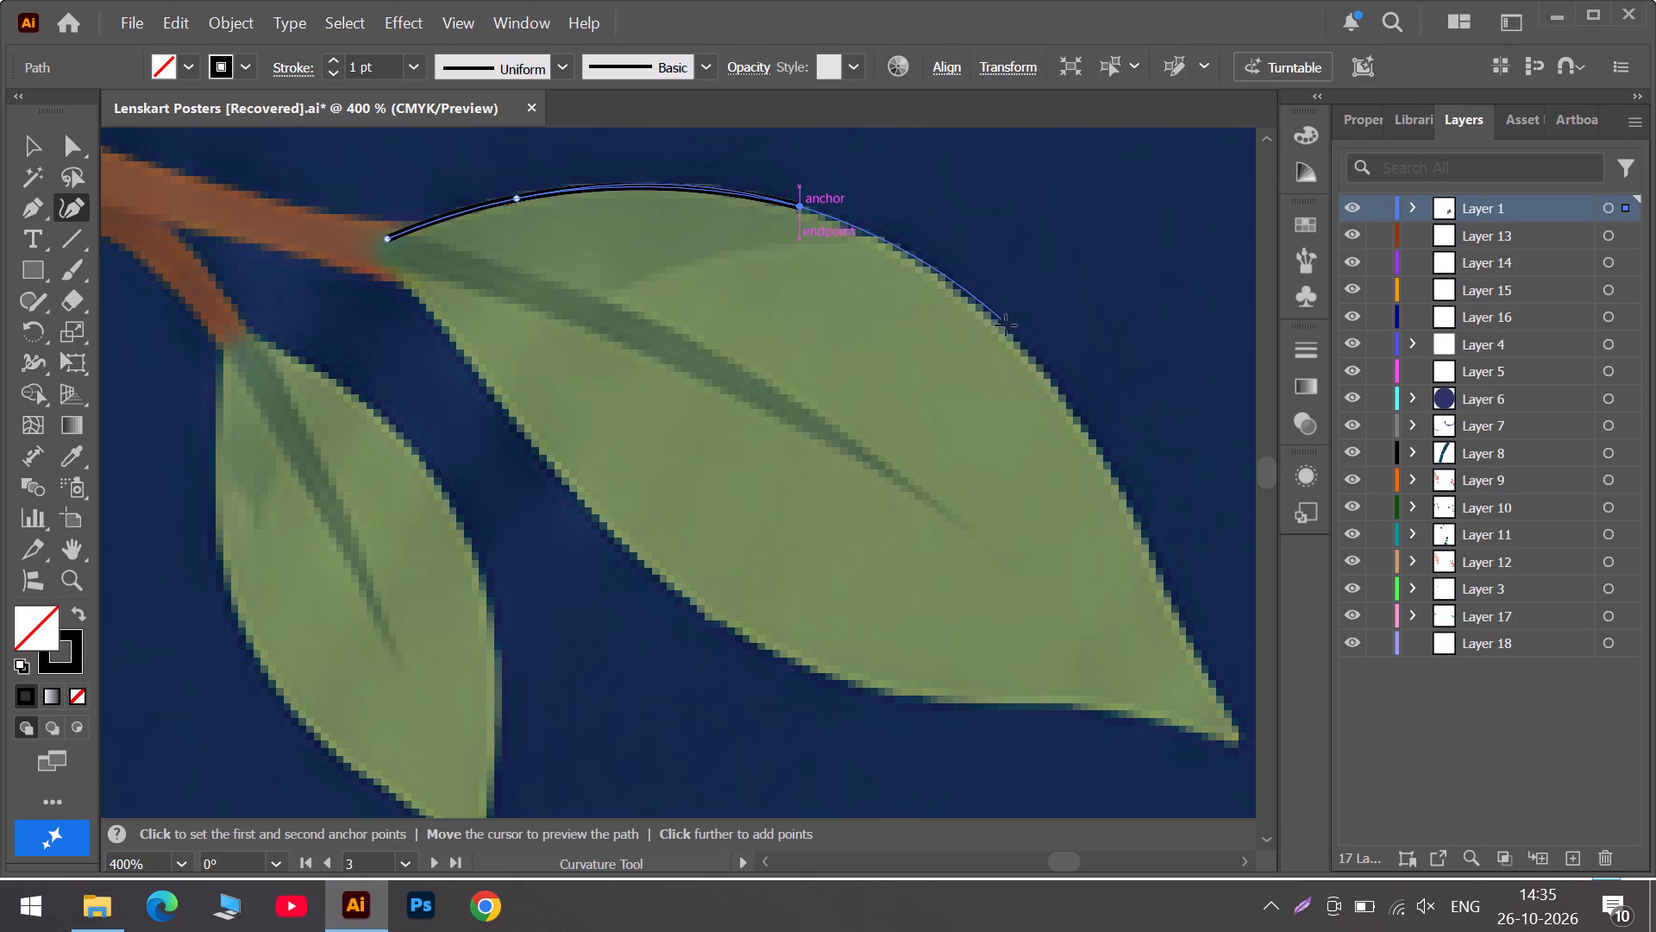
pyautogui.click(1025, 357)
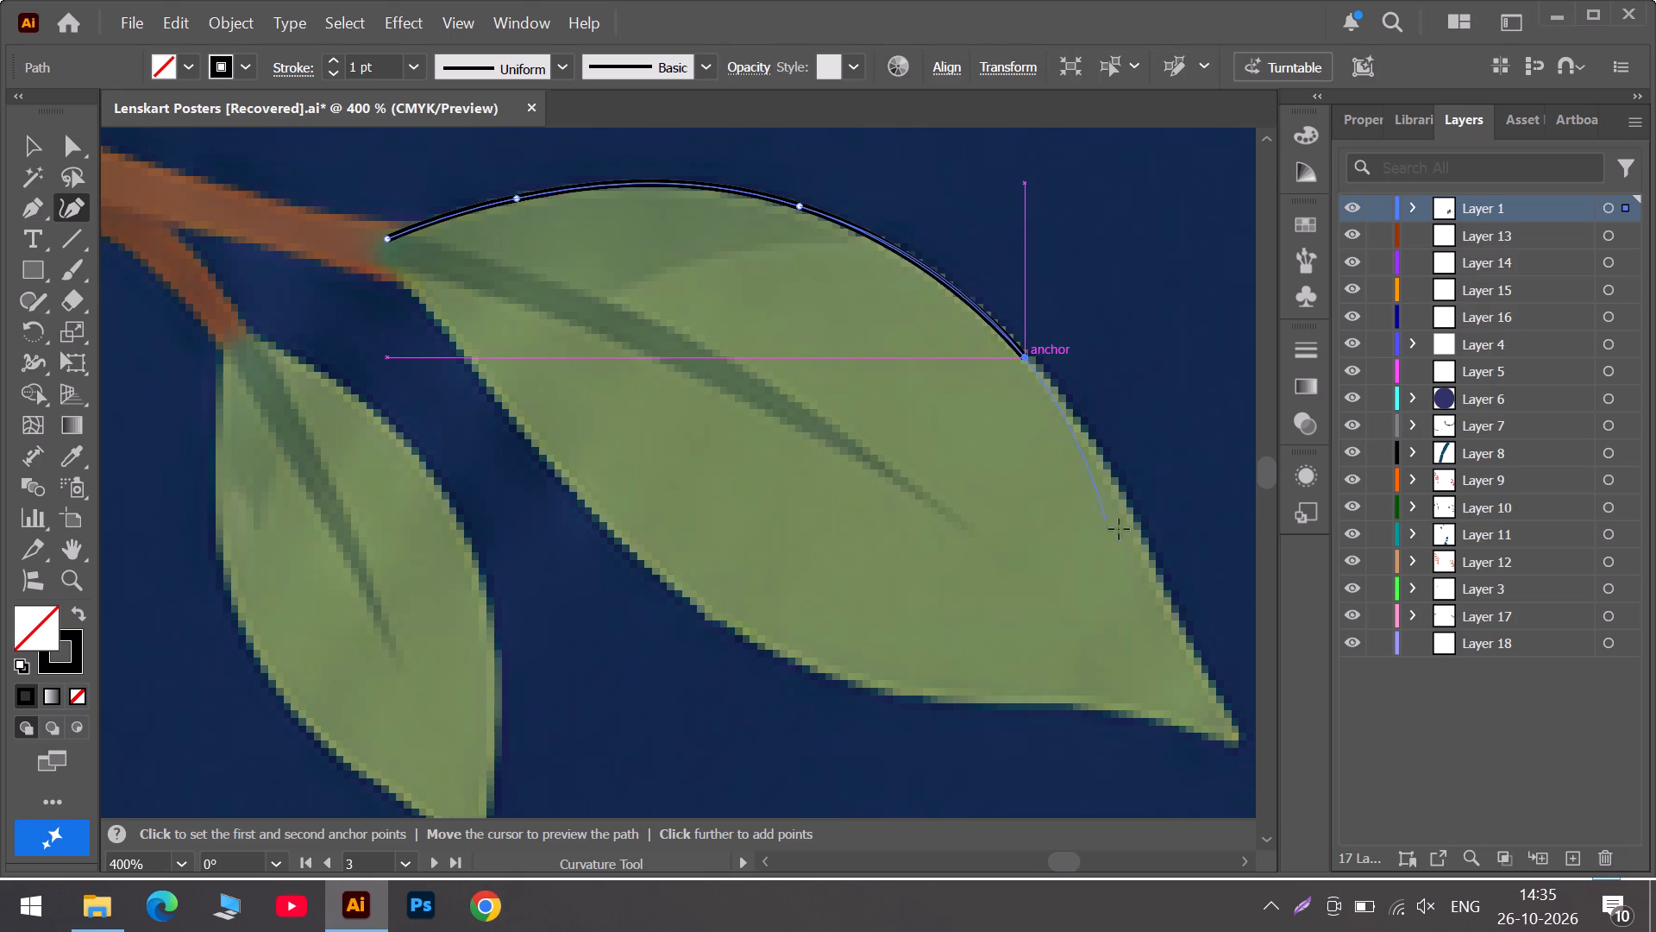
pyautogui.click(1154, 573)
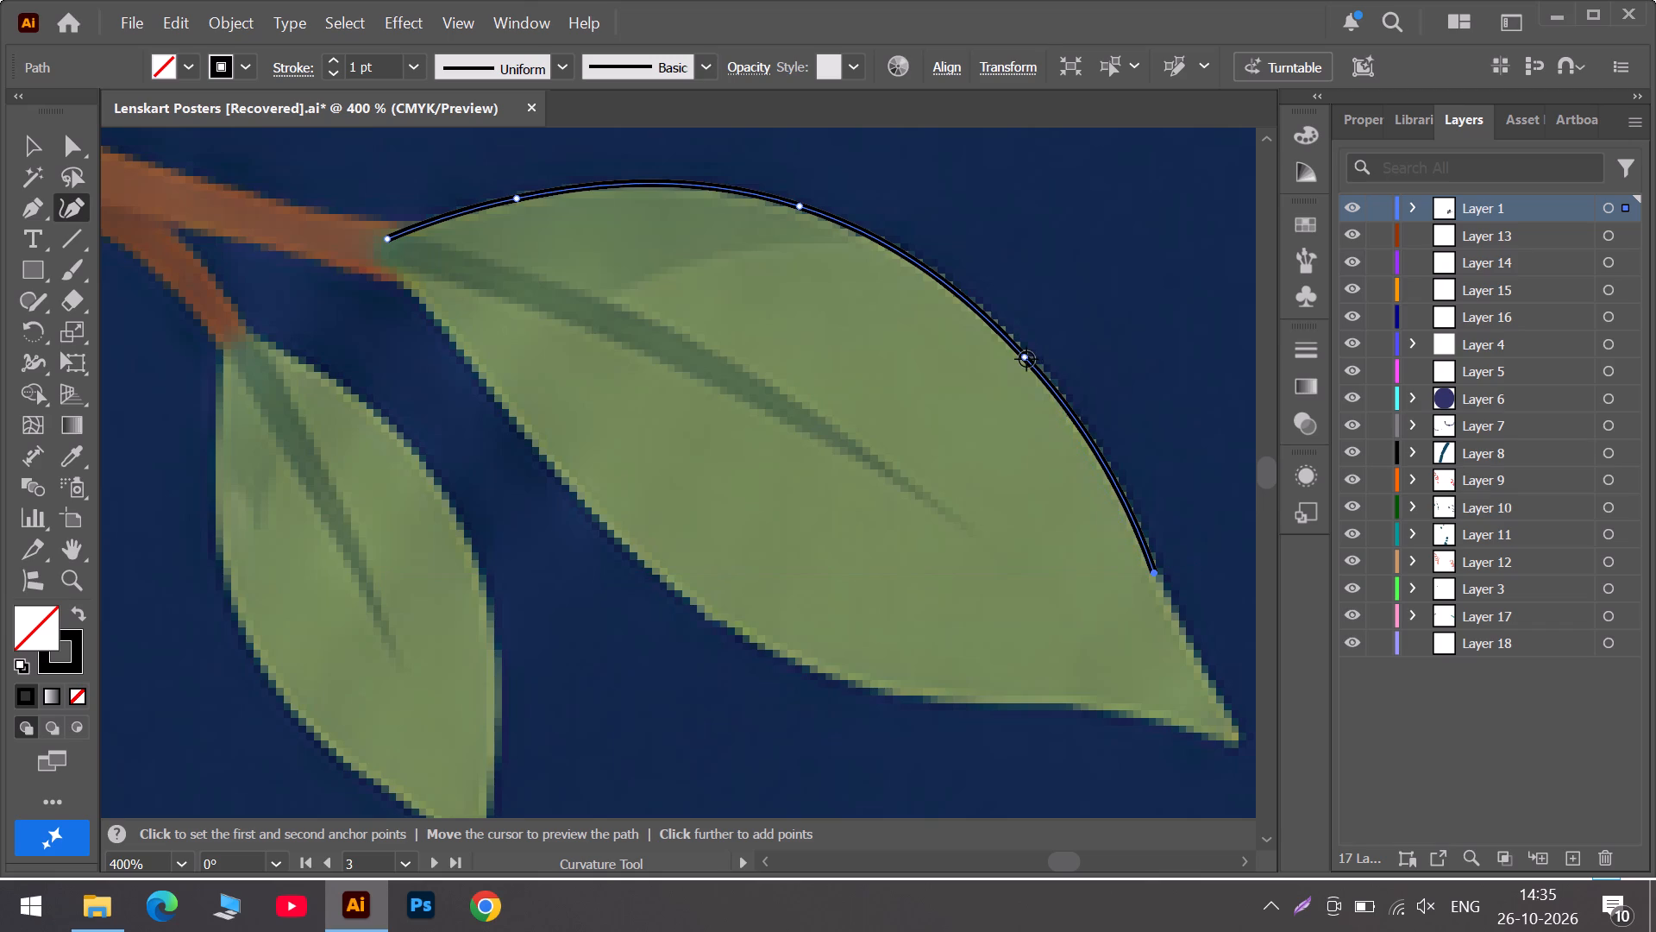
pyautogui.click(1026, 359)
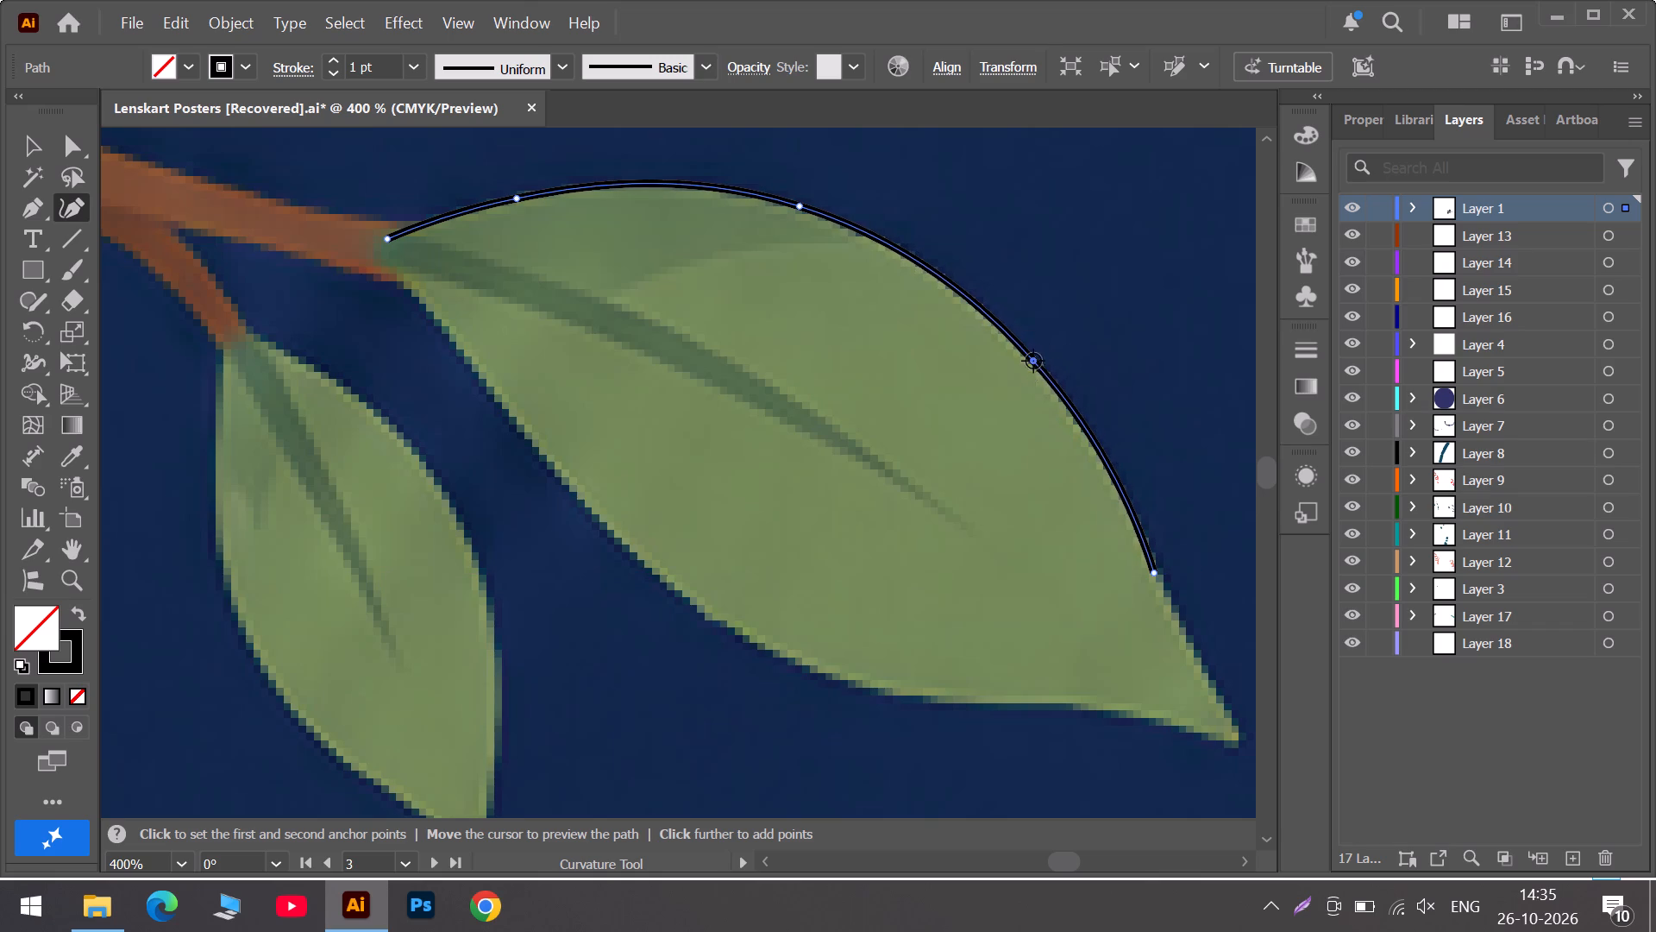
pyautogui.click(1235, 728)
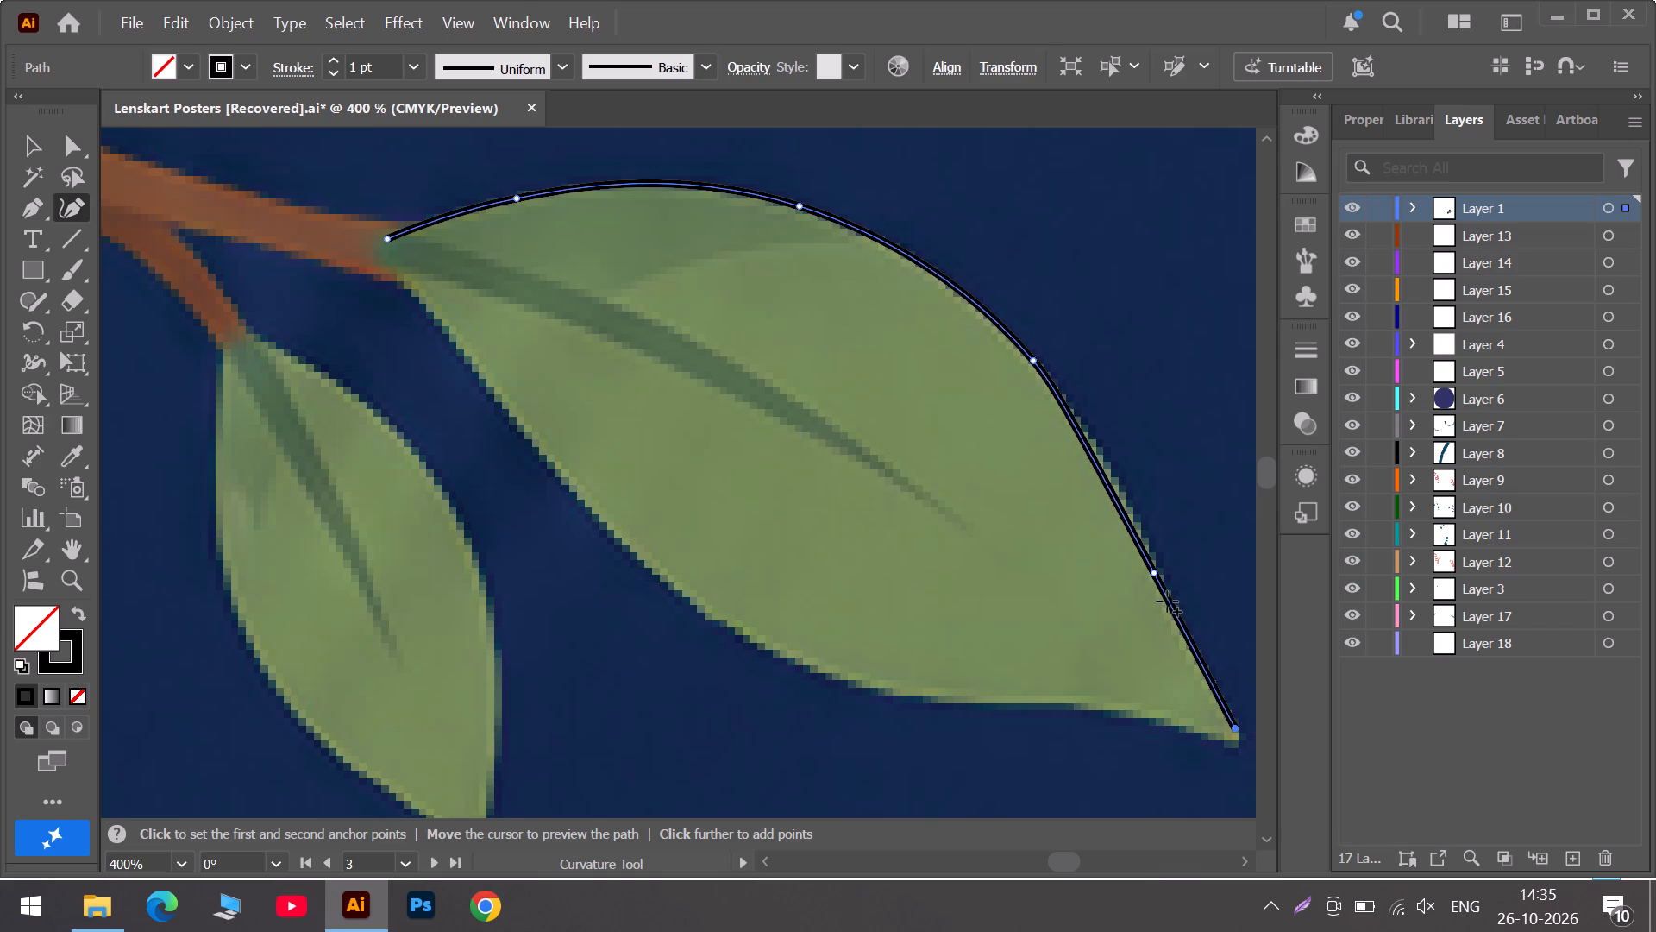
# Fit the upper-edge anchors near the large leaf's tip to the boundary and extend the outline to the tip.
pyautogui.moveTo(1156, 569); pyautogui.dragTo(1145, 530)
pyautogui.click(1180, 601)
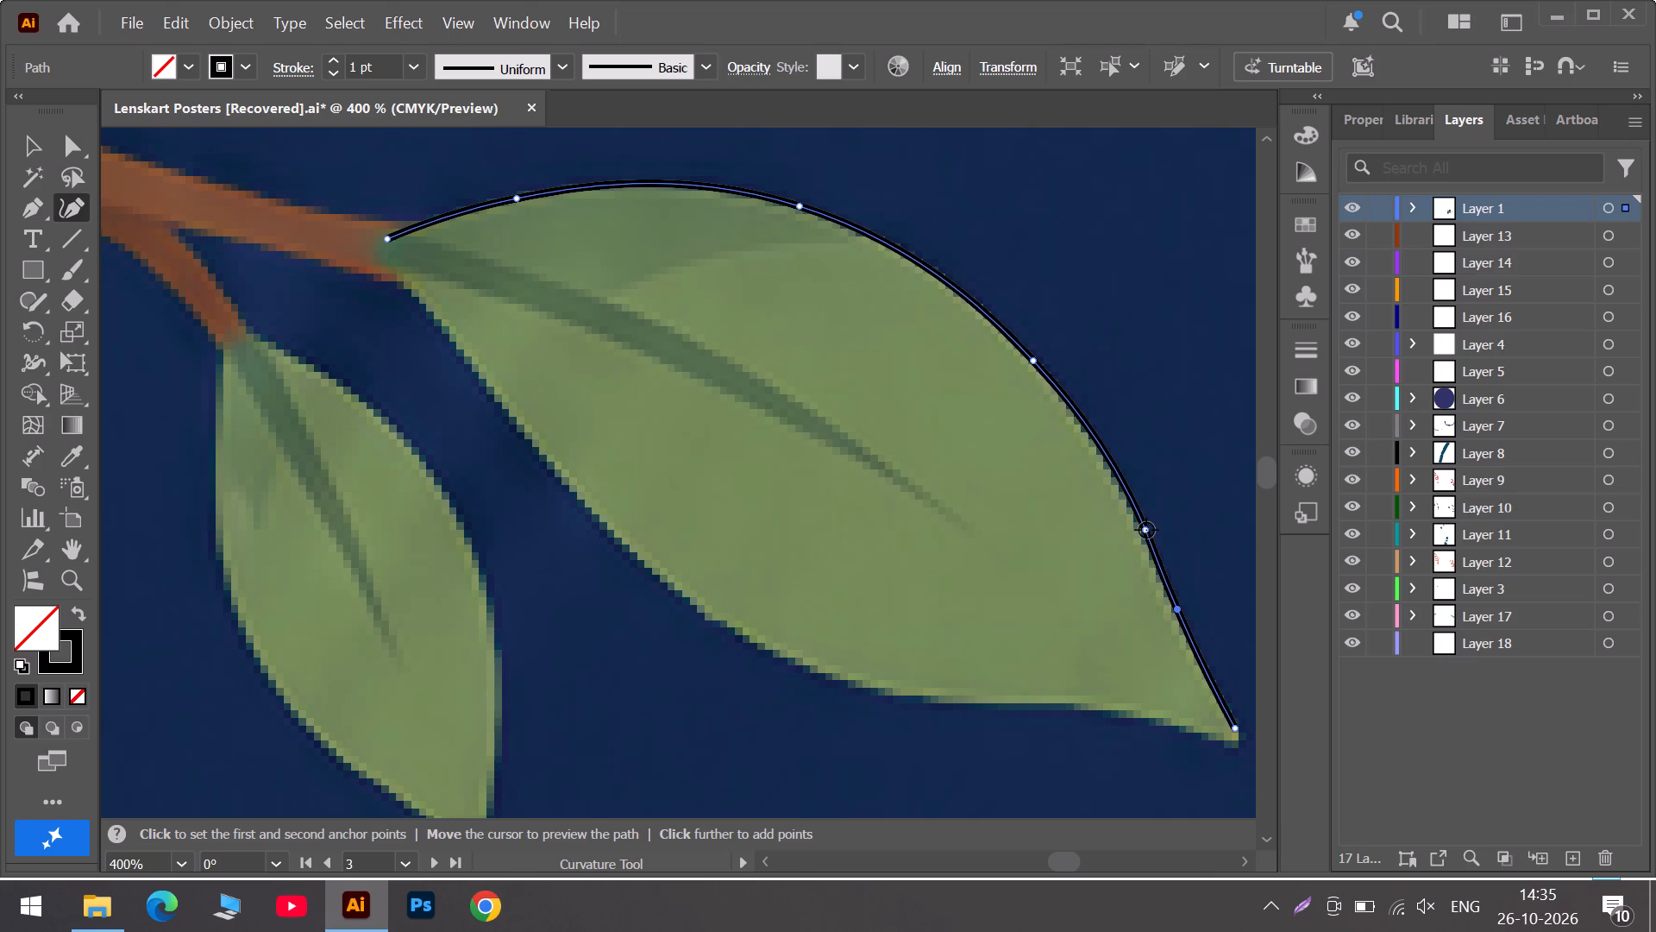
pyautogui.moveTo(1146, 530); pyautogui.dragTo(1135, 517)
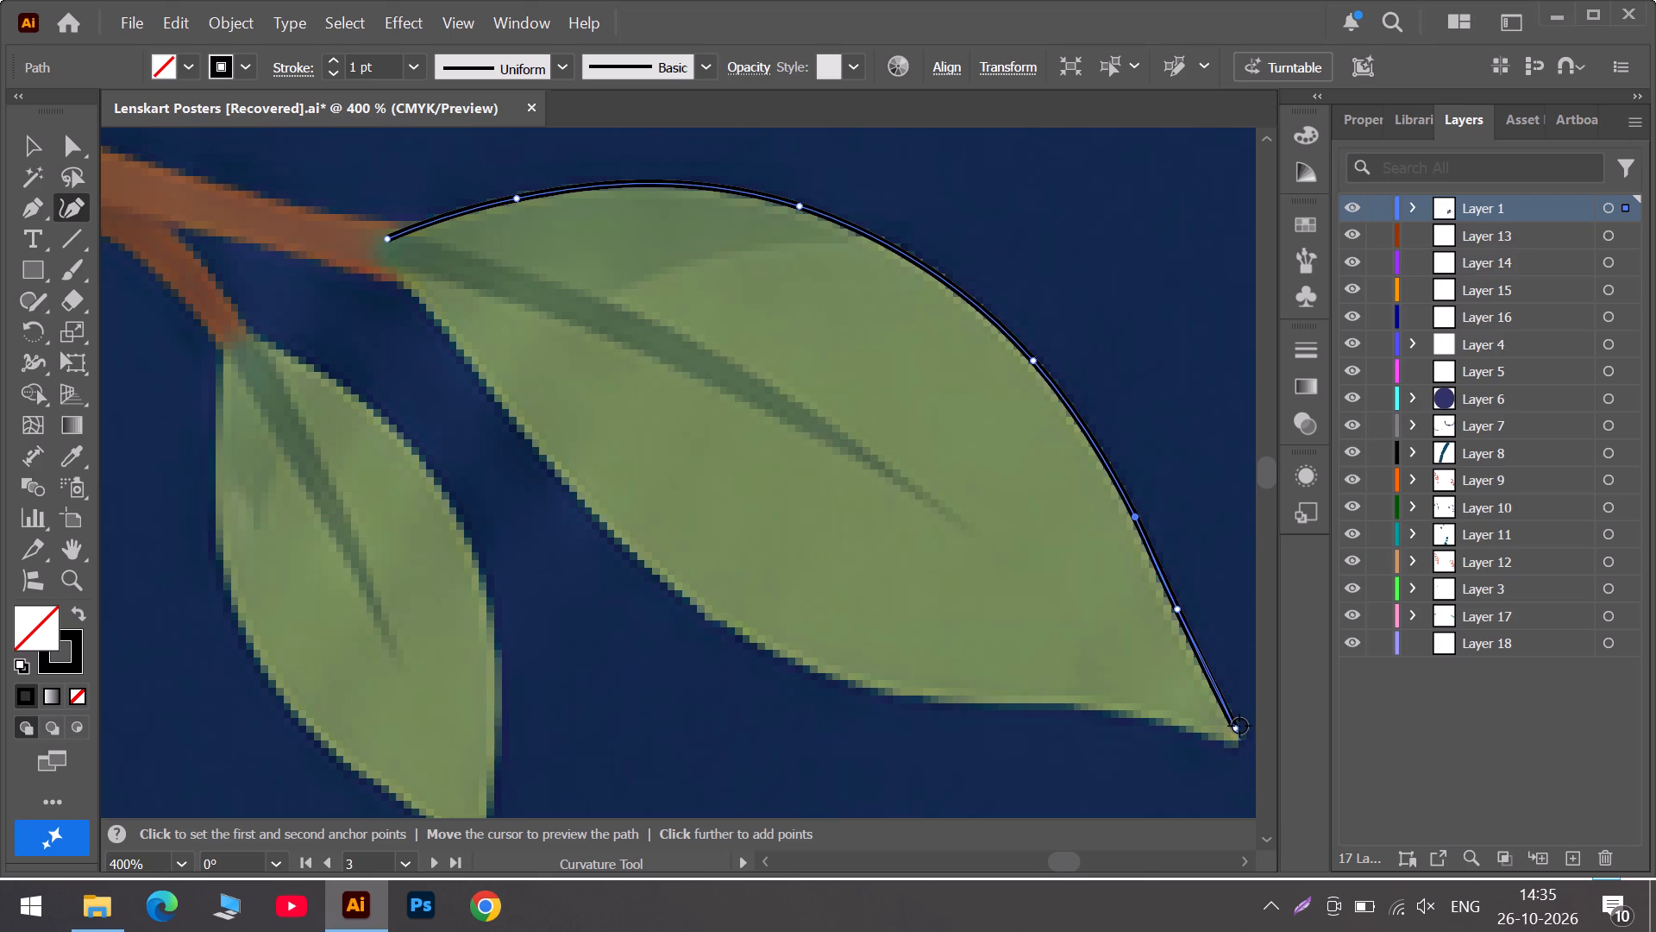
pyautogui.moveTo(1239, 726); pyautogui.dragTo(1220, 698)
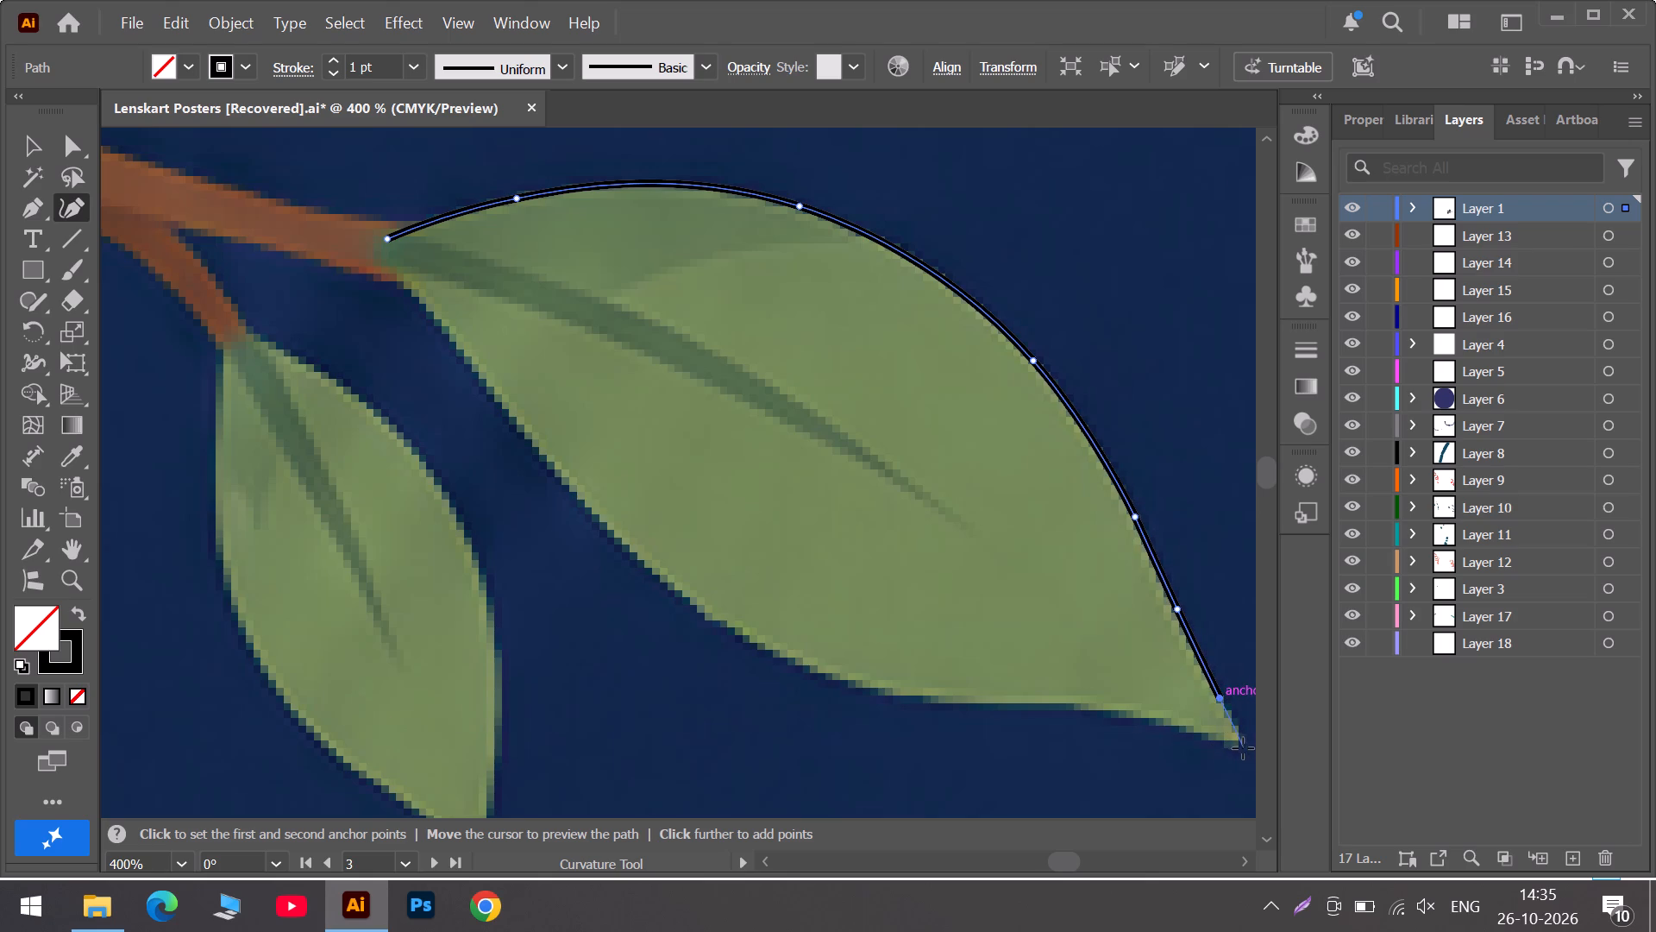
pyautogui.click(1240, 746)
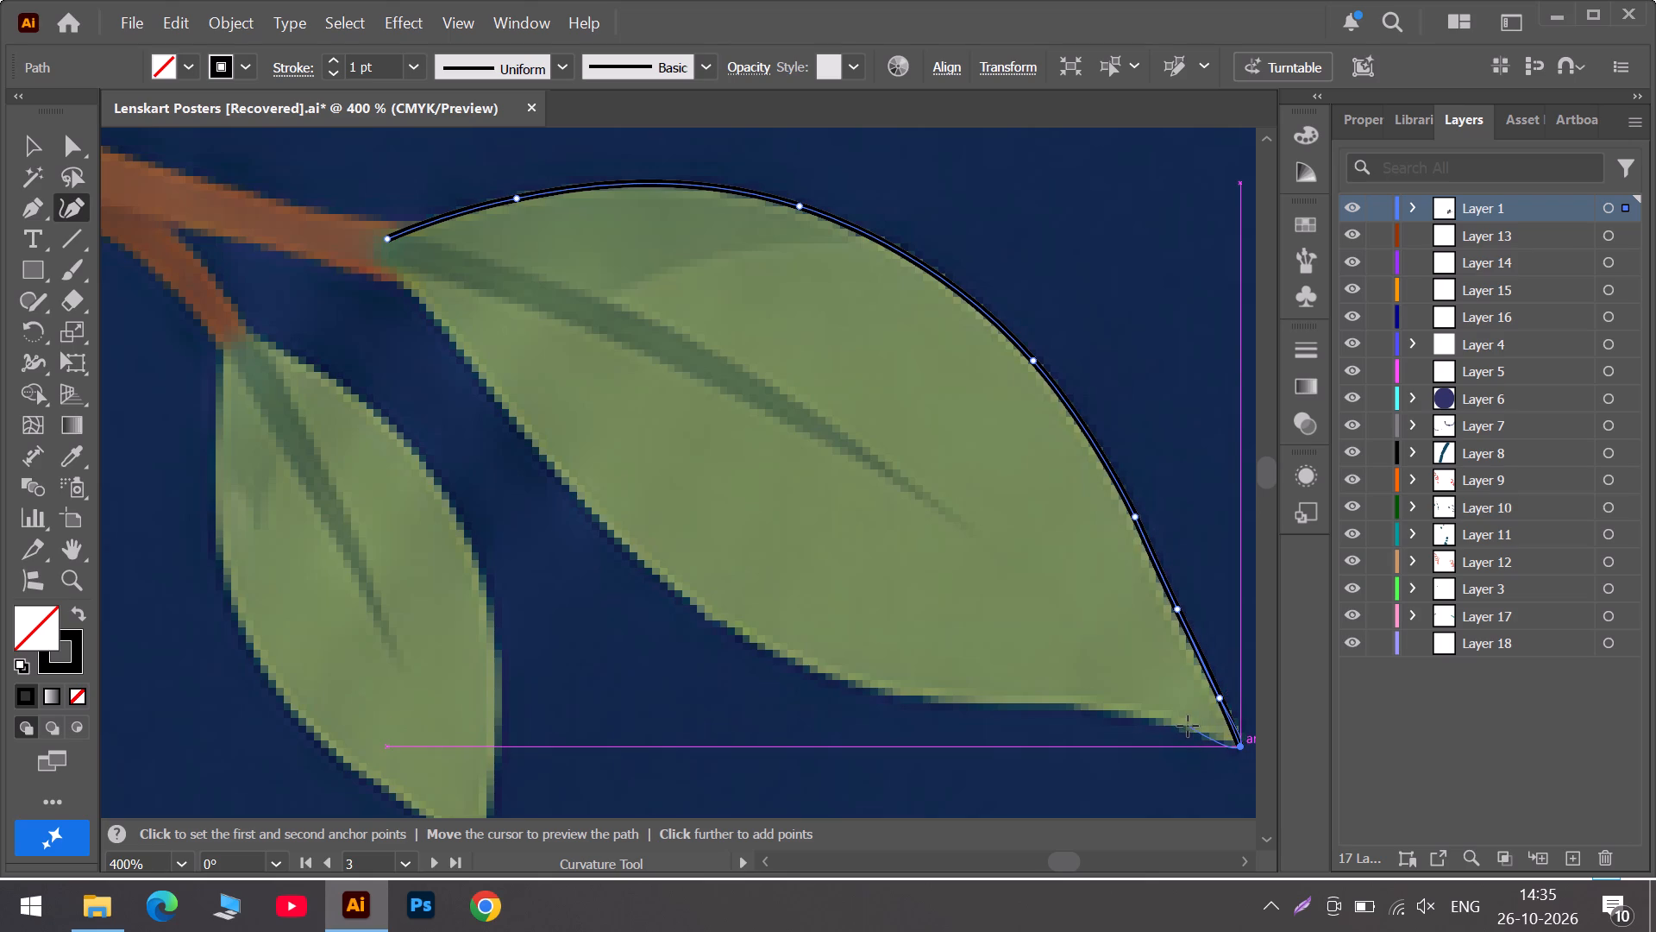
# Trace the large leaf's lower edge from the tip to about mid-leaf, fitting the anchors to the boundary.
pyautogui.click(1186, 726)
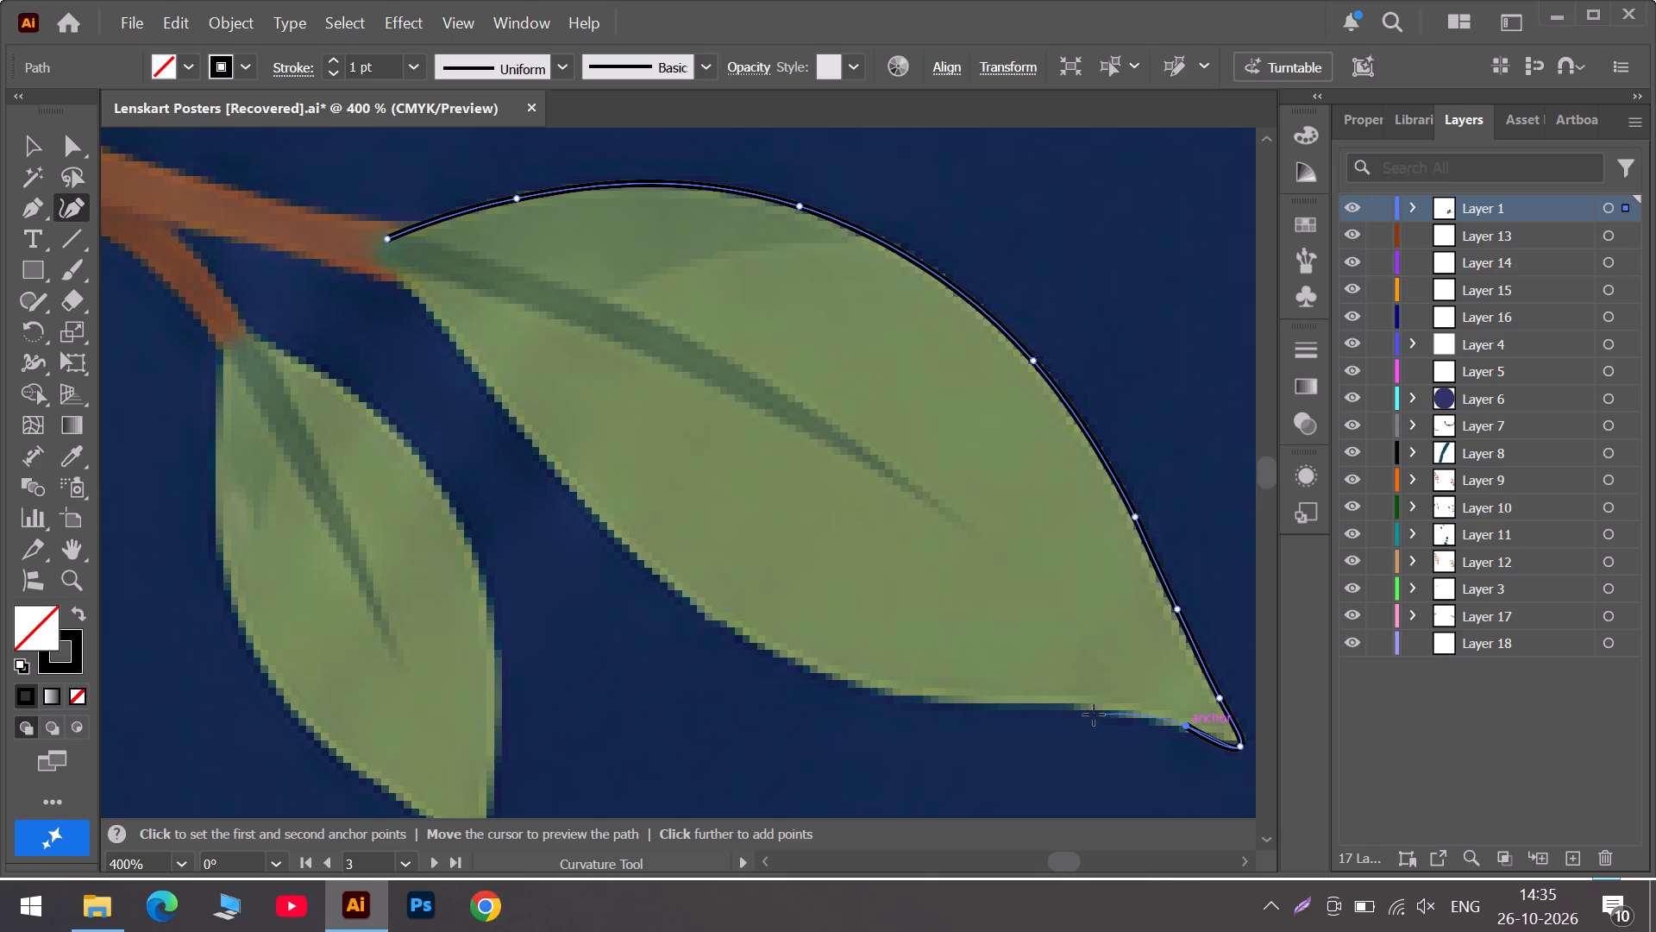
pyautogui.click(1094, 715)
pyautogui.moveTo(1187, 728); pyautogui.dragTo(1187, 729)
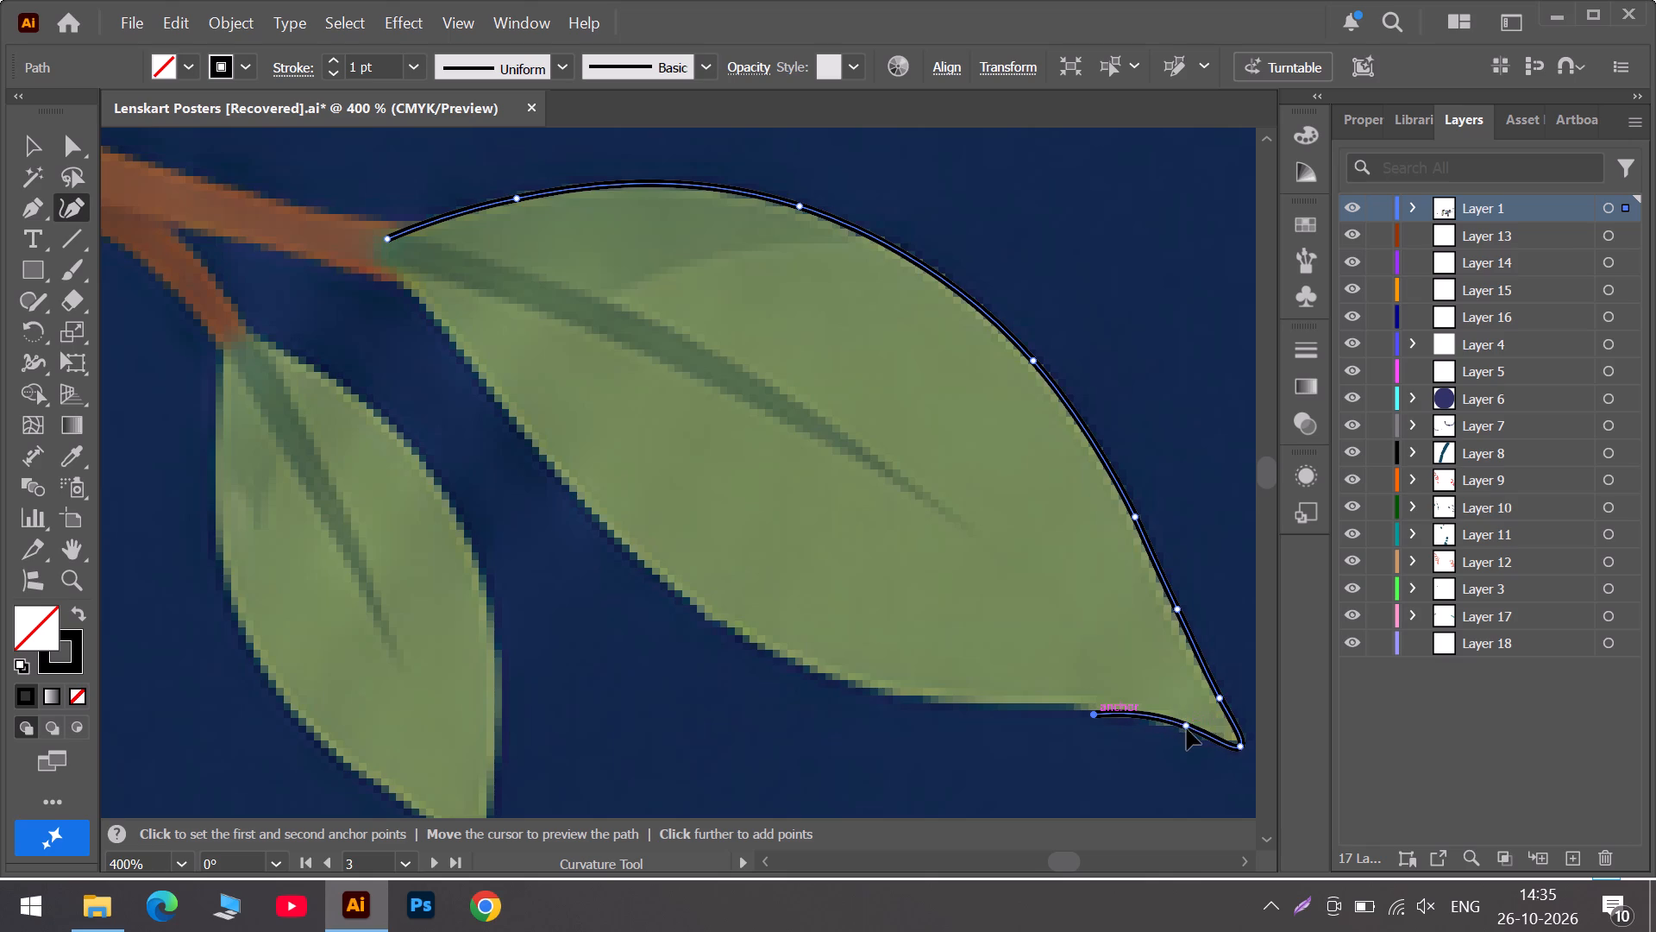
pyautogui.moveTo(1187, 729); pyautogui.dragTo(1176, 726)
pyautogui.moveTo(1176, 726); pyautogui.dragTo(1172, 726)
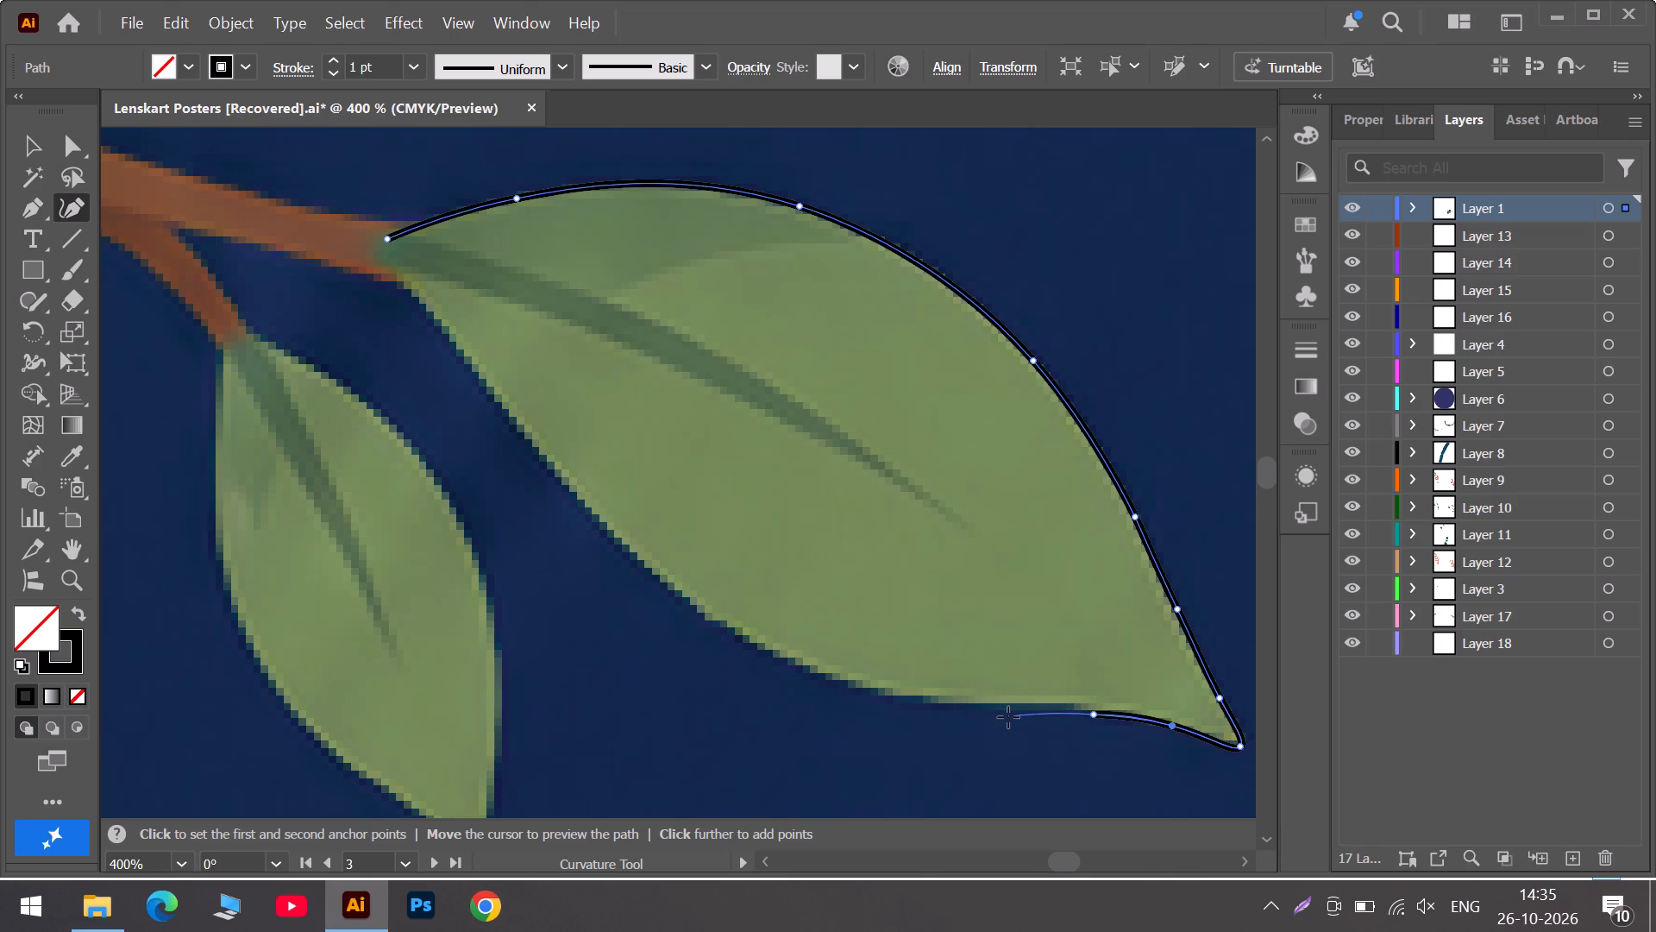
pyautogui.click(992, 714)
pyautogui.moveTo(1094, 712); pyautogui.dragTo(1059, 709)
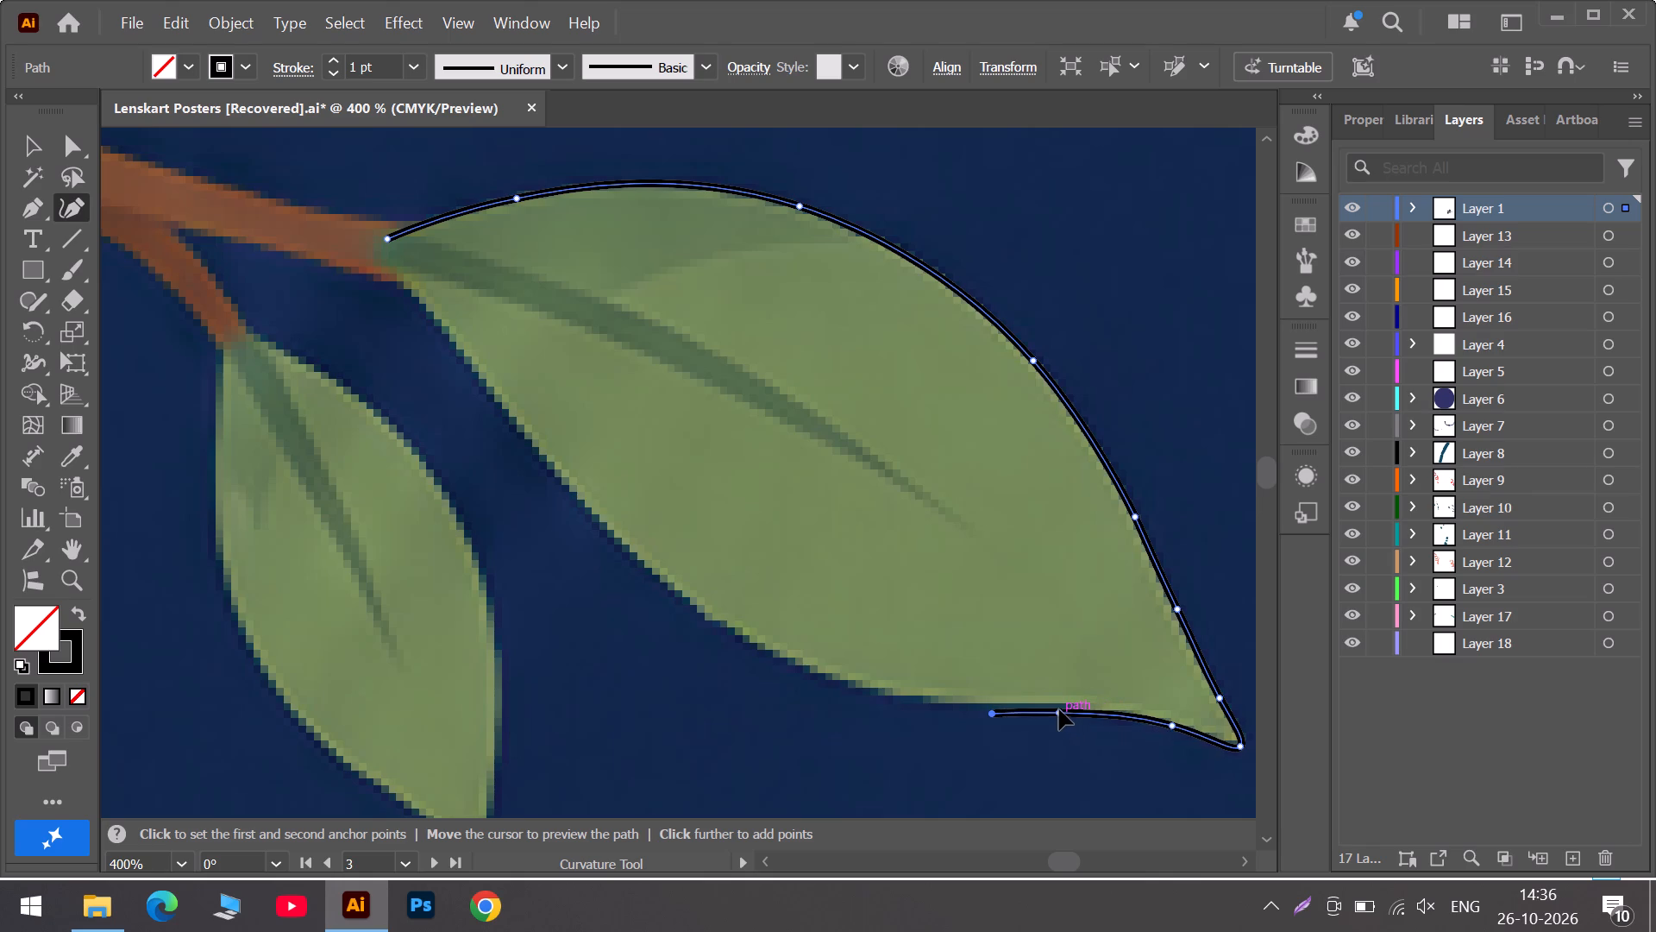
pyautogui.moveTo(1059, 709); pyautogui.dragTo(1059, 708)
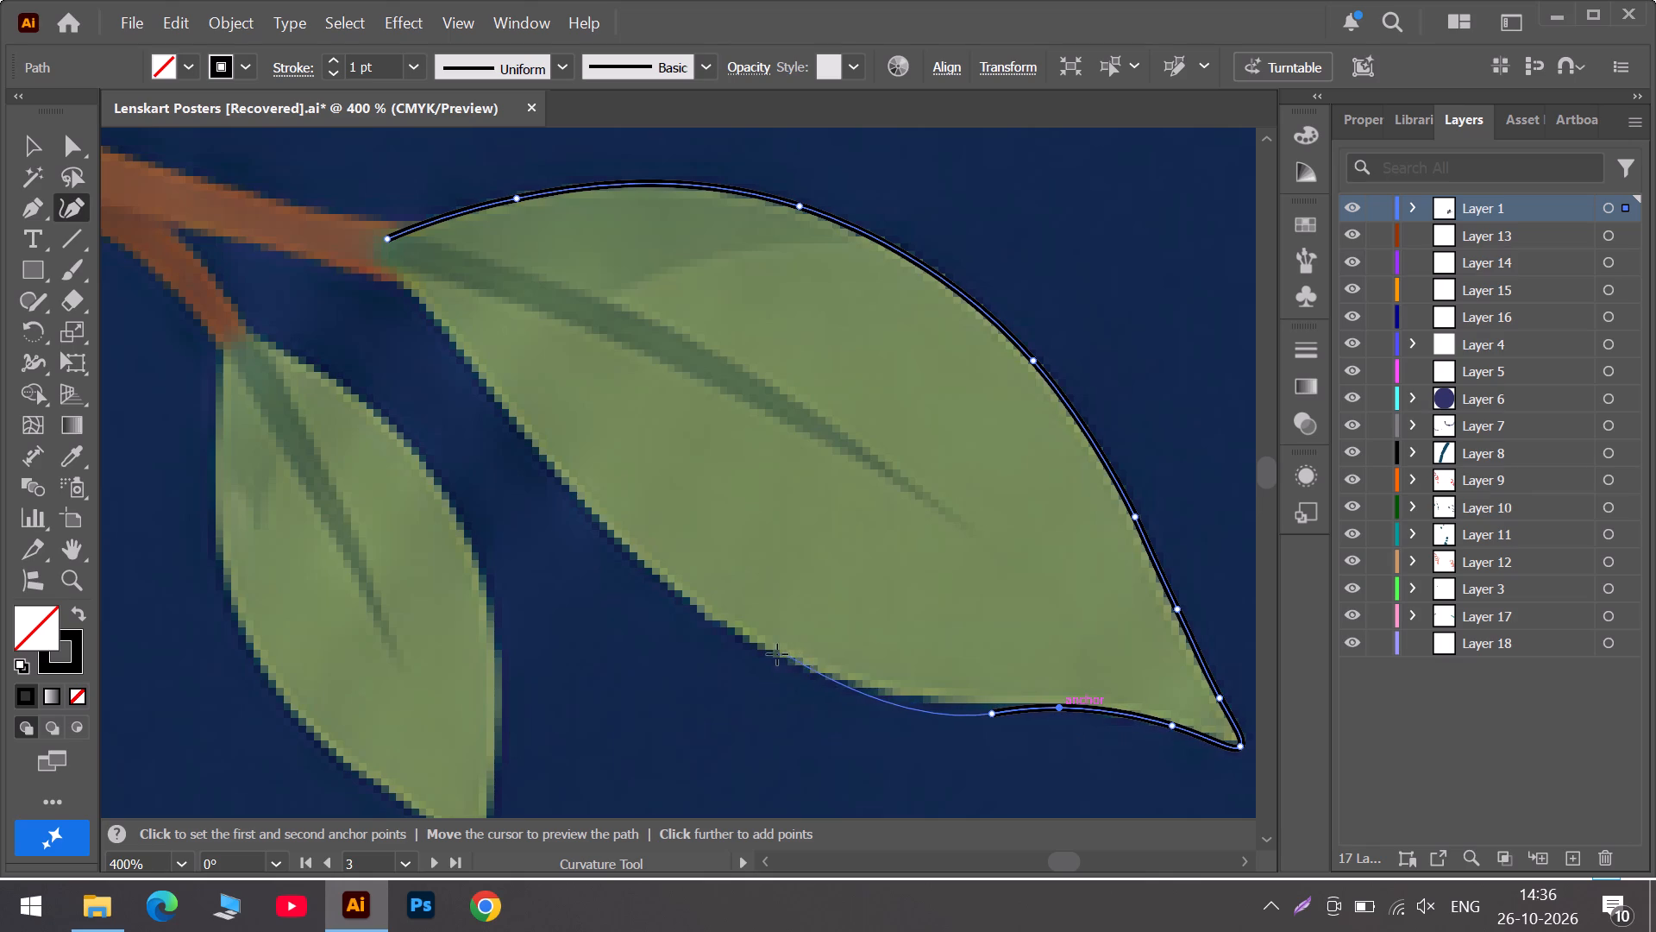
pyautogui.click(774, 654)
pyautogui.moveTo(994, 714); pyautogui.dragTo(984, 709)
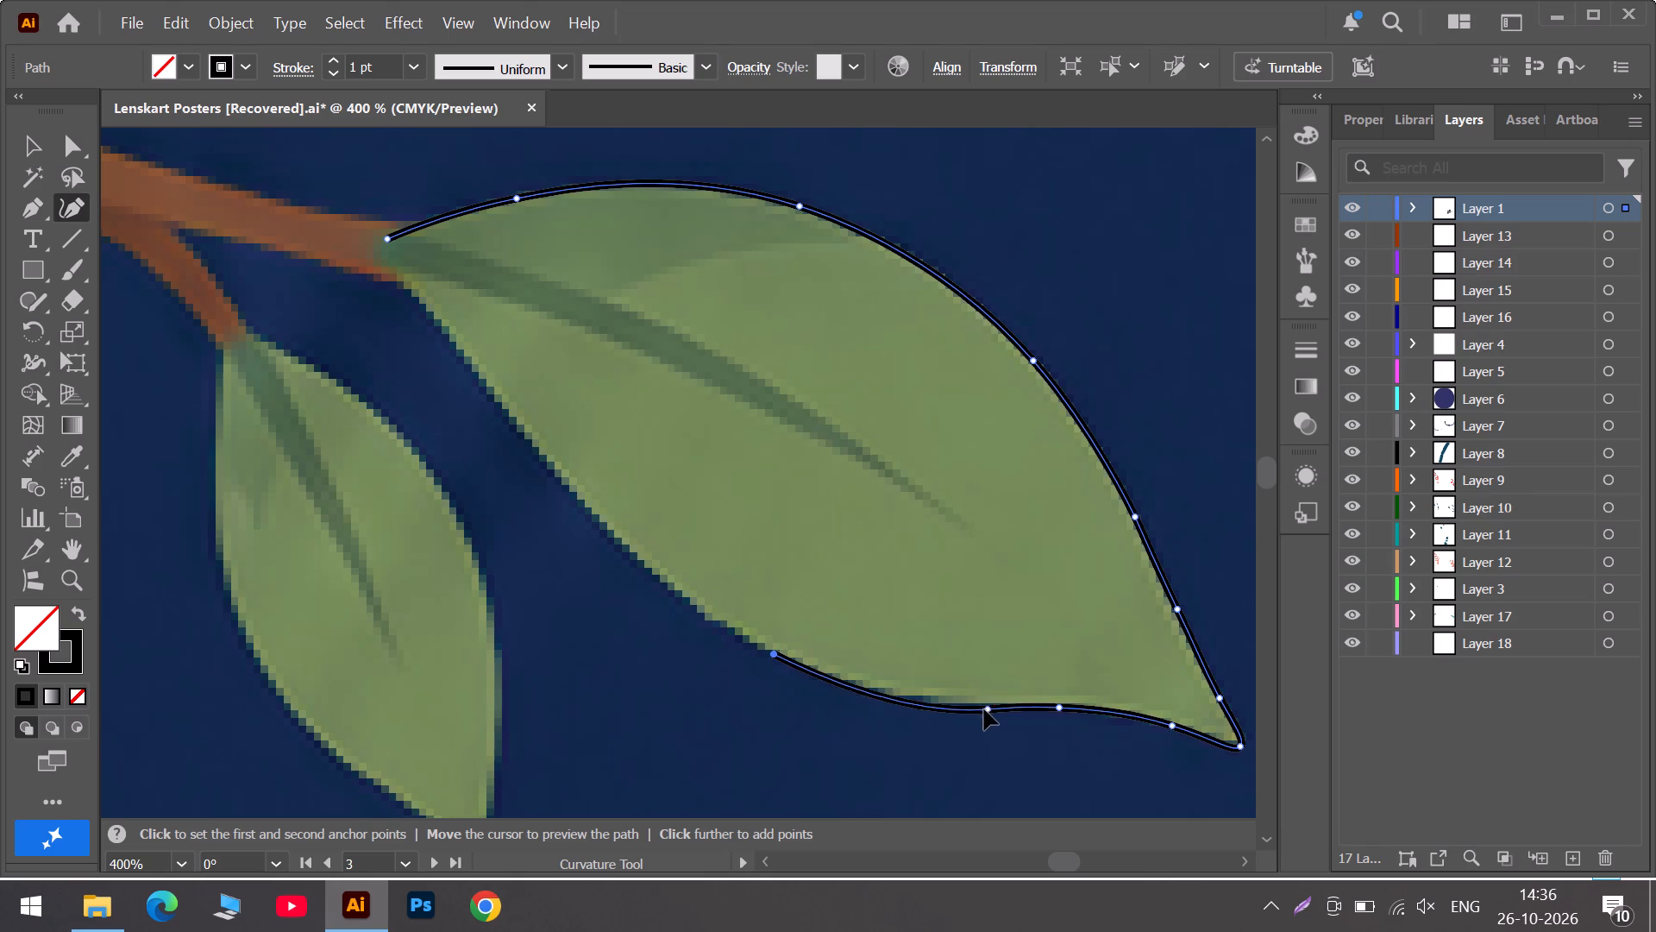
pyautogui.moveTo(984, 709); pyautogui.dragTo(965, 707)
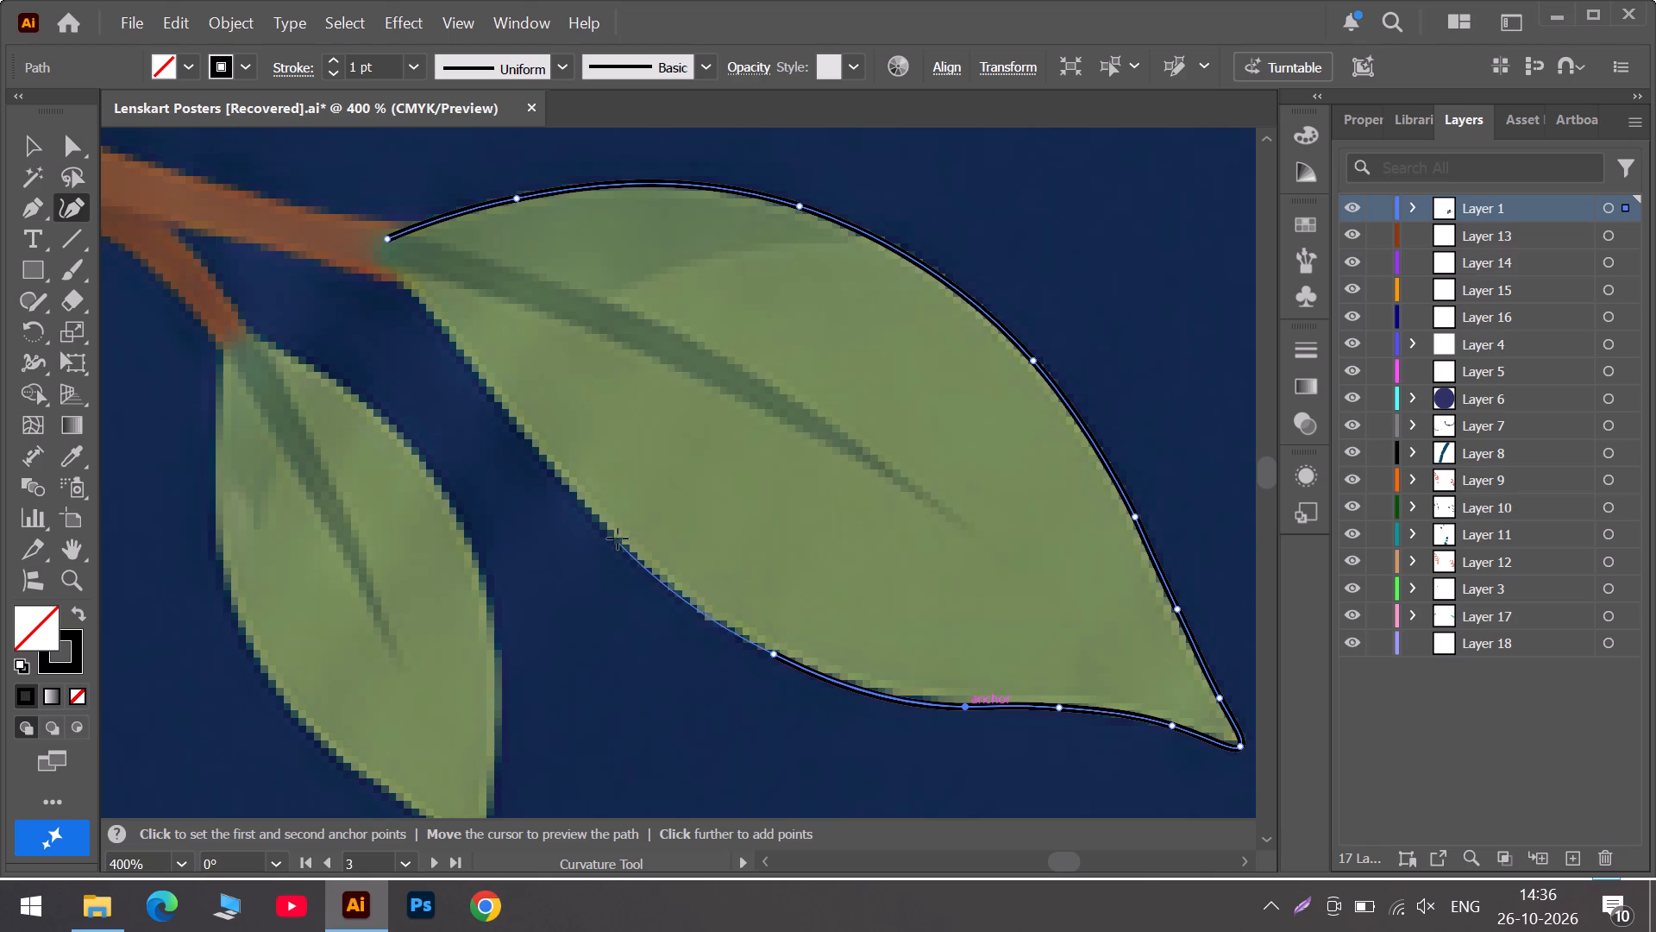
# Continue the large leaf's lower edge back to the stem, add a corner point there and close the outline.
pyautogui.click(615, 533)
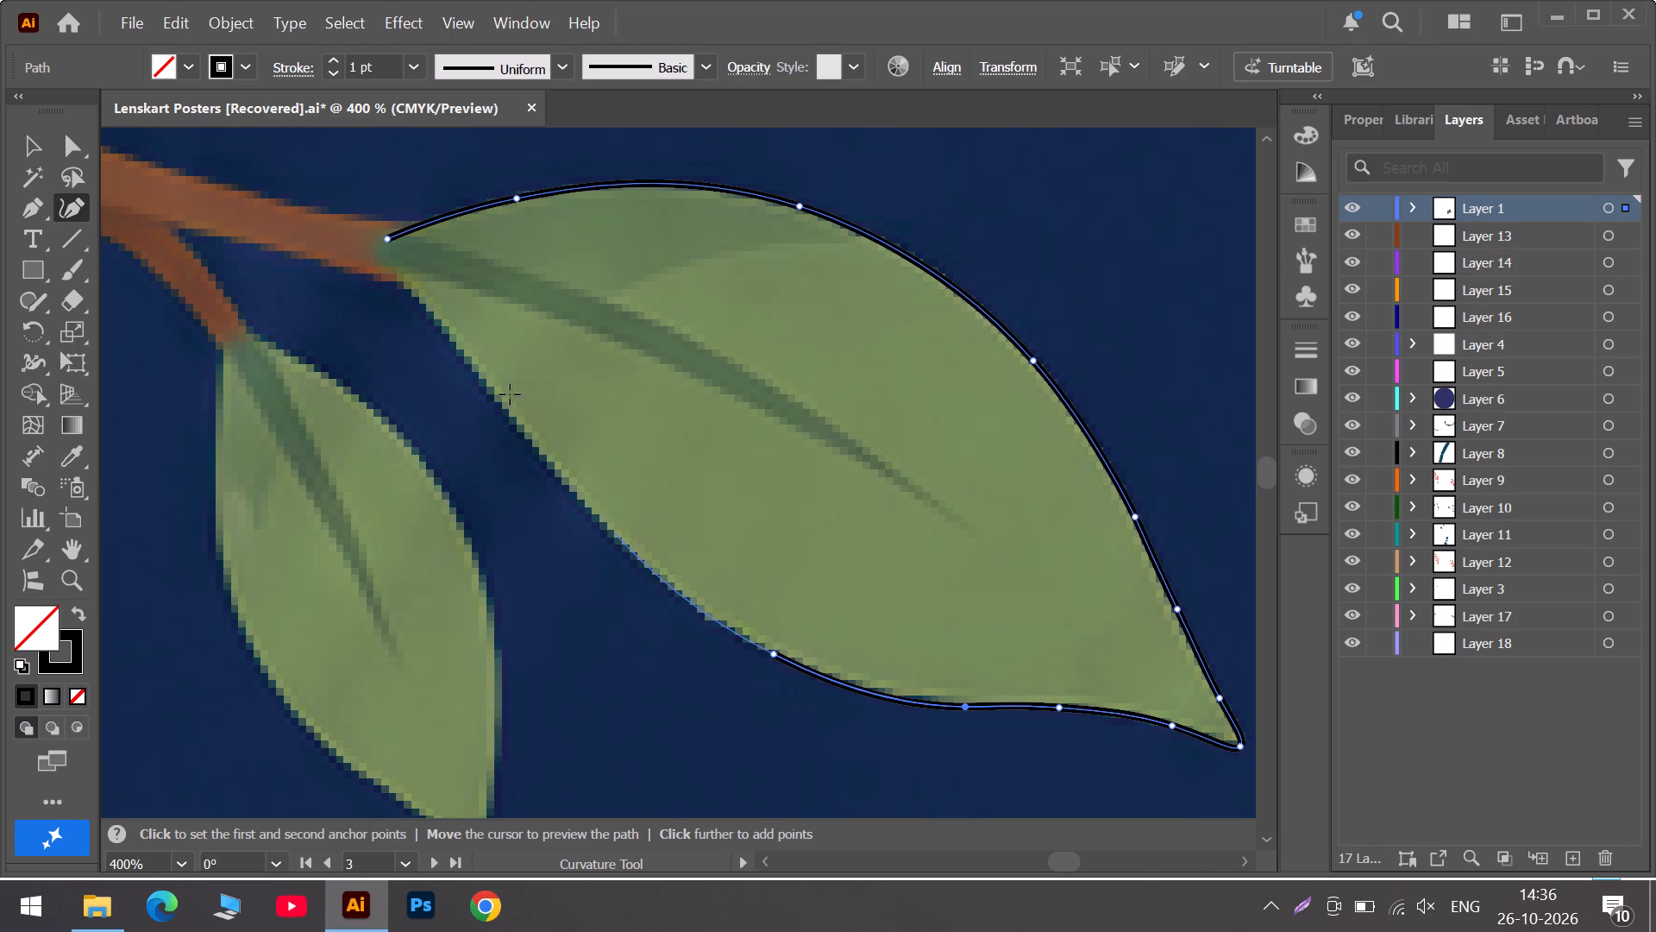
pyautogui.click(465, 358)
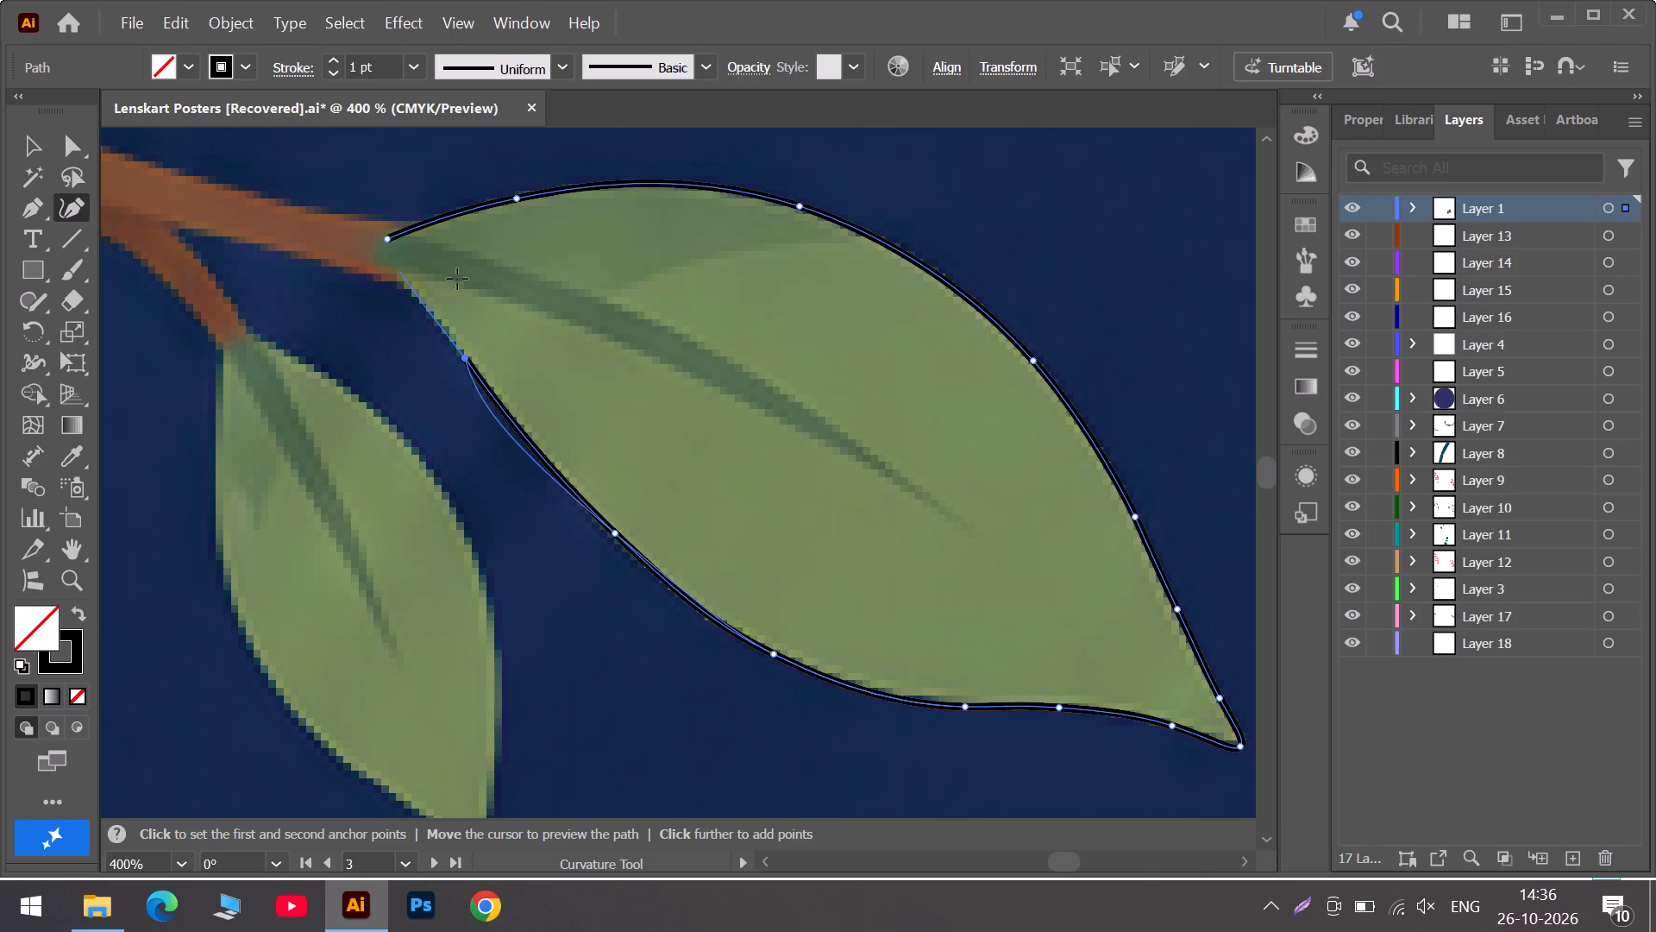
pyautogui.click(413, 293)
pyautogui.click(375, 261)
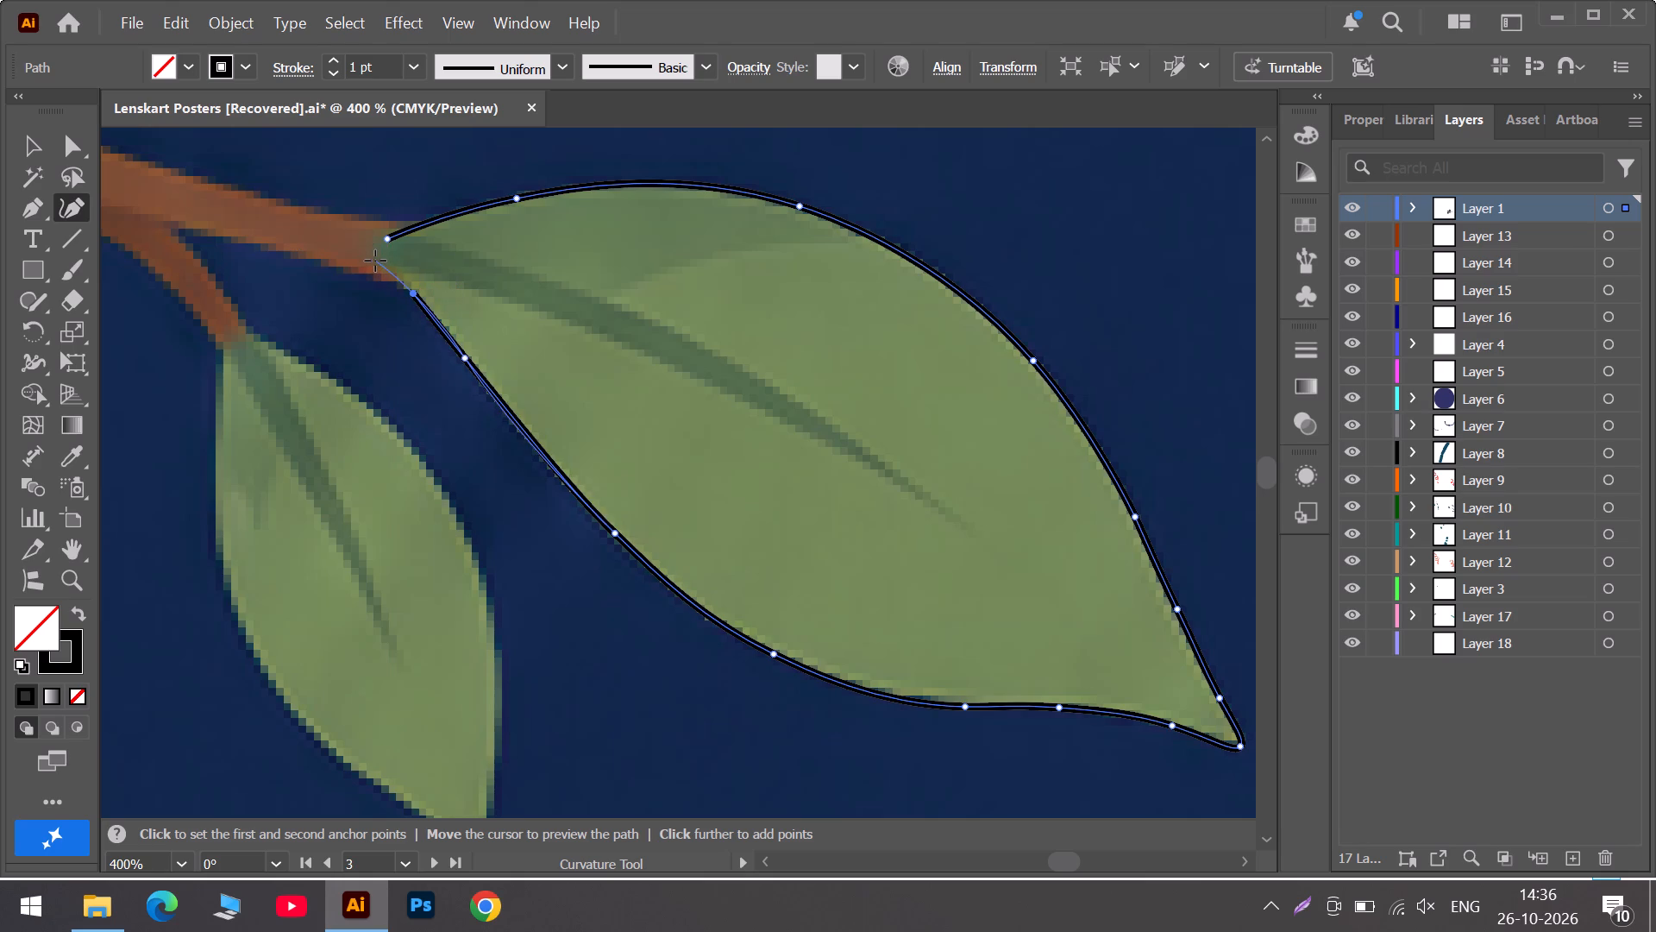
pyautogui.doubleClick(375, 261)
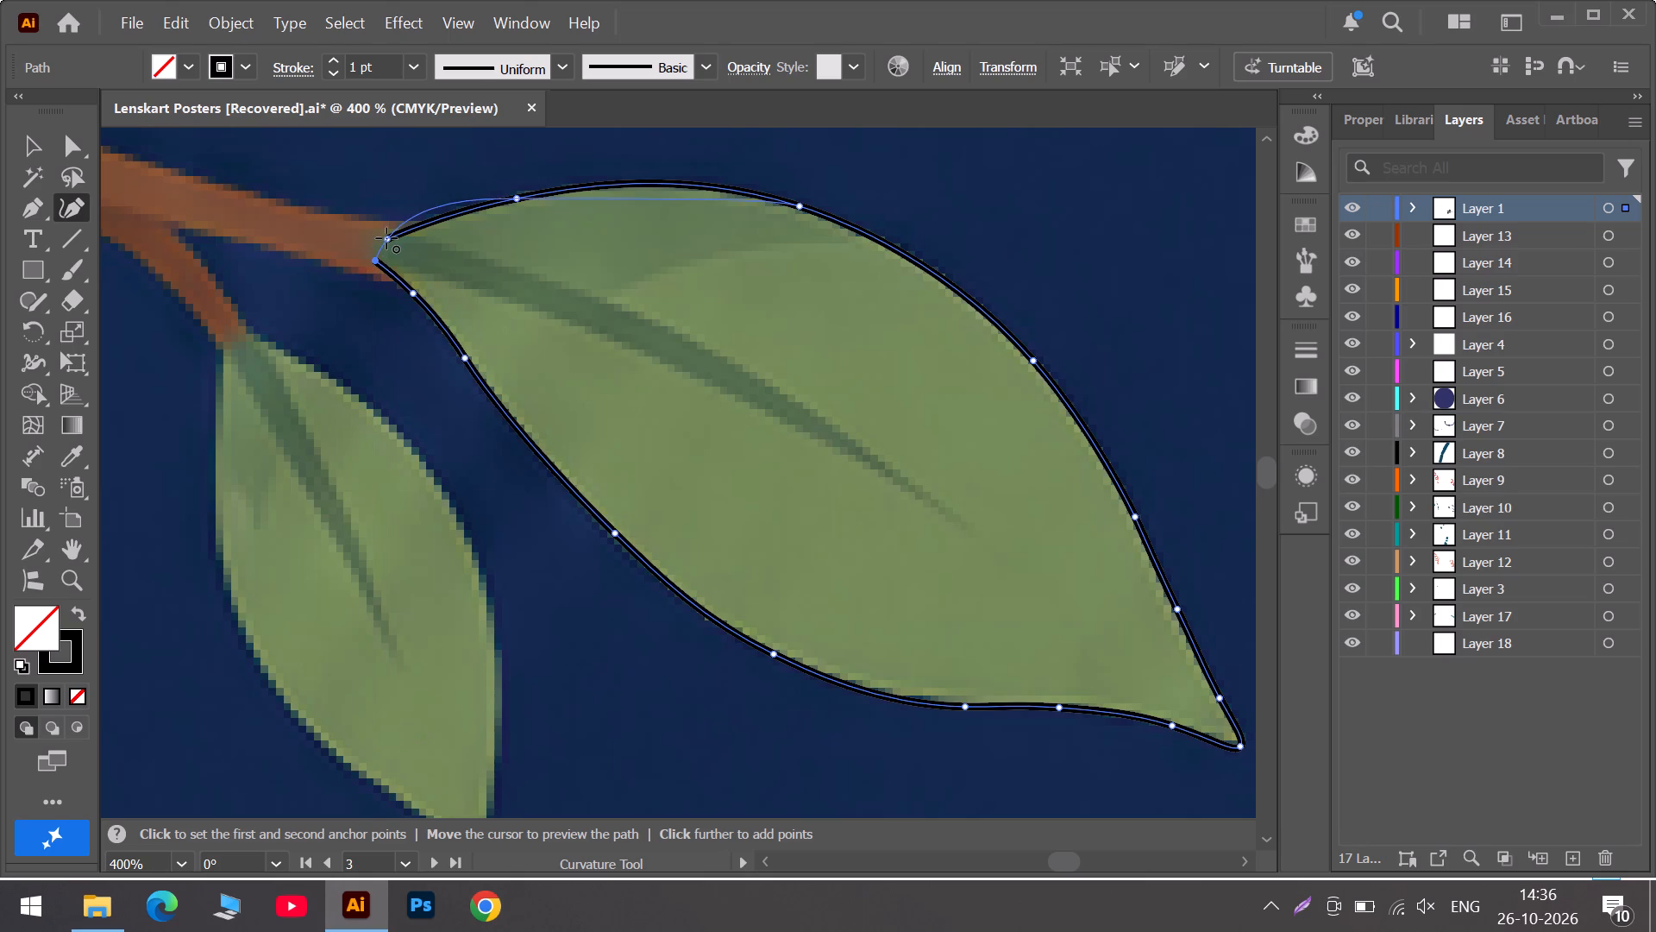
pyautogui.tripleClick(386, 238)
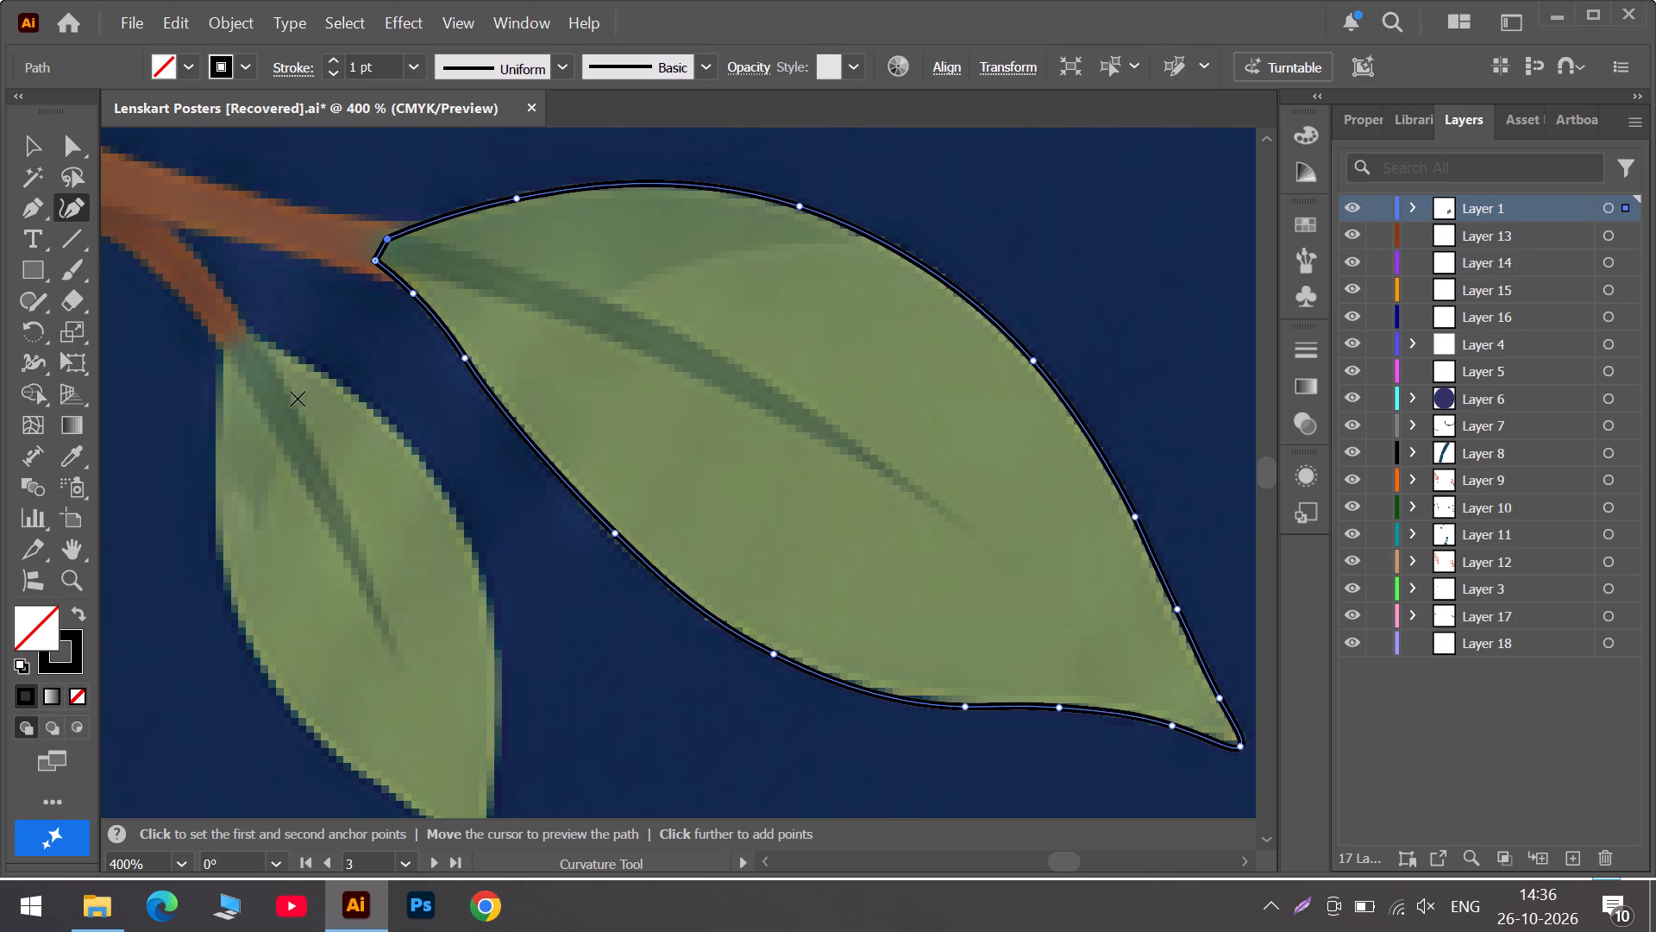
# Trace the outer edge of the small neighbouring leaf from its stem to its tip, fit the anchors, and make the tip a corner point.
pyautogui.click(250, 337)
pyautogui.click(345, 392)
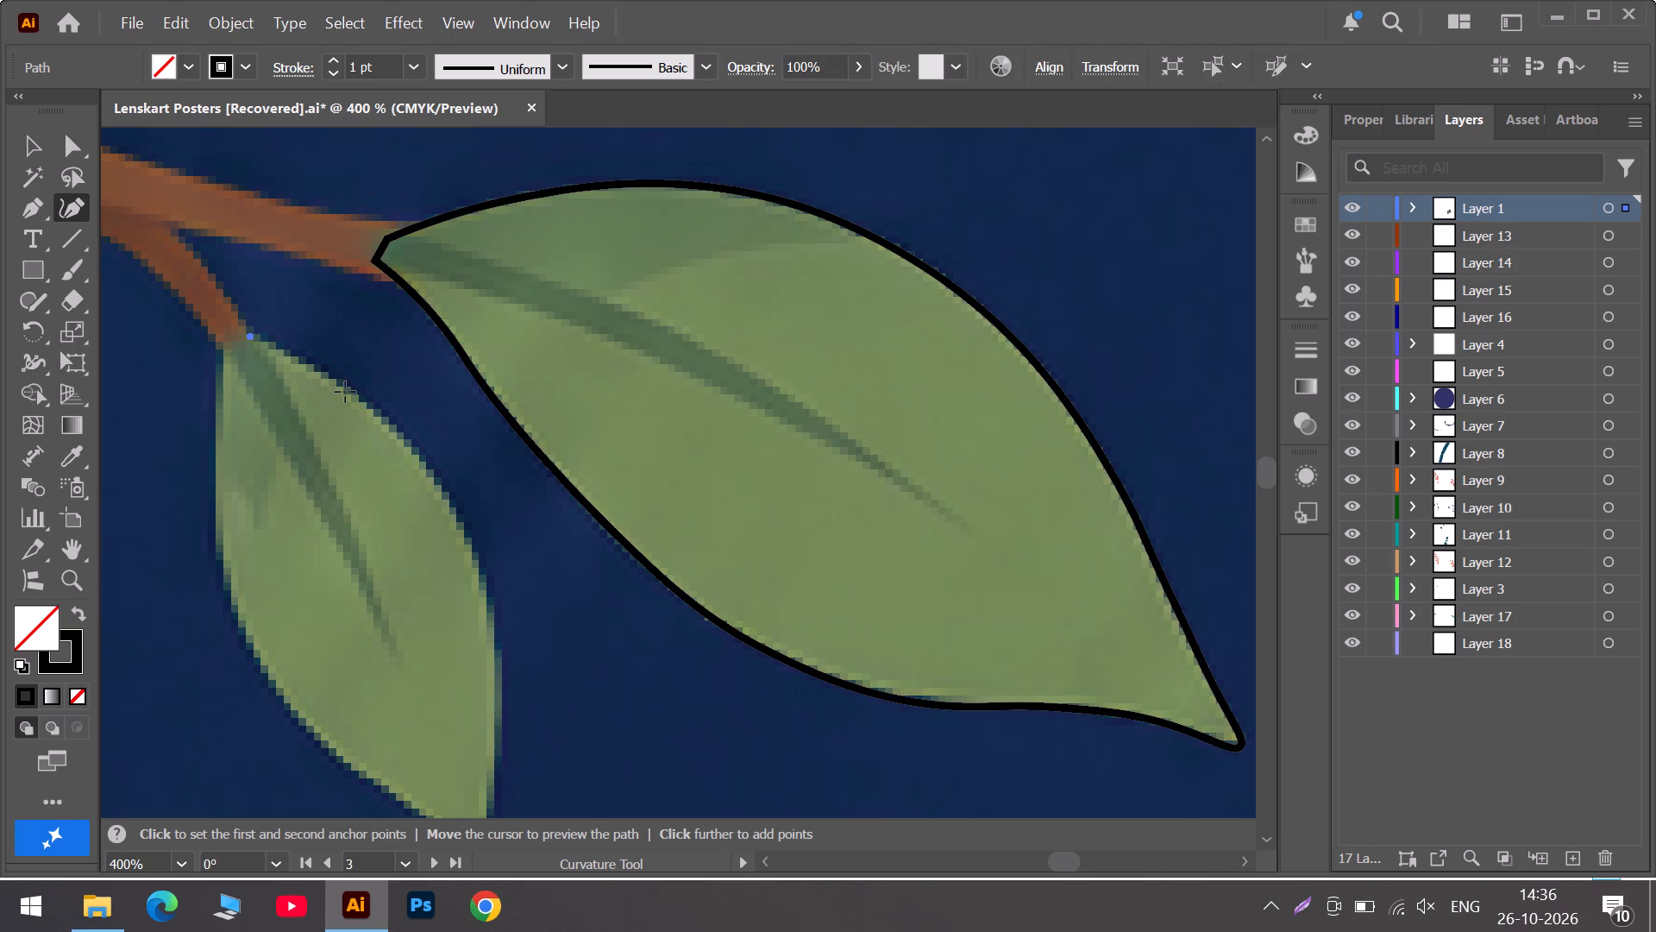
pyautogui.click(480, 573)
pyautogui.moveTo(343, 394); pyautogui.dragTo(355, 400)
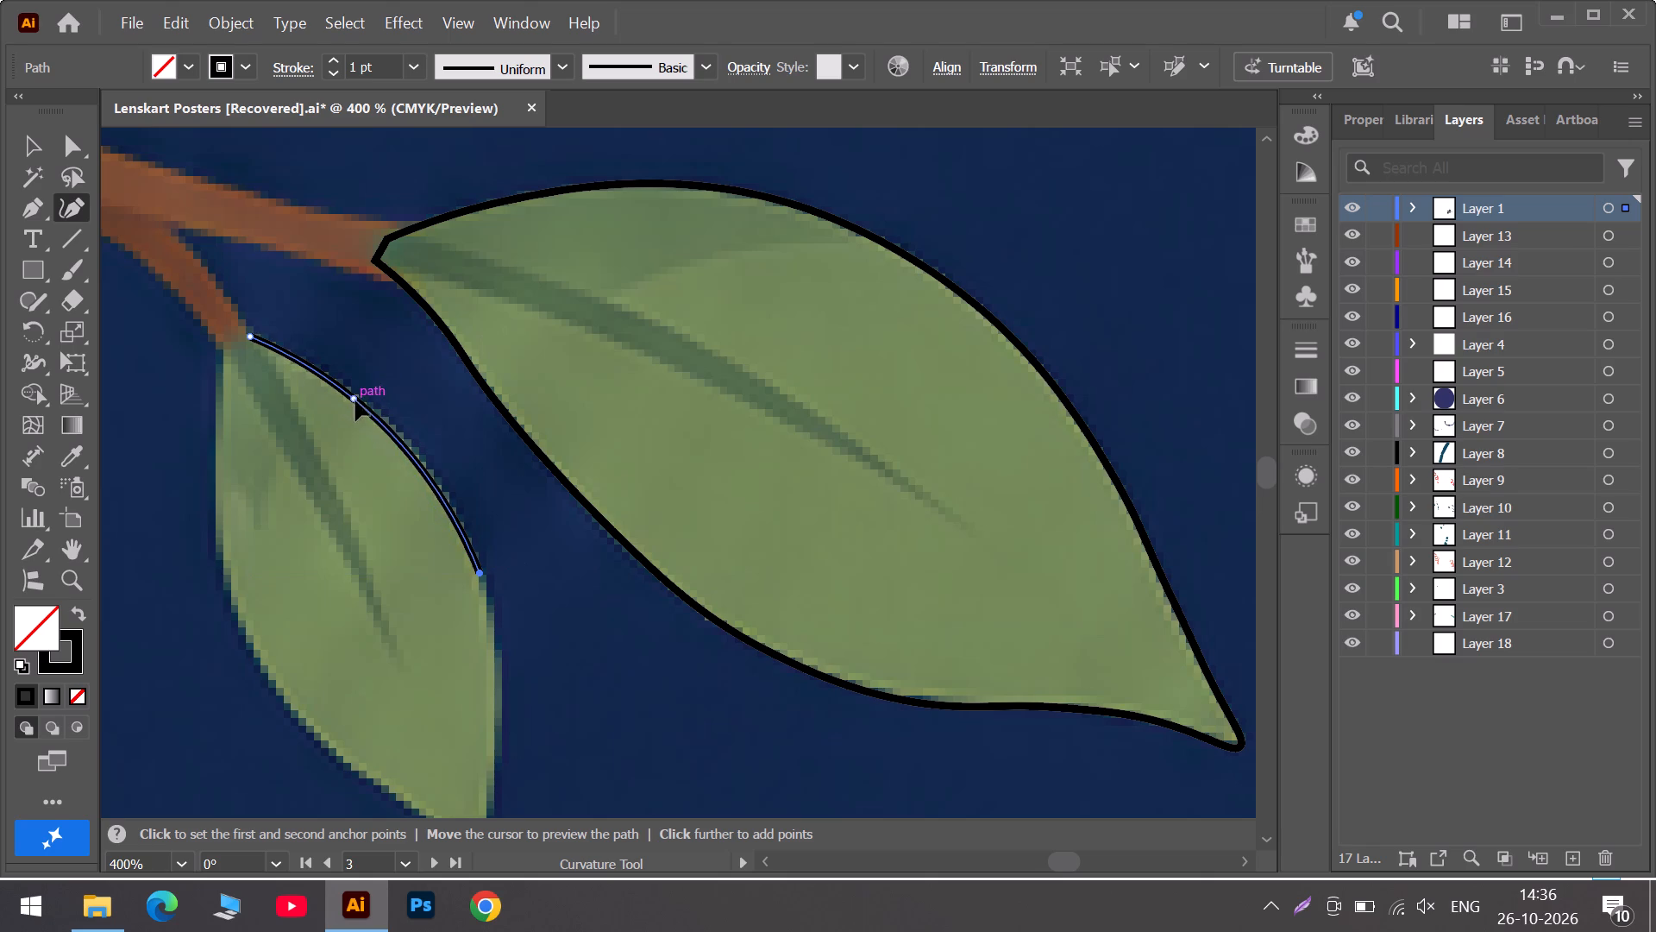
pyautogui.moveTo(355, 400); pyautogui.dragTo(367, 405)
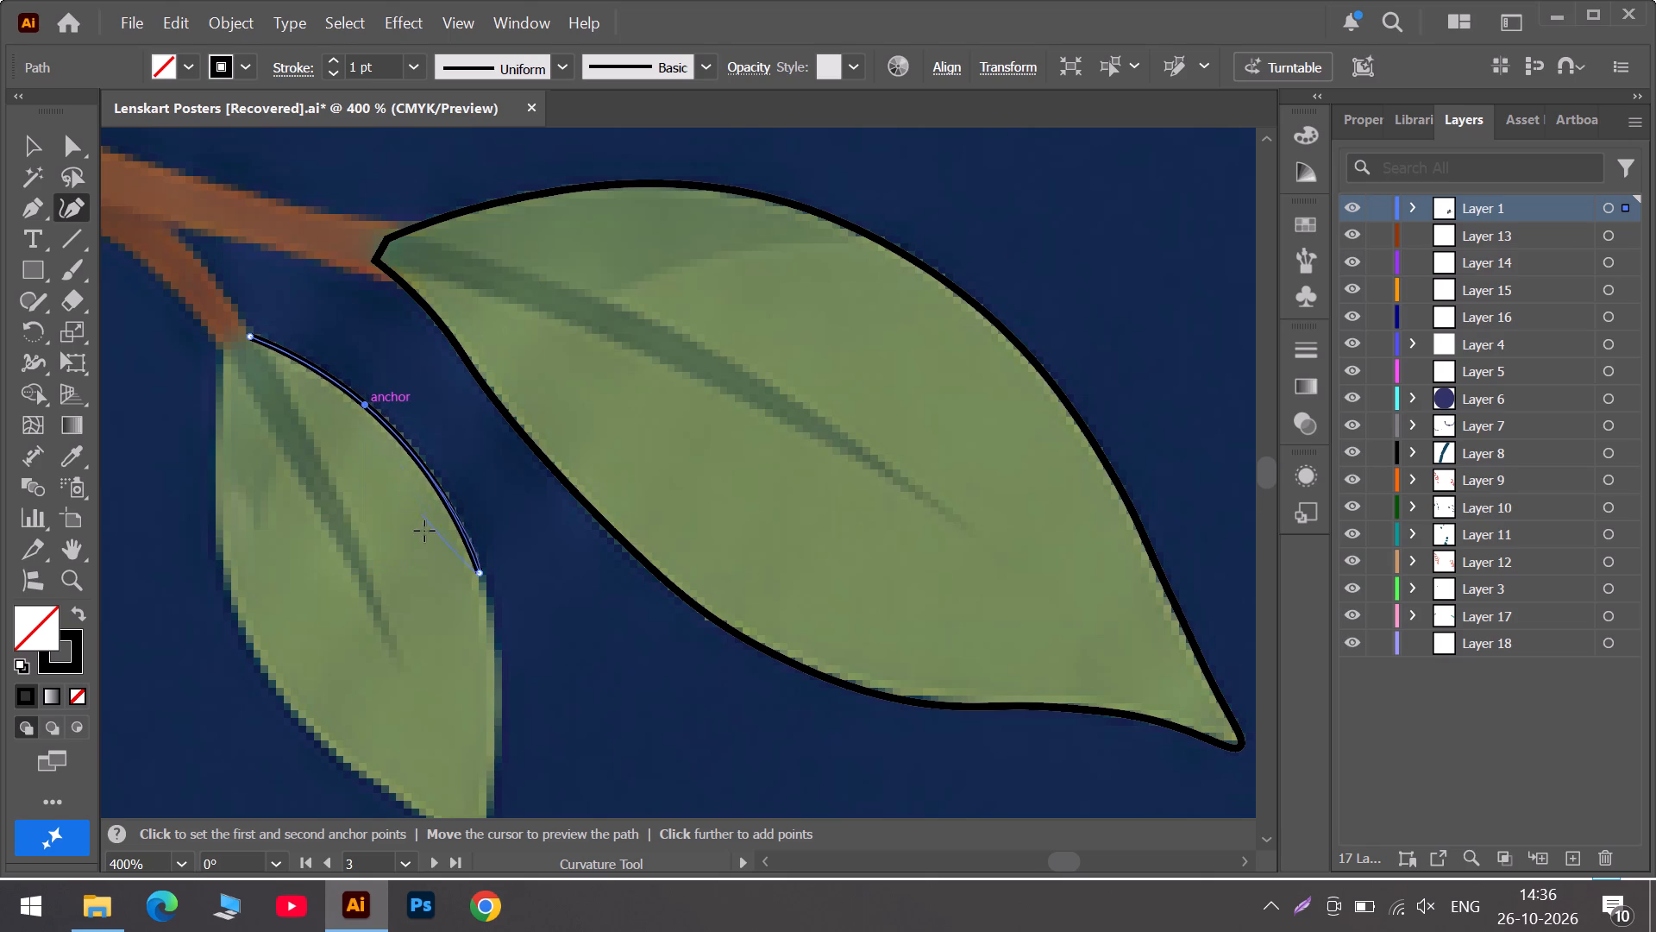
pyautogui.scroll(-7, 425, 532)
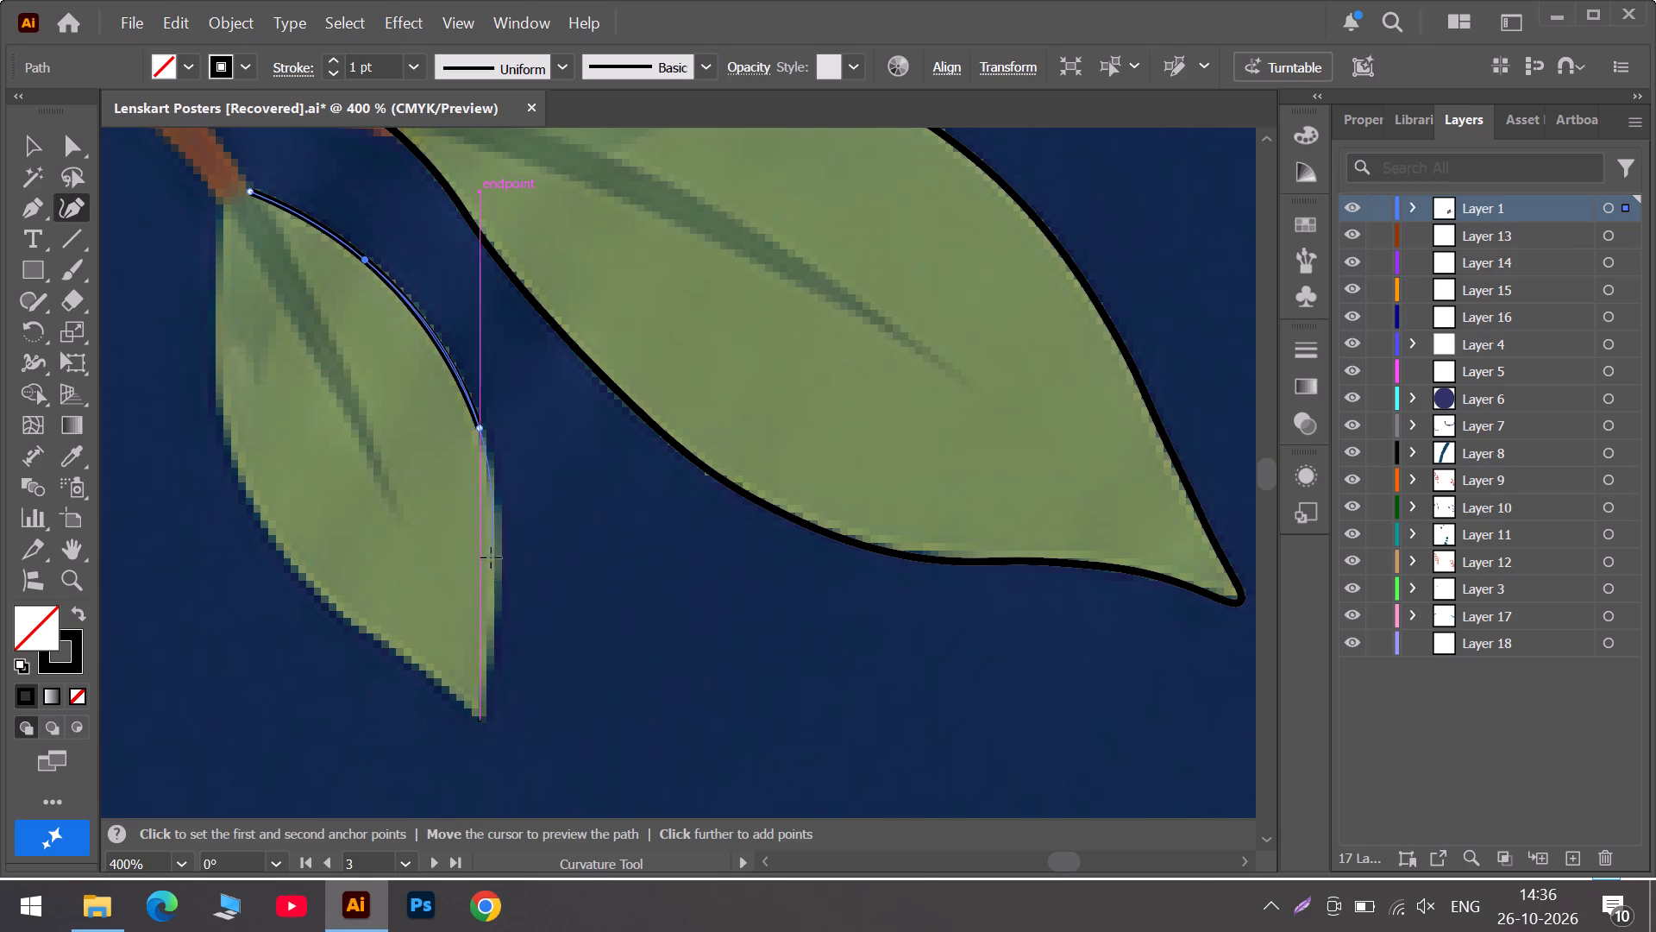
pyautogui.click(490, 614)
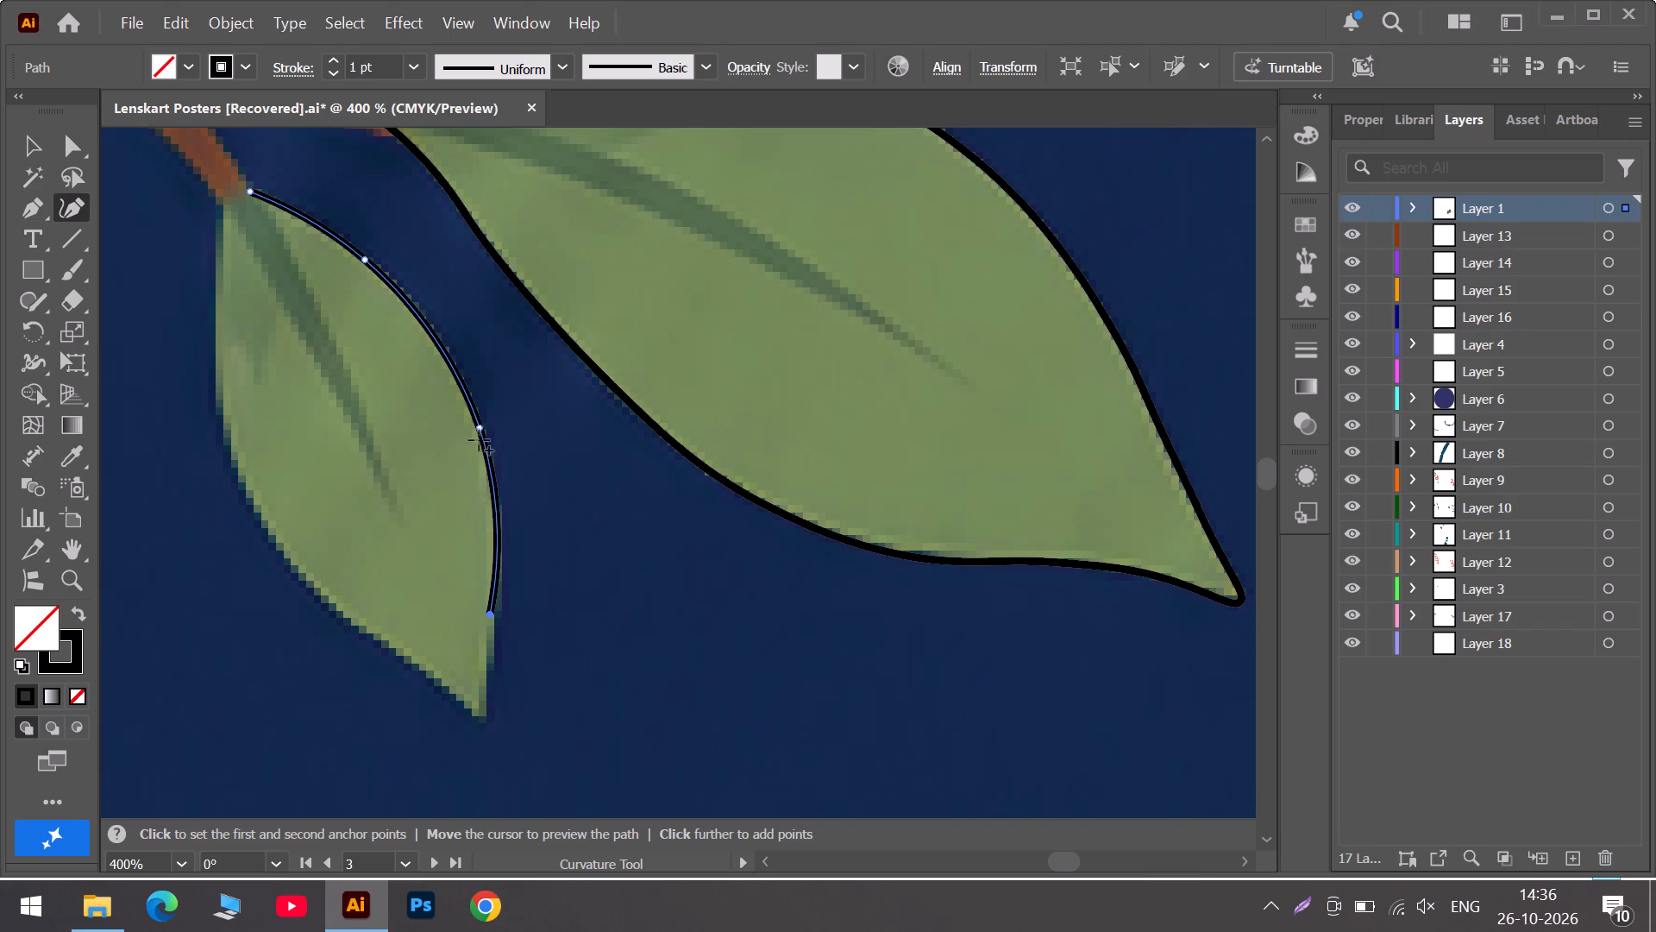
pyautogui.click(481, 710)
pyautogui.doubleClick(481, 710)
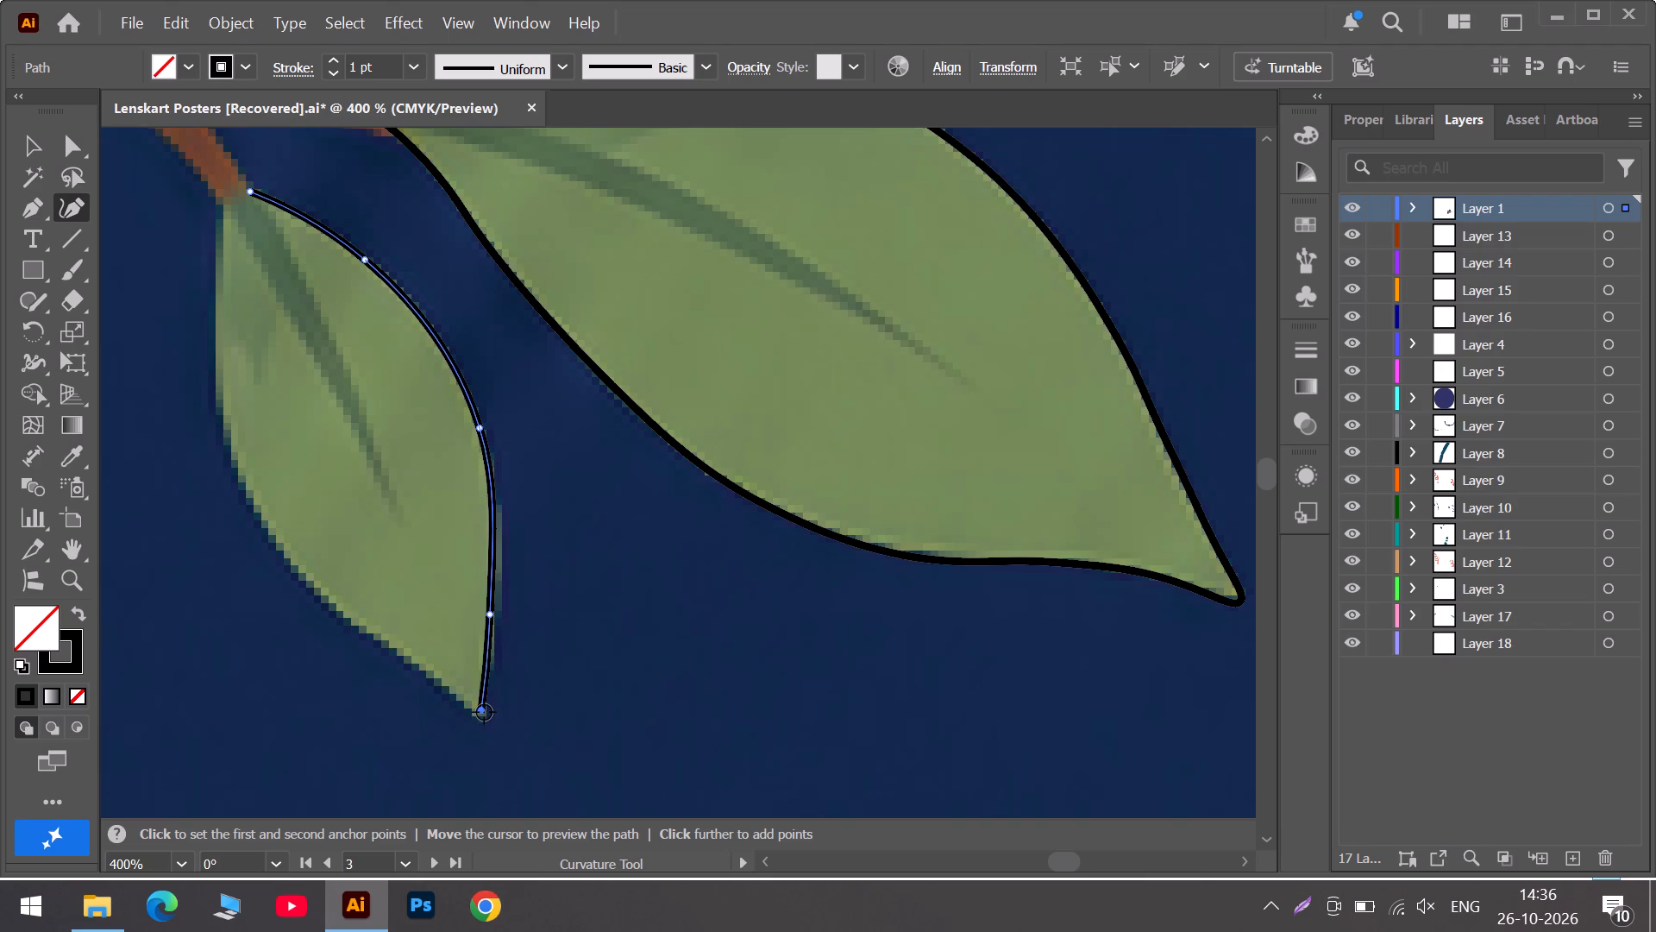
pyautogui.moveTo(480, 714); pyautogui.dragTo(478, 722)
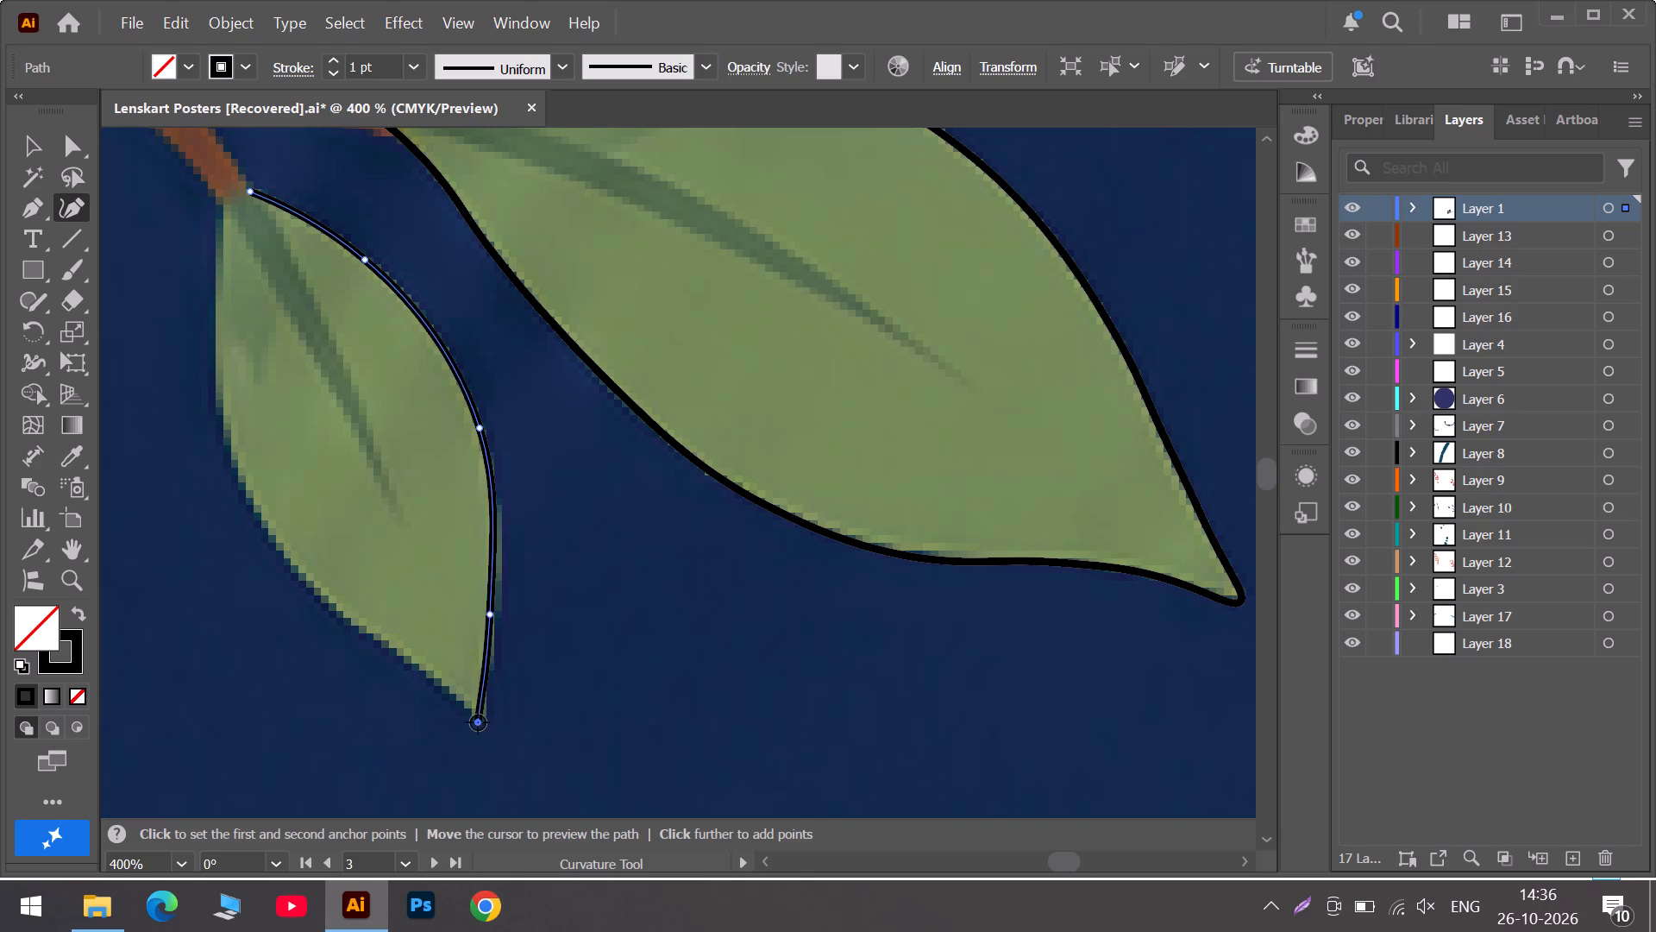
# Refit the anchor just above the small leaf's tip so the outer edge follows the leaf boundary.
pyautogui.moveTo(494, 615); pyautogui.dragTo(499, 624)
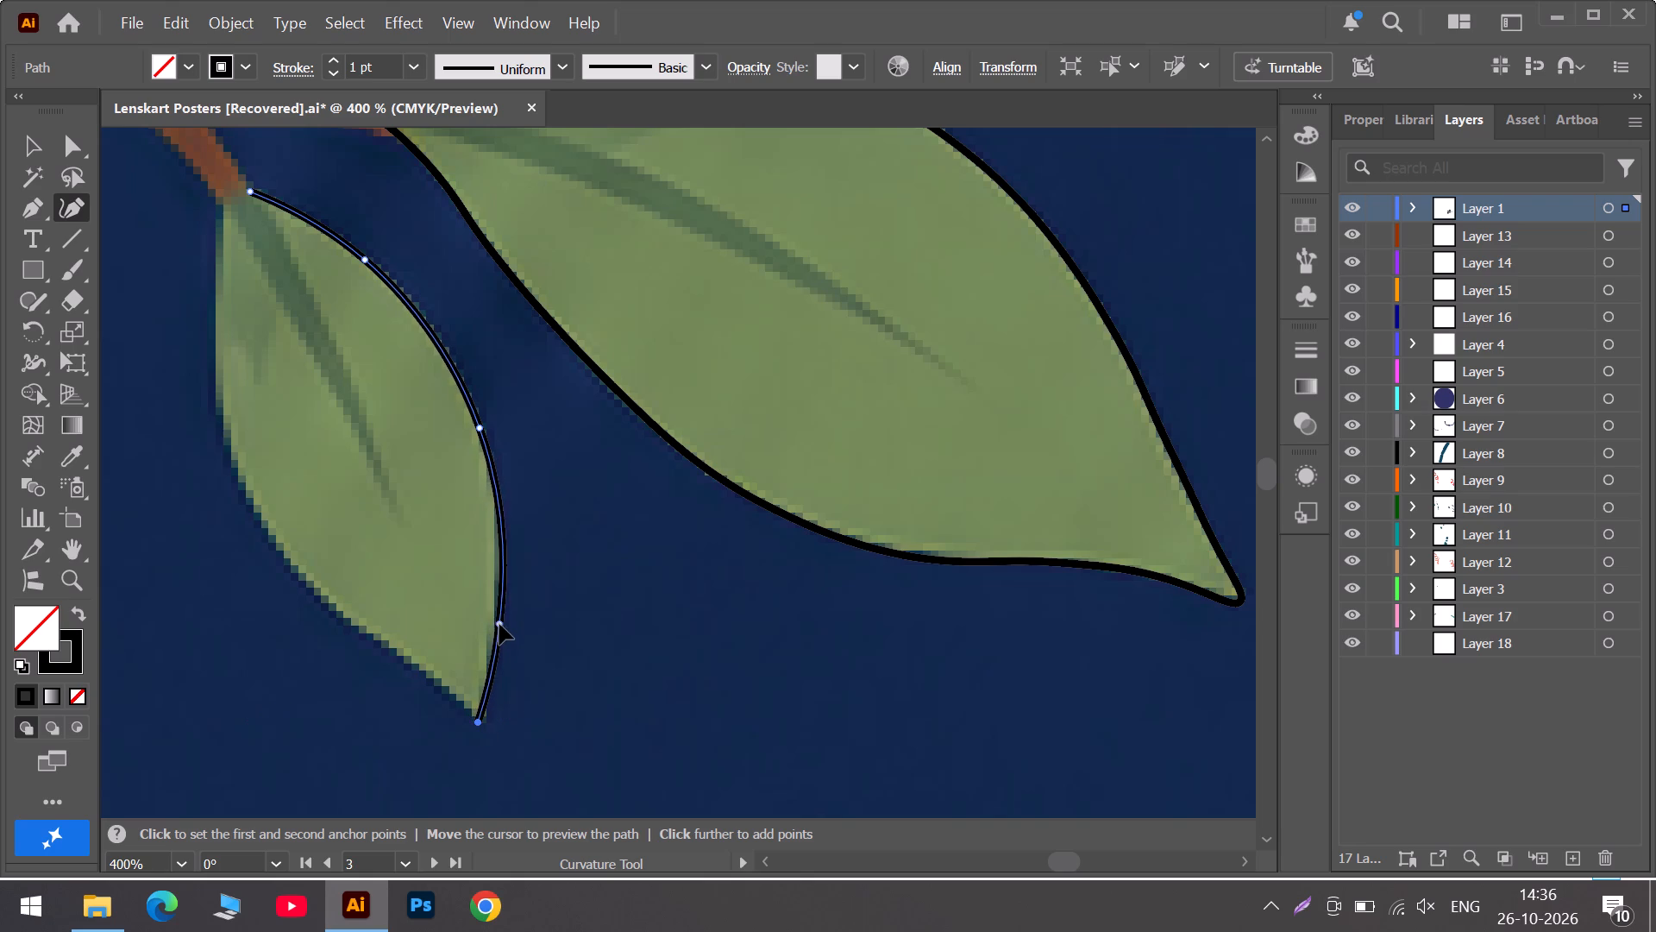
pyautogui.moveTo(499, 624); pyautogui.dragTo(495, 627)
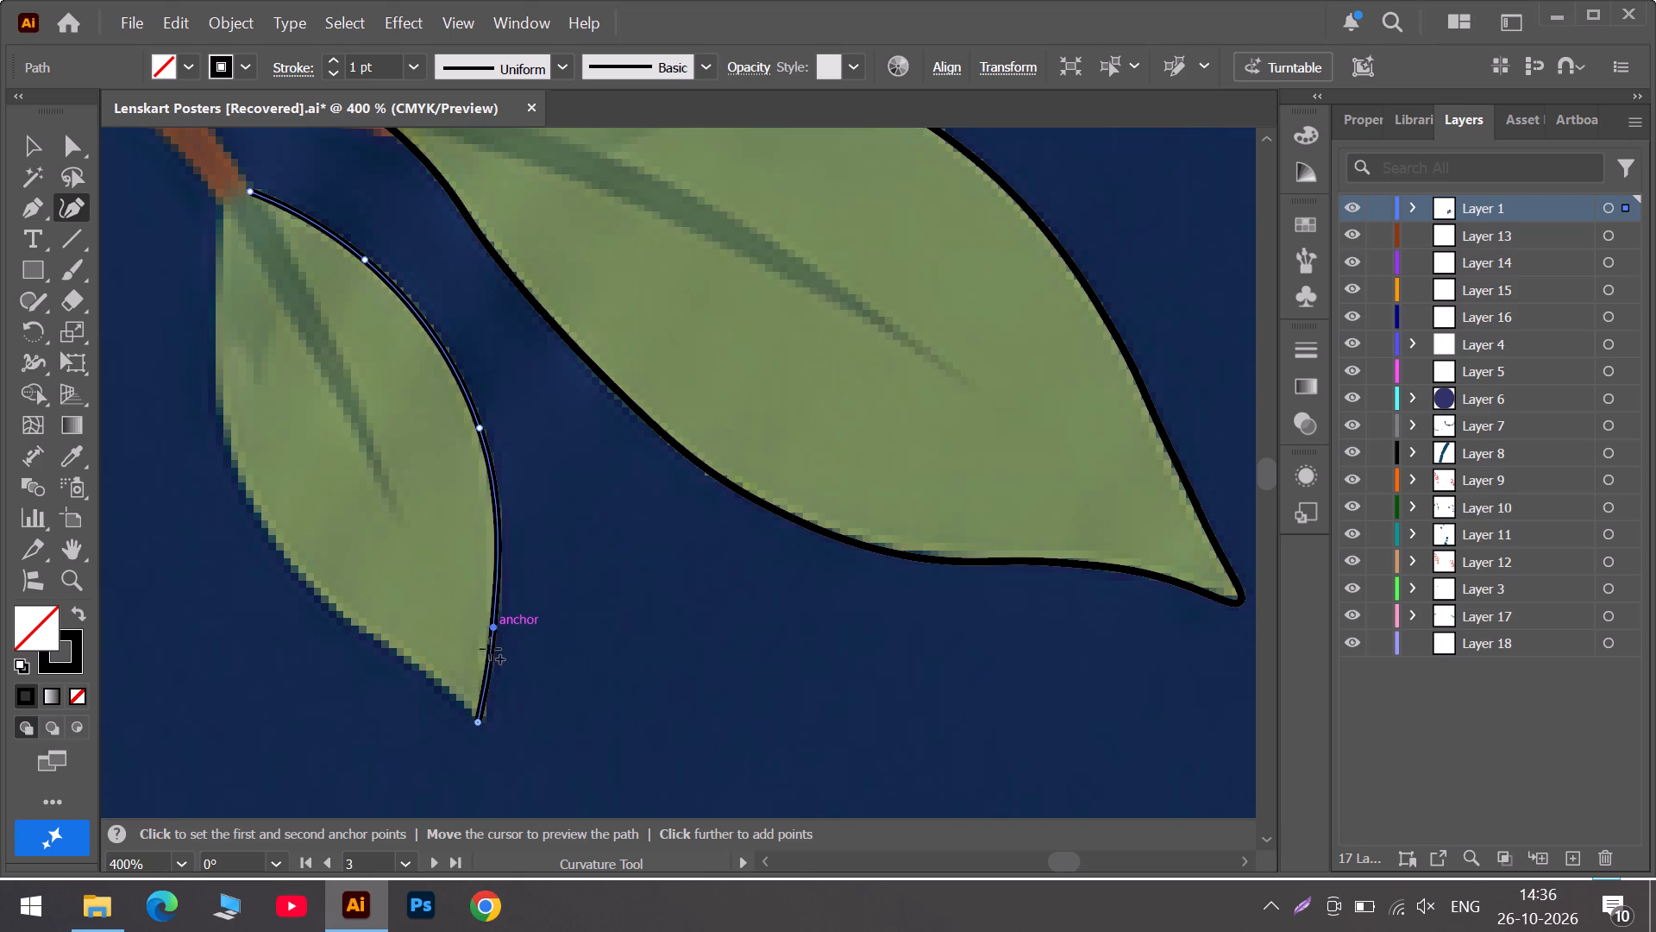
# Trace the small leaf's opposite edge from the tip back to the stem, fit its anchors, add a corner point there and close the outline.
pyautogui.click(458, 698)
pyautogui.click(397, 657)
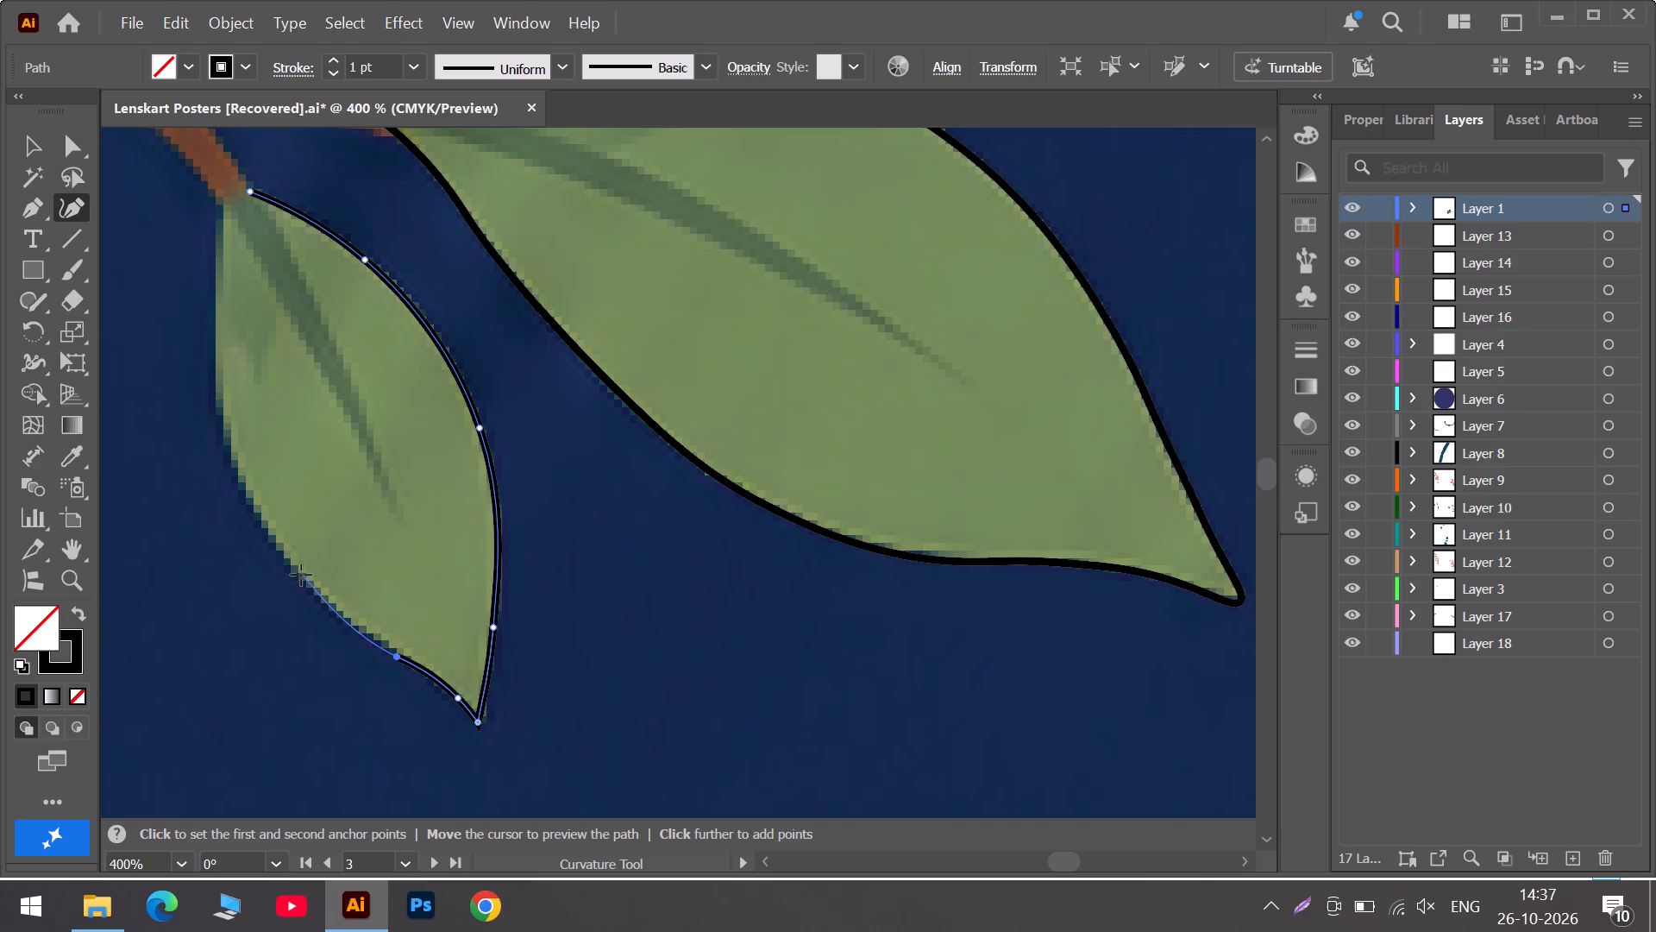
pyautogui.click(265, 526)
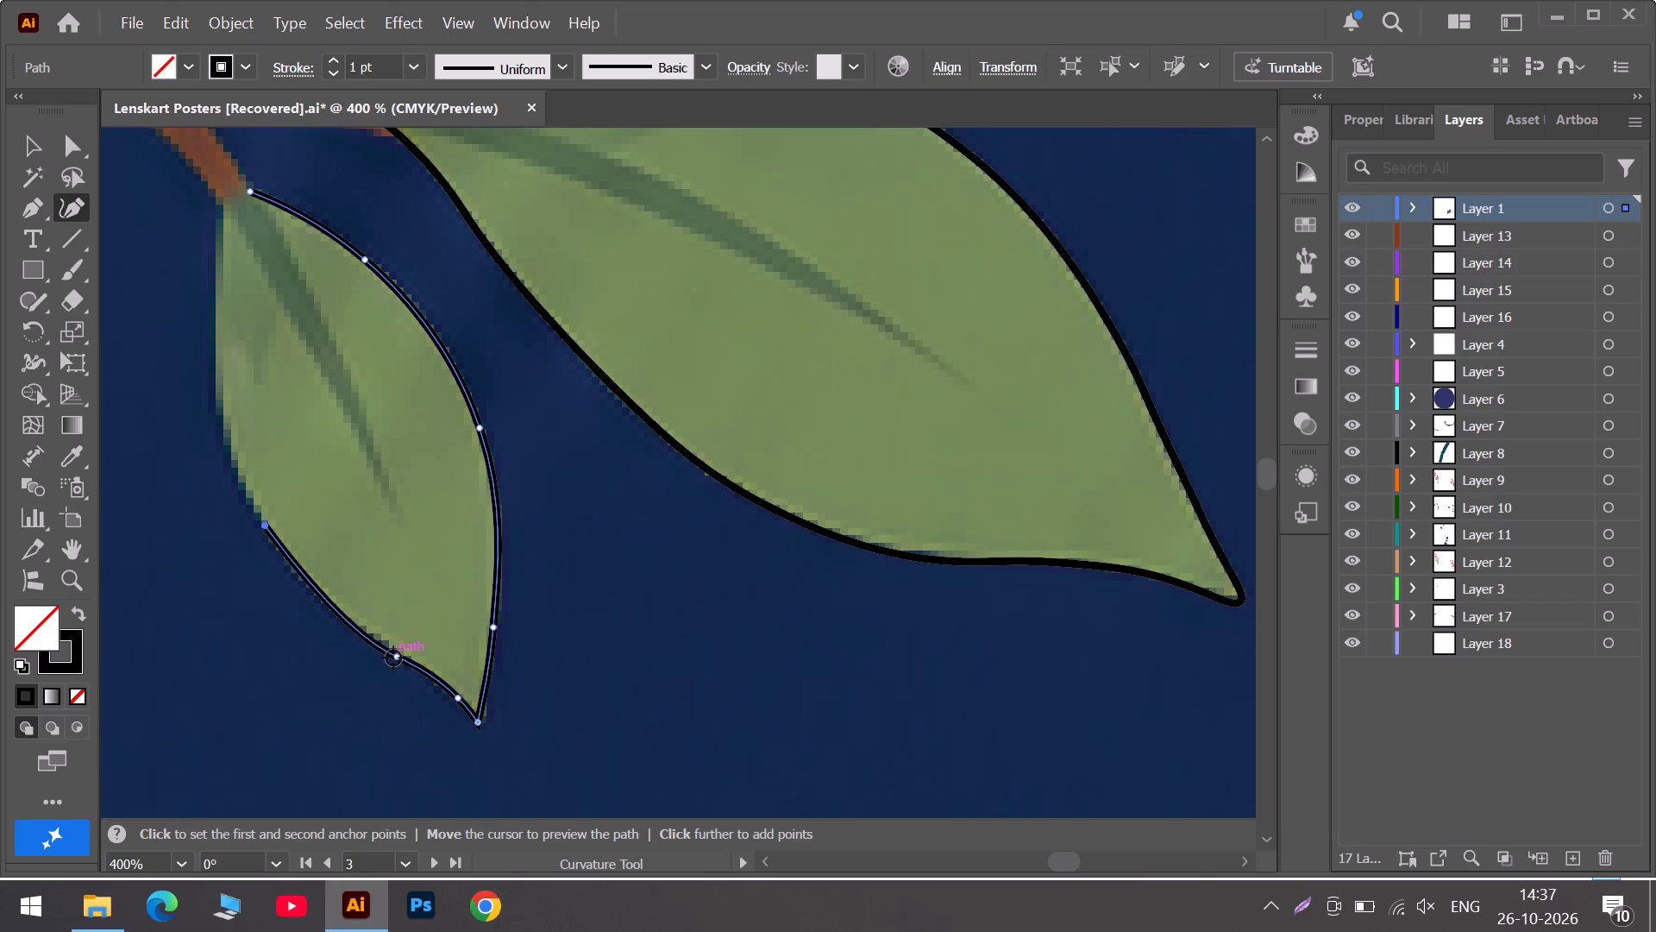
pyautogui.moveTo(393, 658); pyautogui.dragTo(386, 644)
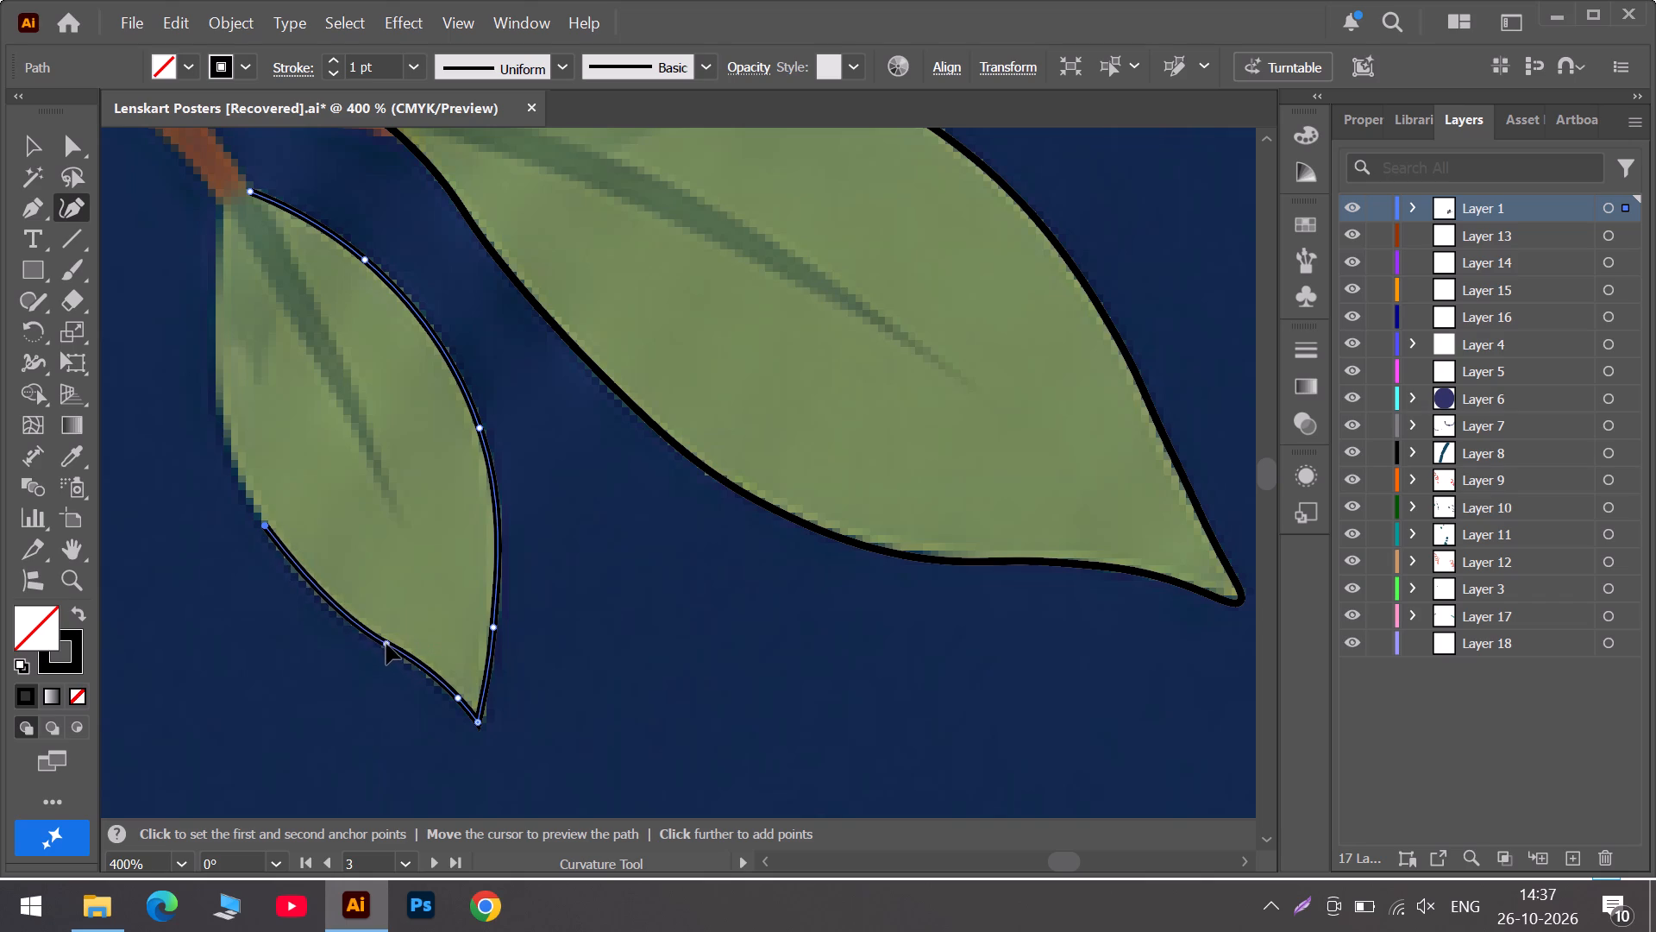
pyautogui.moveTo(386, 644); pyautogui.dragTo(386, 643)
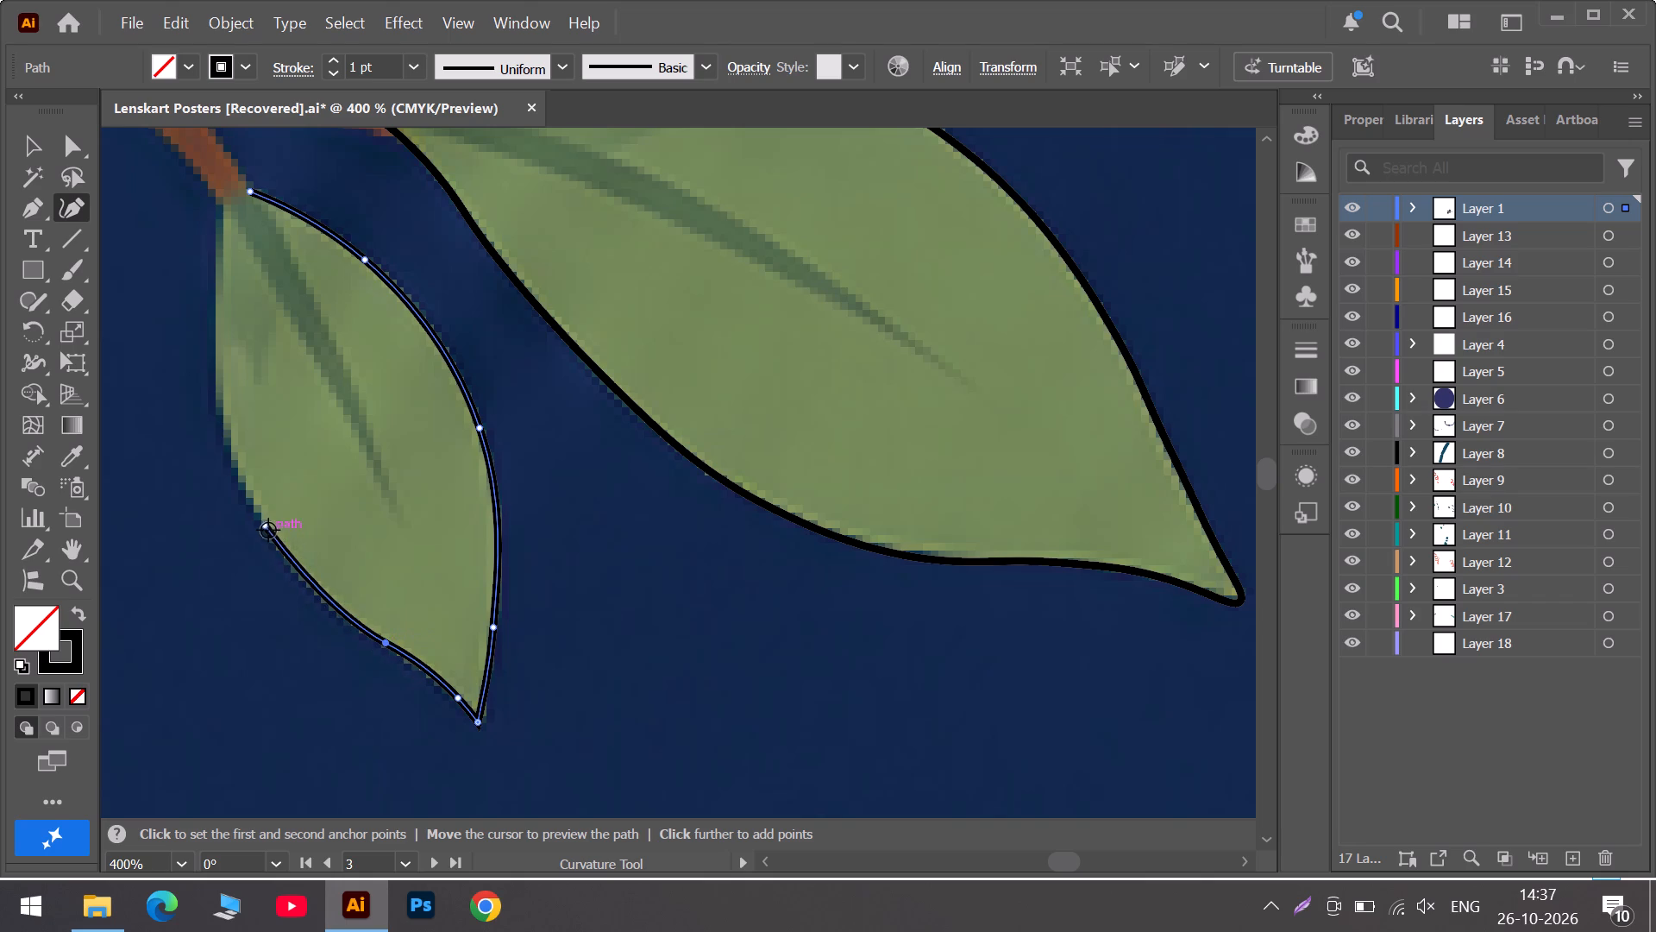
pyautogui.click(267, 529)
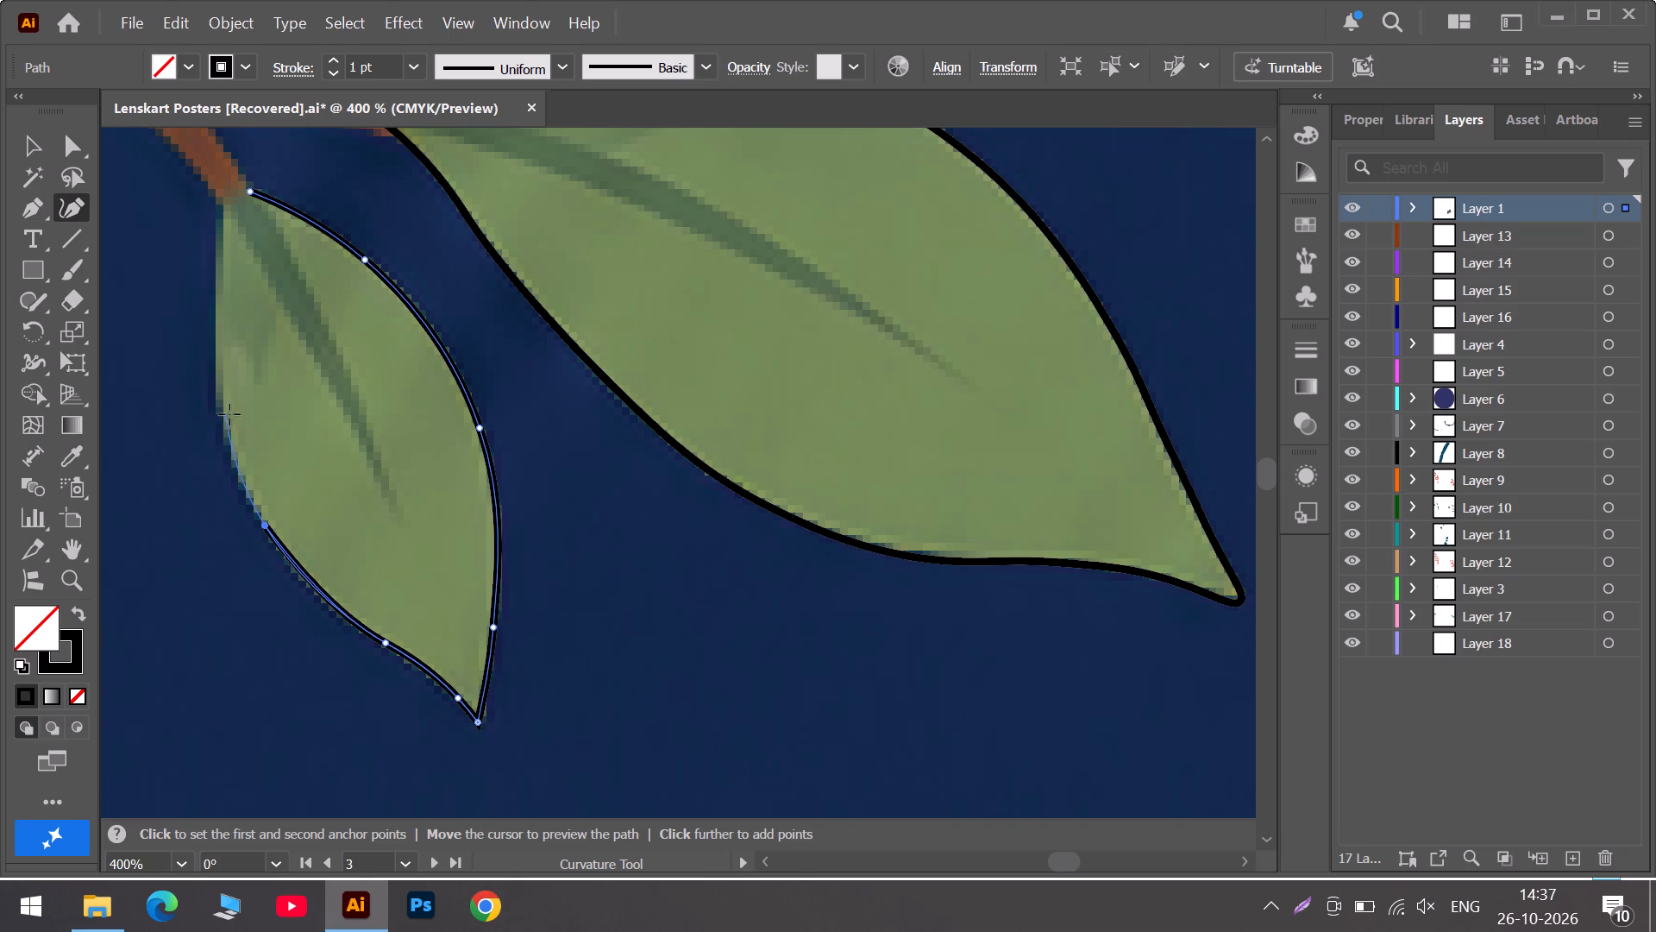
pyautogui.click(217, 370)
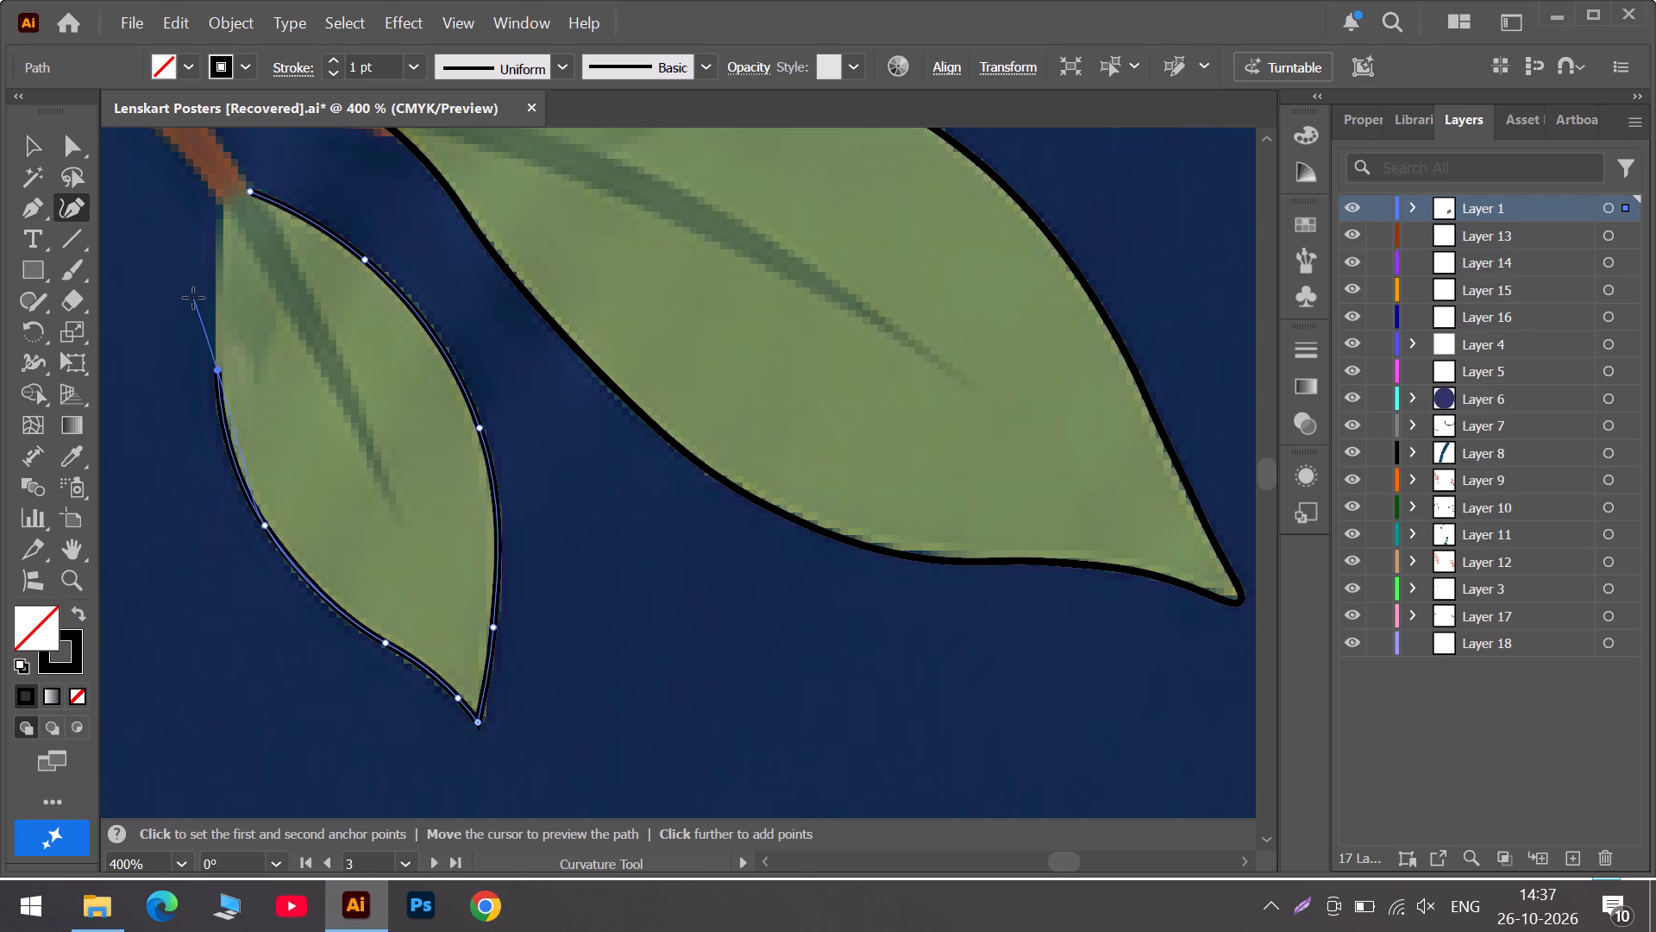
pyautogui.tripleClick(222, 206)
pyautogui.tripleClick(248, 193)
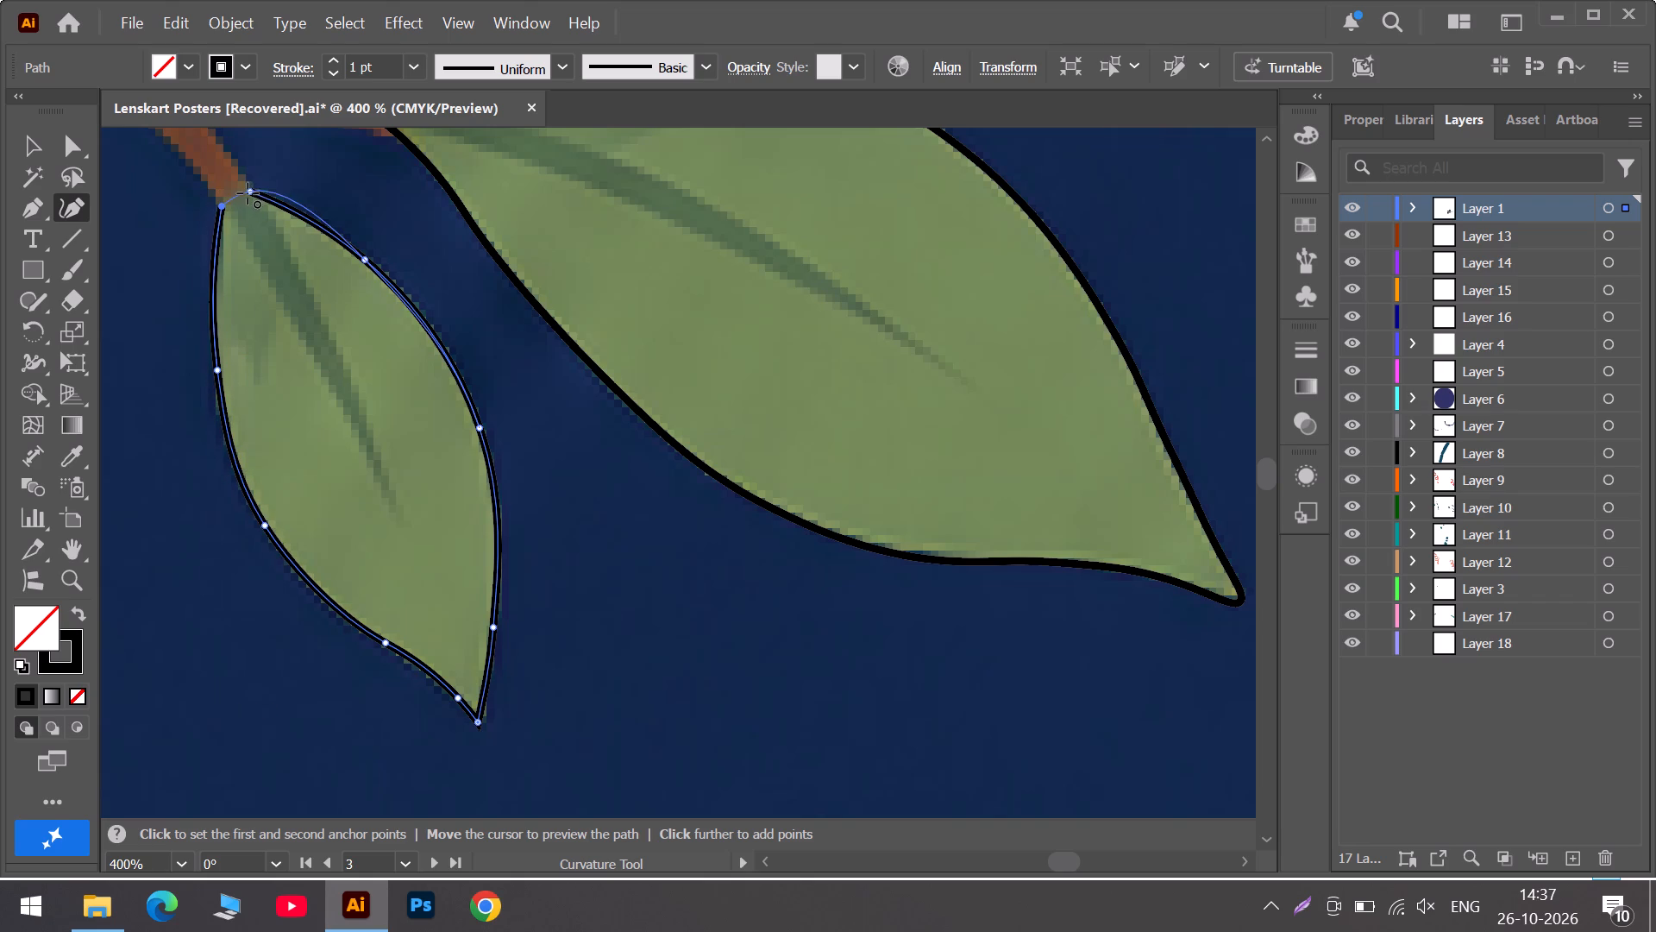
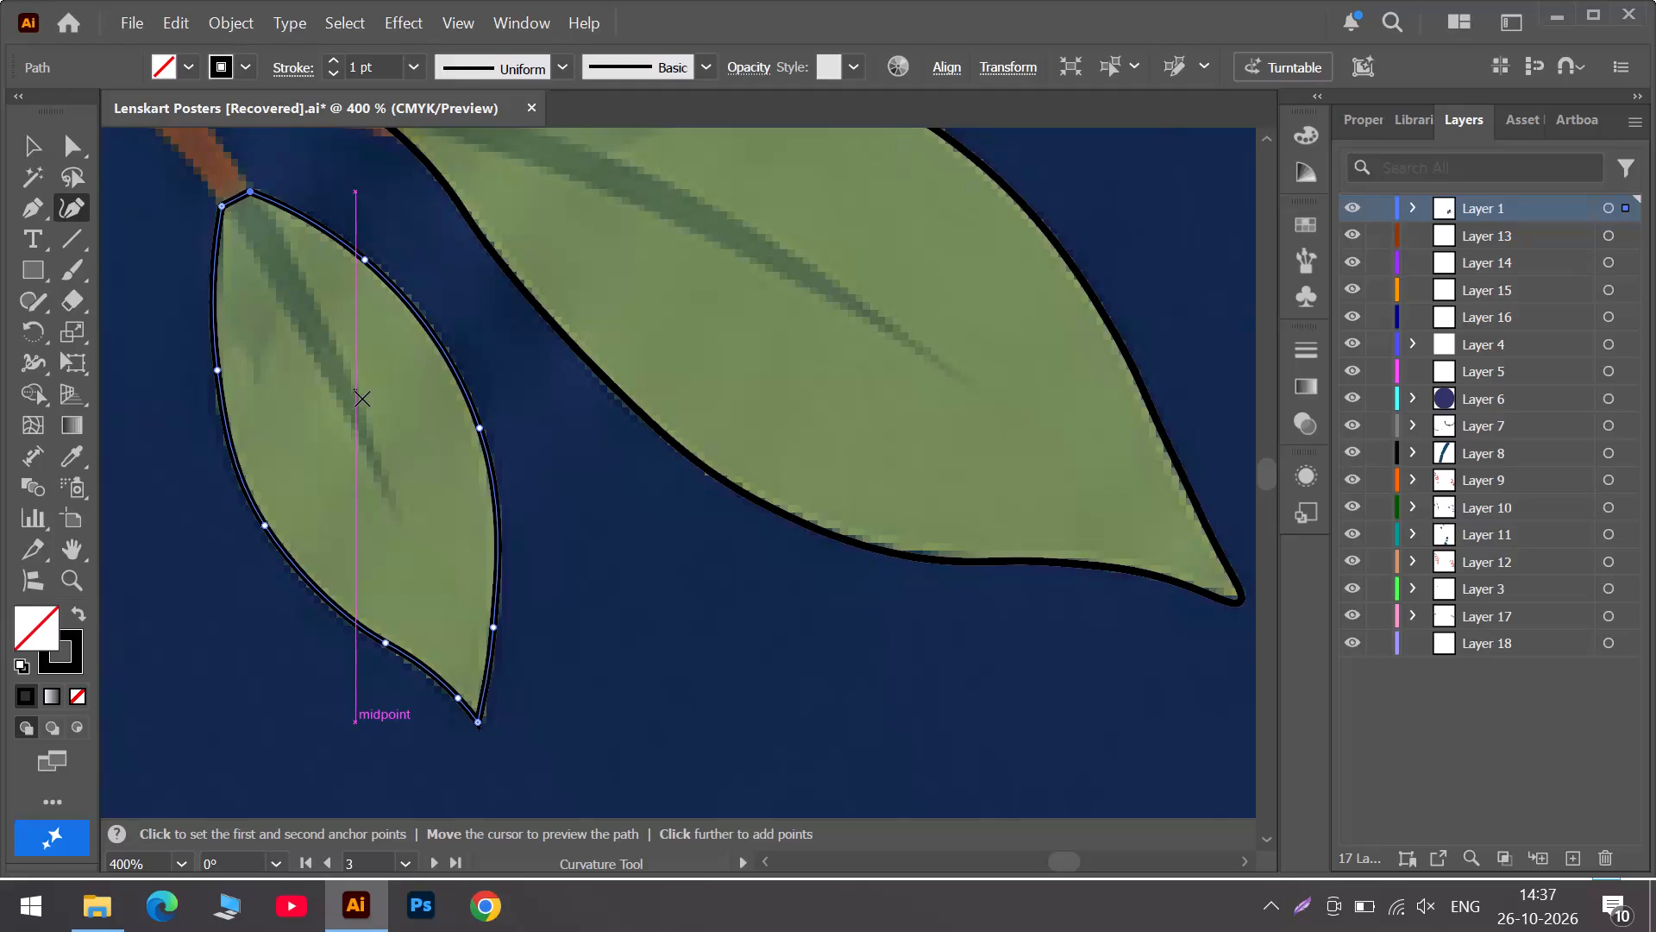
# Start a Curvature outline on the untraced sideways-pointing leaf beside the small leaf, following its upper edge from the stem past the crest.
pyautogui.scroll(6, 362, 399)
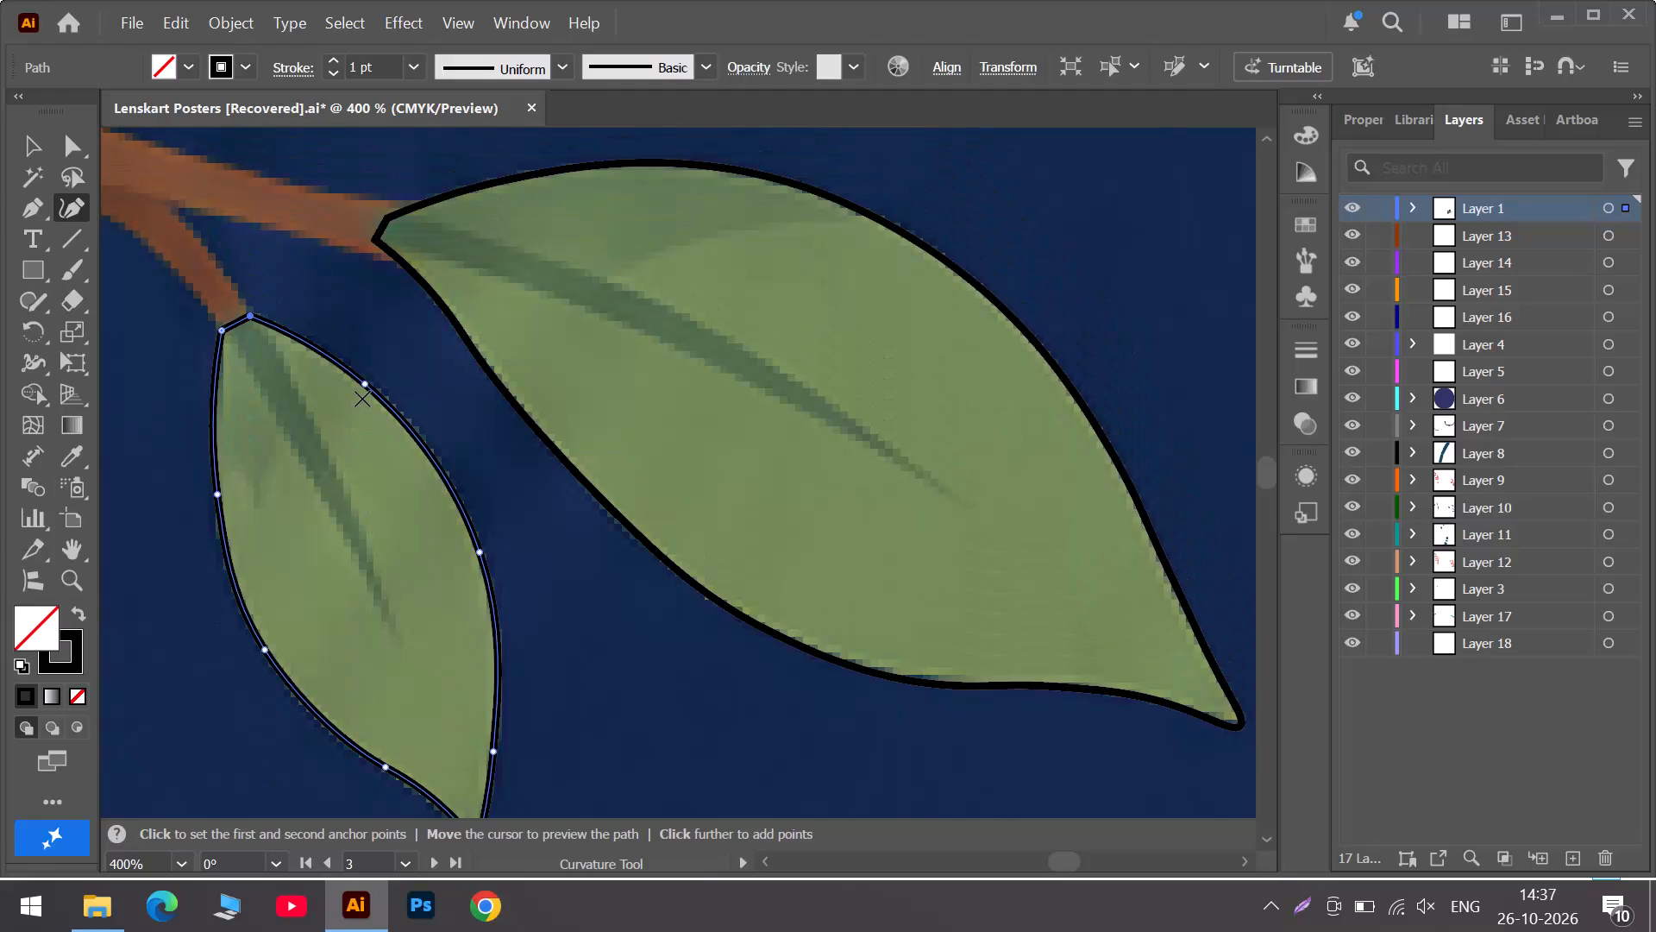
pyautogui.keyDown('alt'); pyautogui.scroll(-1, 362, 399); pyautogui.keyUp('alt')
pyautogui.scroll(-7, 362, 399)
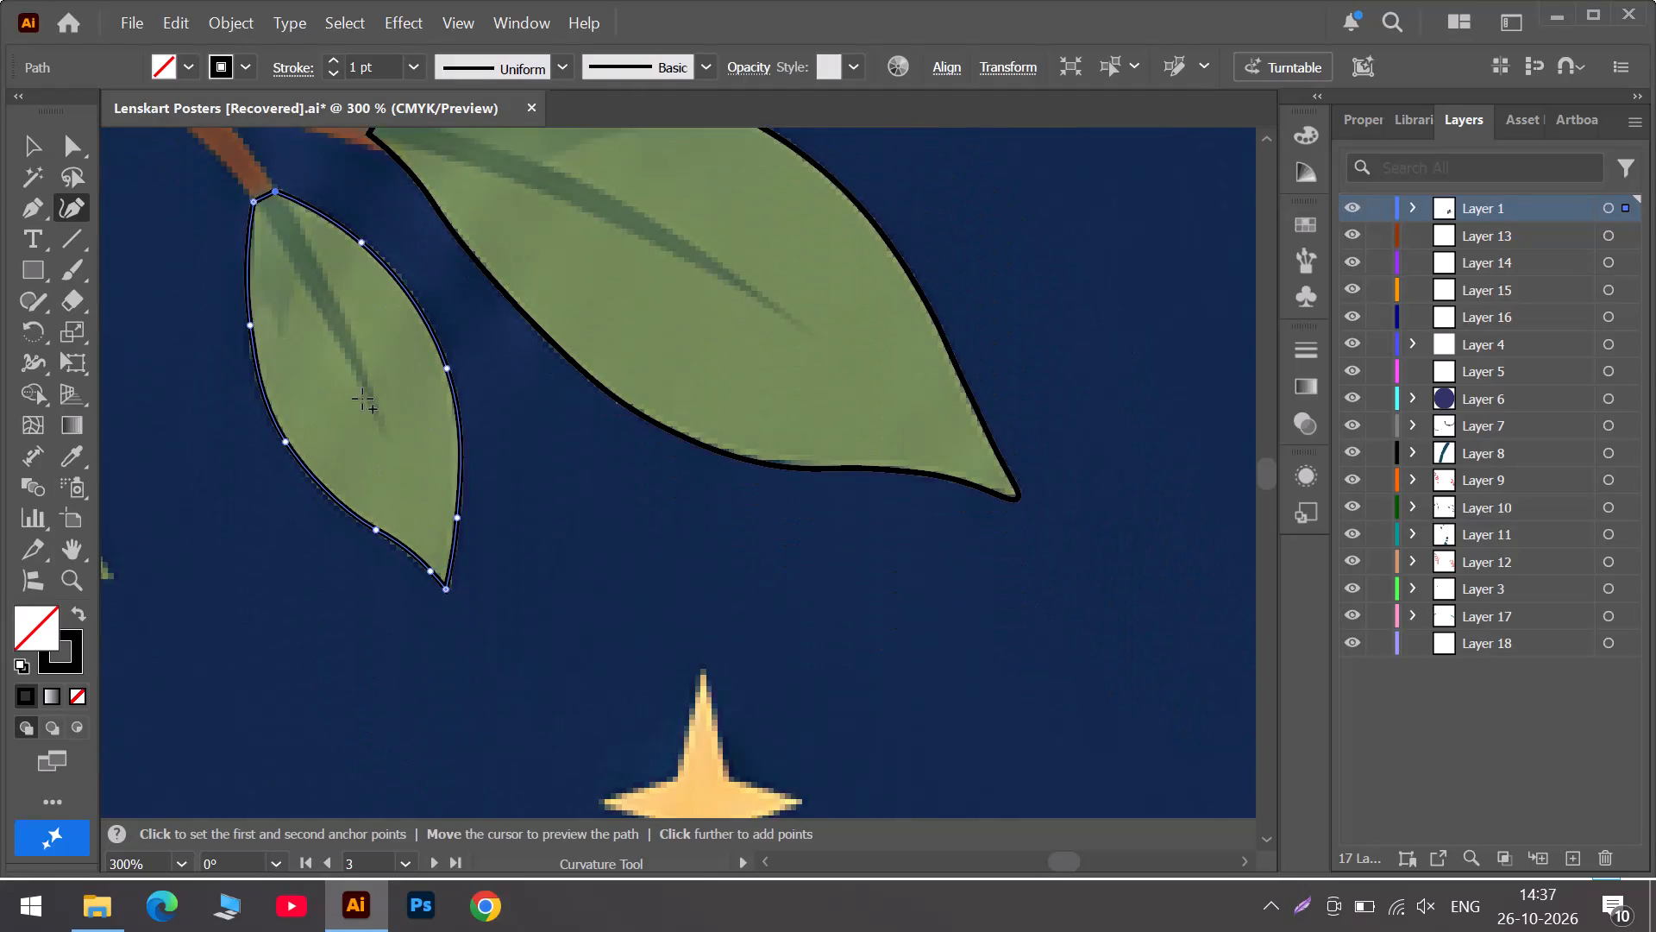
pyautogui.scroll(-7, 362, 399)
pyautogui.click(993, 866)
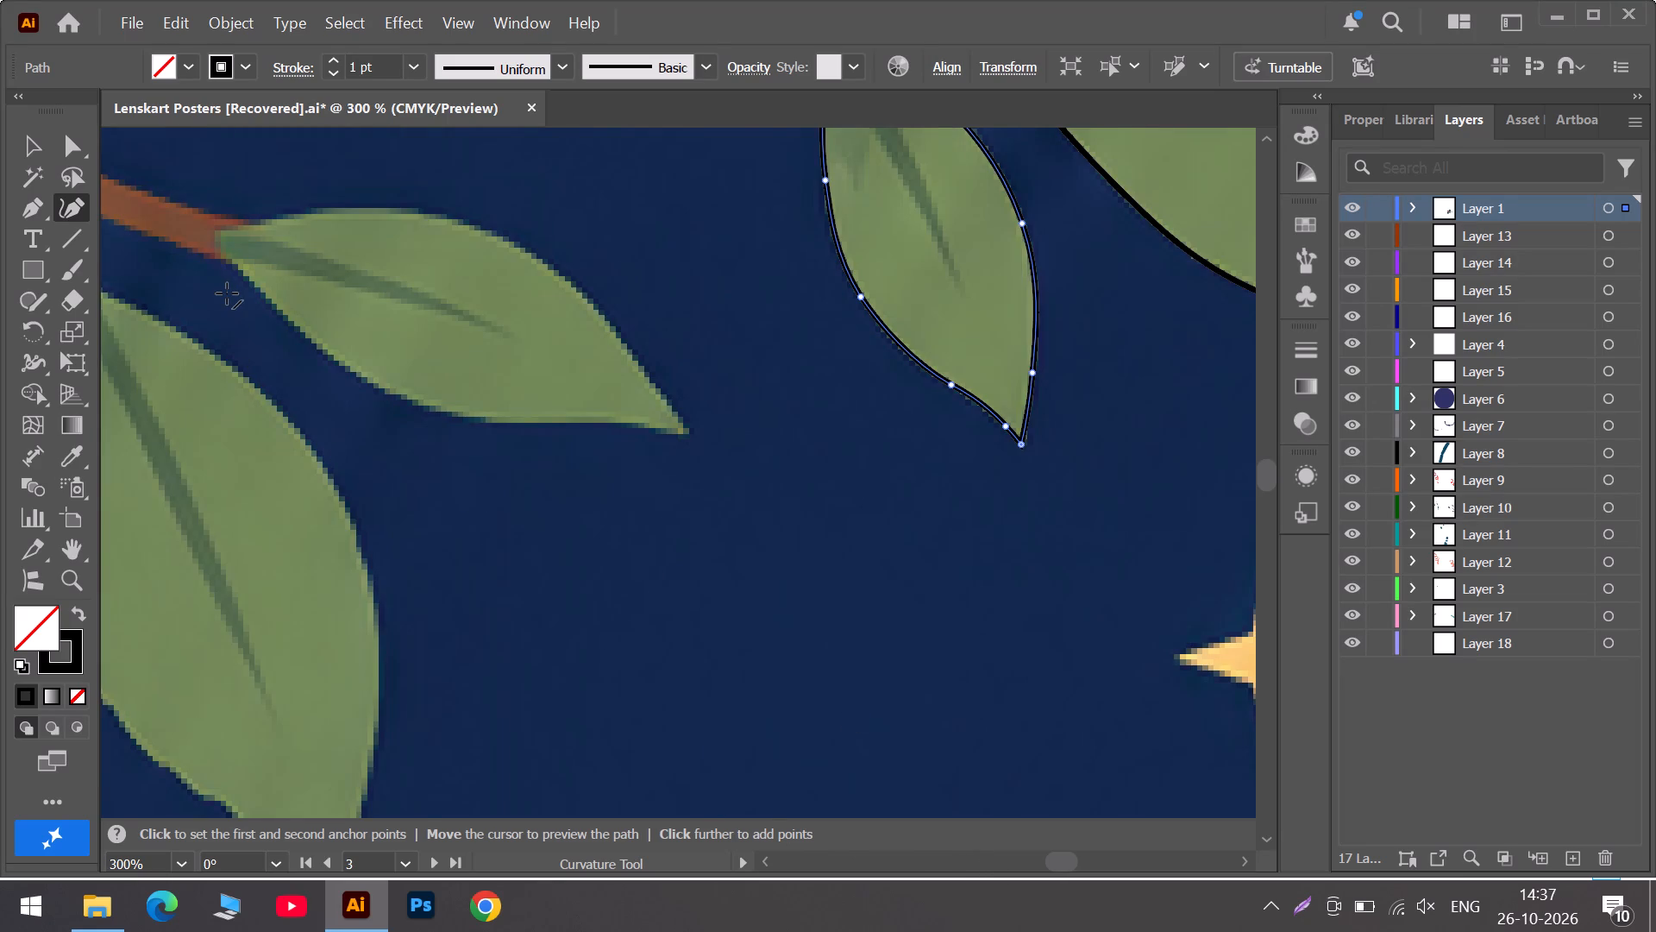
pyautogui.keyDown('alt'); pyautogui.scroll(1, 227, 293); pyautogui.keyUp('alt')
pyautogui.scroll(5, 227, 293)
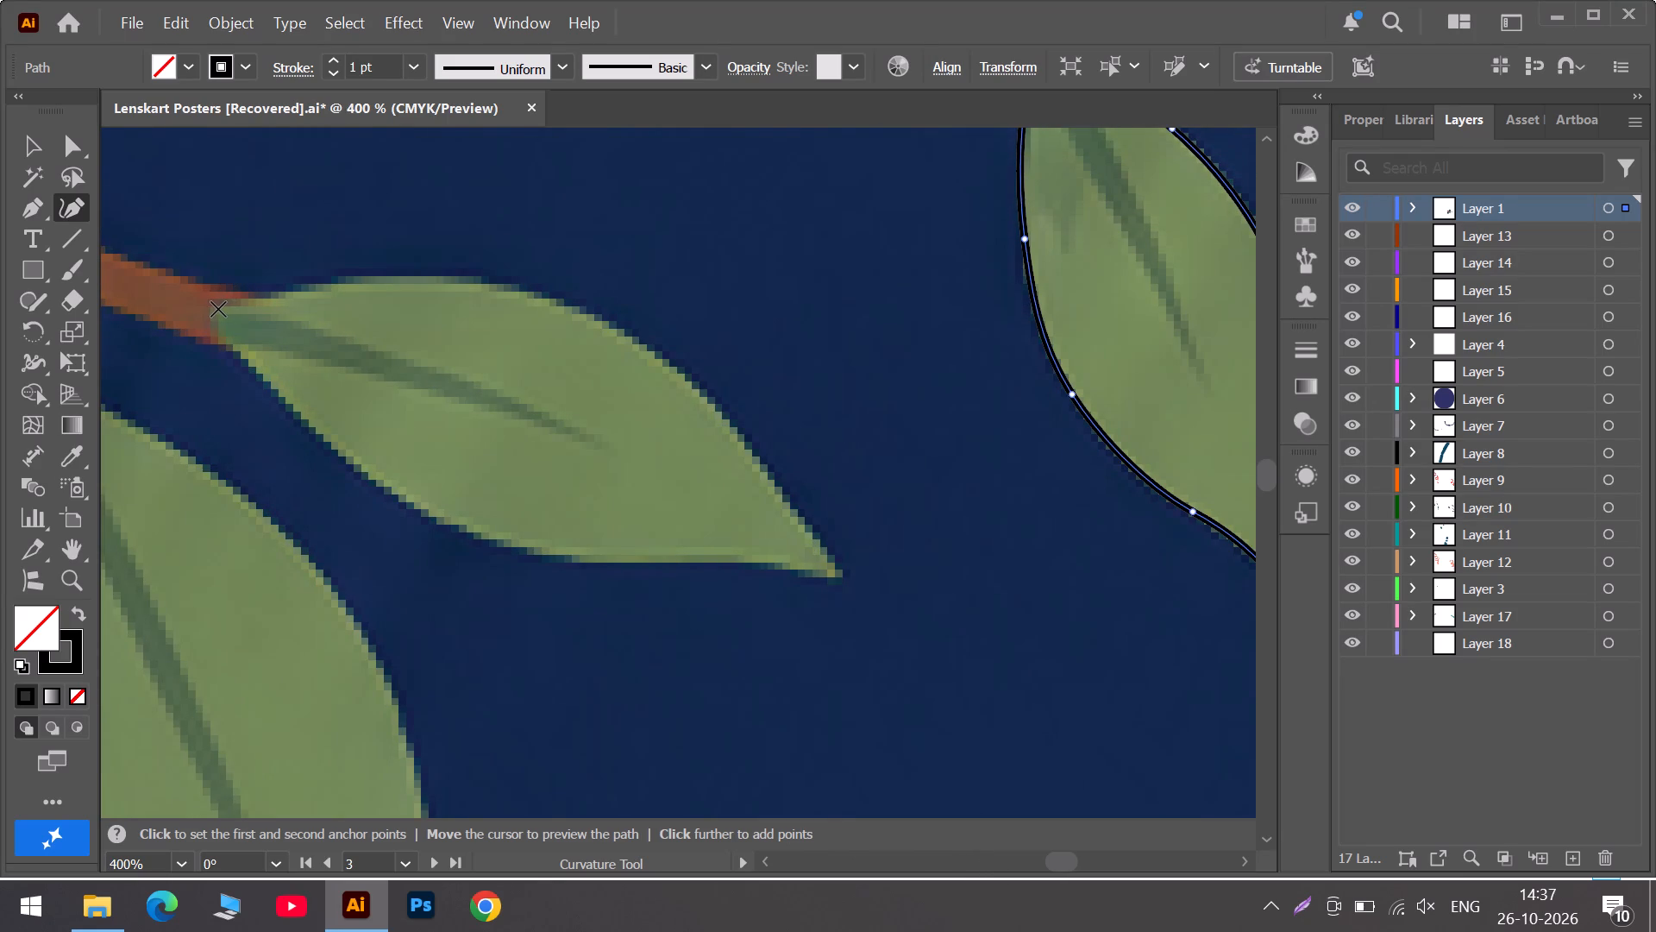
pyautogui.keyDown('alt'); pyautogui.scroll(2, 218, 309); pyautogui.keyUp('alt')
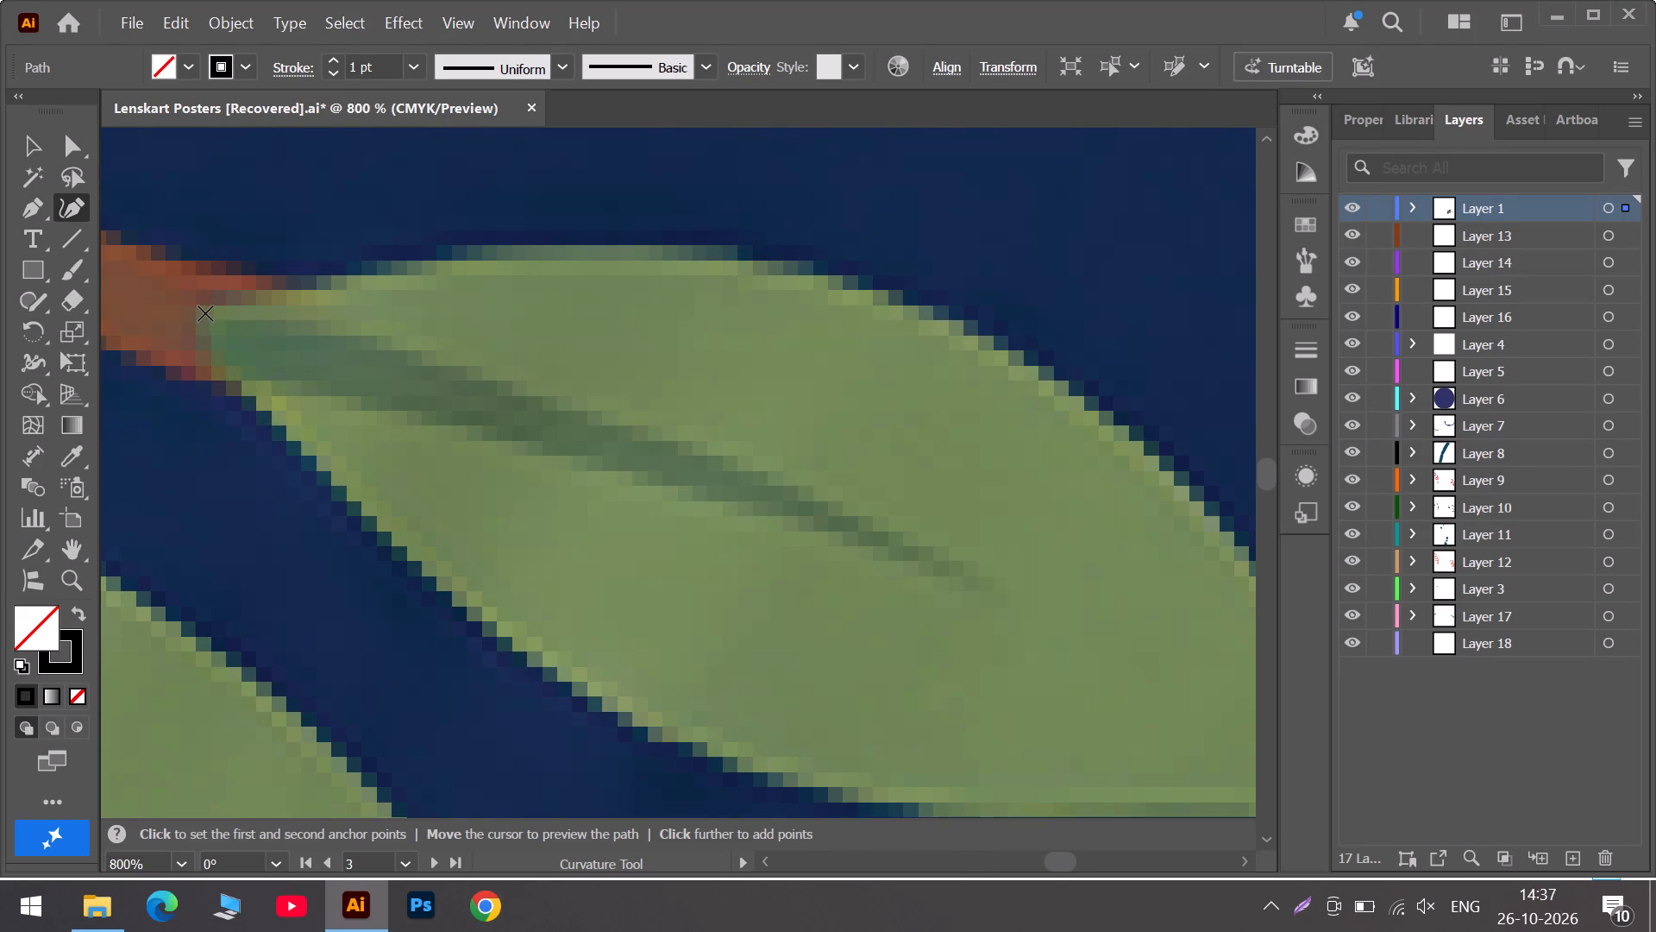
pyautogui.click(202, 312)
pyautogui.click(366, 278)
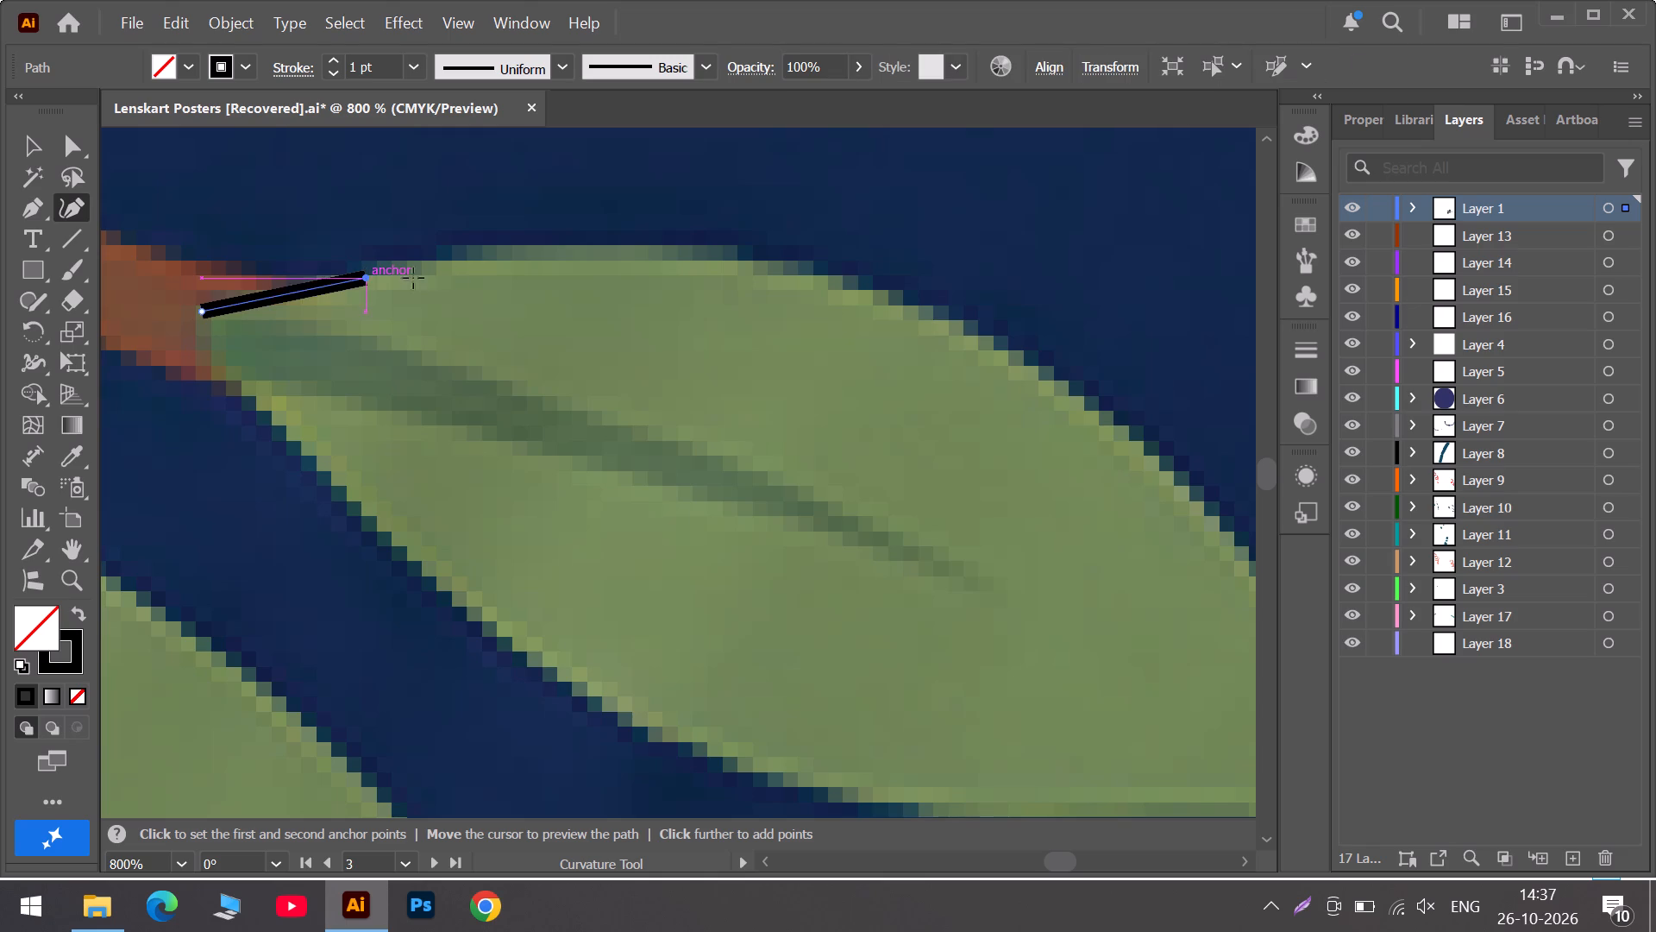
pyautogui.click(793, 267)
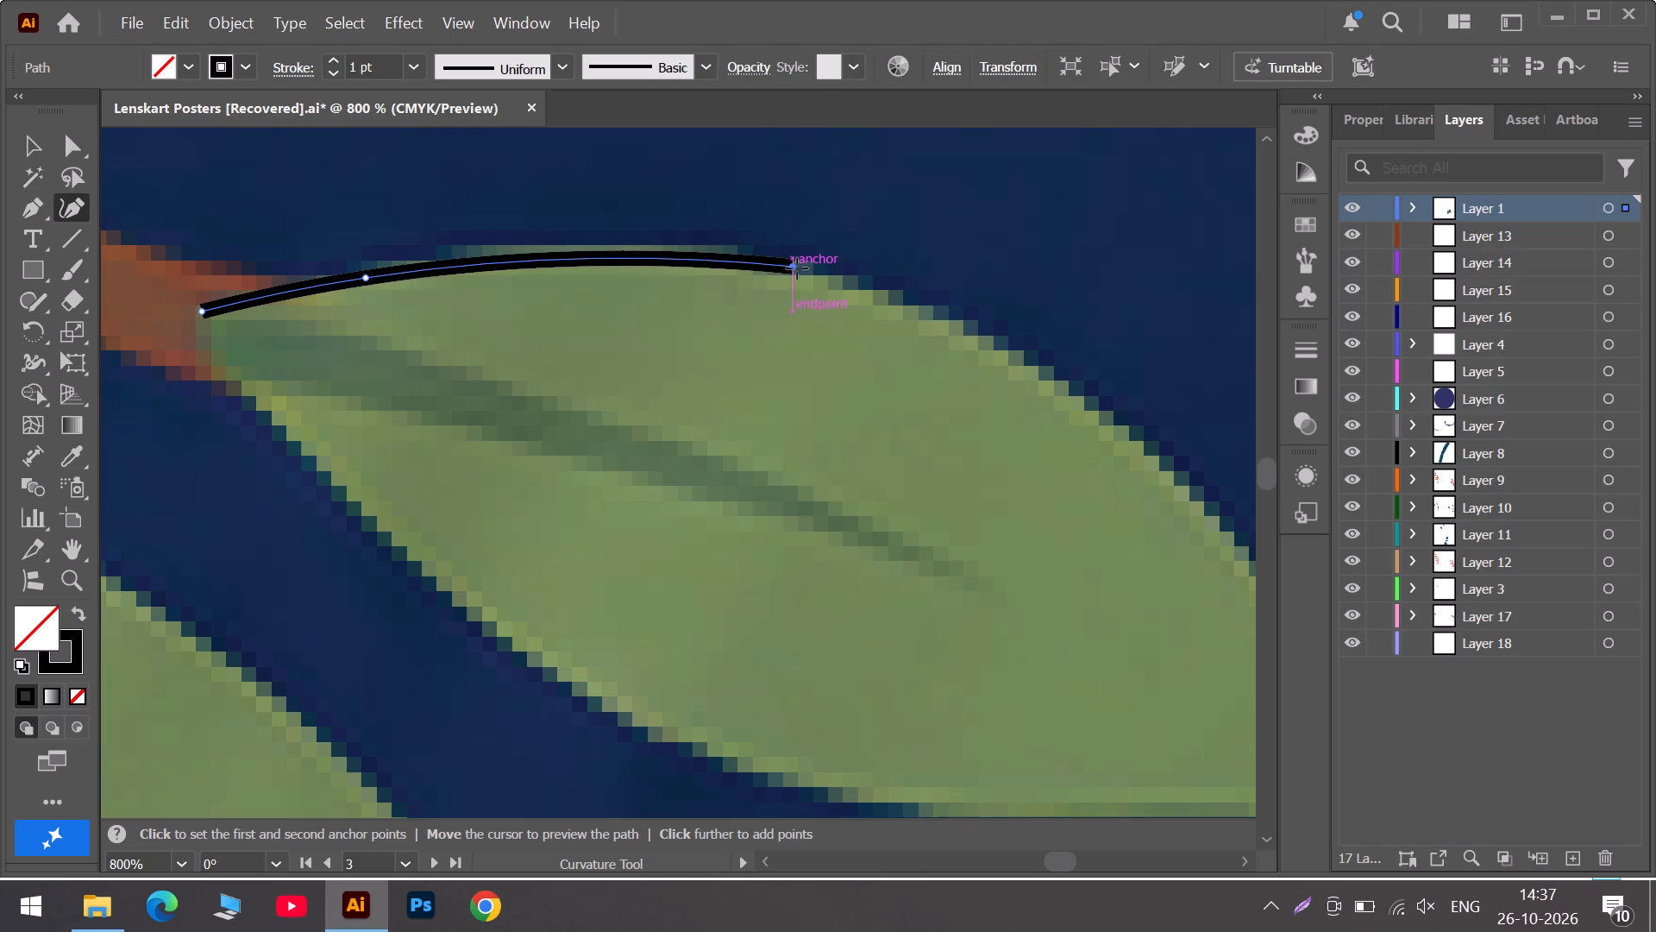
pyautogui.click(1154, 457)
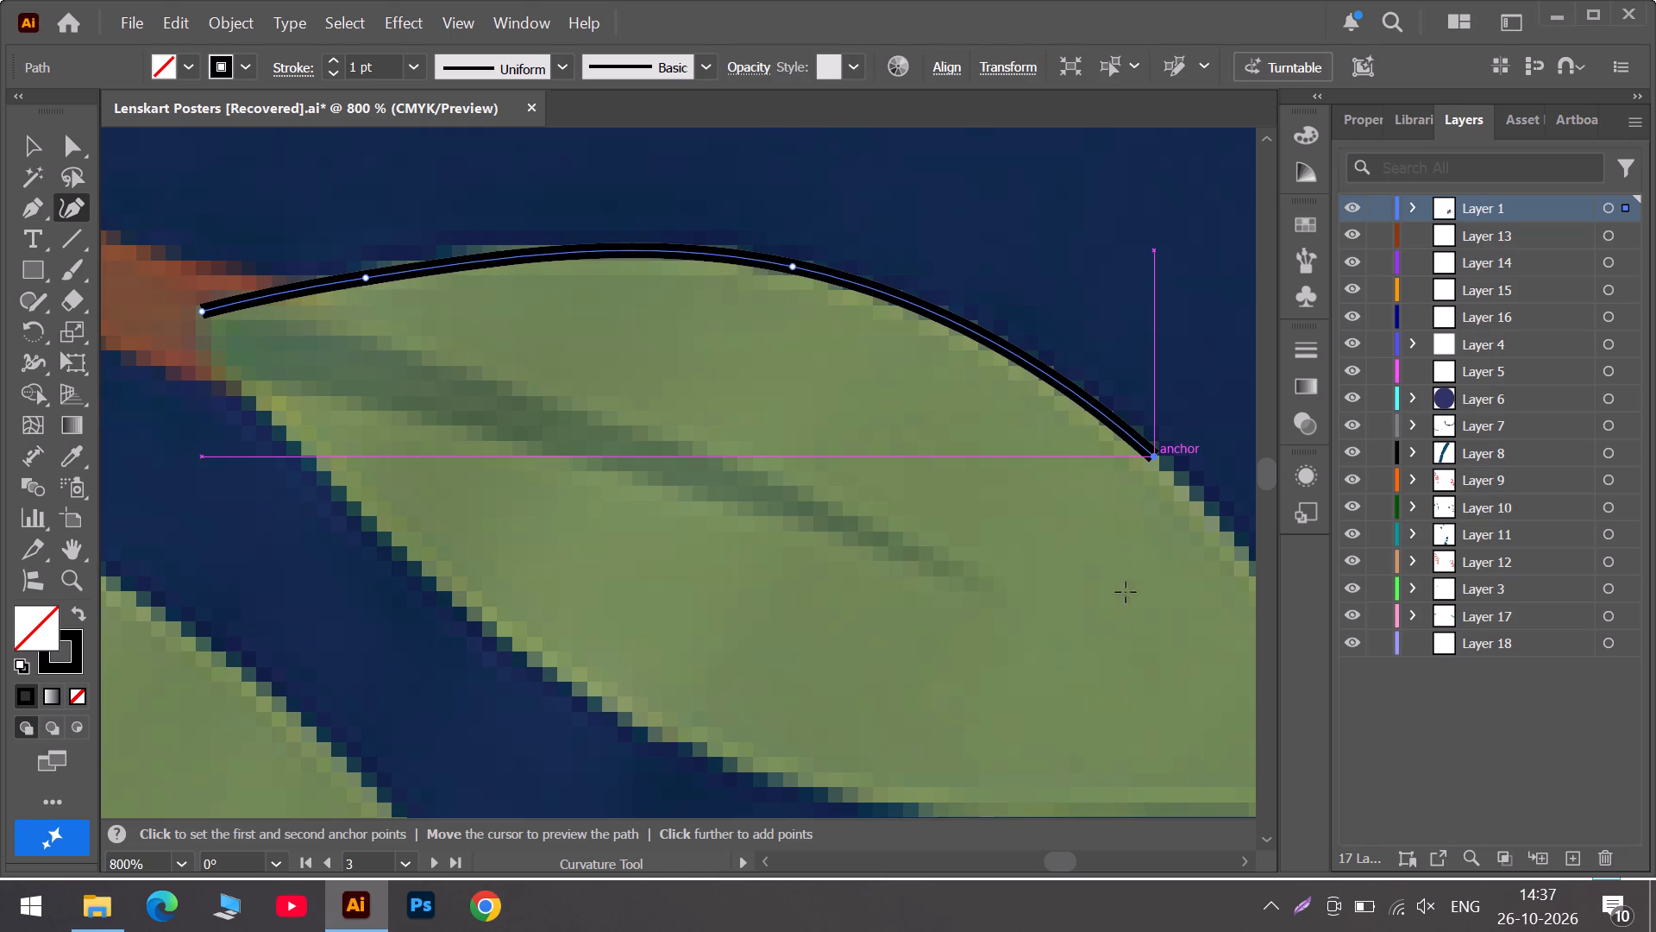
# Continue the sideways leaf's upper edge to its tip, refit the anchor before the tip, start the lower edge and make the tip a corner point.
pyautogui.keyDown('alt'); pyautogui.scroll(-1, 1068, 732); pyautogui.keyUp('alt')
pyautogui.click(1102, 859)
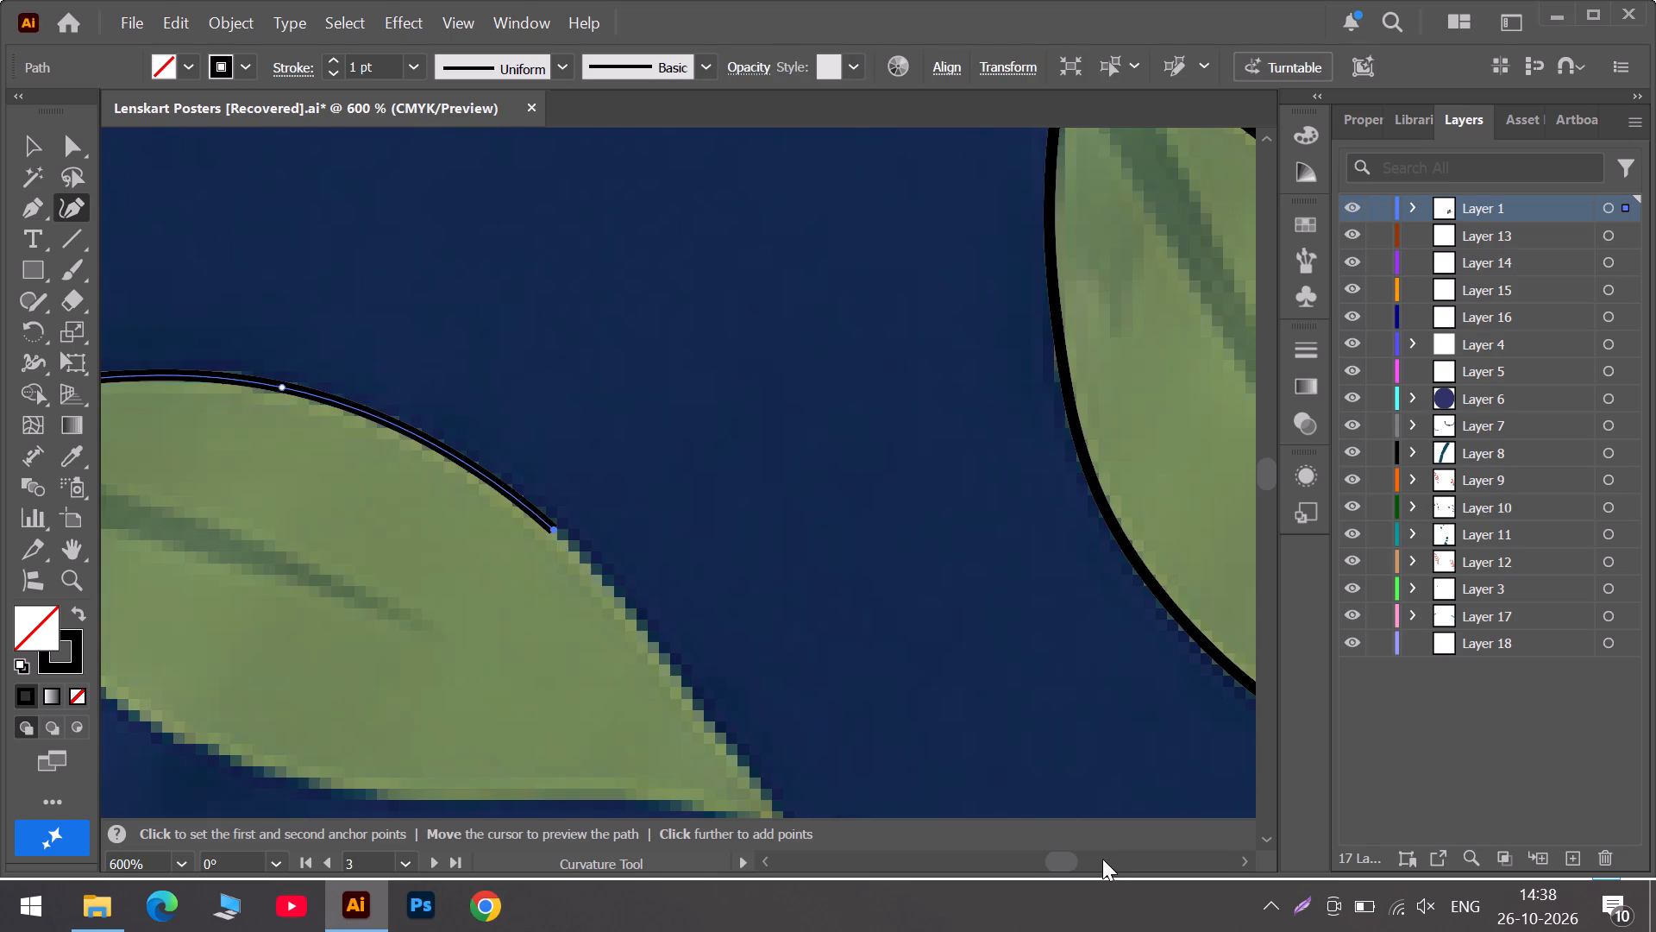
pyautogui.click(687, 699)
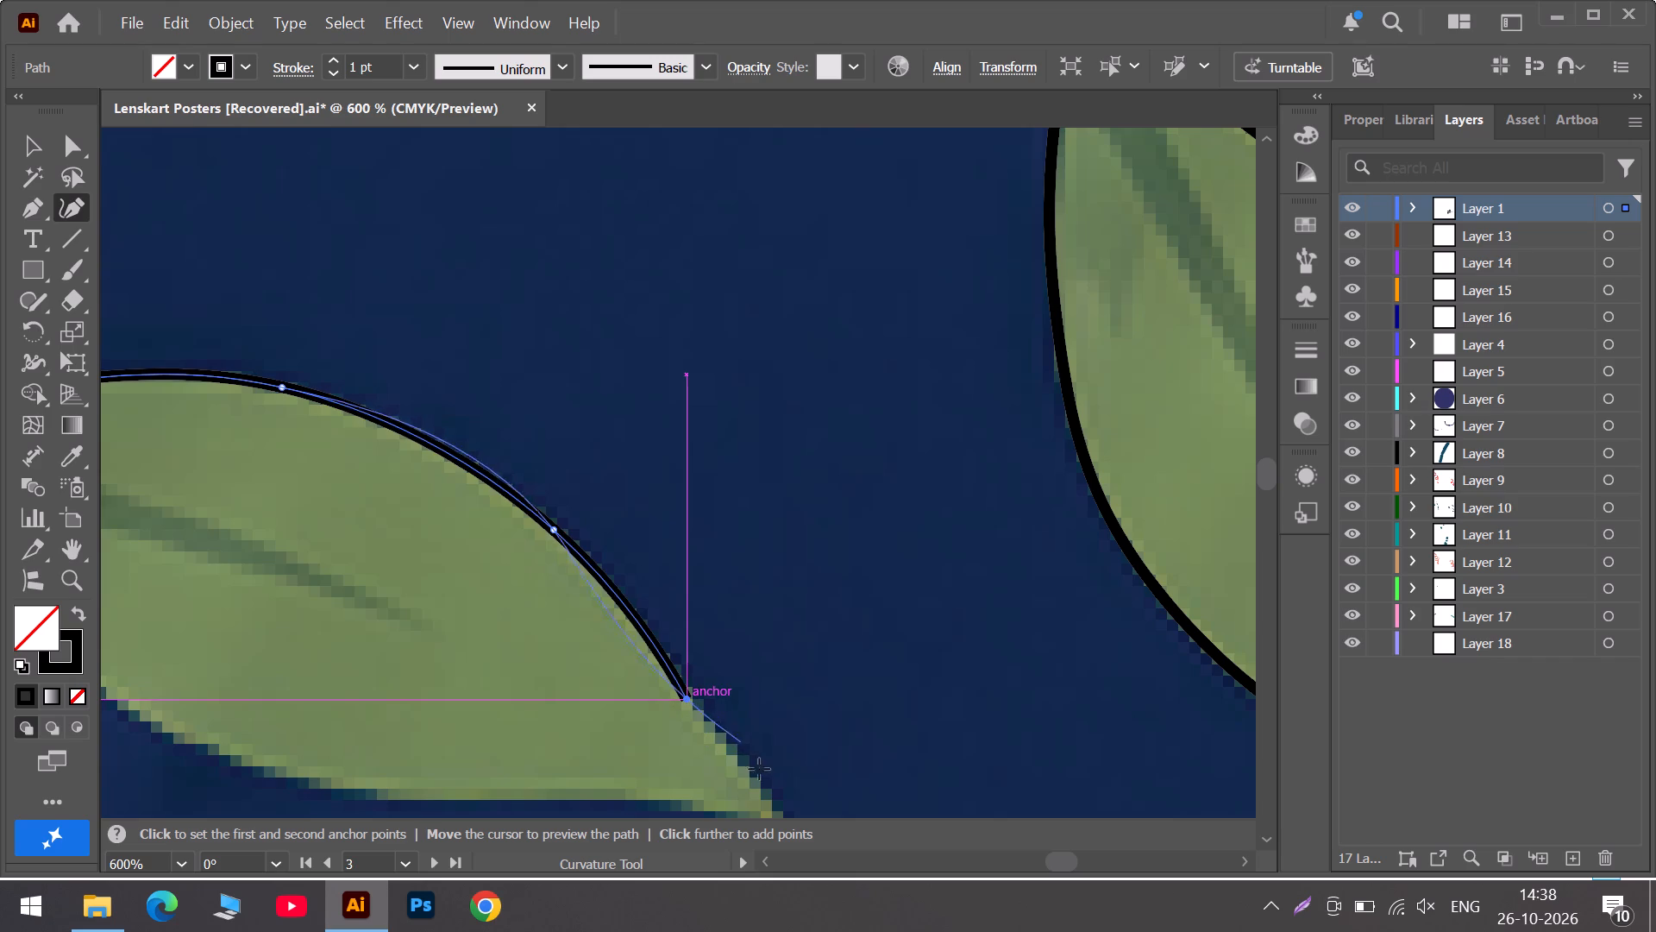
pyautogui.scroll(-3, 777, 809)
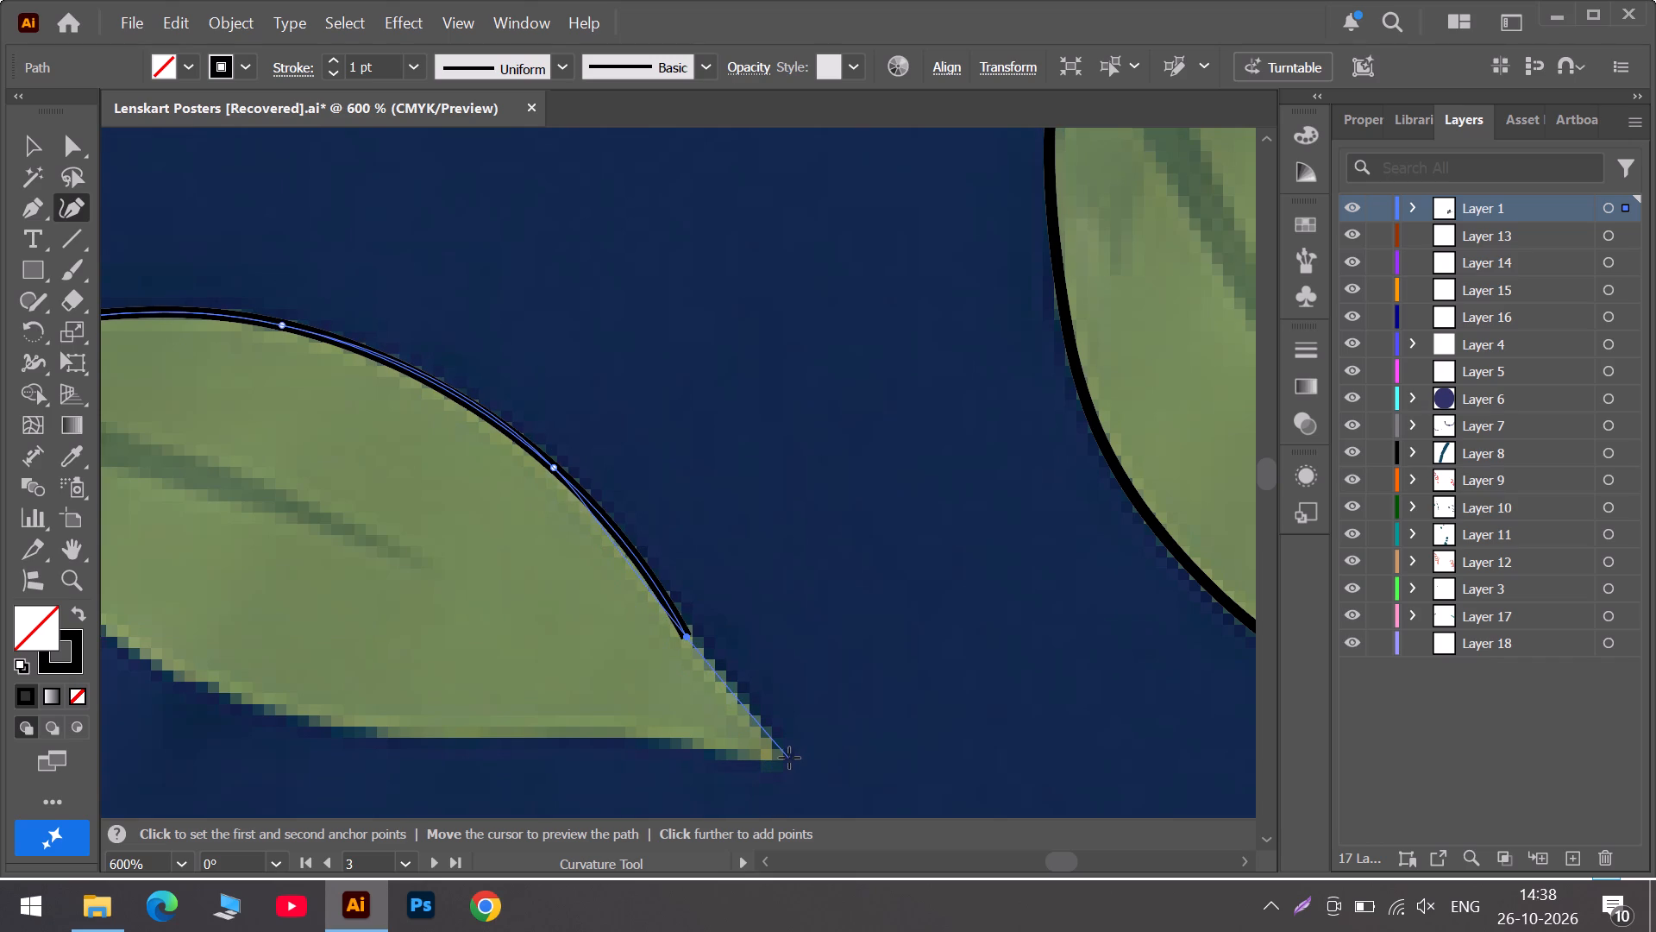
pyautogui.click(789, 758)
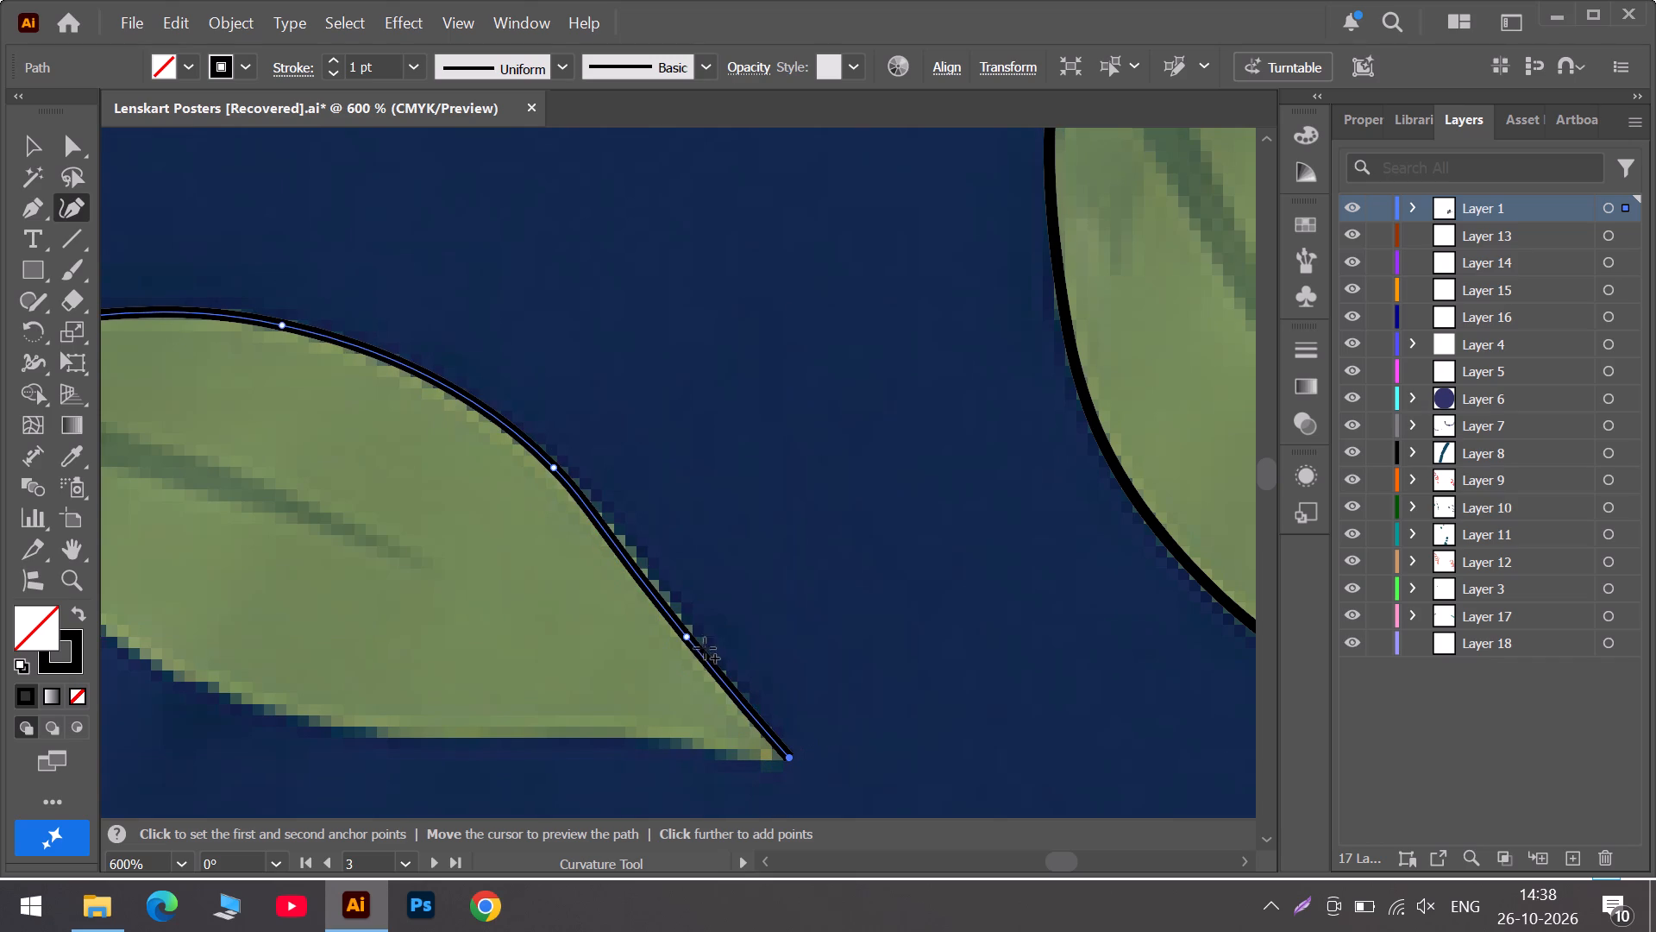
pyautogui.moveTo(687, 637); pyautogui.dragTo(685, 630)
pyautogui.moveTo(685, 630); pyautogui.dragTo(684, 622)
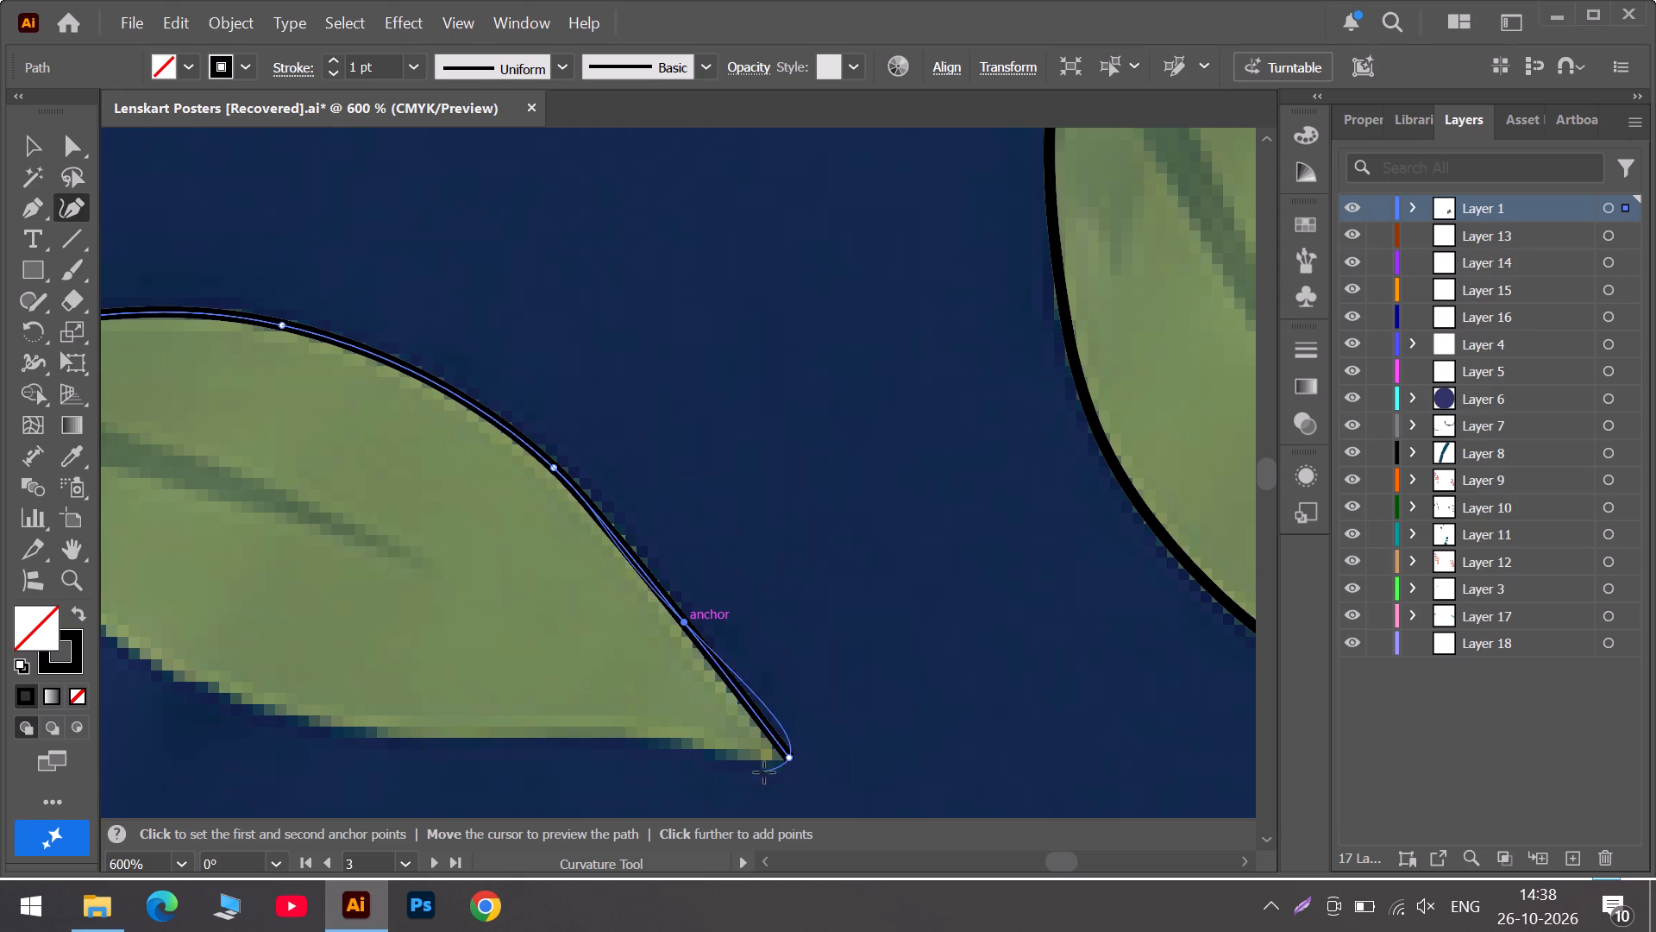
pyautogui.click(695, 746)
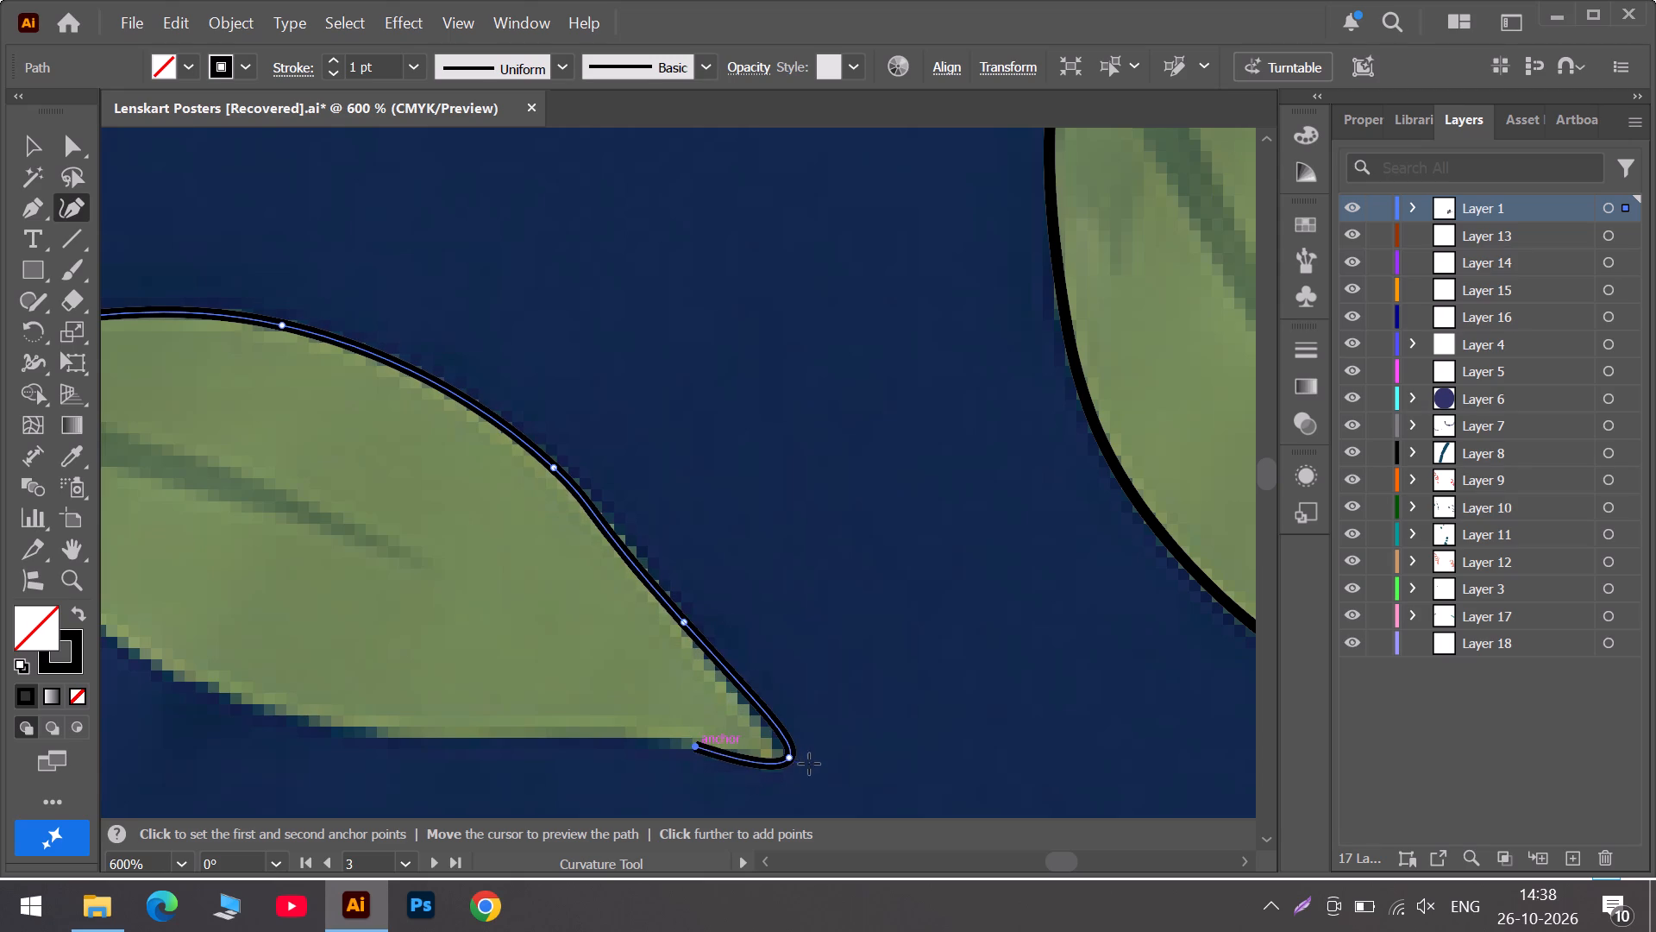
pyautogui.click(789, 759)
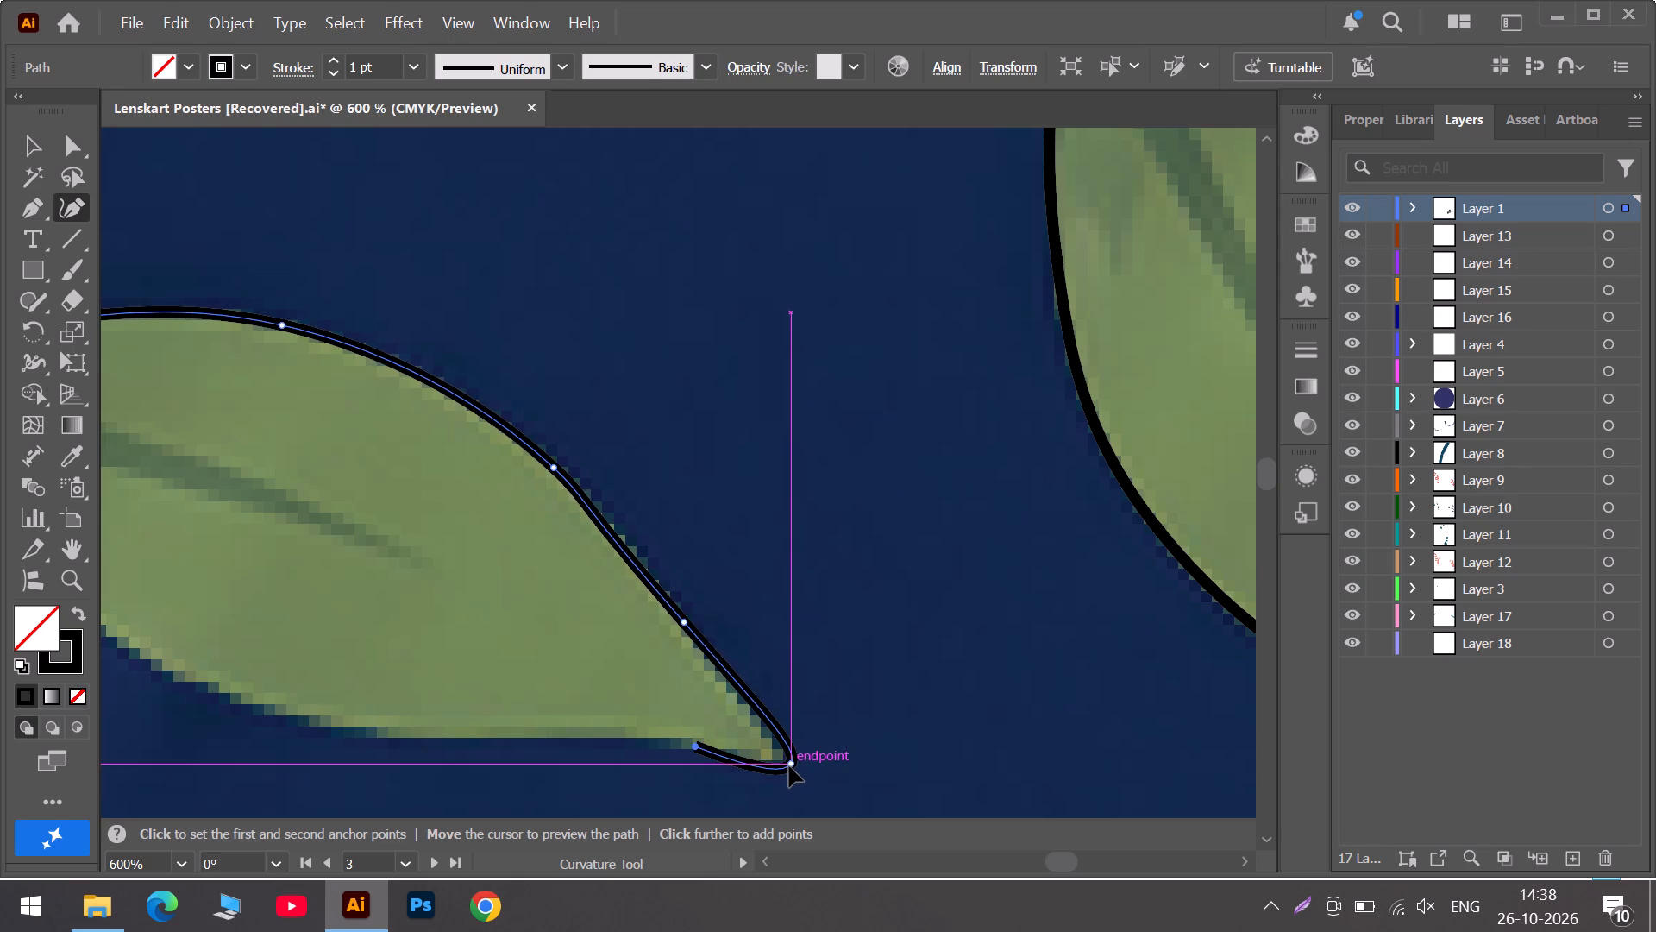
pyautogui.doubleClick(789, 766)
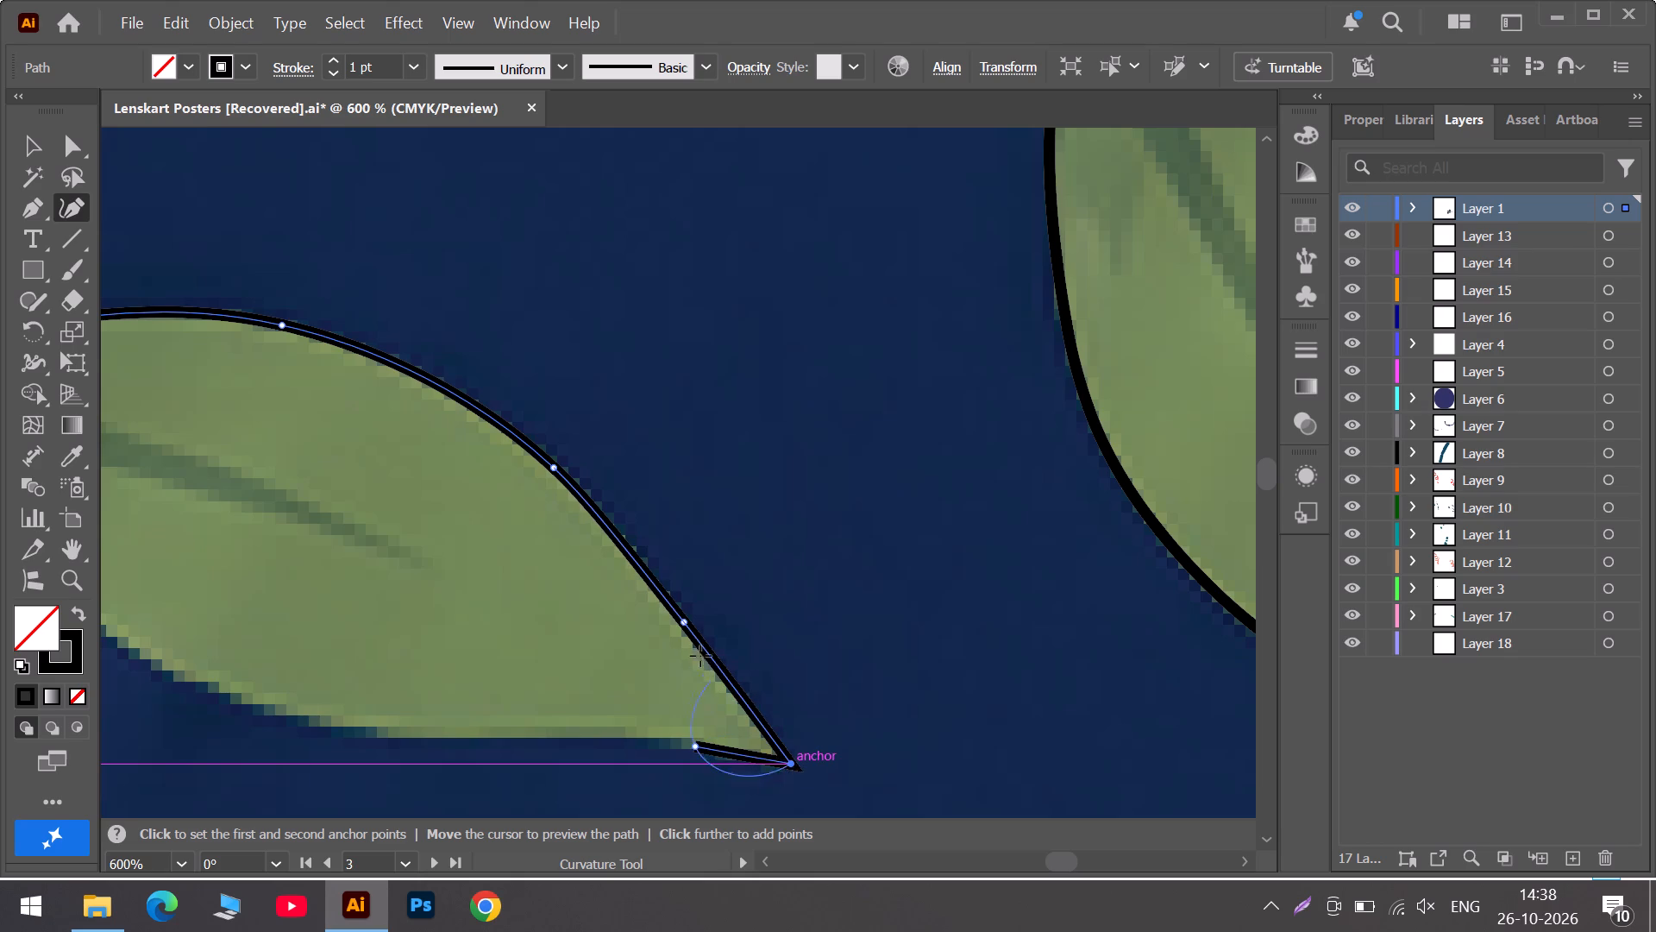
# Trace the sideways leaf's lower edge back to the stem, fit its anchors, close the outline and make both stem-end points corners.
pyautogui.click(562, 740)
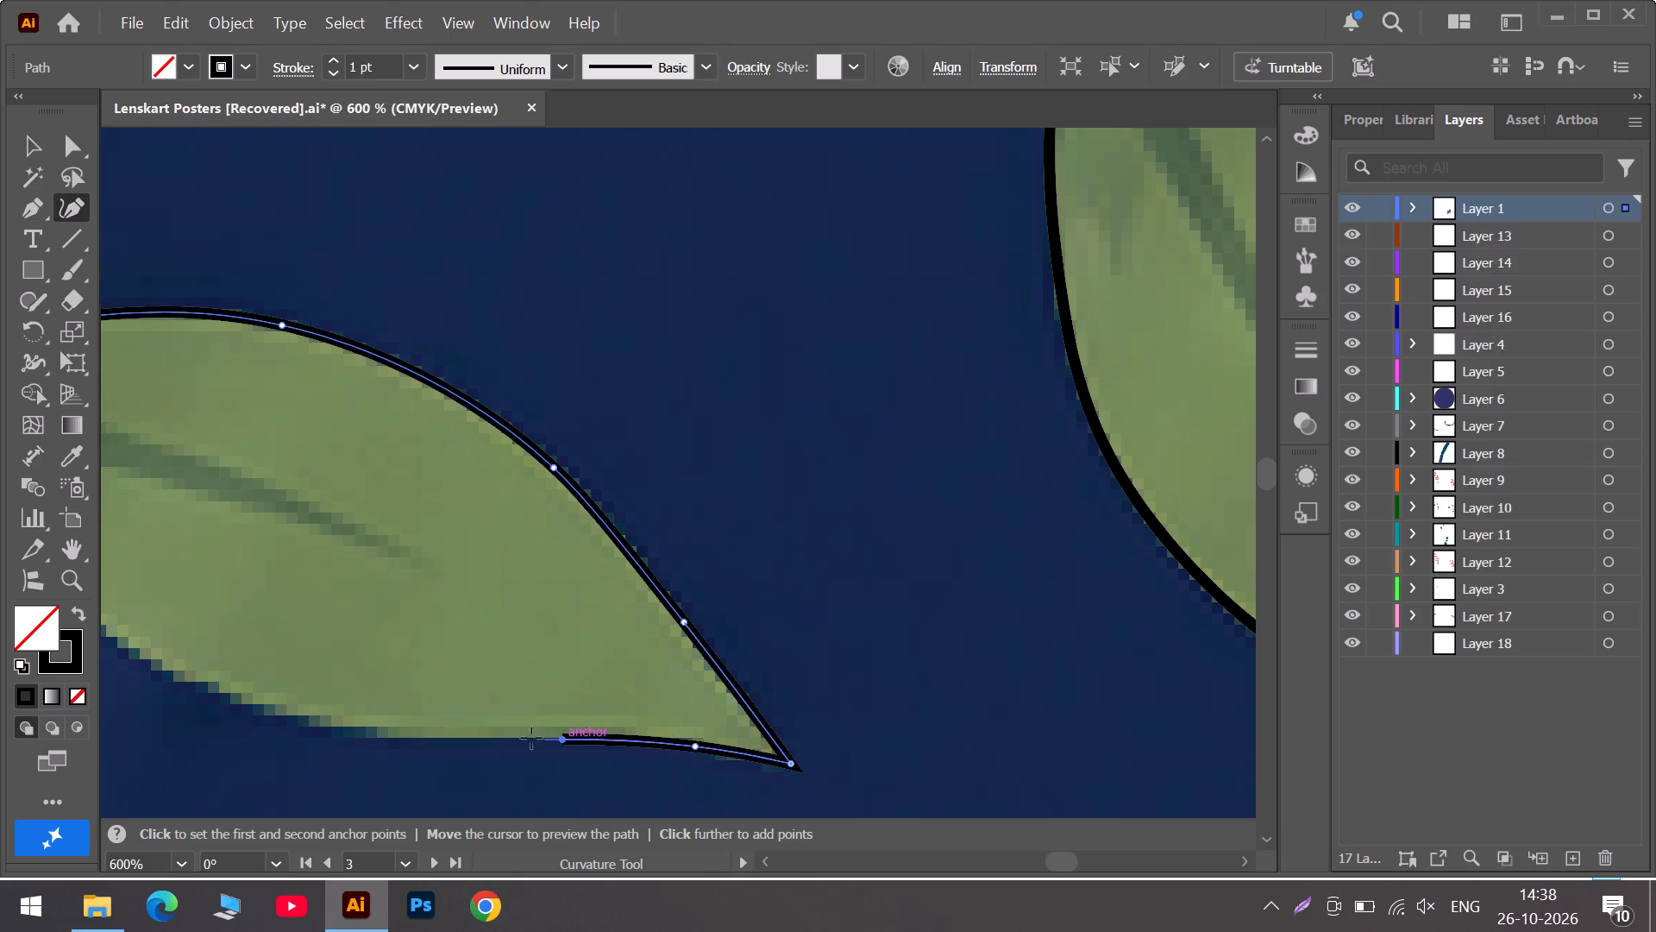
pyautogui.click(285, 721)
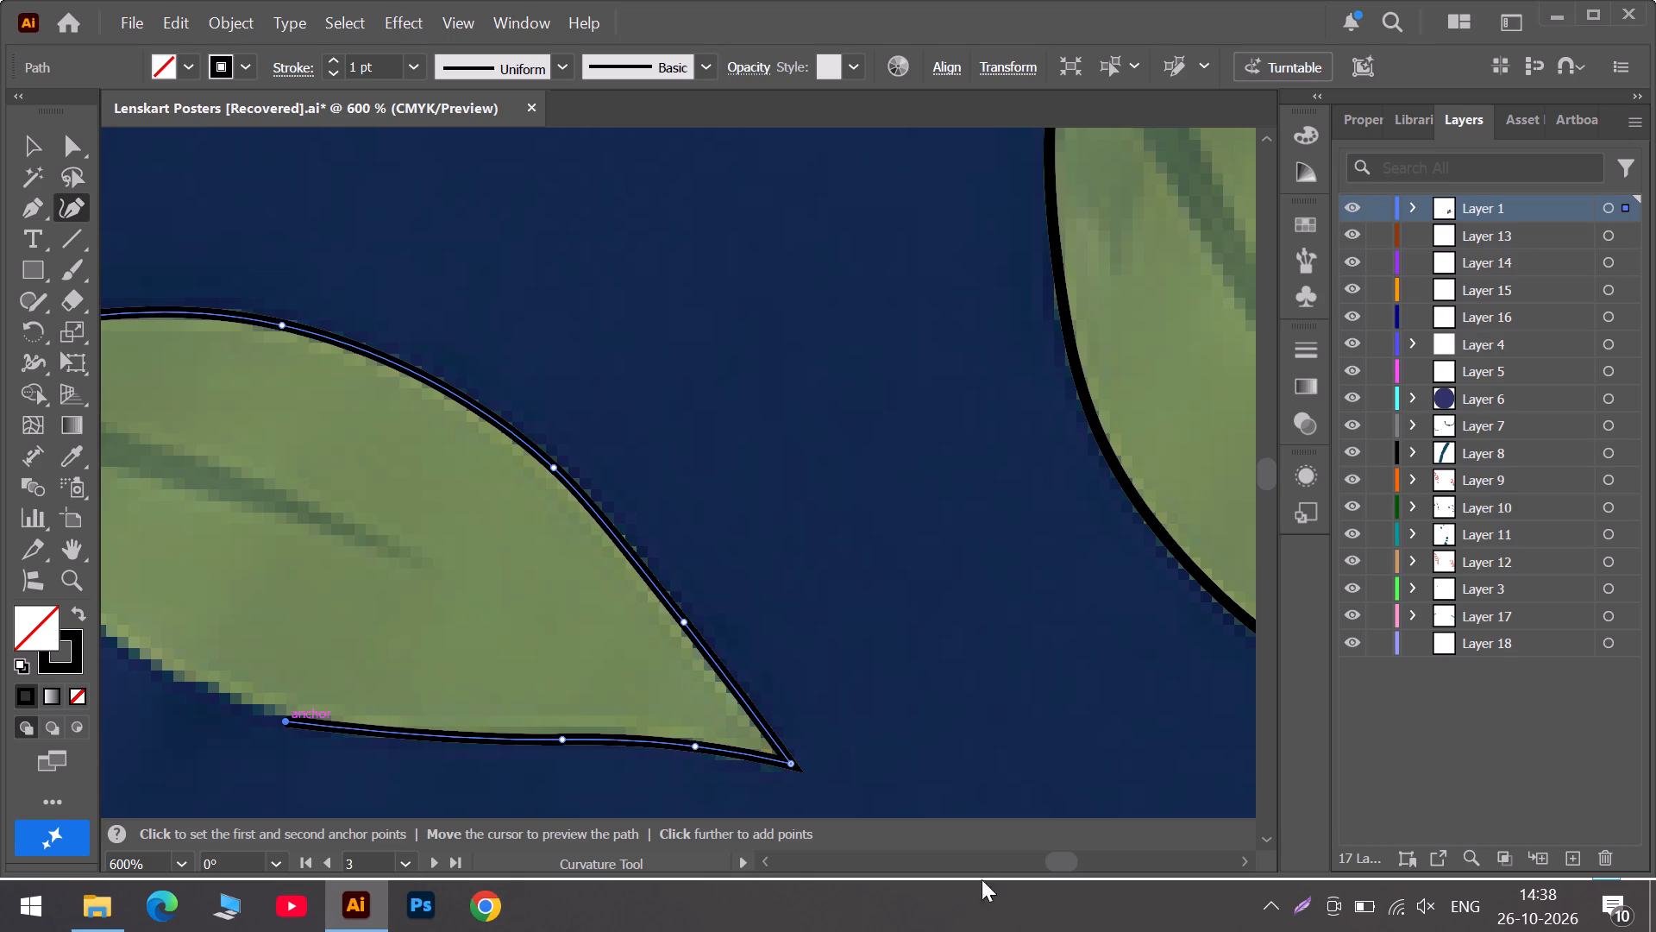
pyautogui.click(1018, 866)
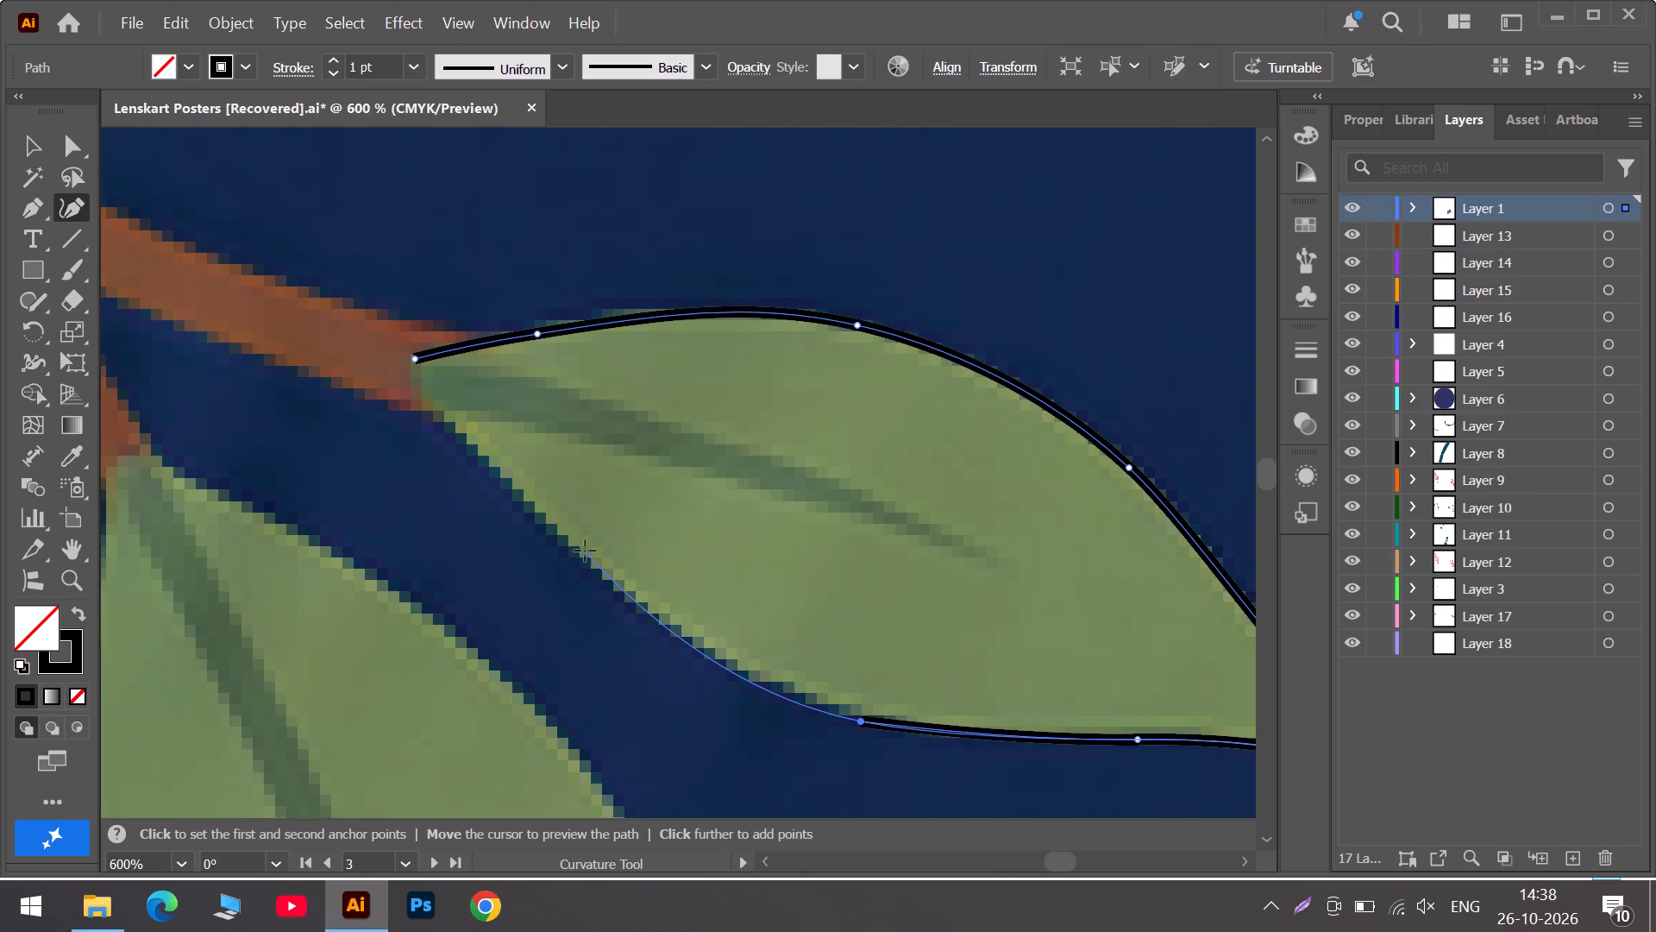
pyautogui.click(583, 558)
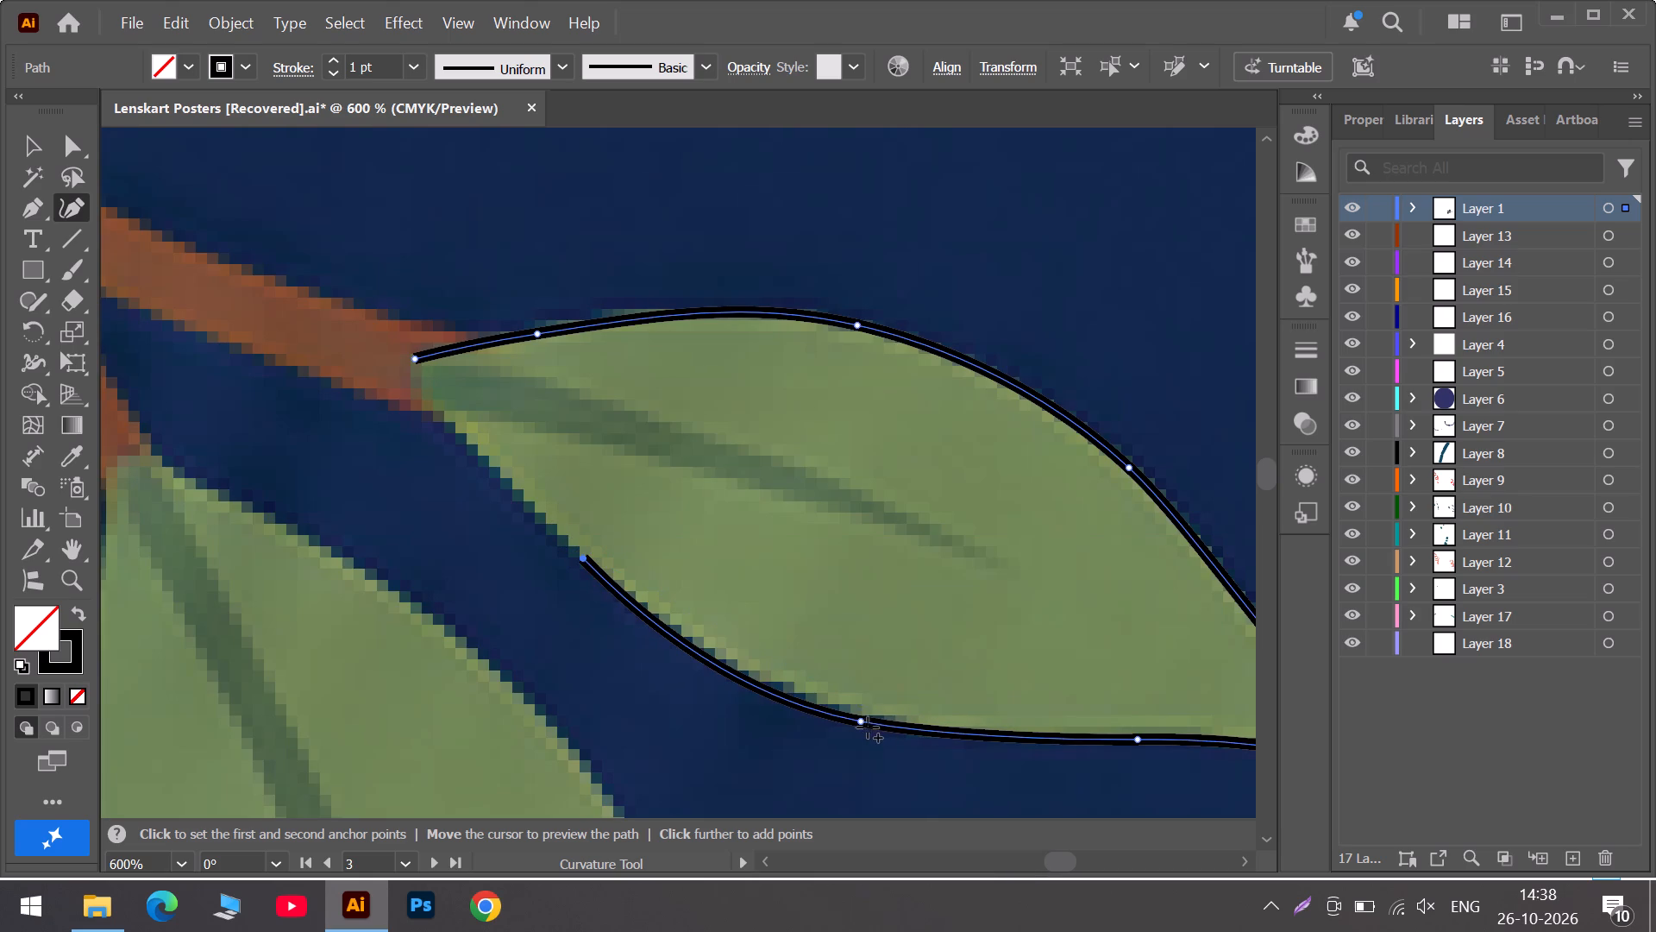
pyautogui.moveTo(863, 726); pyautogui.dragTo(795, 695)
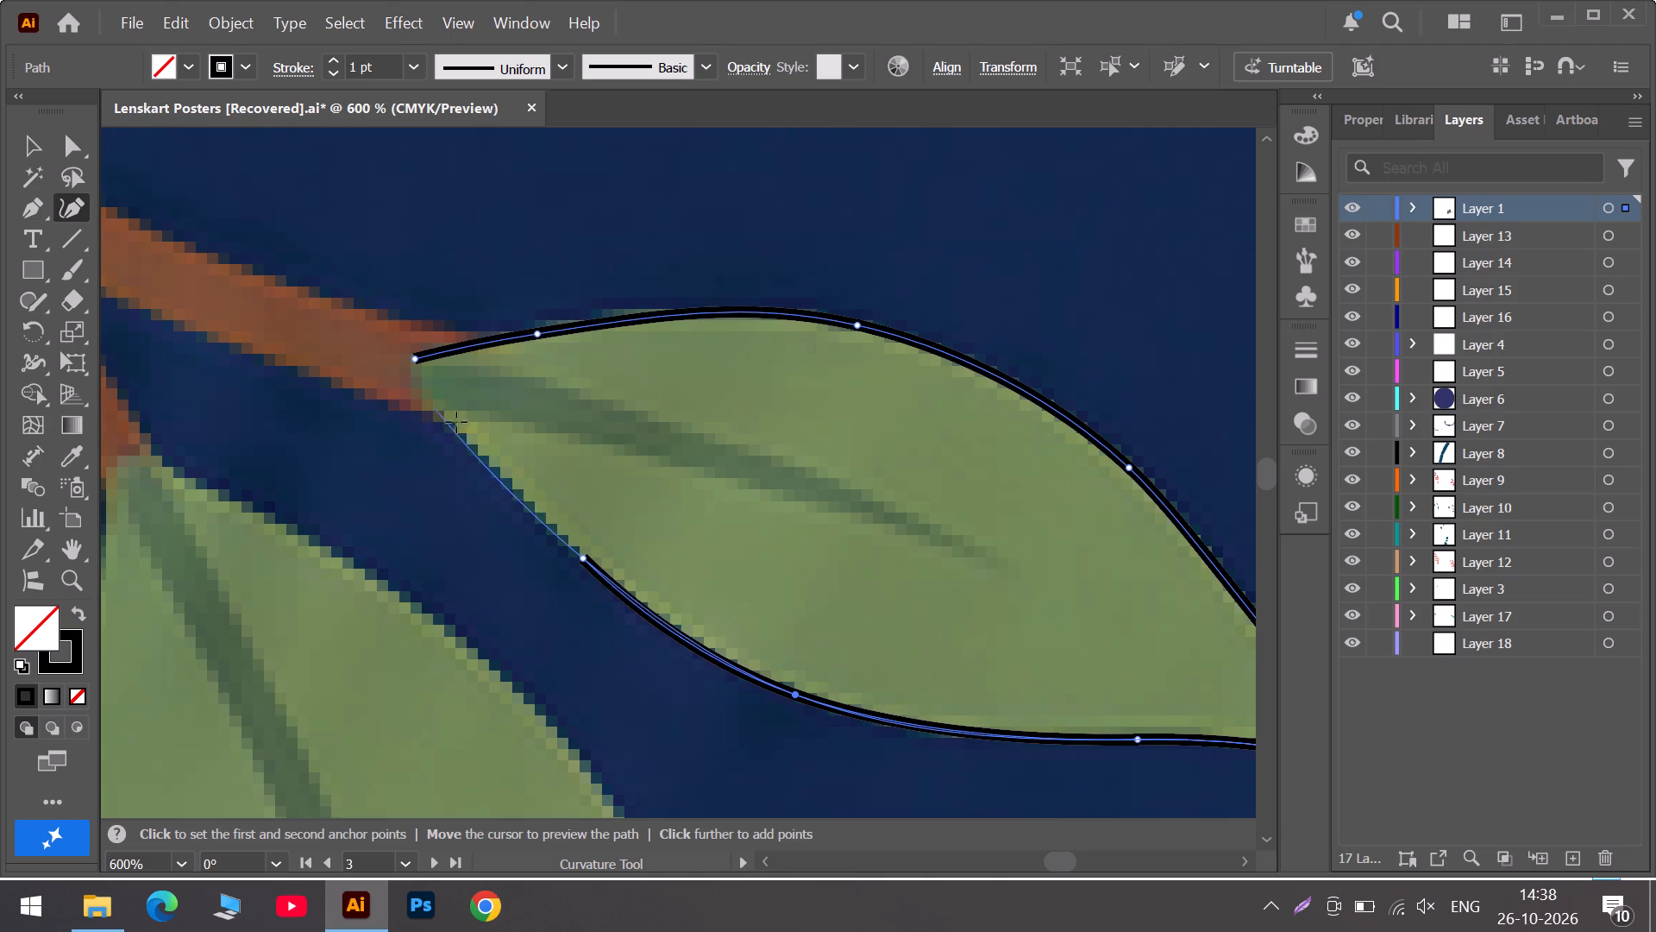
pyautogui.click(472, 447)
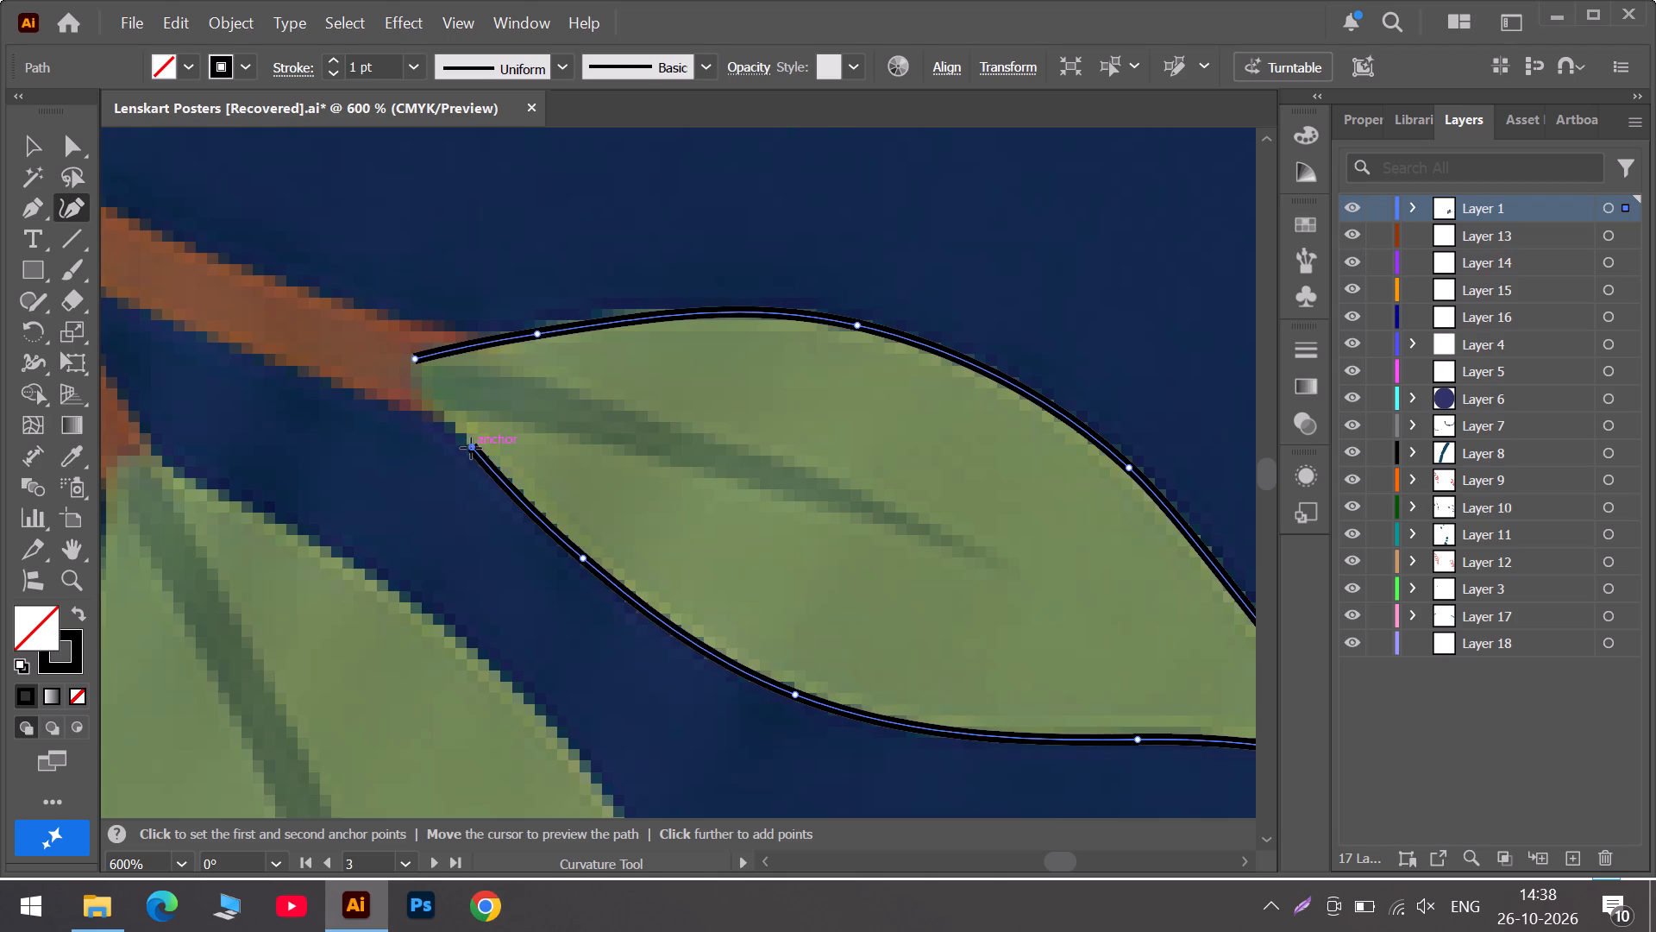
pyautogui.click(420, 403)
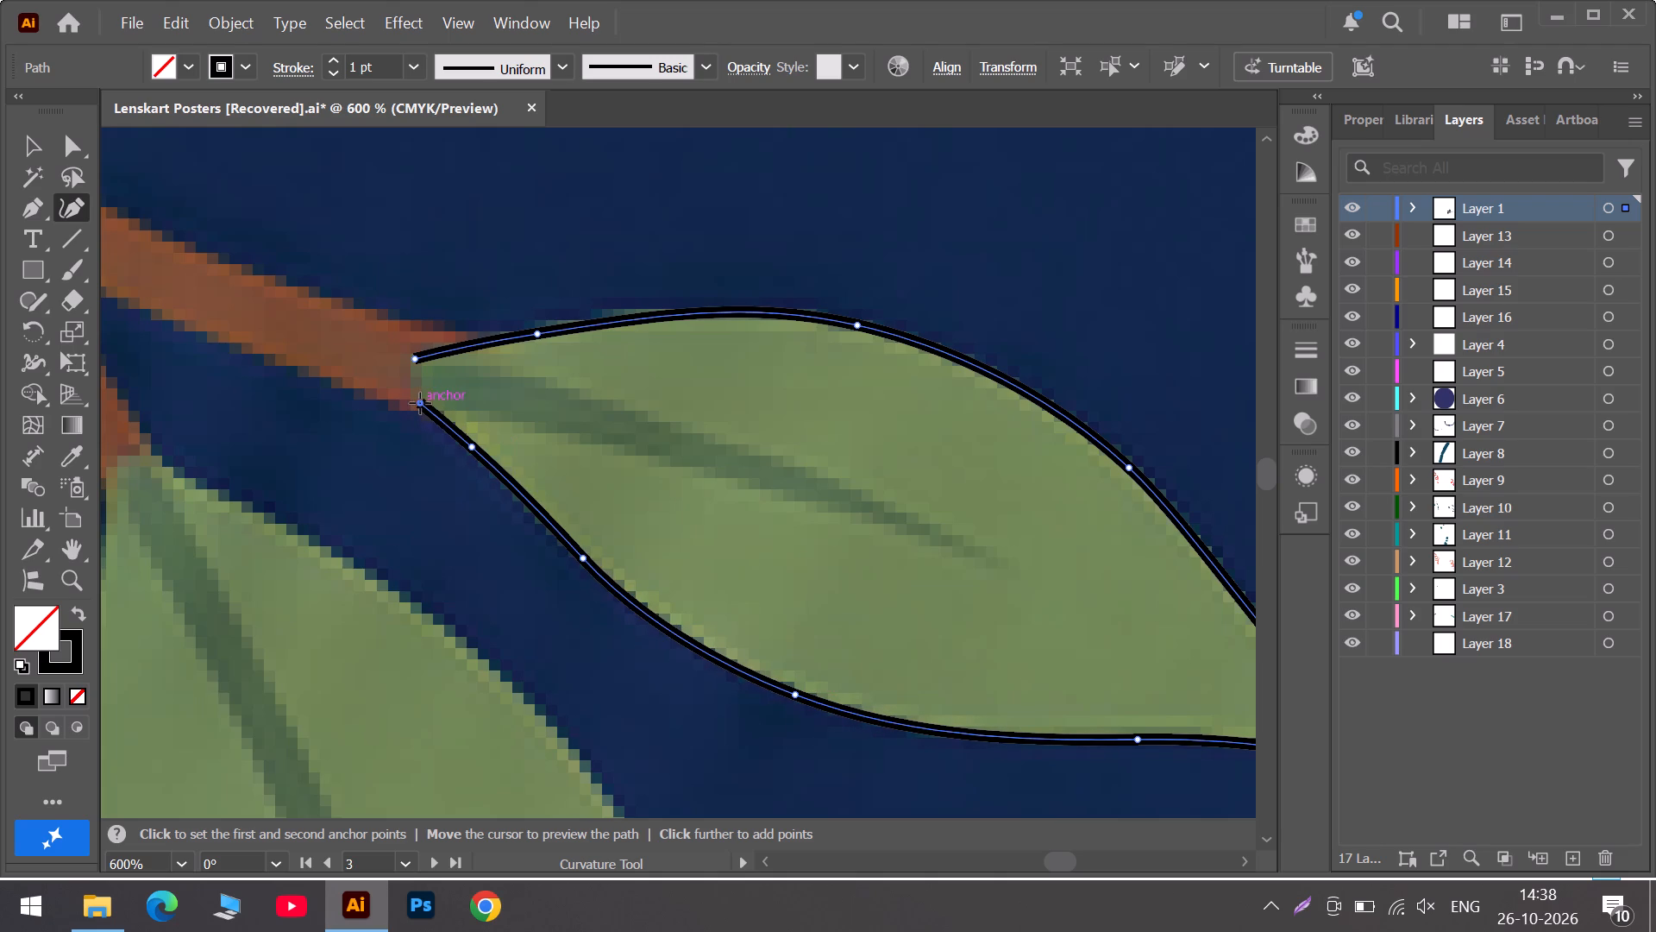
pyautogui.doubleClick(420, 403)
pyautogui.click(417, 356)
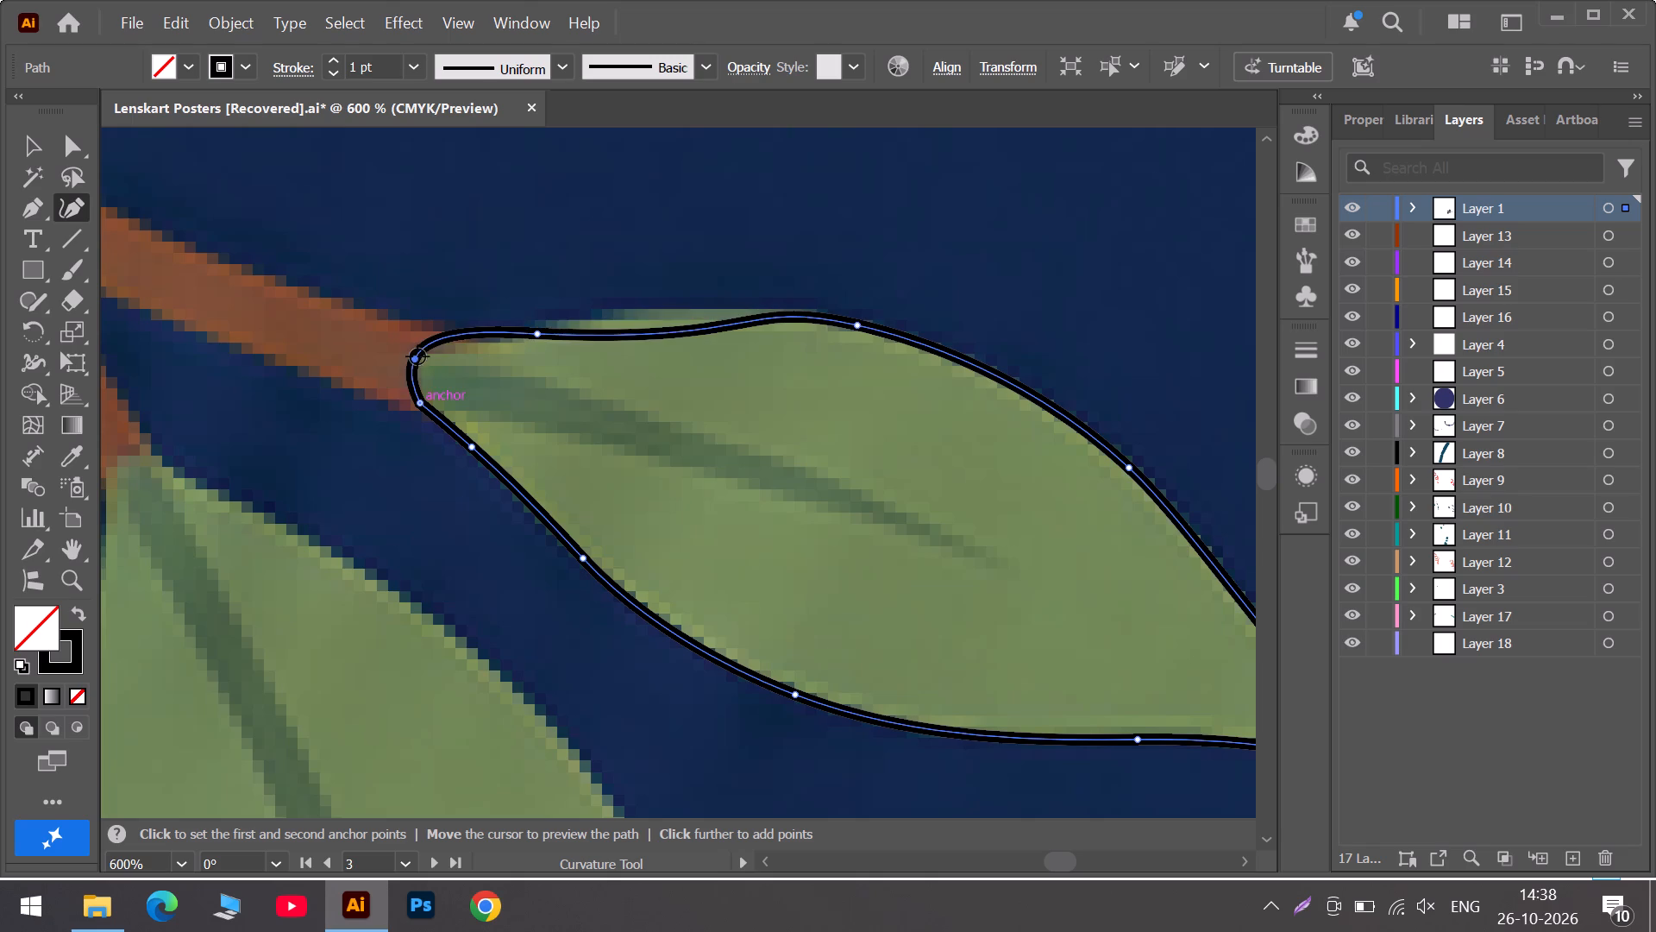
pyautogui.doubleClick(417, 356)
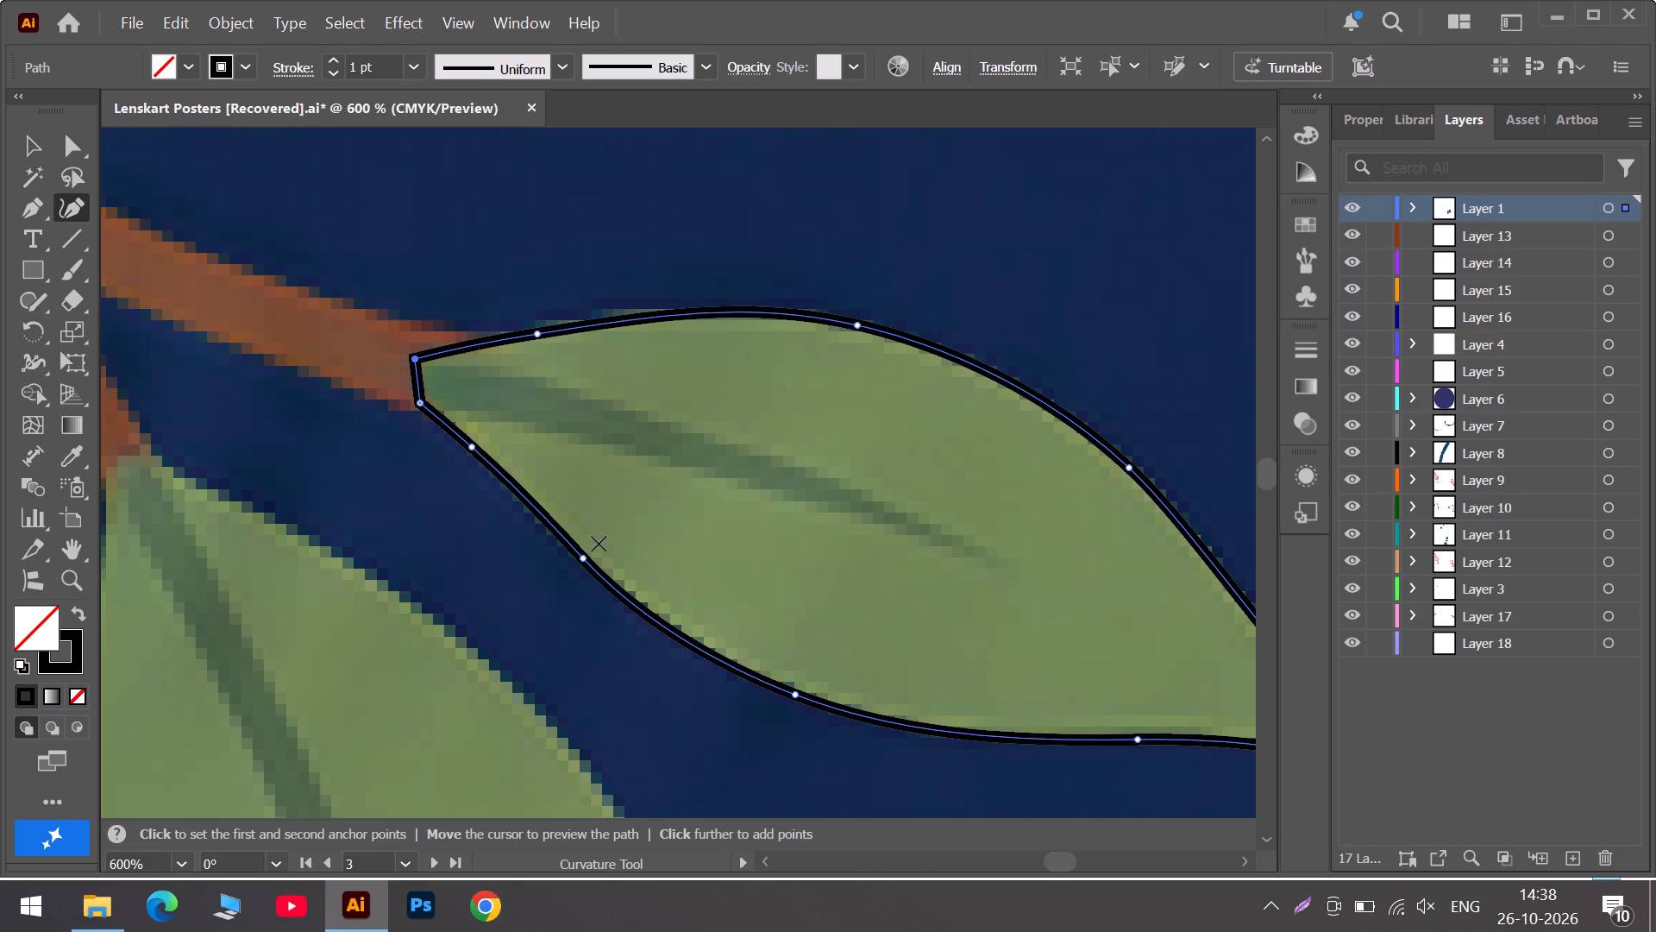
# Start a Curvature outline on the untraced downward-pointing leaf, following its right edge from the stem to mid-leaf and refitting the upper anchors.
pyautogui.keyDown('alt'); pyautogui.scroll(-1, 690, 641); pyautogui.keyUp('alt')
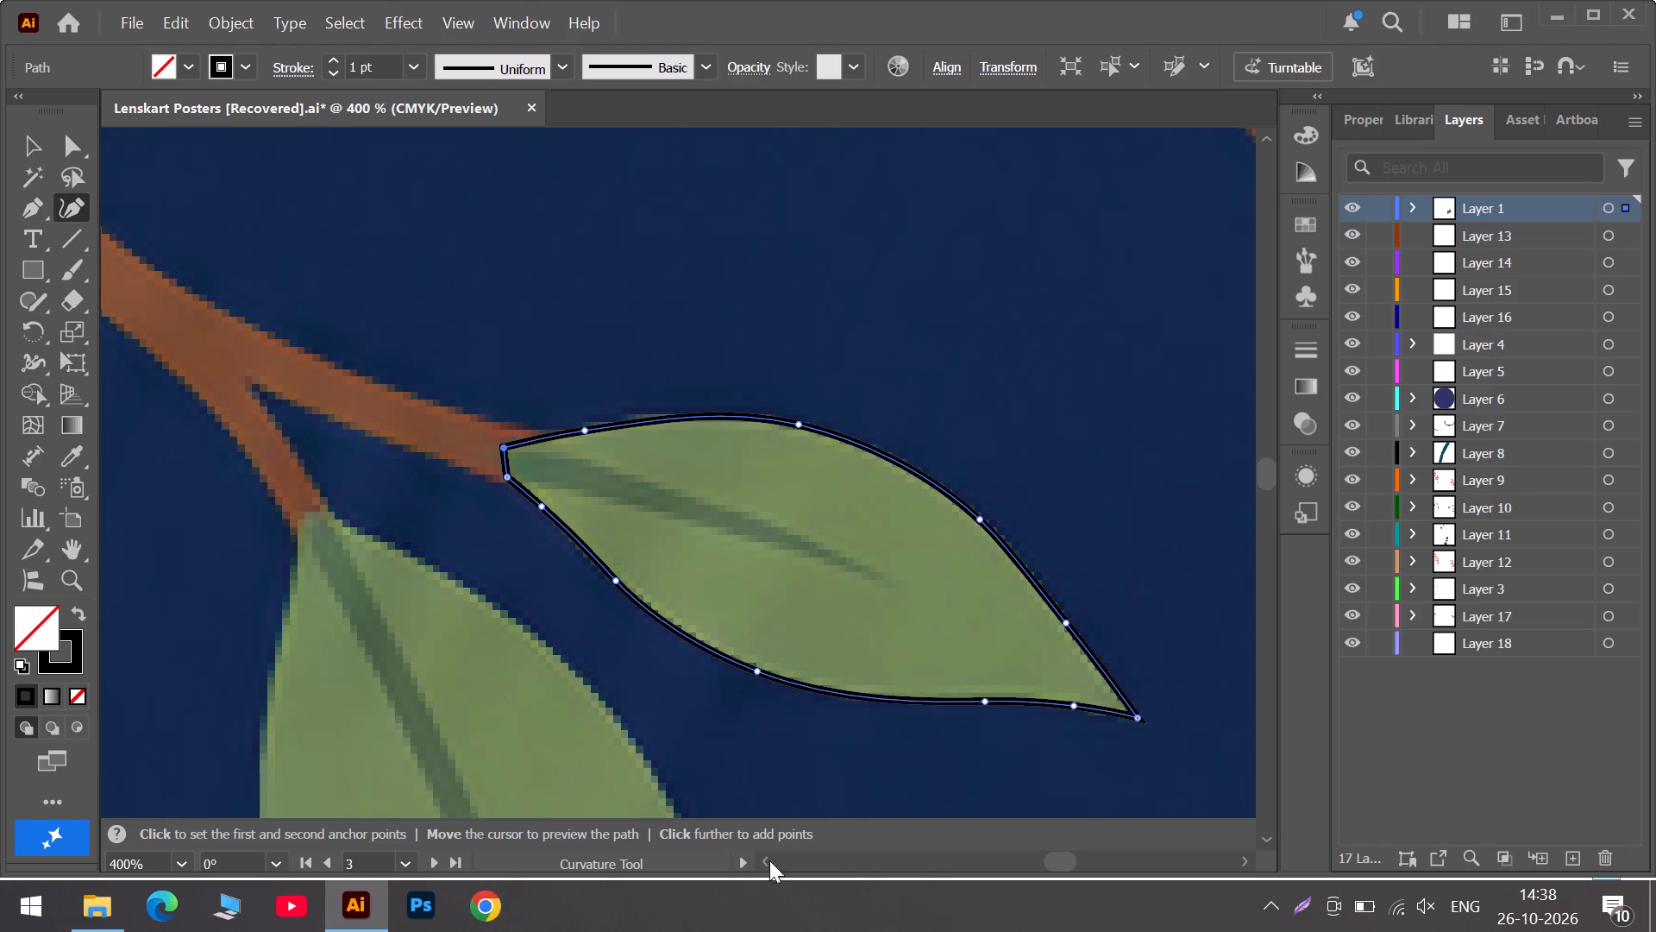
pyautogui.scroll(-6, 931, 883)
pyautogui.scroll(-13, 350, 581)
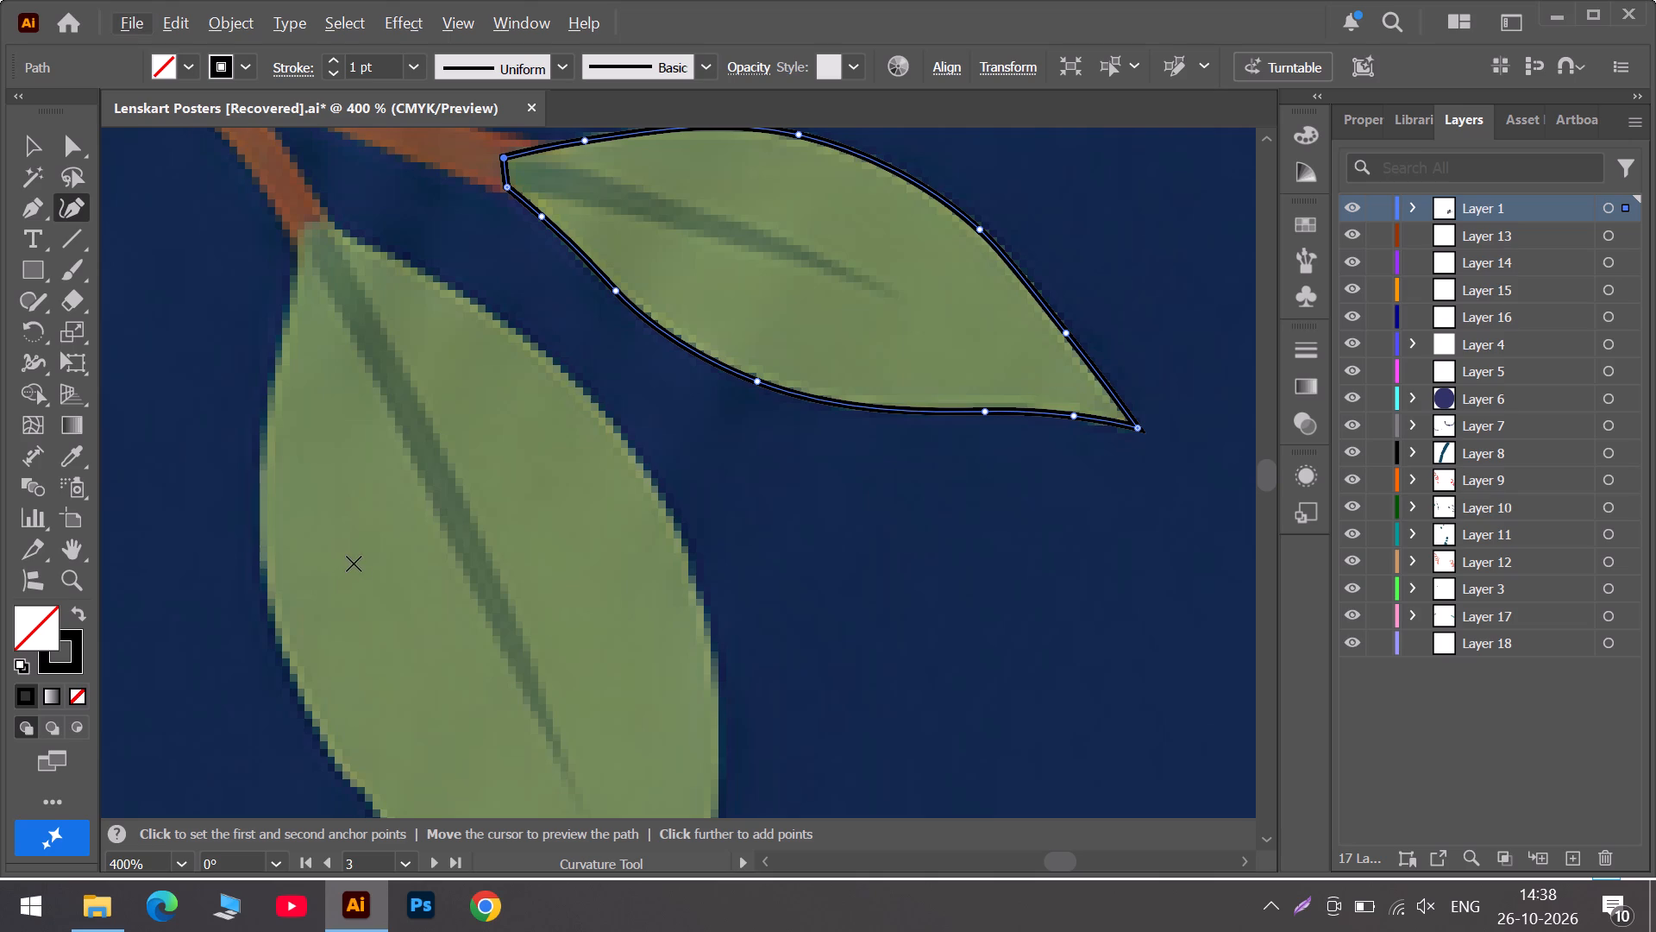
pyautogui.scroll(1, 354, 564)
pyautogui.keyDown('alt'); pyautogui.scroll(1, 354, 564); pyautogui.keyUp('alt')
pyautogui.scroll(7, 354, 494)
pyautogui.scroll(5, 311, 352)
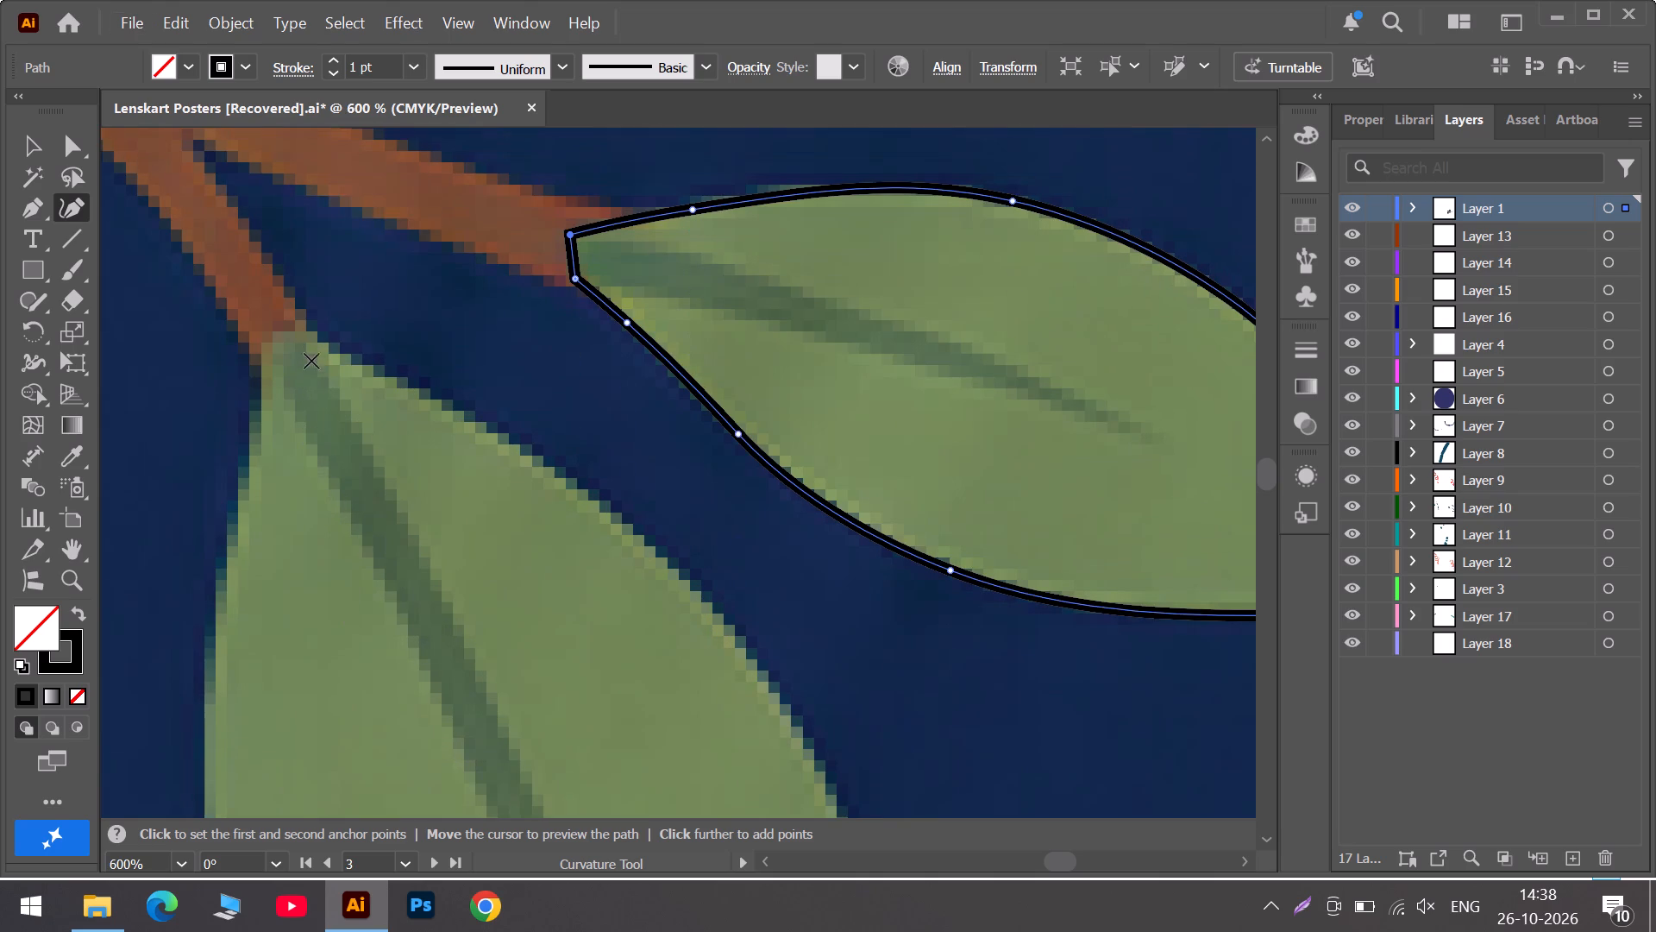
pyautogui.click(306, 331)
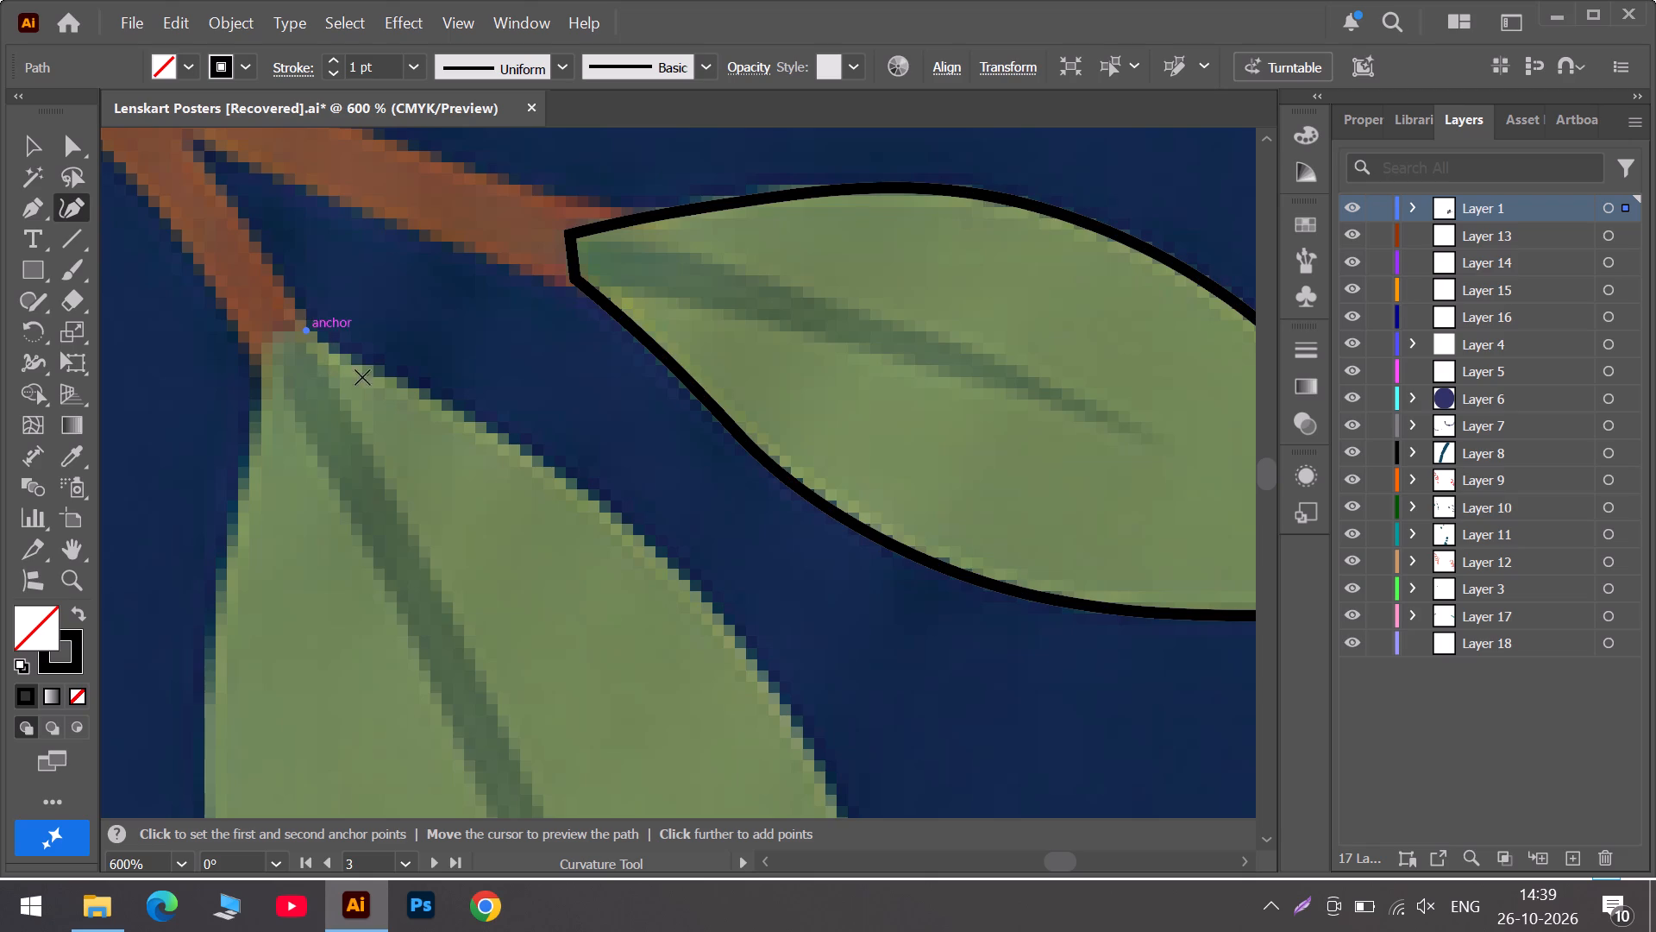
pyautogui.click(384, 375)
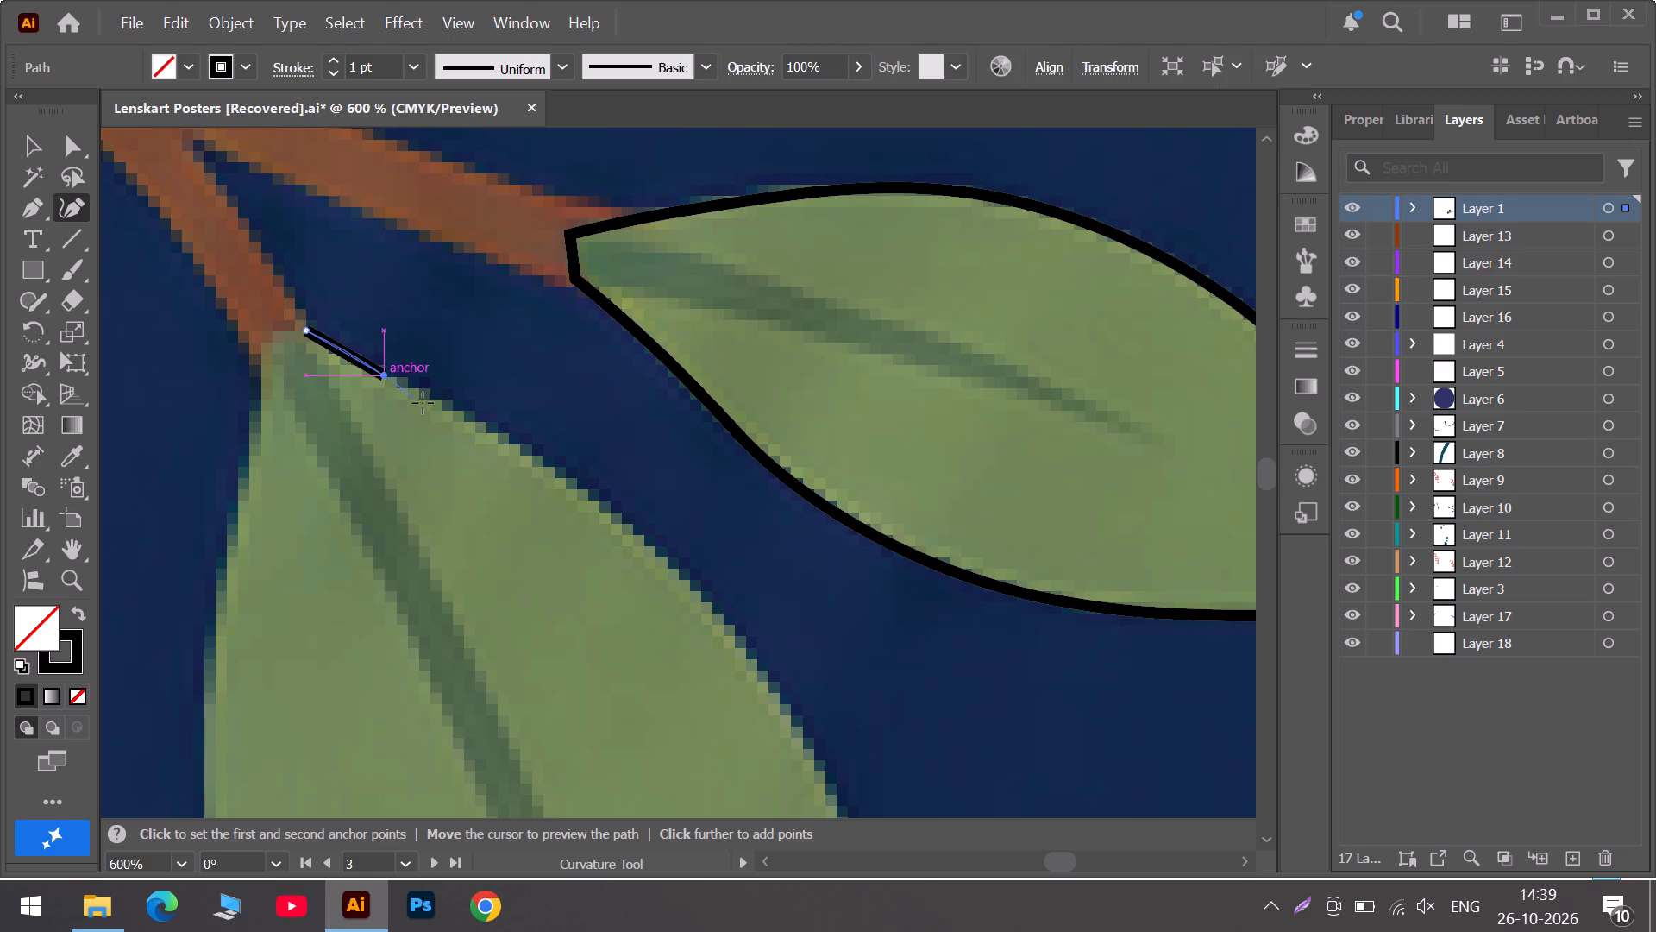
pyautogui.click(574, 484)
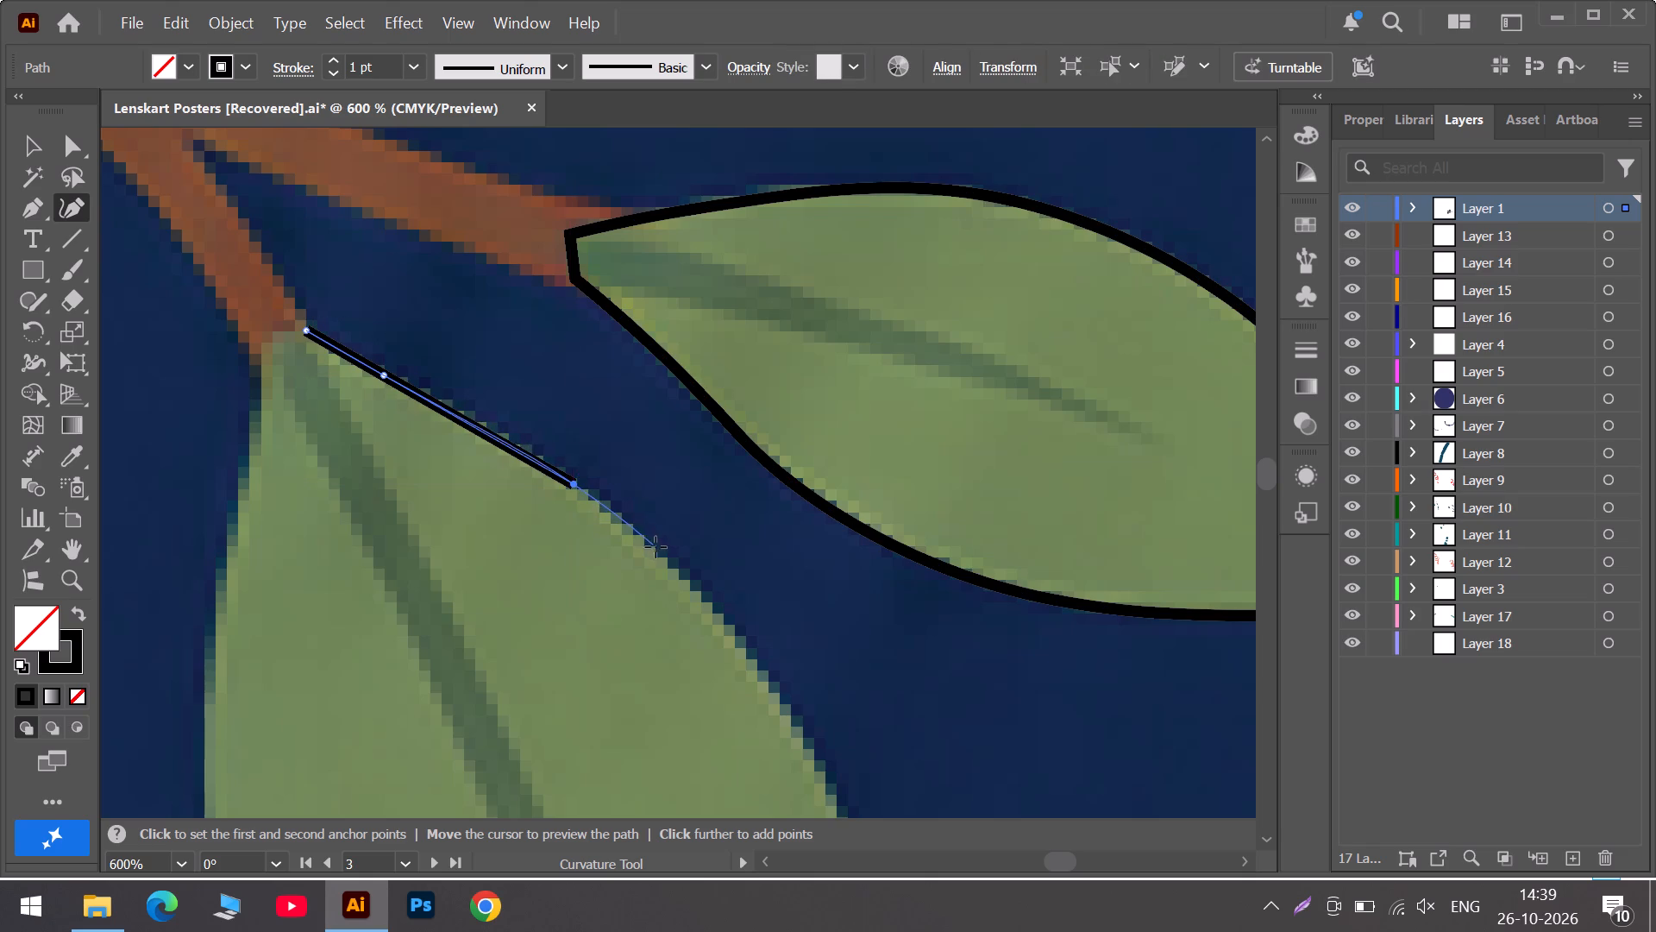
pyautogui.scroll(-6, 655, 547)
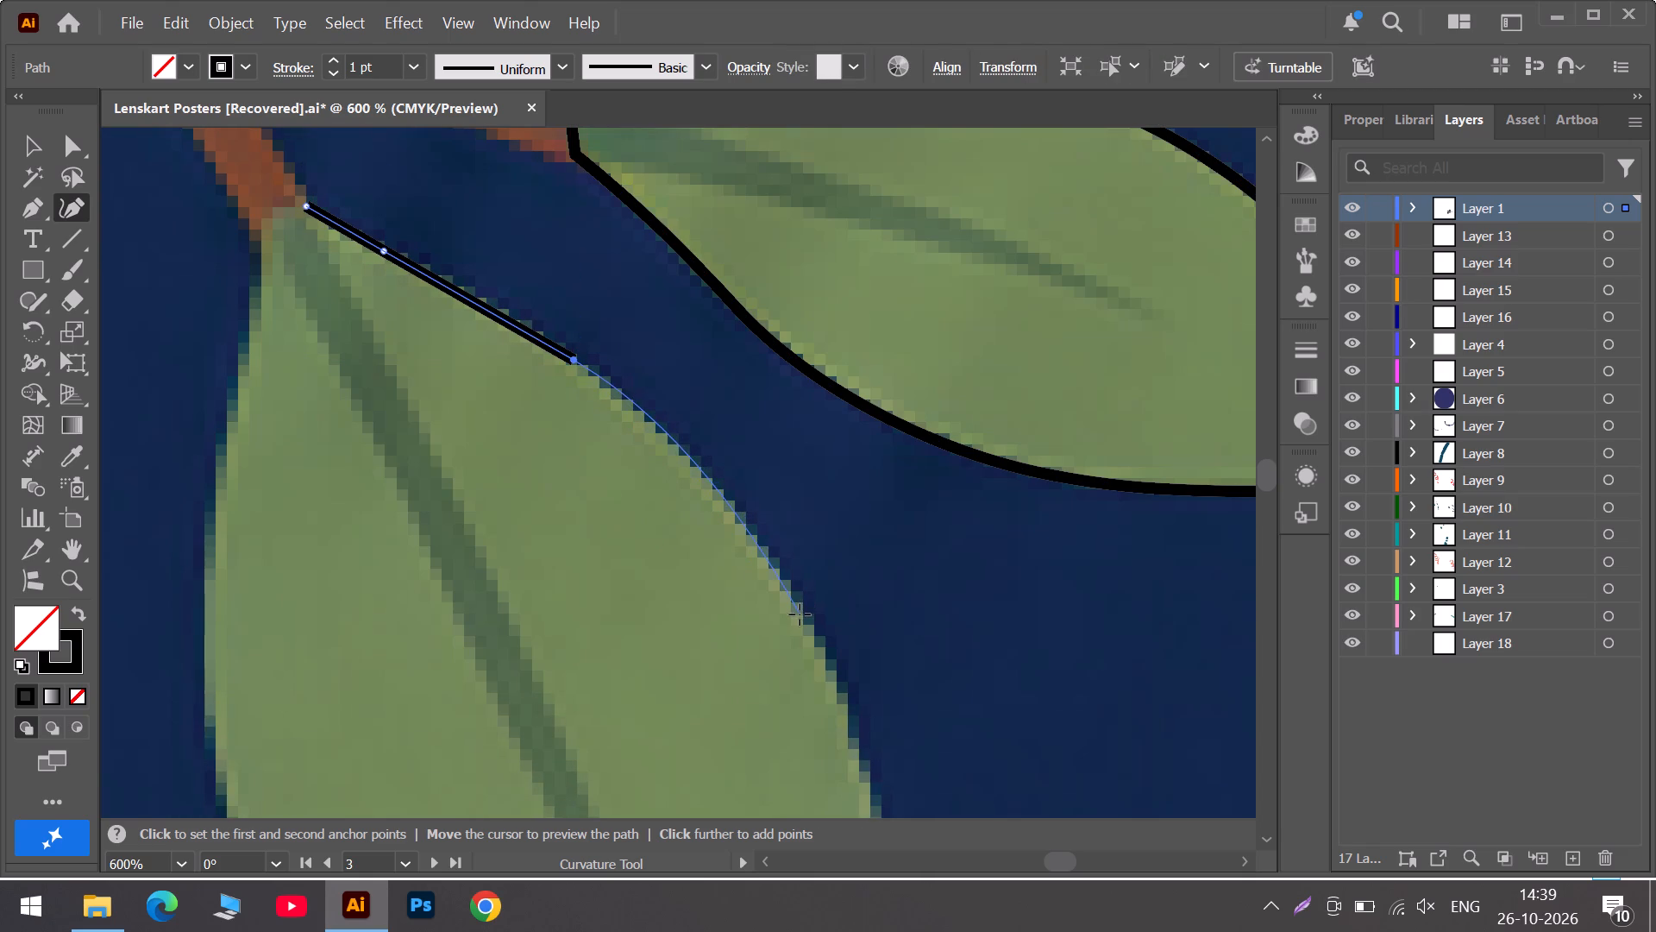
pyautogui.click(800, 614)
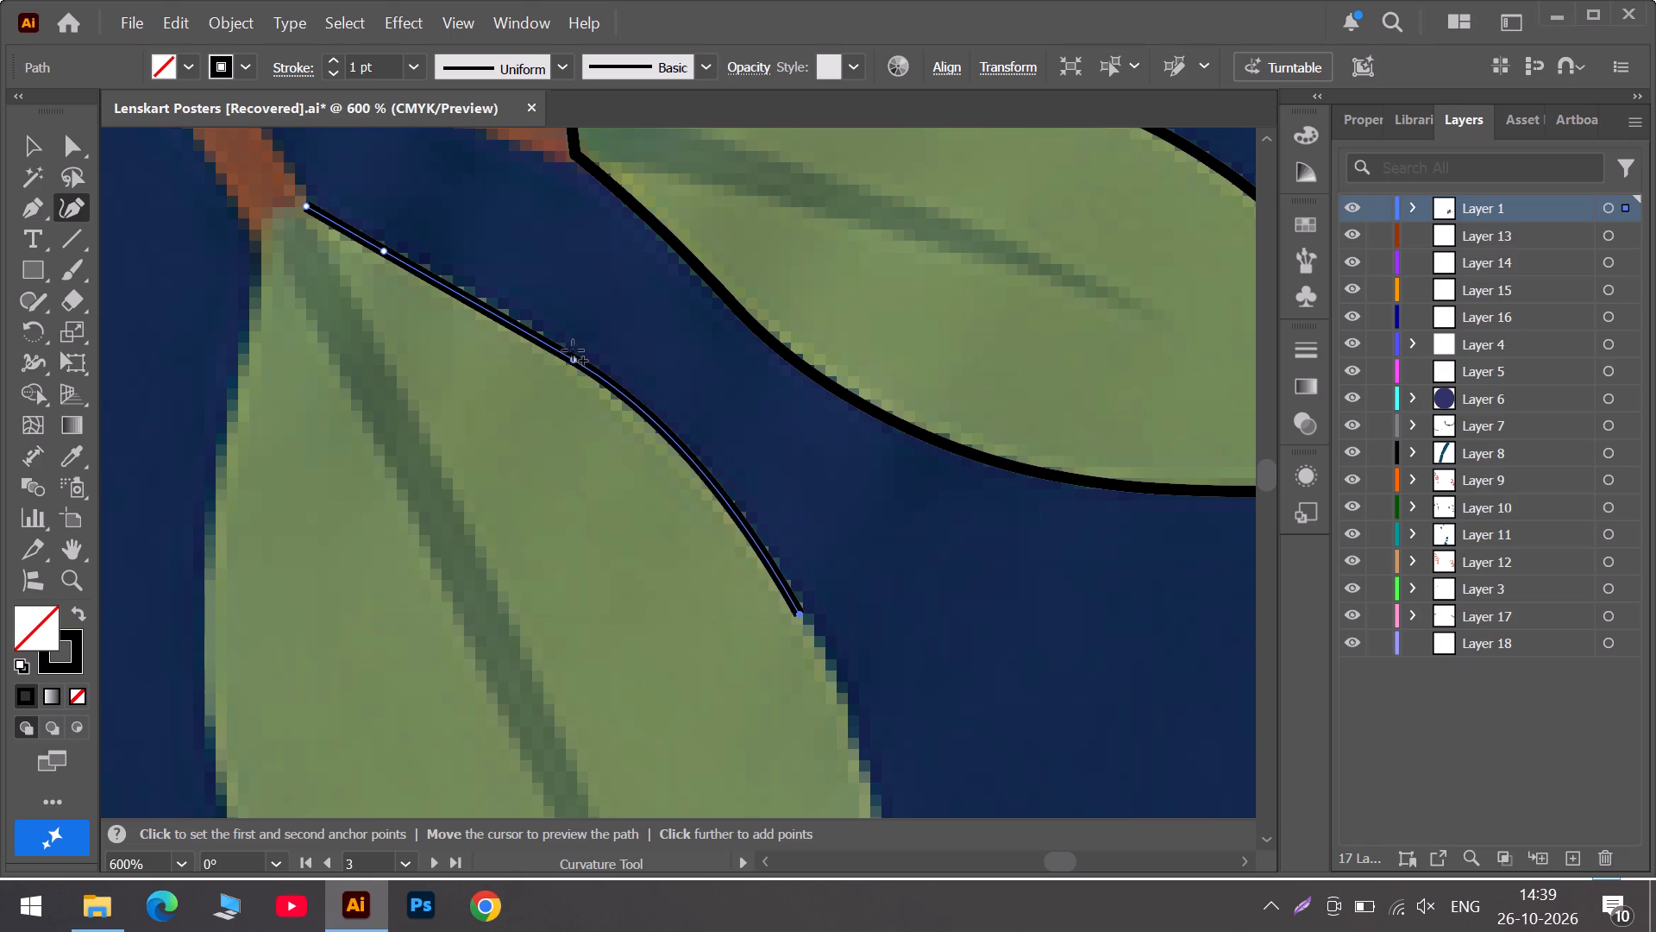
pyautogui.moveTo(574, 362); pyautogui.dragTo(566, 349)
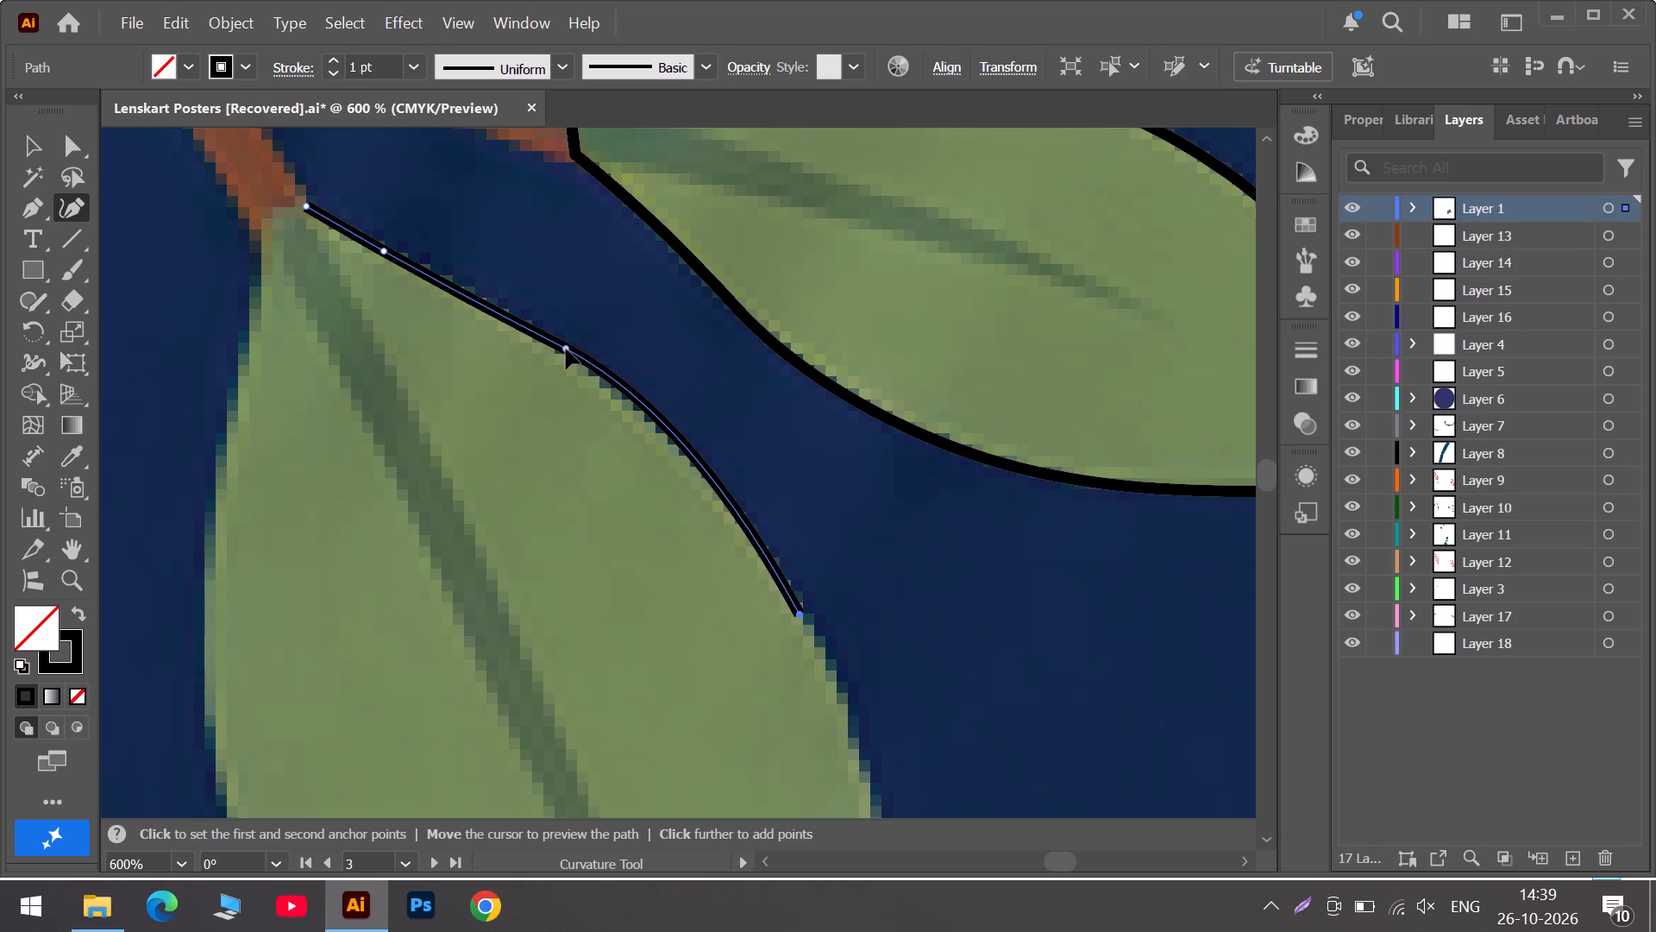
pyautogui.moveTo(566, 349); pyautogui.dragTo(583, 367)
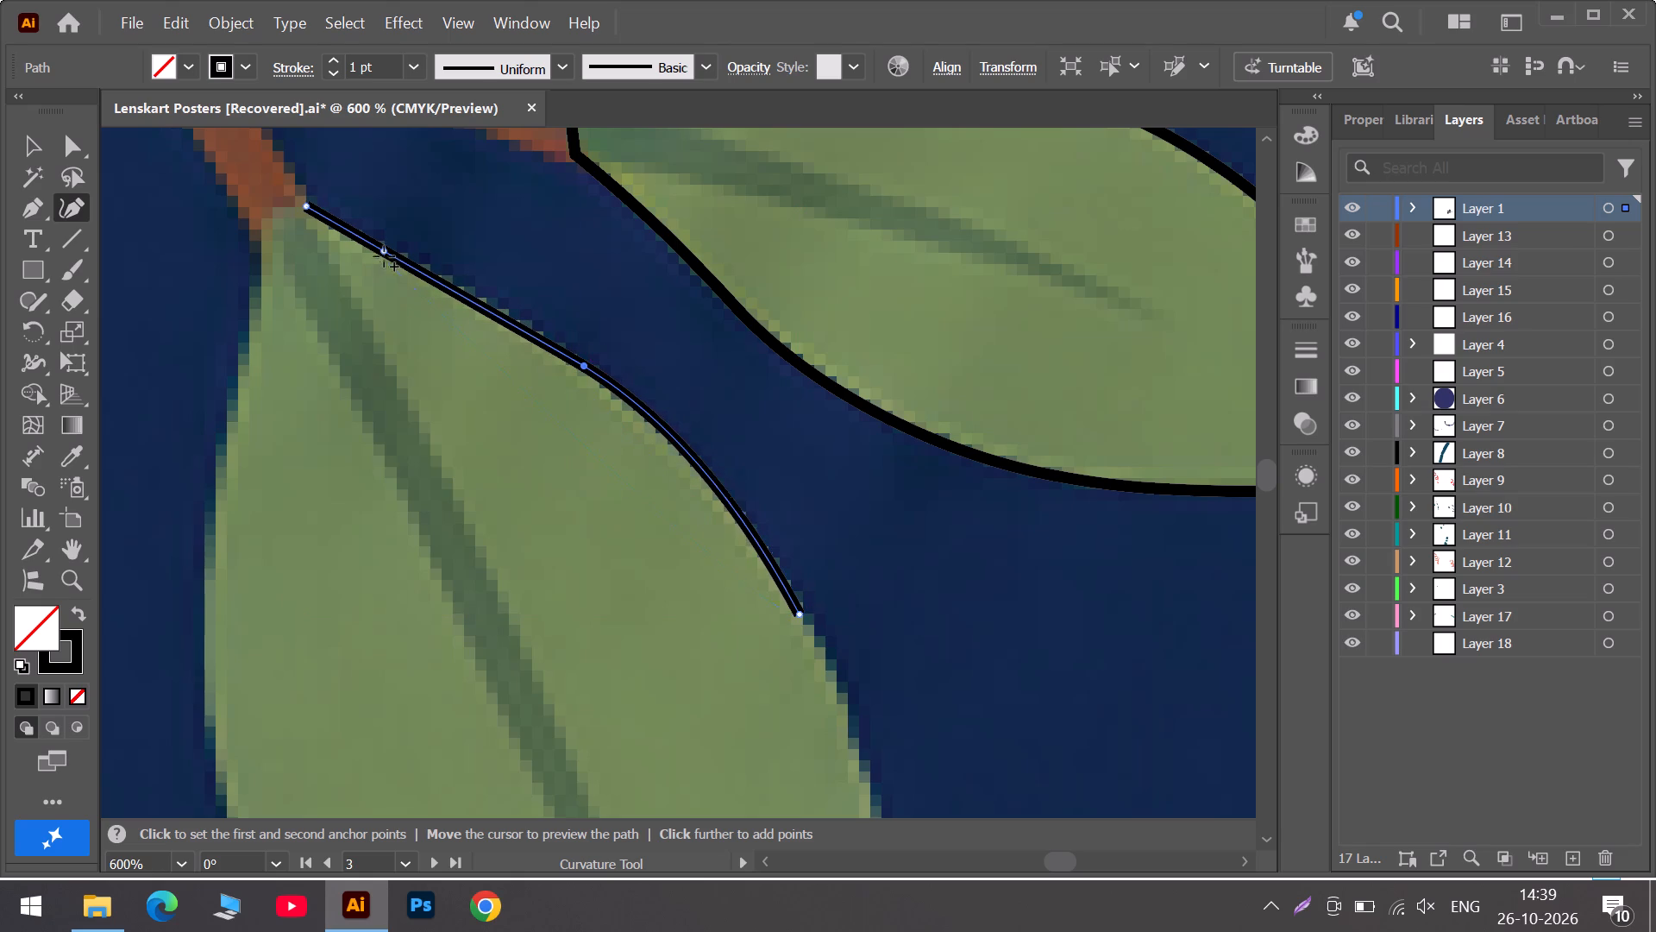
pyautogui.moveTo(384, 253); pyautogui.dragTo(445, 277)
# Continue the downward-pointing leaf's right edge around its widest part to the tip, refitting the anchors at mid-leaf and just above the tip.
pyautogui.scroll(-8, 693, 547)
pyautogui.scroll(-7, 838, 643)
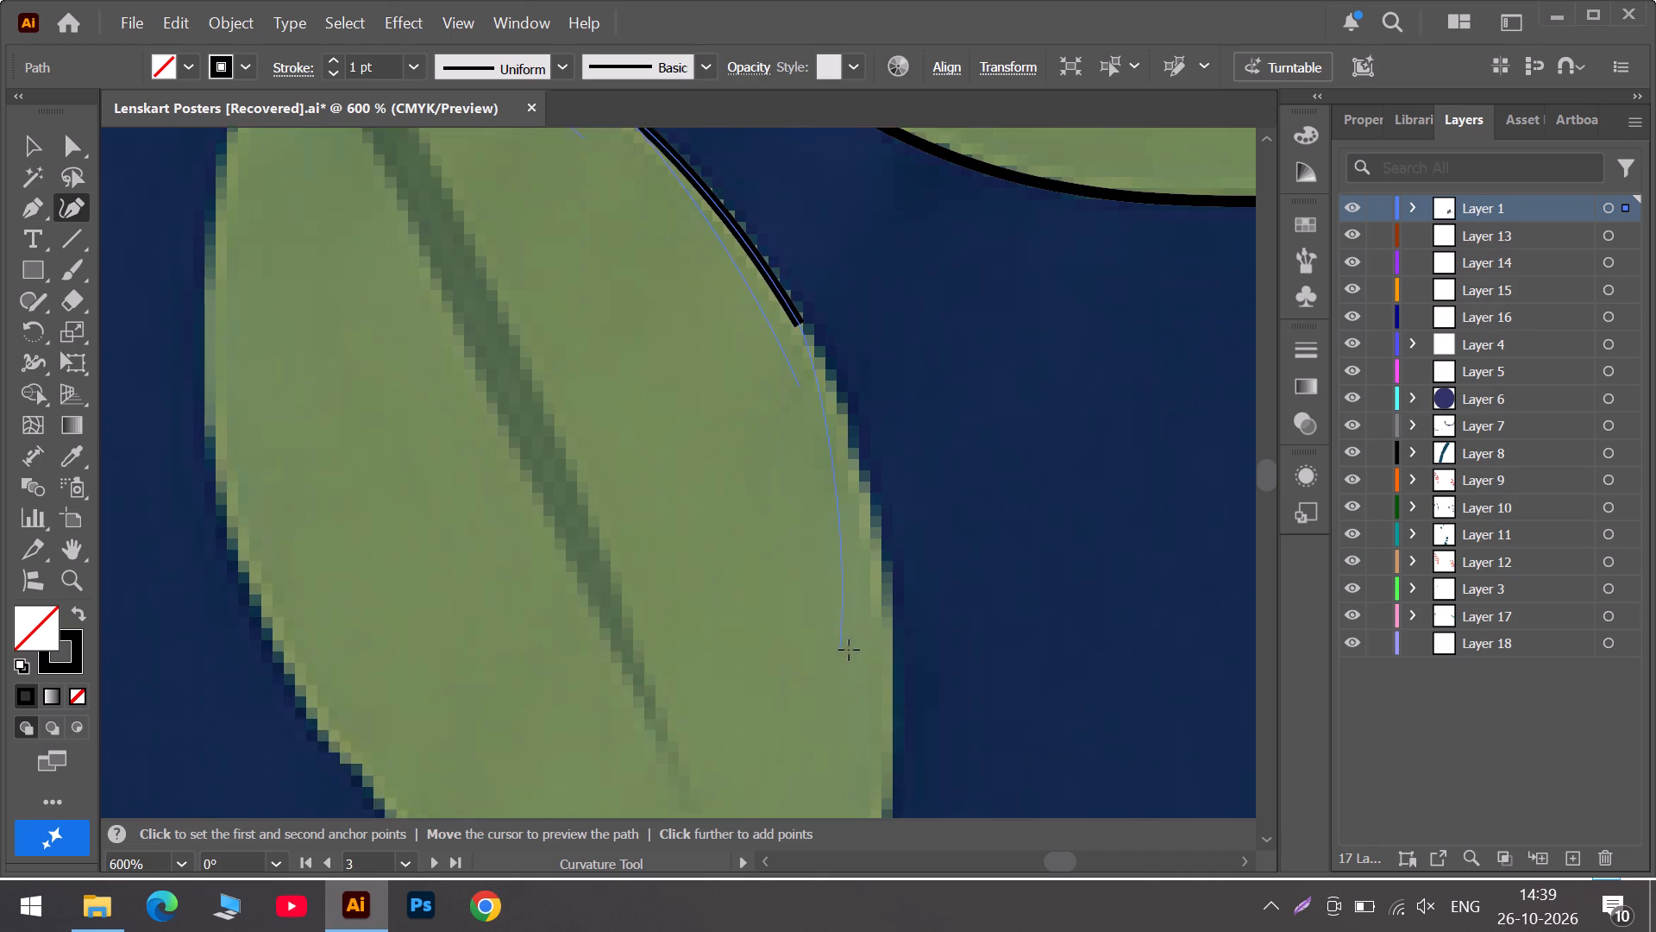
pyautogui.click(892, 715)
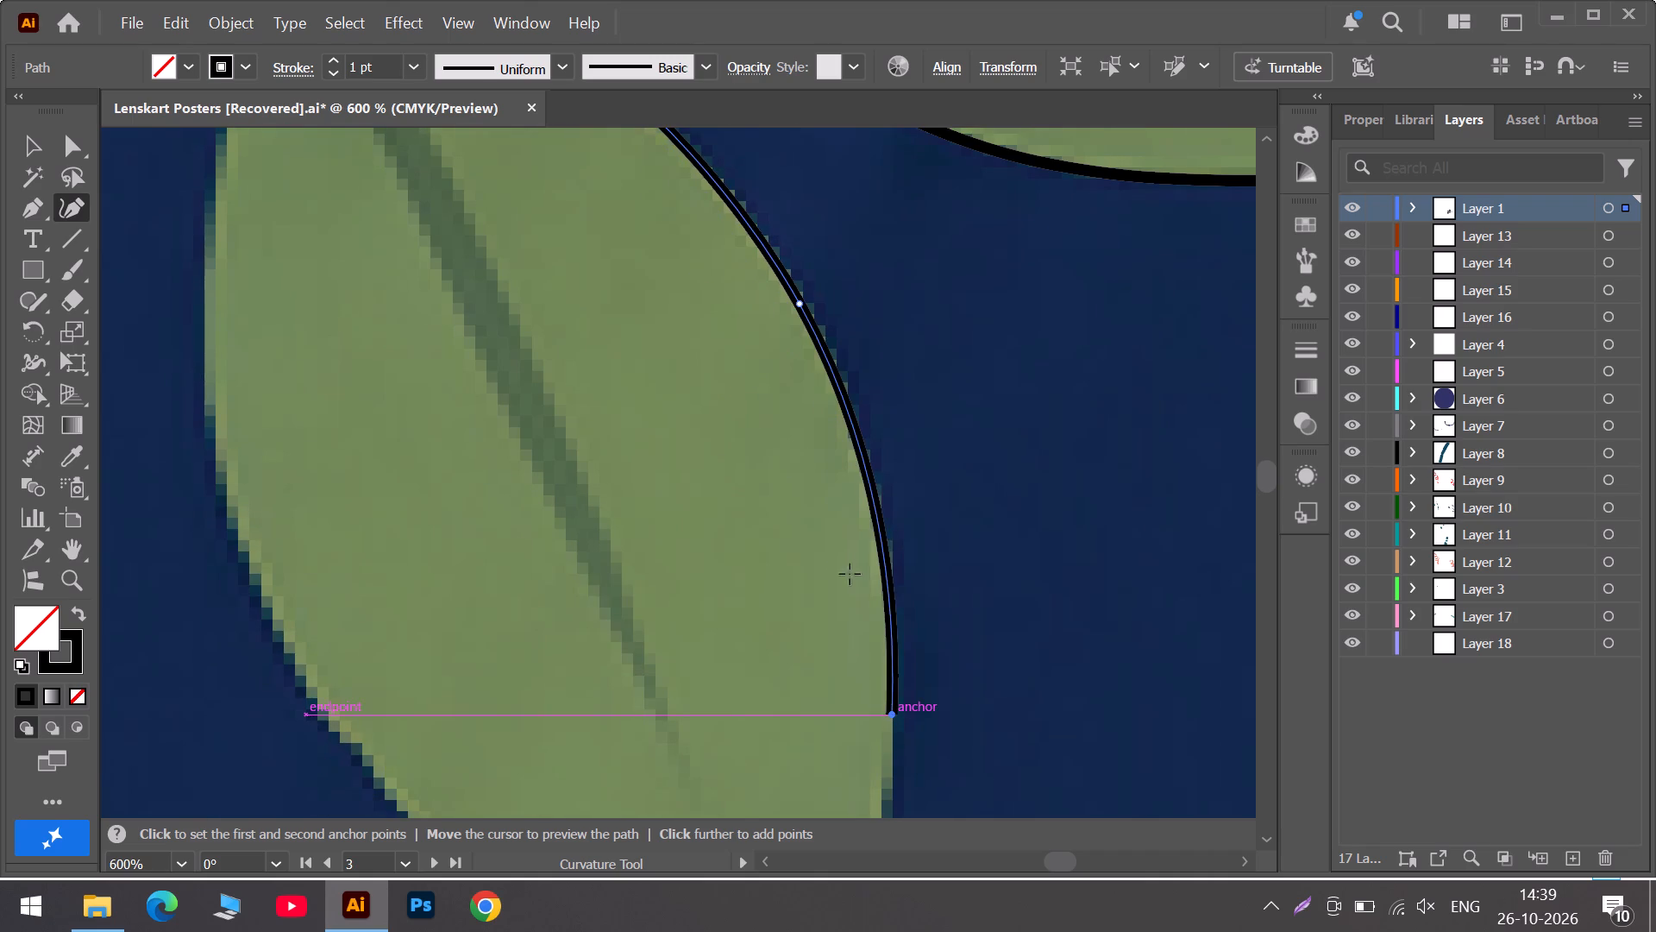
pyautogui.moveTo(798, 302); pyautogui.dragTo(806, 304)
pyautogui.scroll(-7, 819, 436)
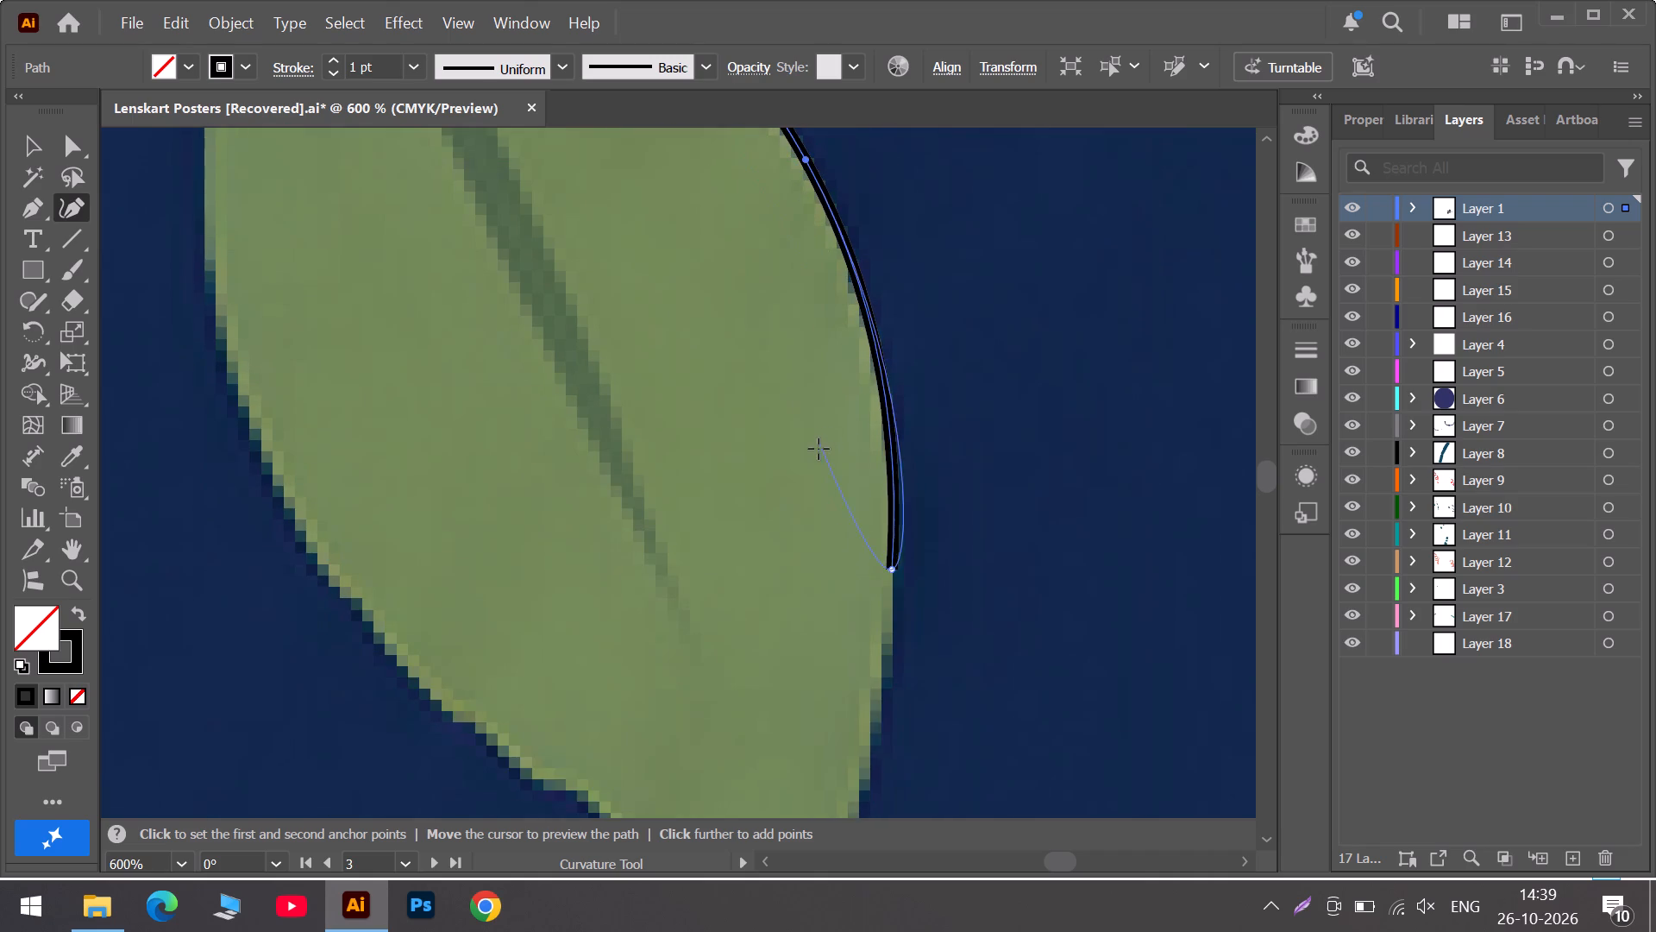
pyautogui.scroll(-7, 819, 456)
pyautogui.scroll(-7, 840, 541)
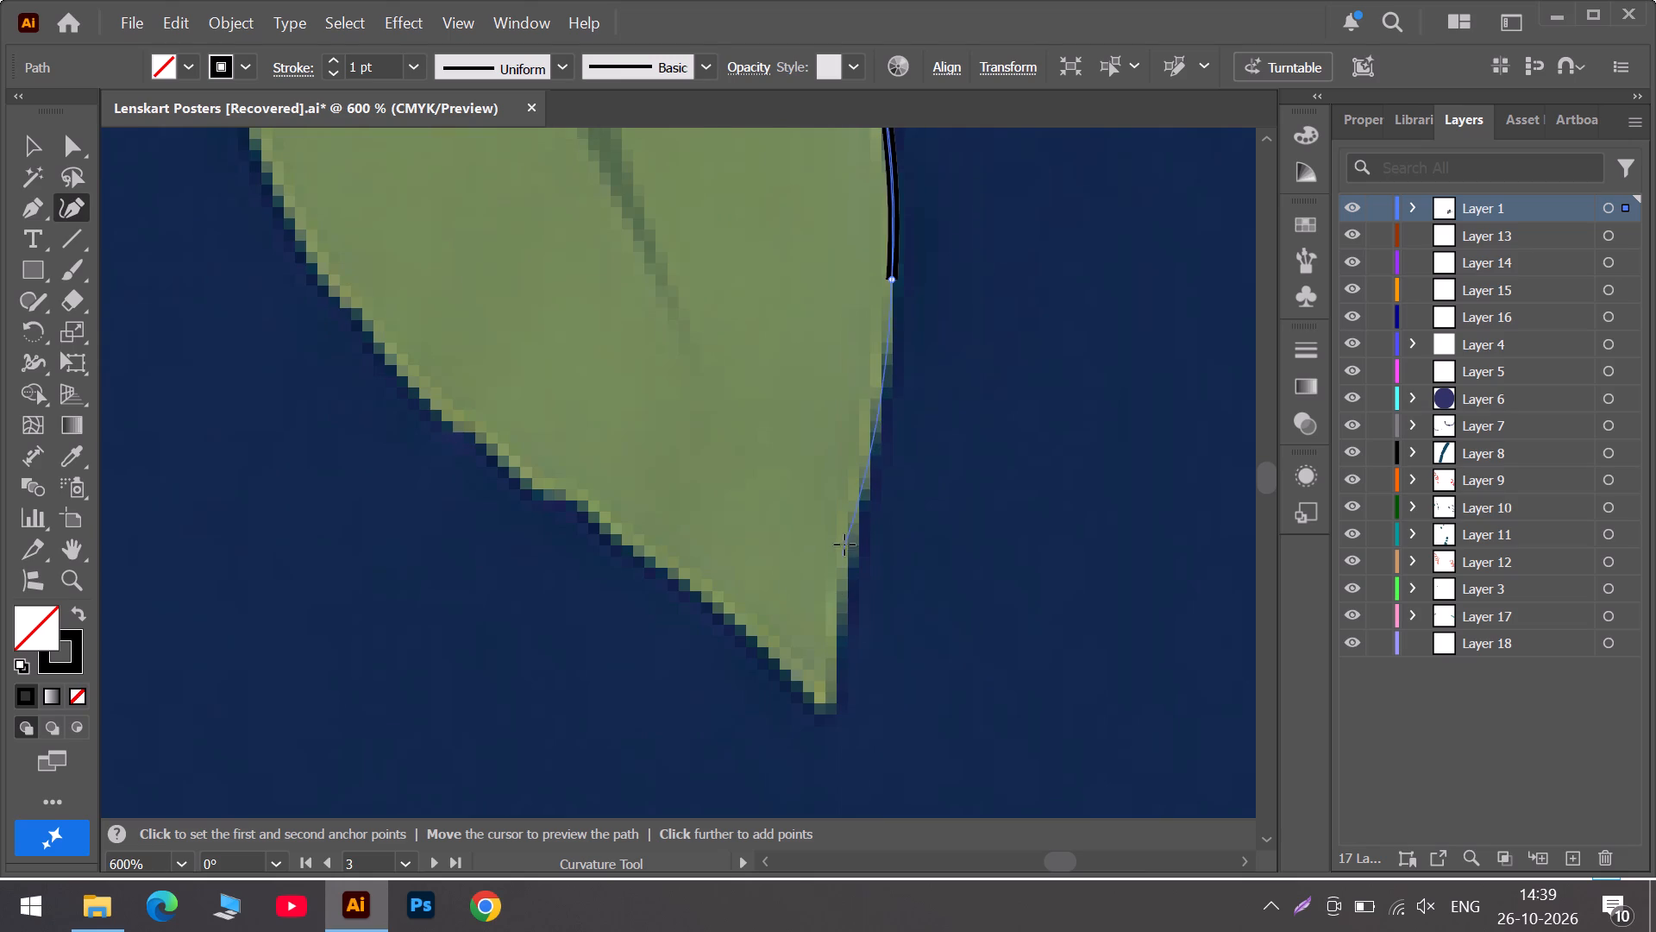
pyautogui.click(857, 530)
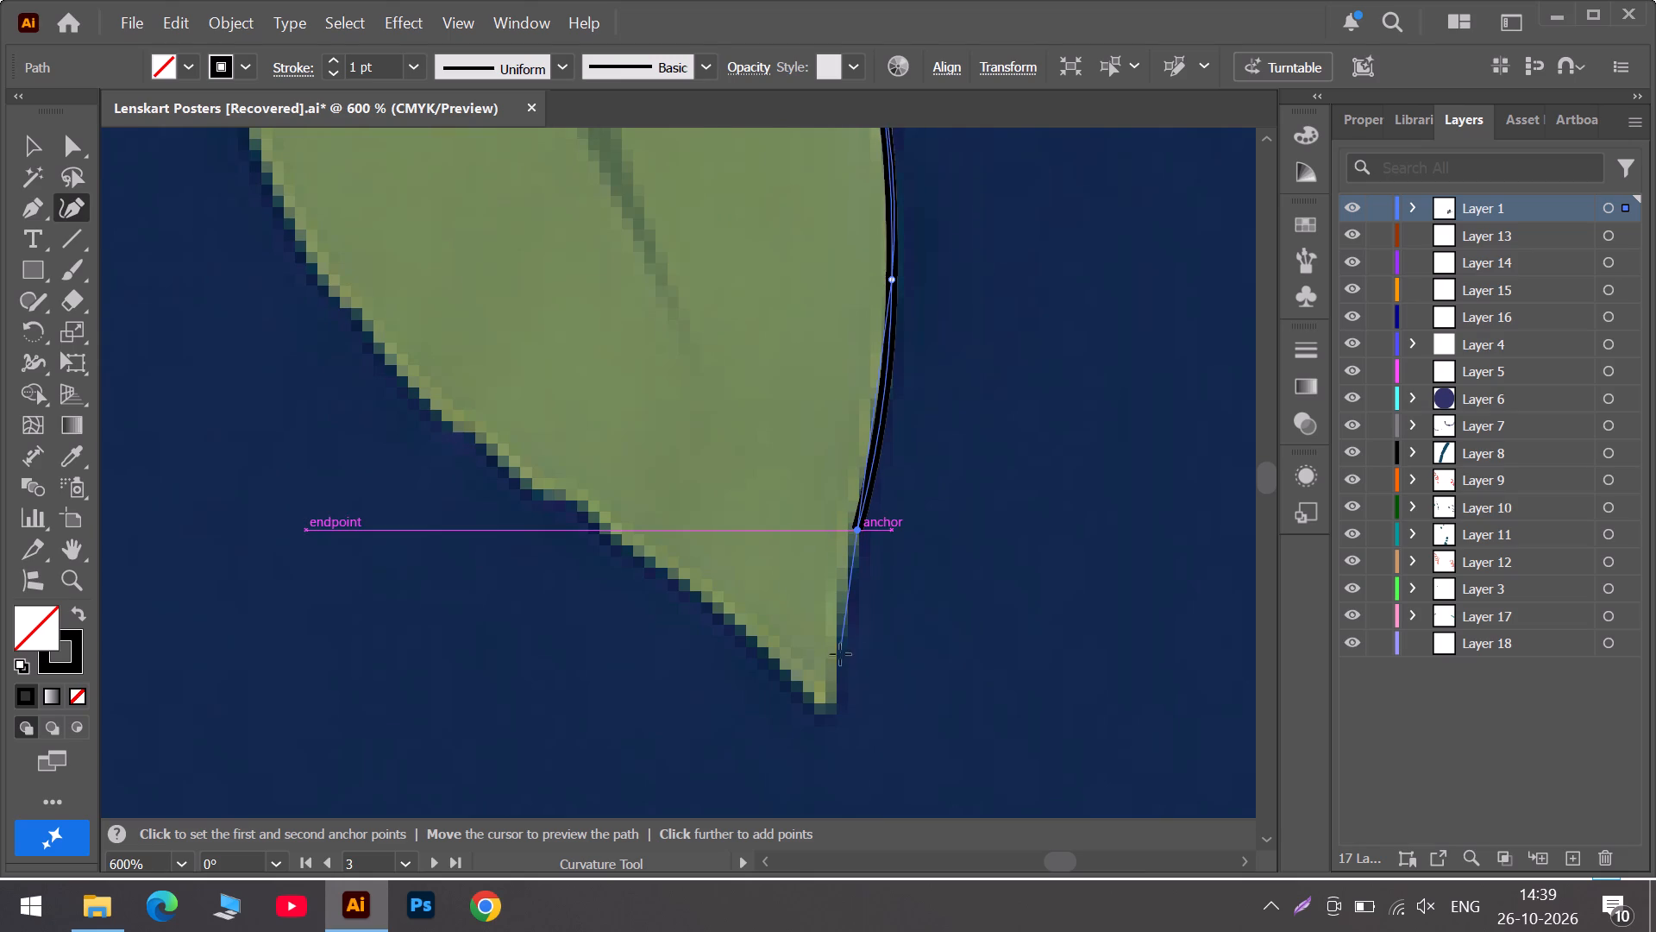
pyautogui.click(831, 715)
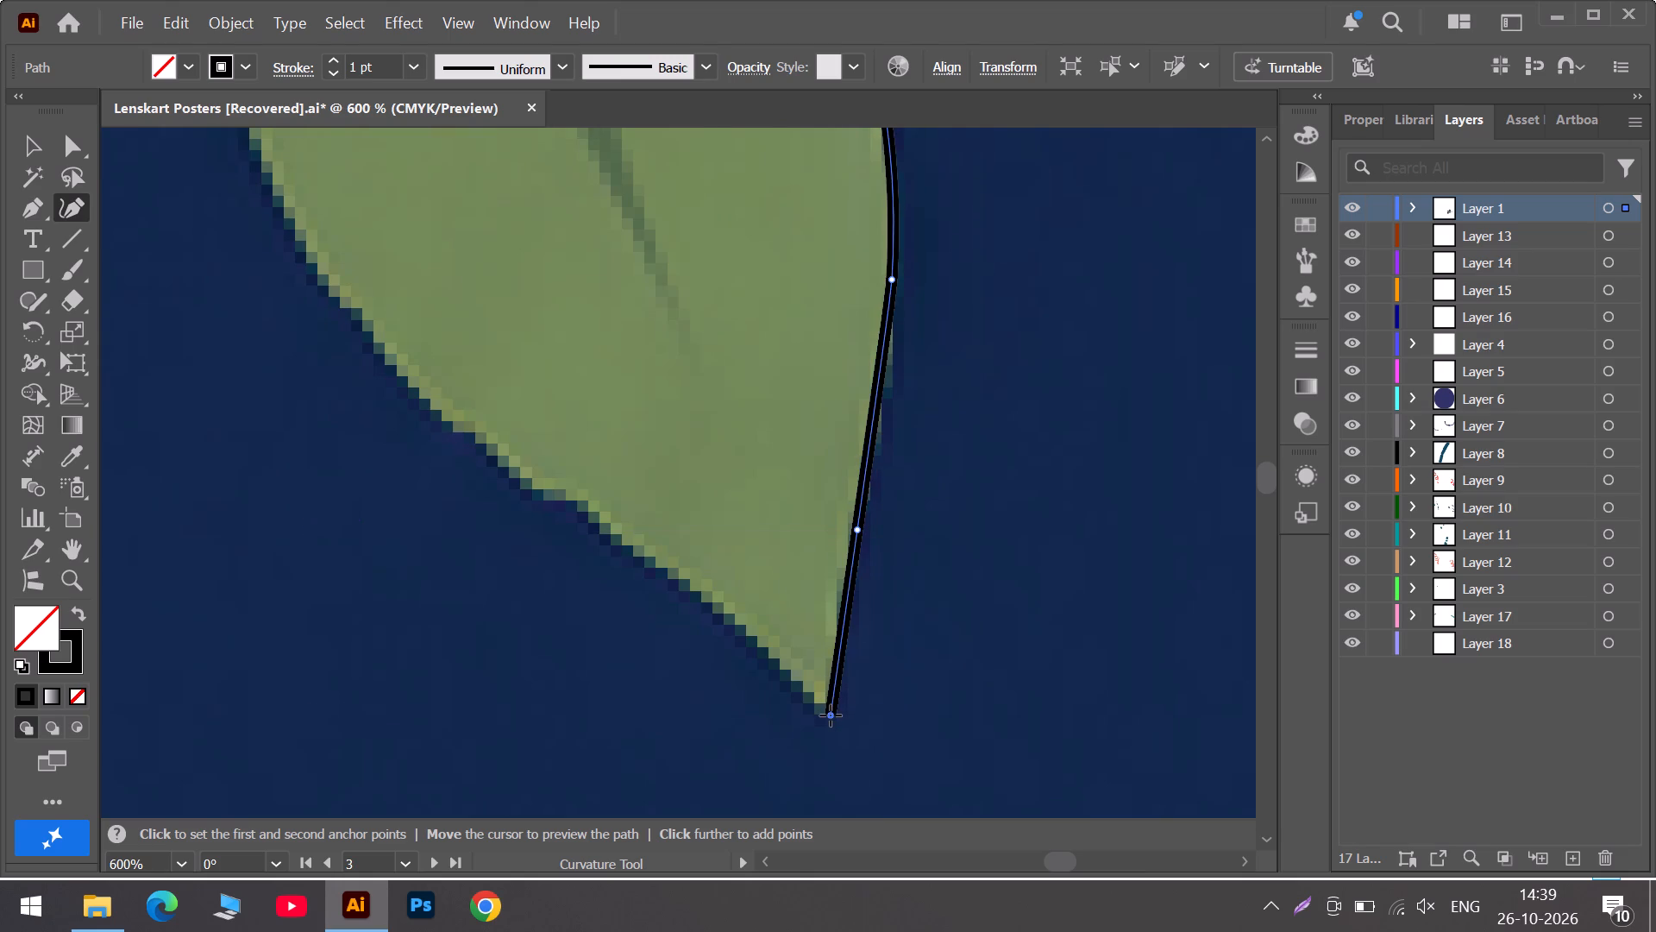
pyautogui.moveTo(860, 528); pyautogui.dragTo(860, 539)
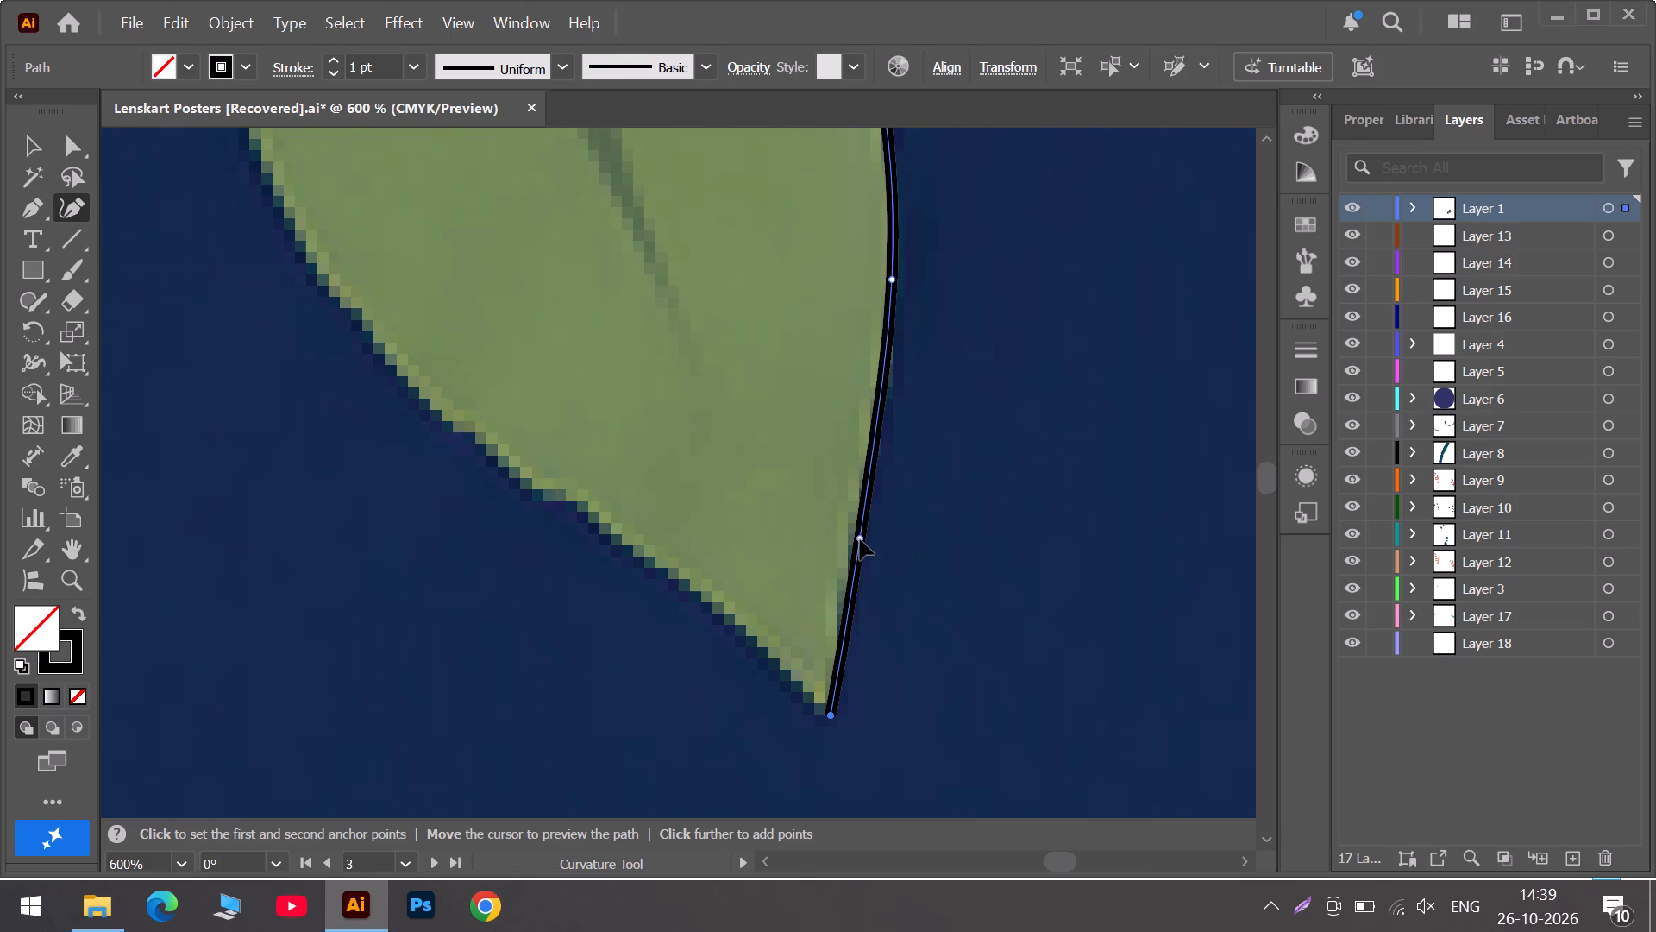
pyautogui.moveTo(860, 539); pyautogui.dragTo(860, 541)
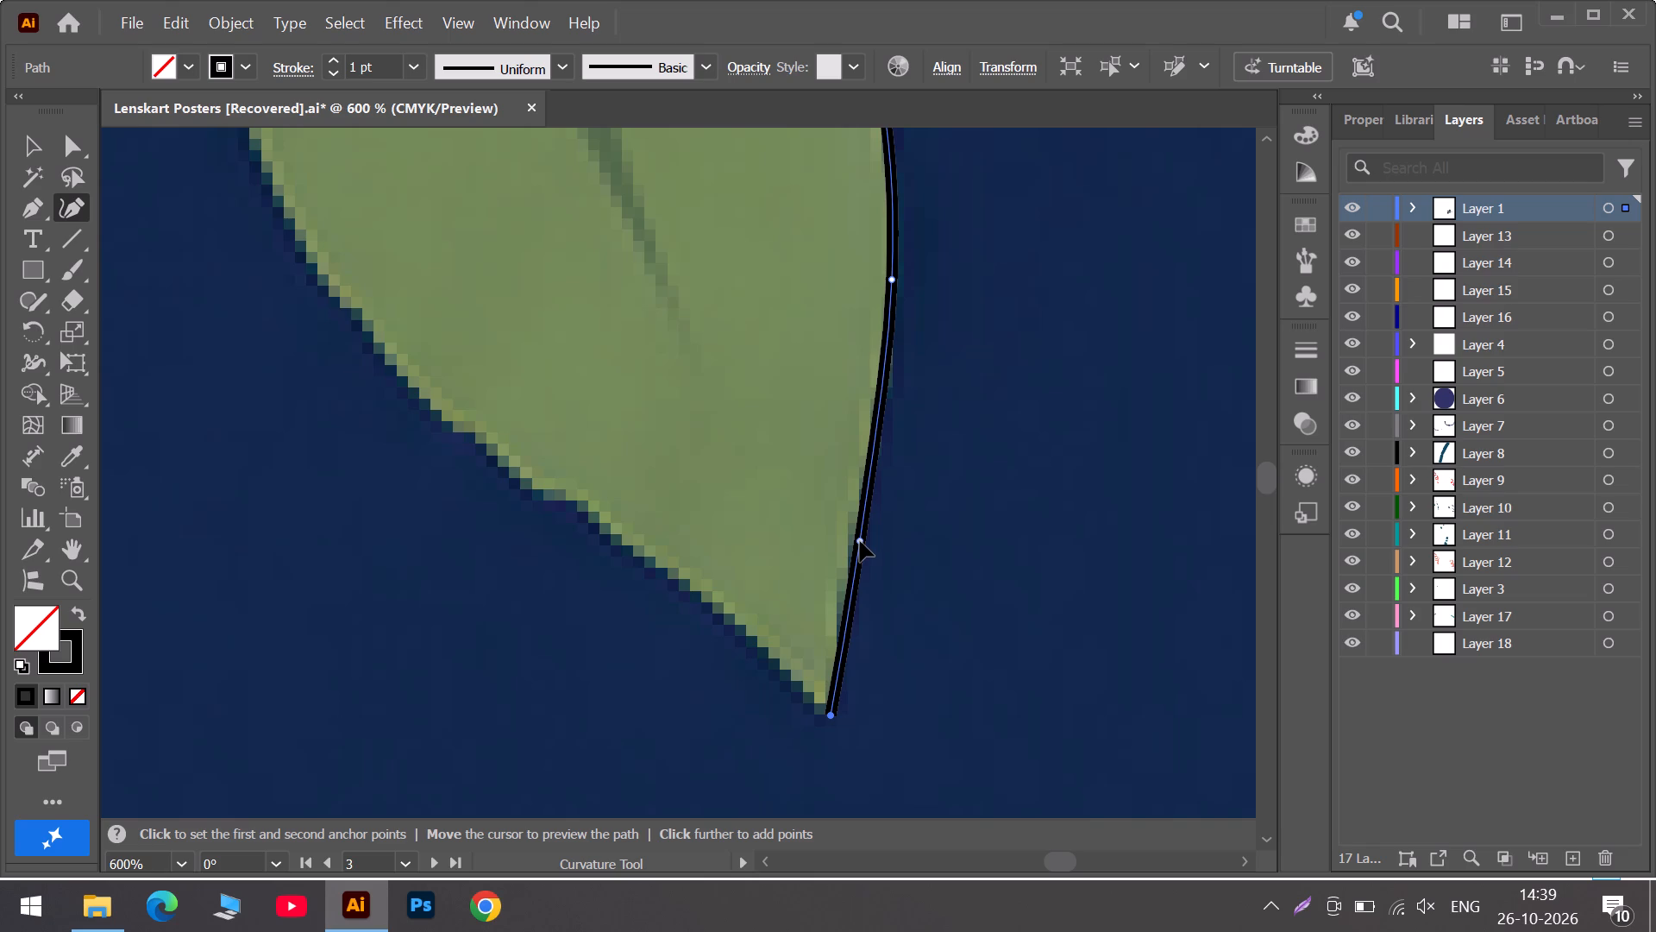
pyautogui.moveTo(860, 541); pyautogui.dragTo(858, 545)
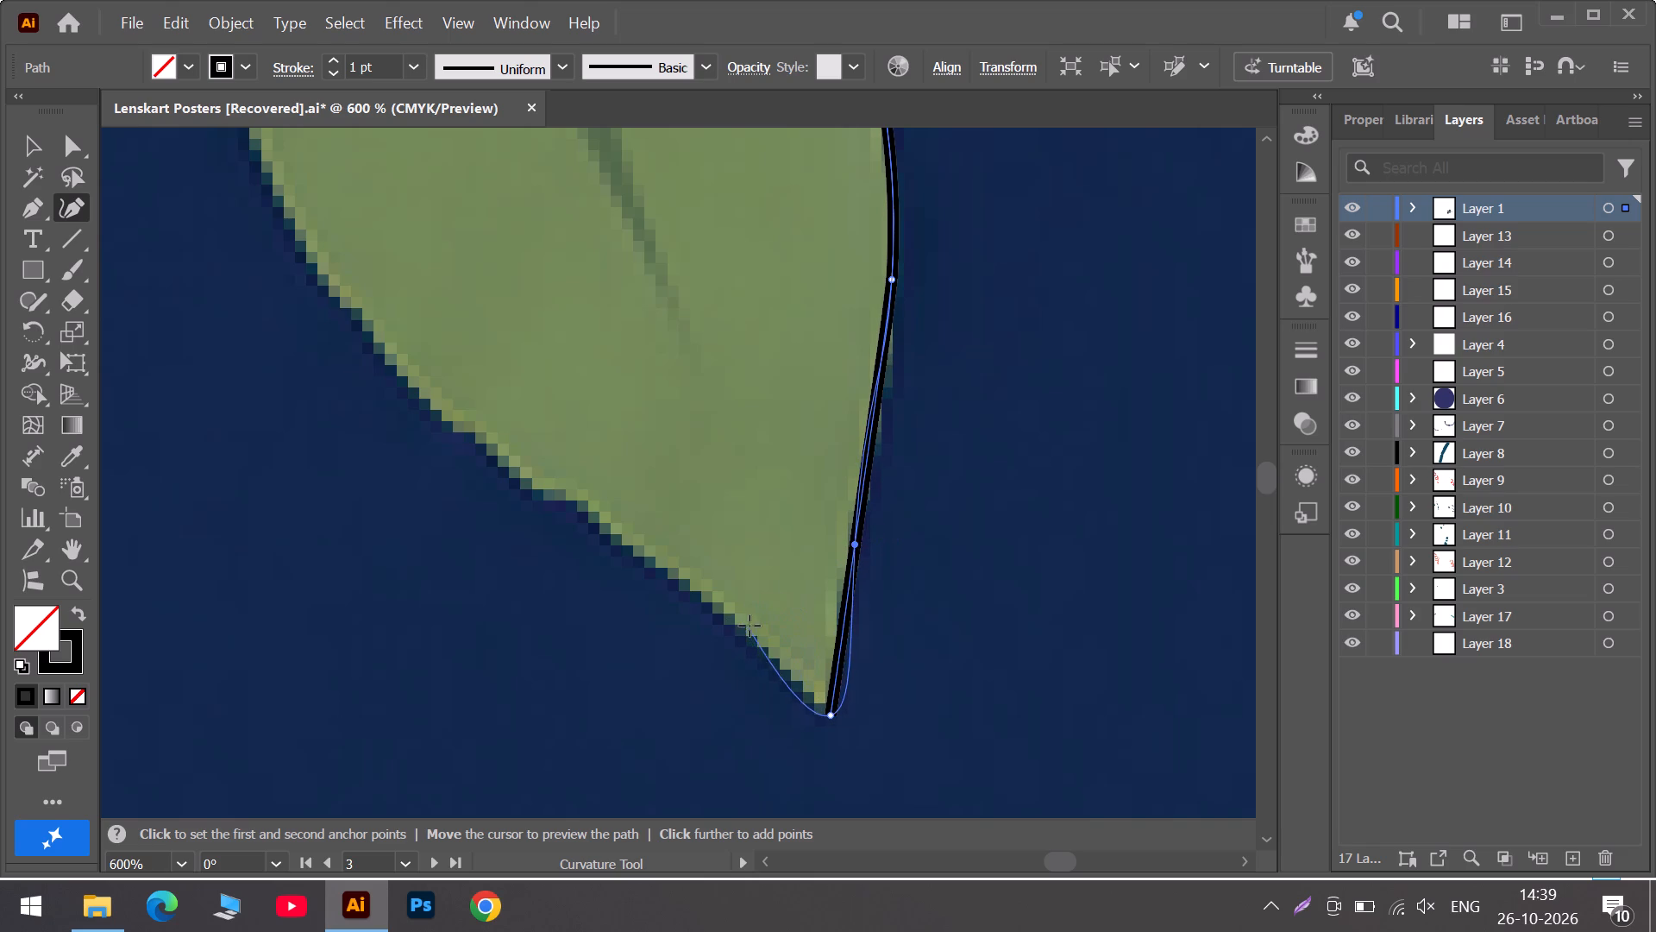
# Add an anchor just above the tip on the right edge, start the left edge, and make the slightly lowered tip a corner point.
pyautogui.click(843, 638)
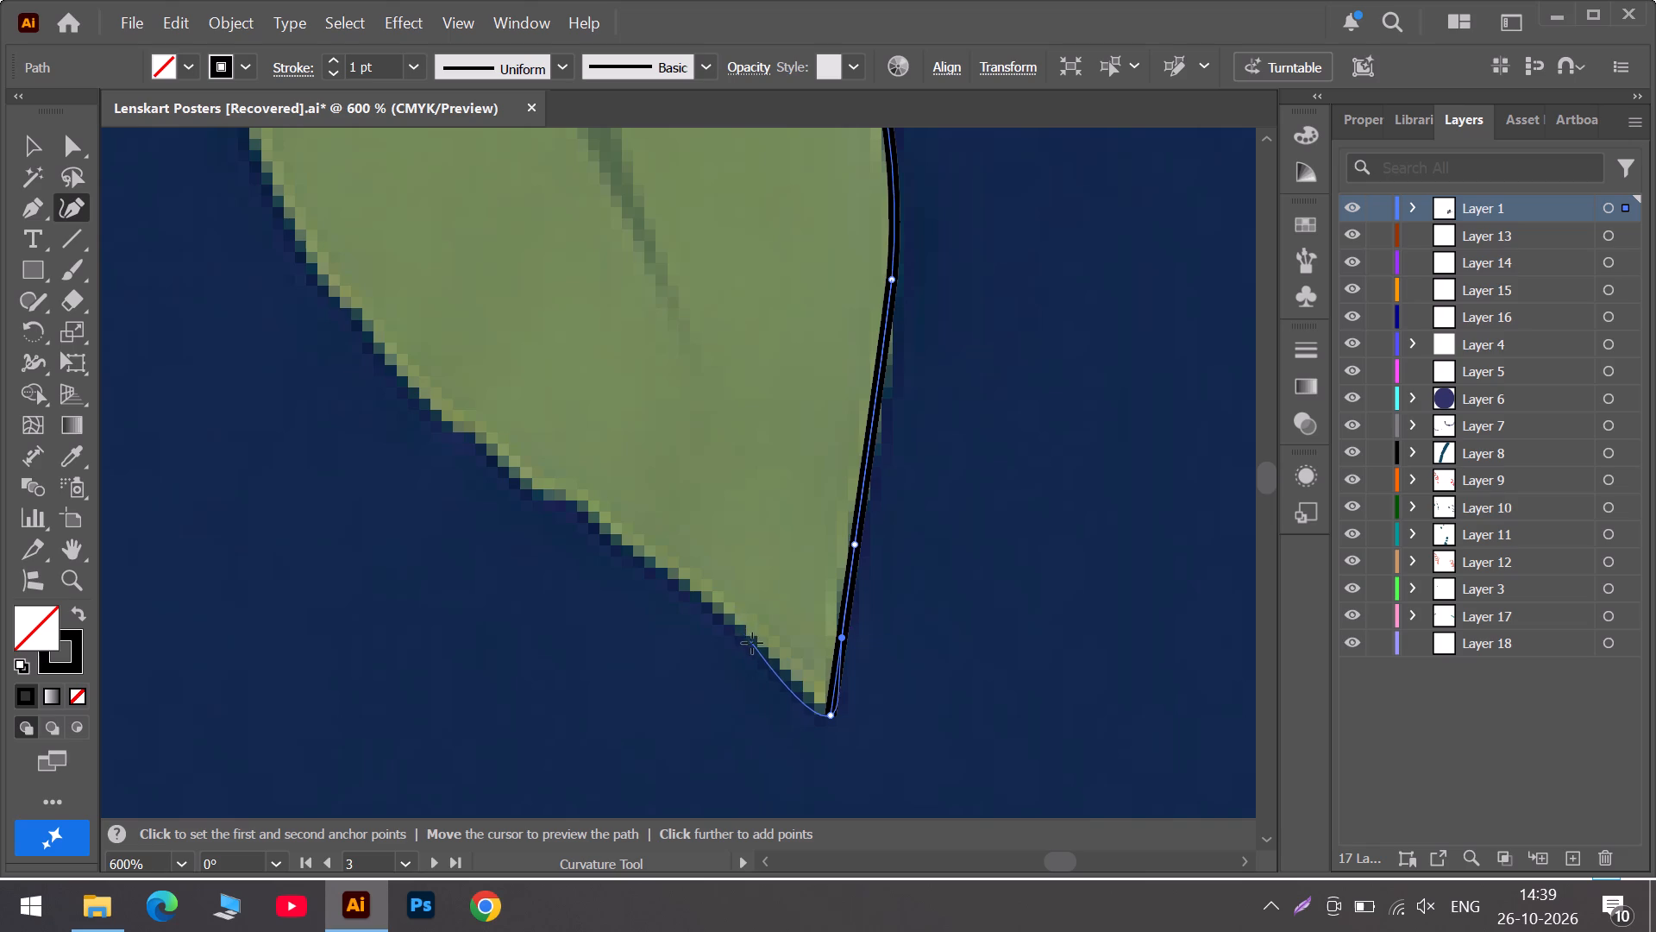
pyautogui.click(771, 654)
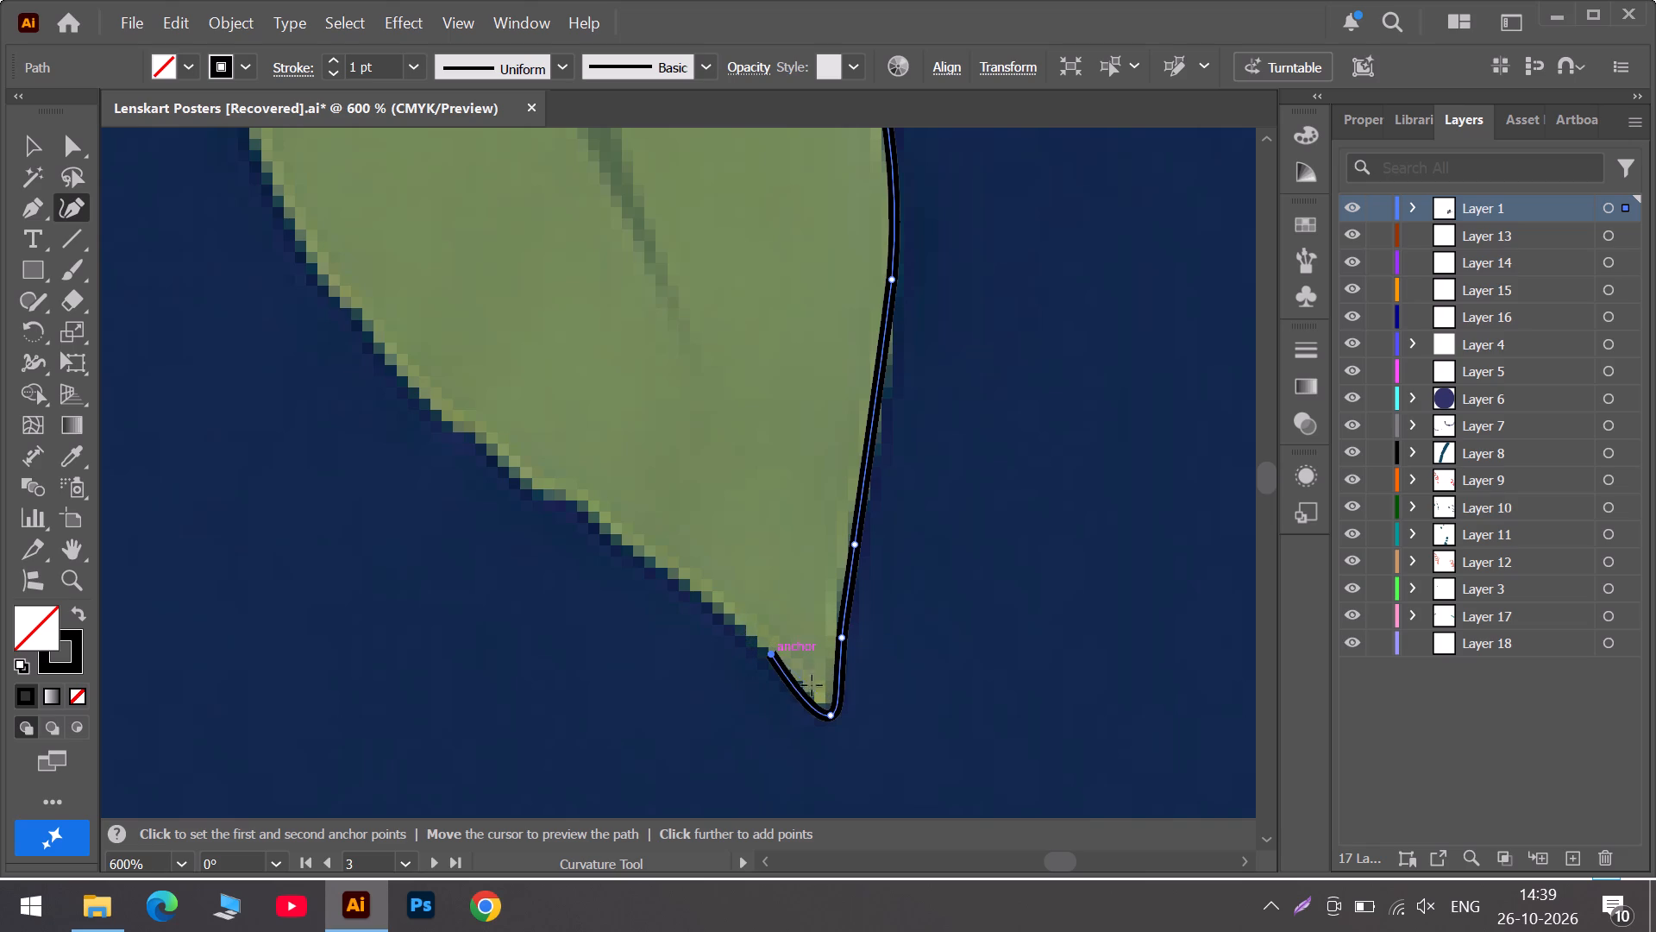
pyautogui.click(829, 716)
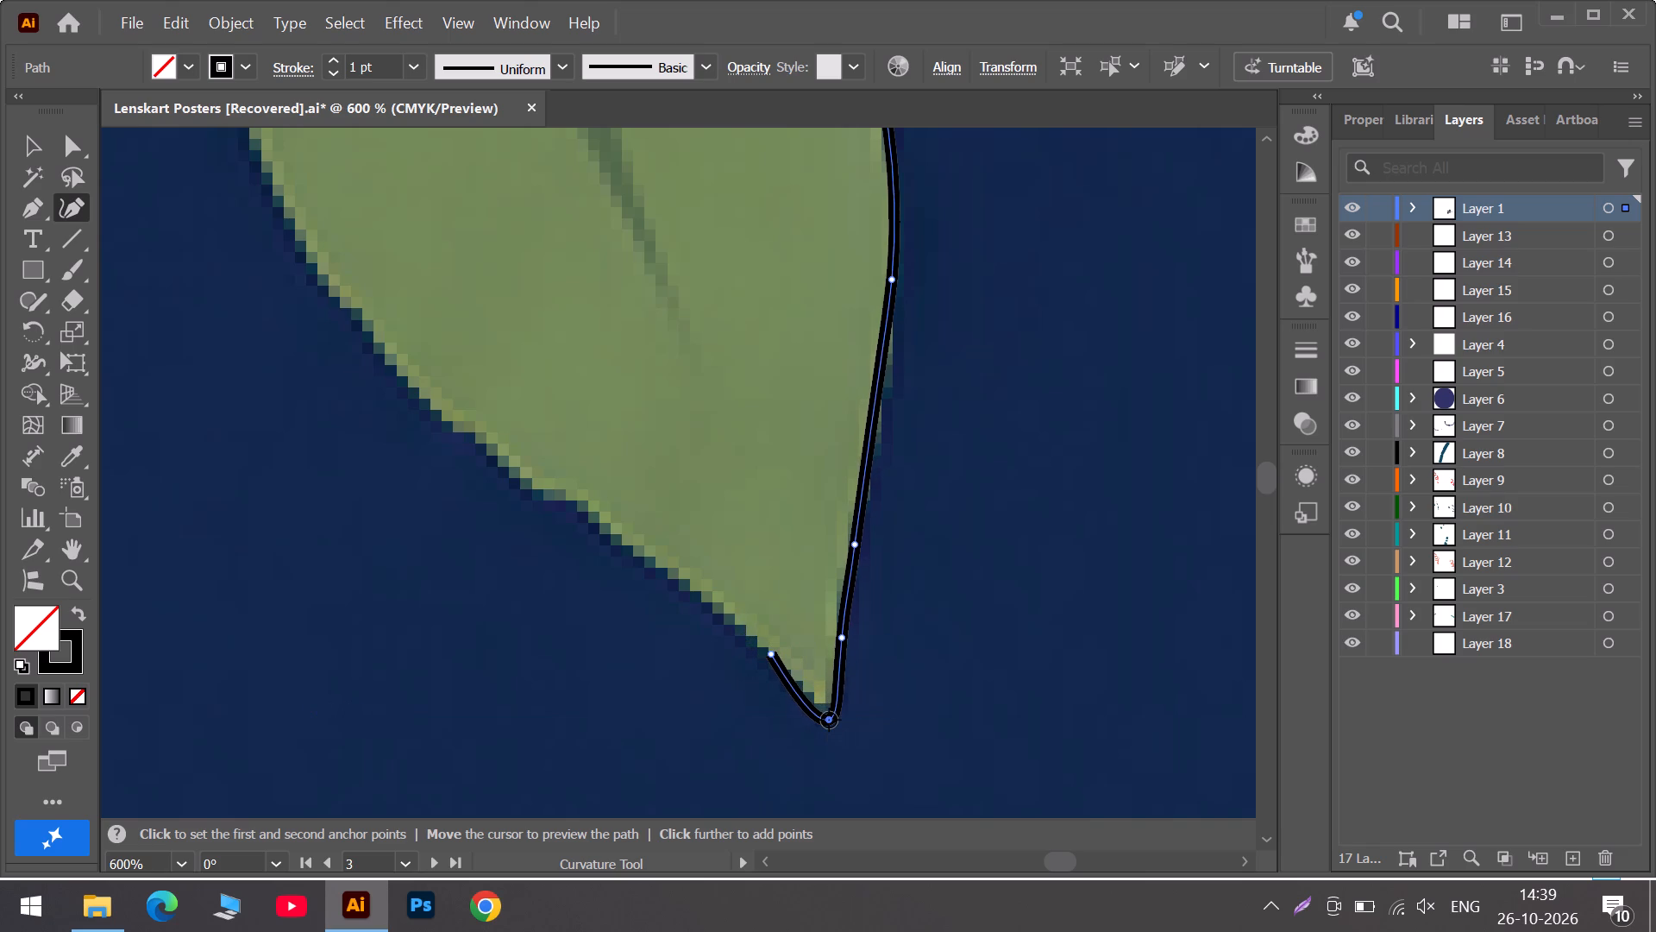
pyautogui.doubleClick(829, 720)
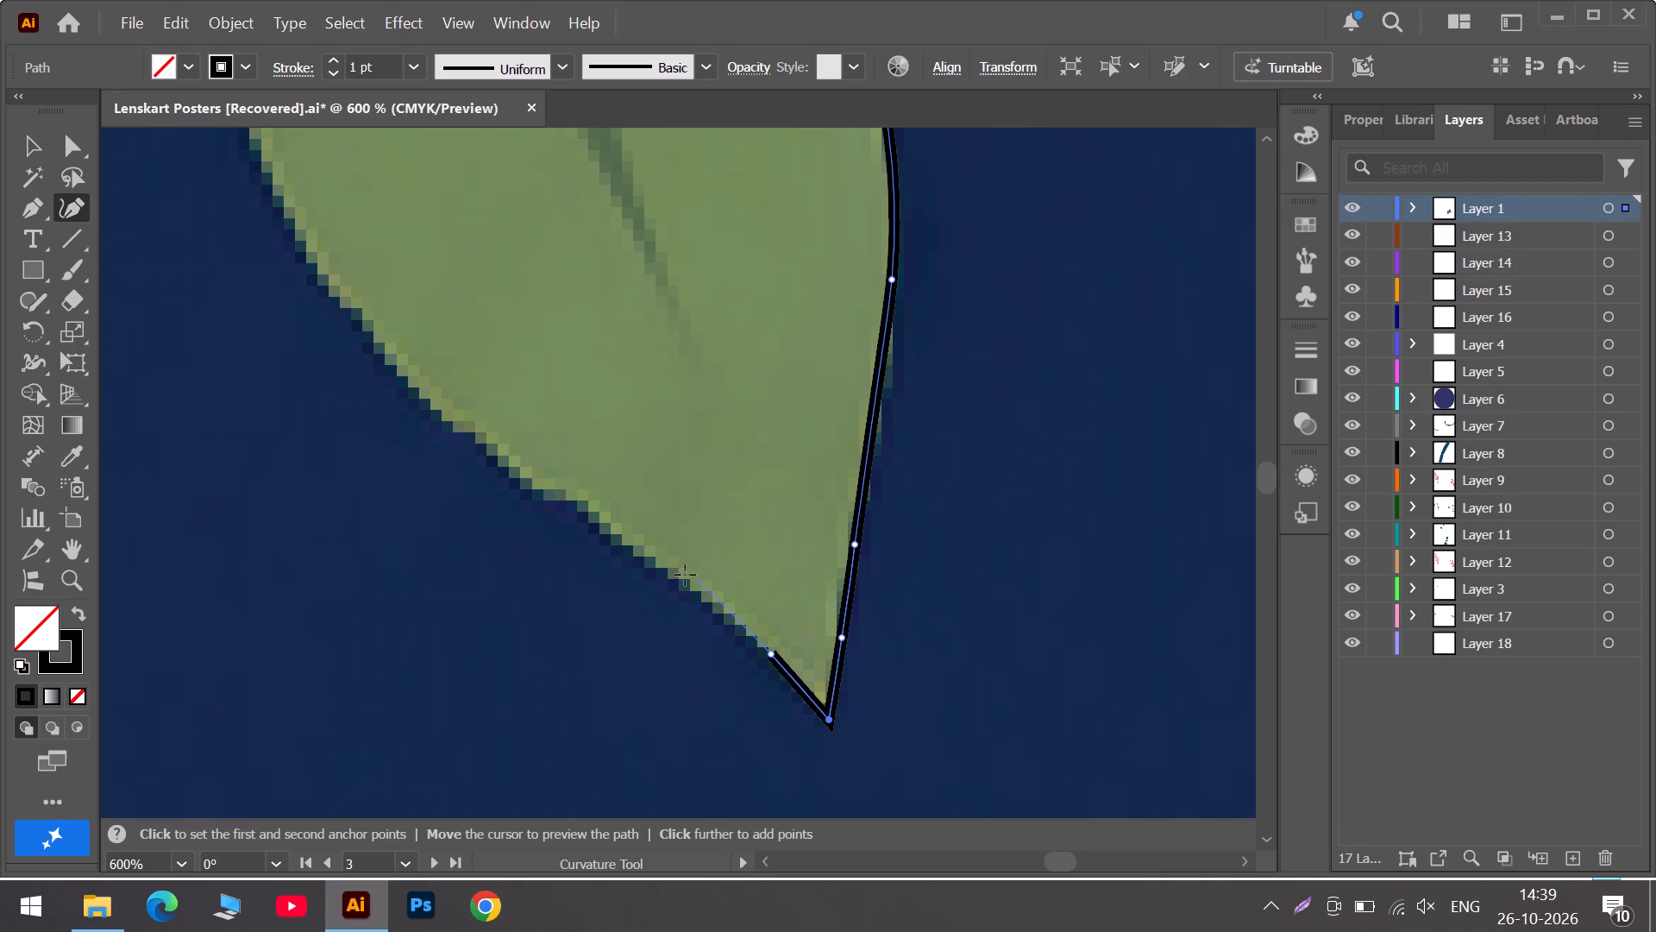
# Trace the left edge from the tip up through the small notch, making the two points at the notch's upper end corners.
pyautogui.click(662, 568)
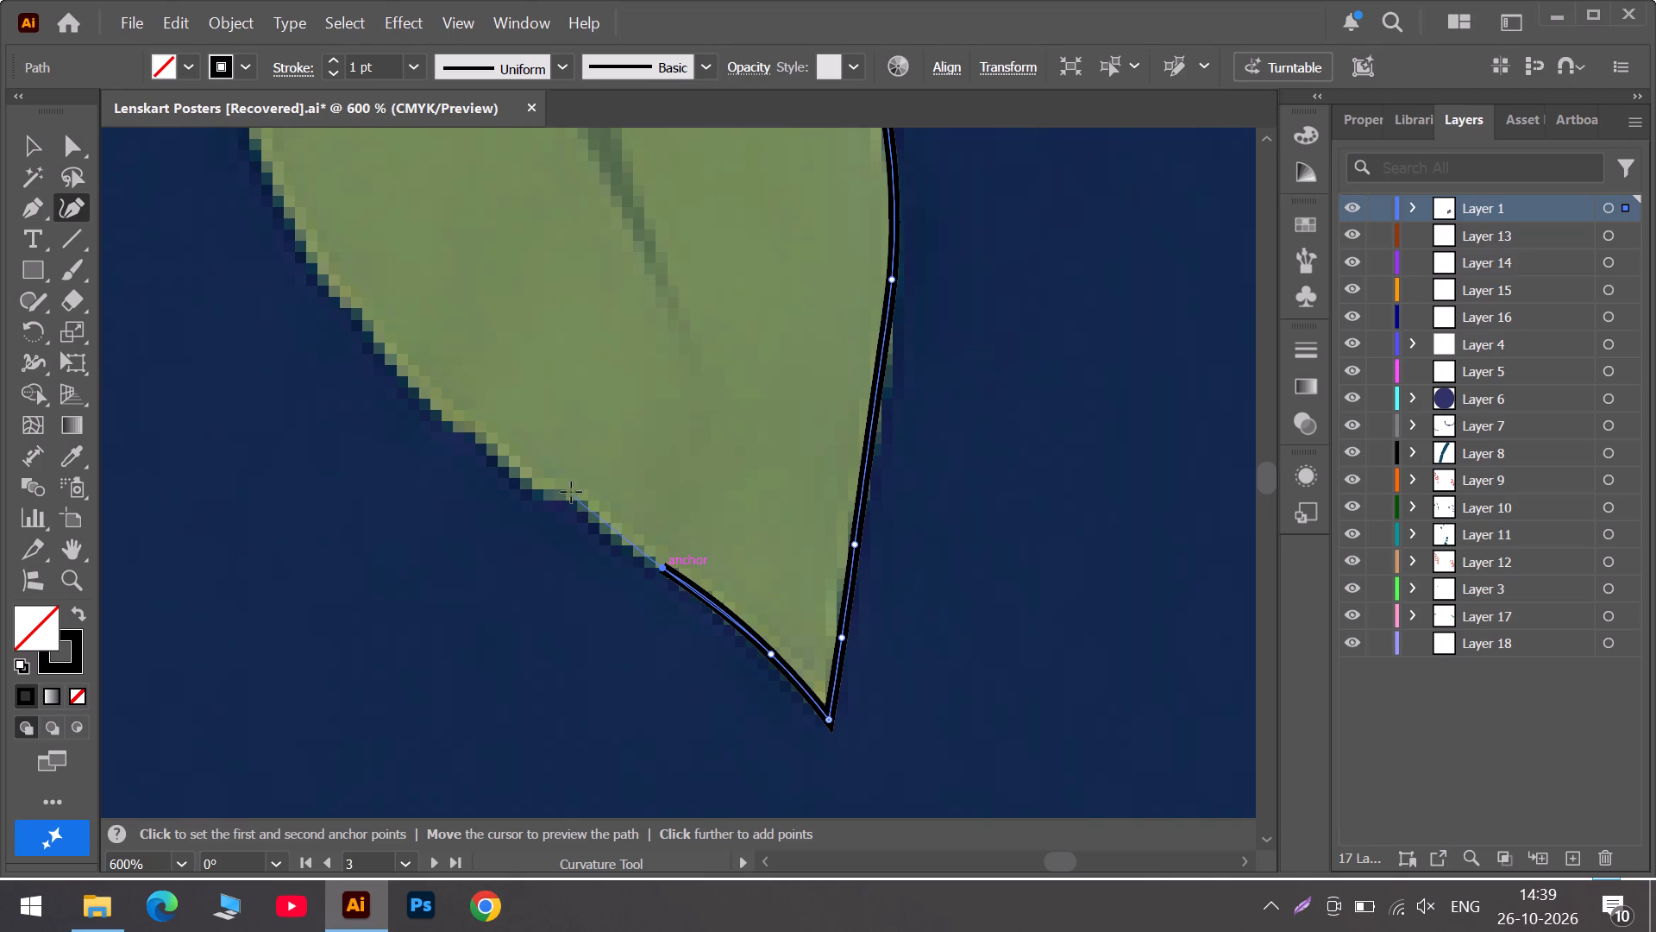
pyautogui.click(571, 502)
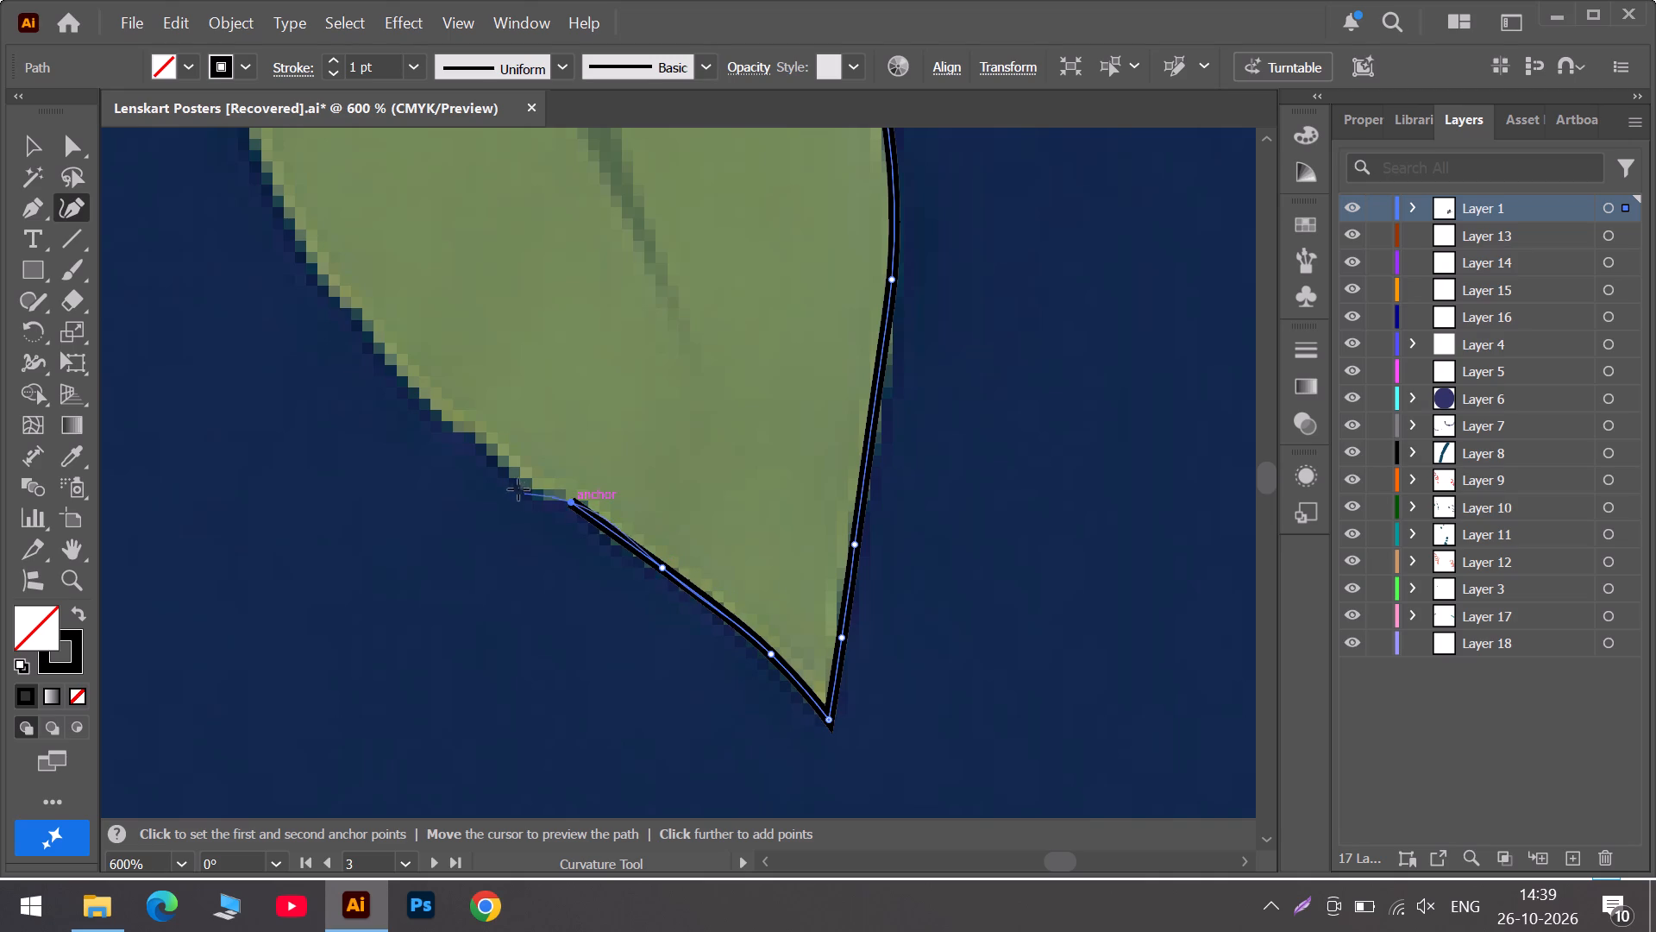
pyautogui.click(508, 482)
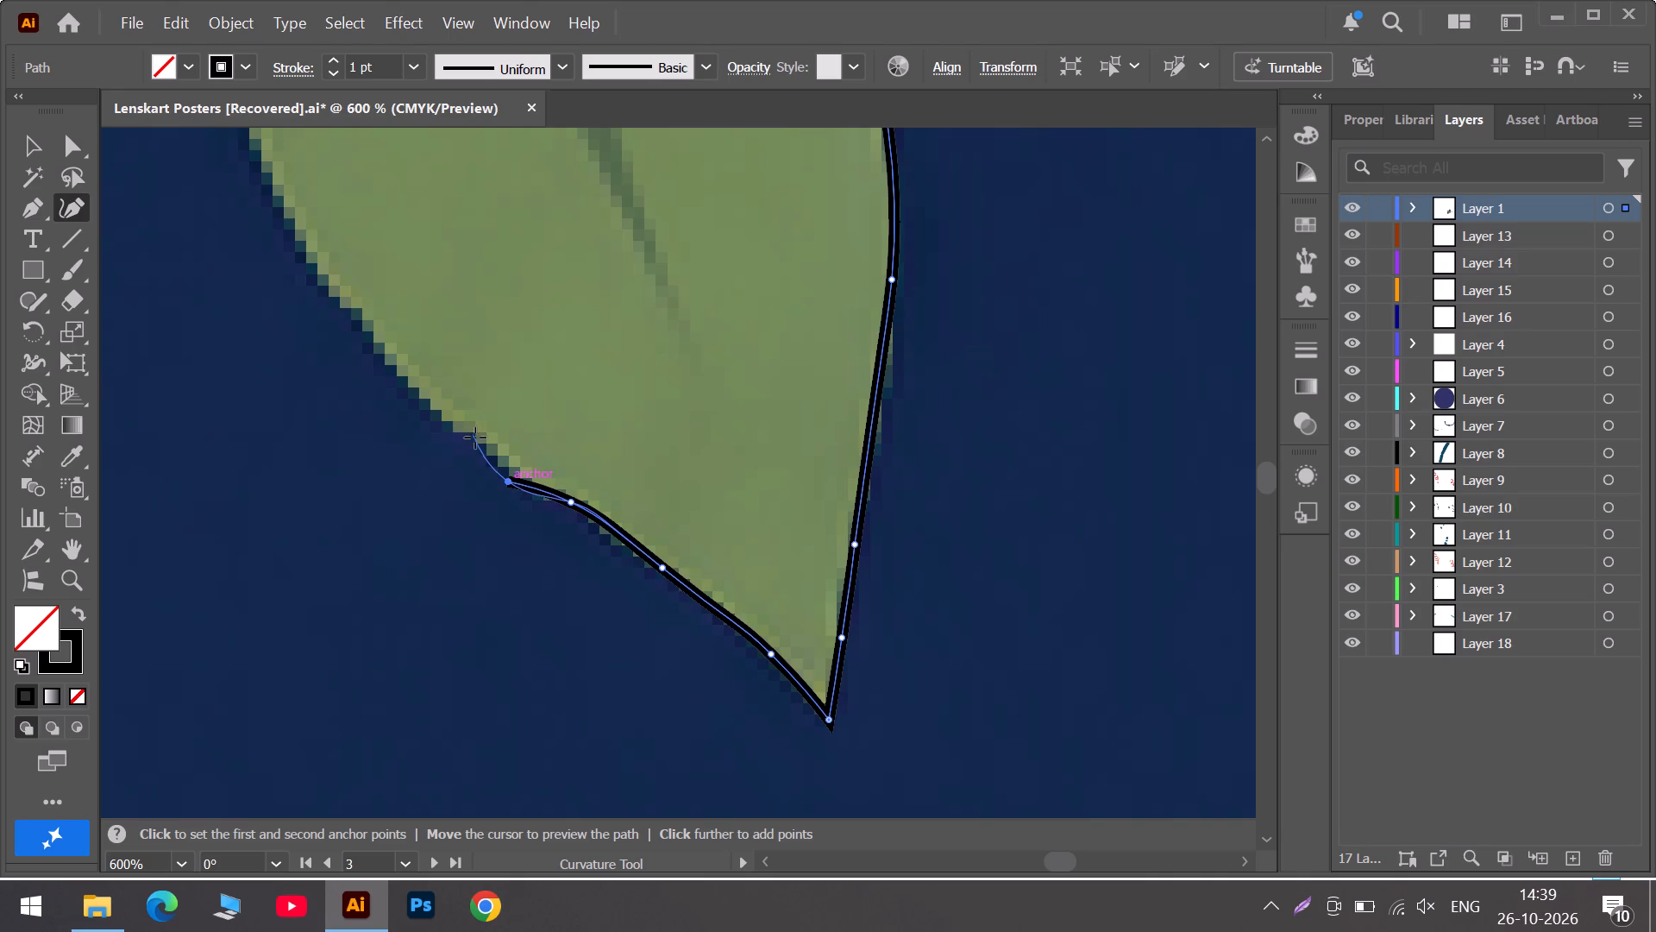
pyautogui.click(476, 438)
pyautogui.click(460, 436)
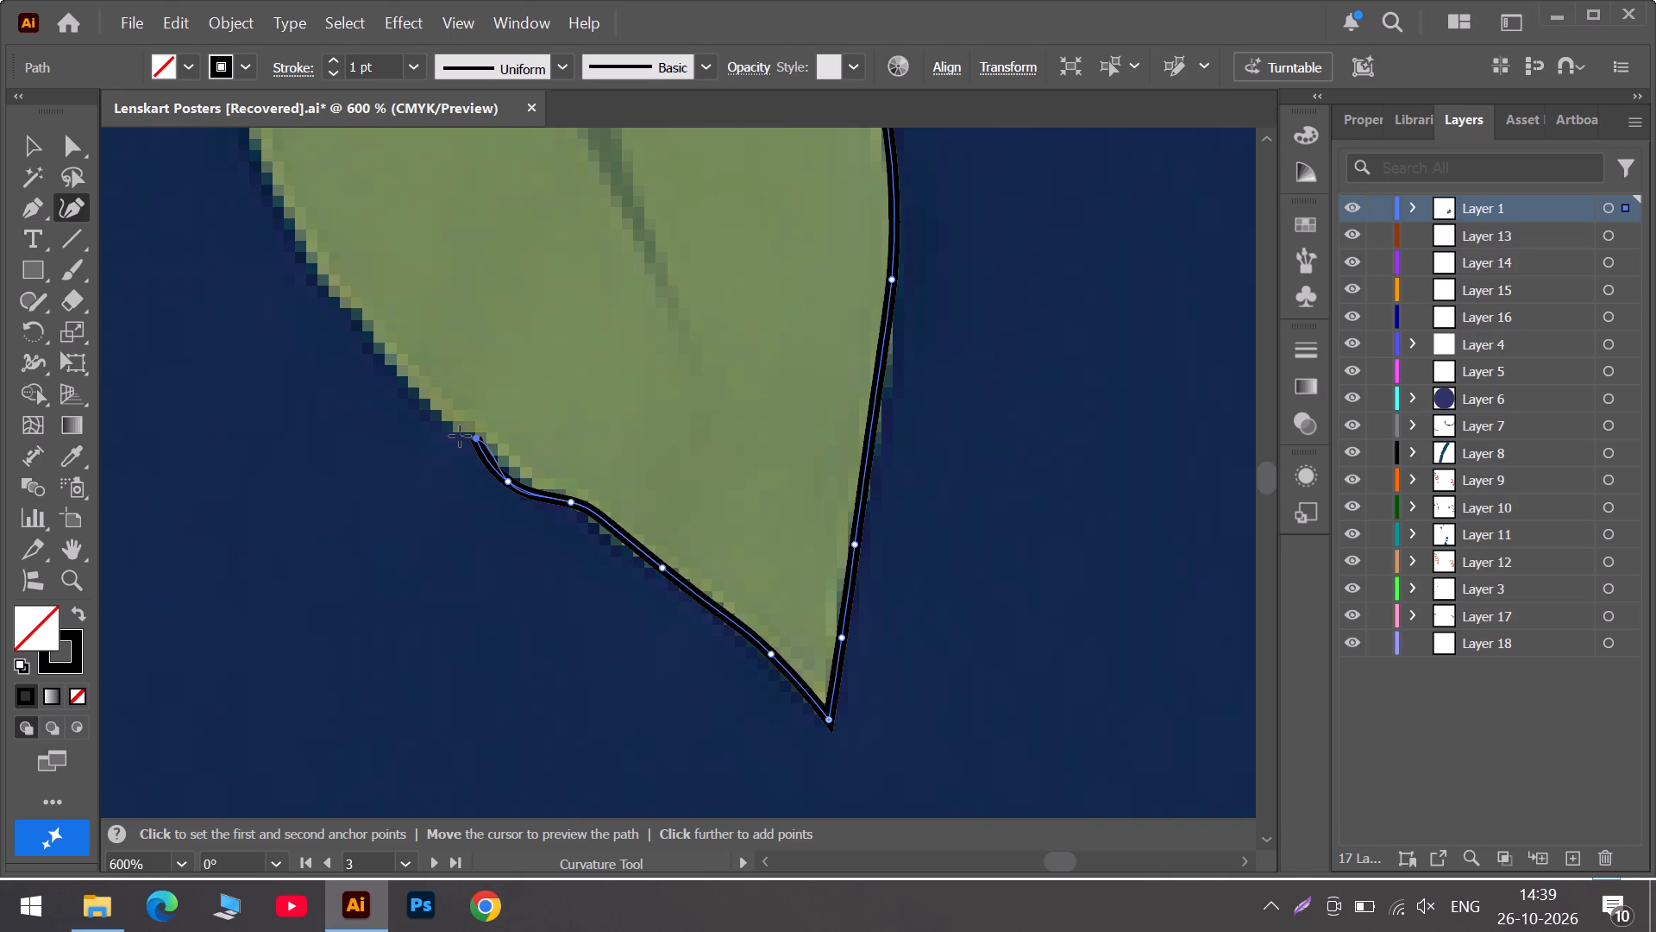
pyautogui.doubleClick(460, 436)
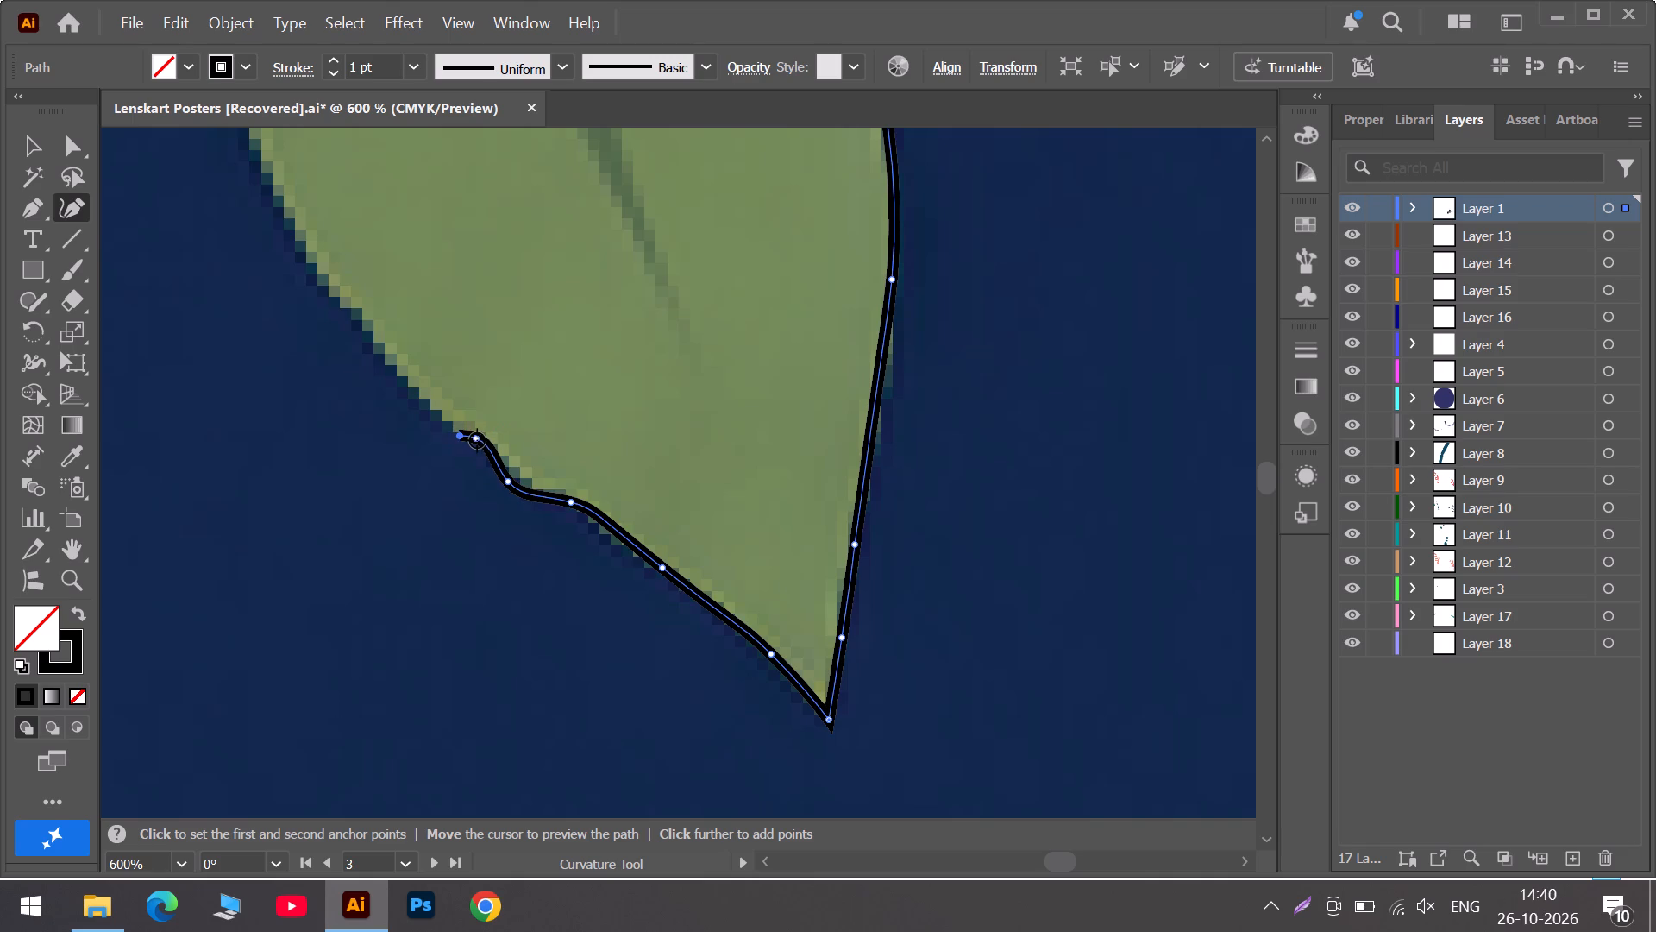
pyautogui.doubleClick(477, 440)
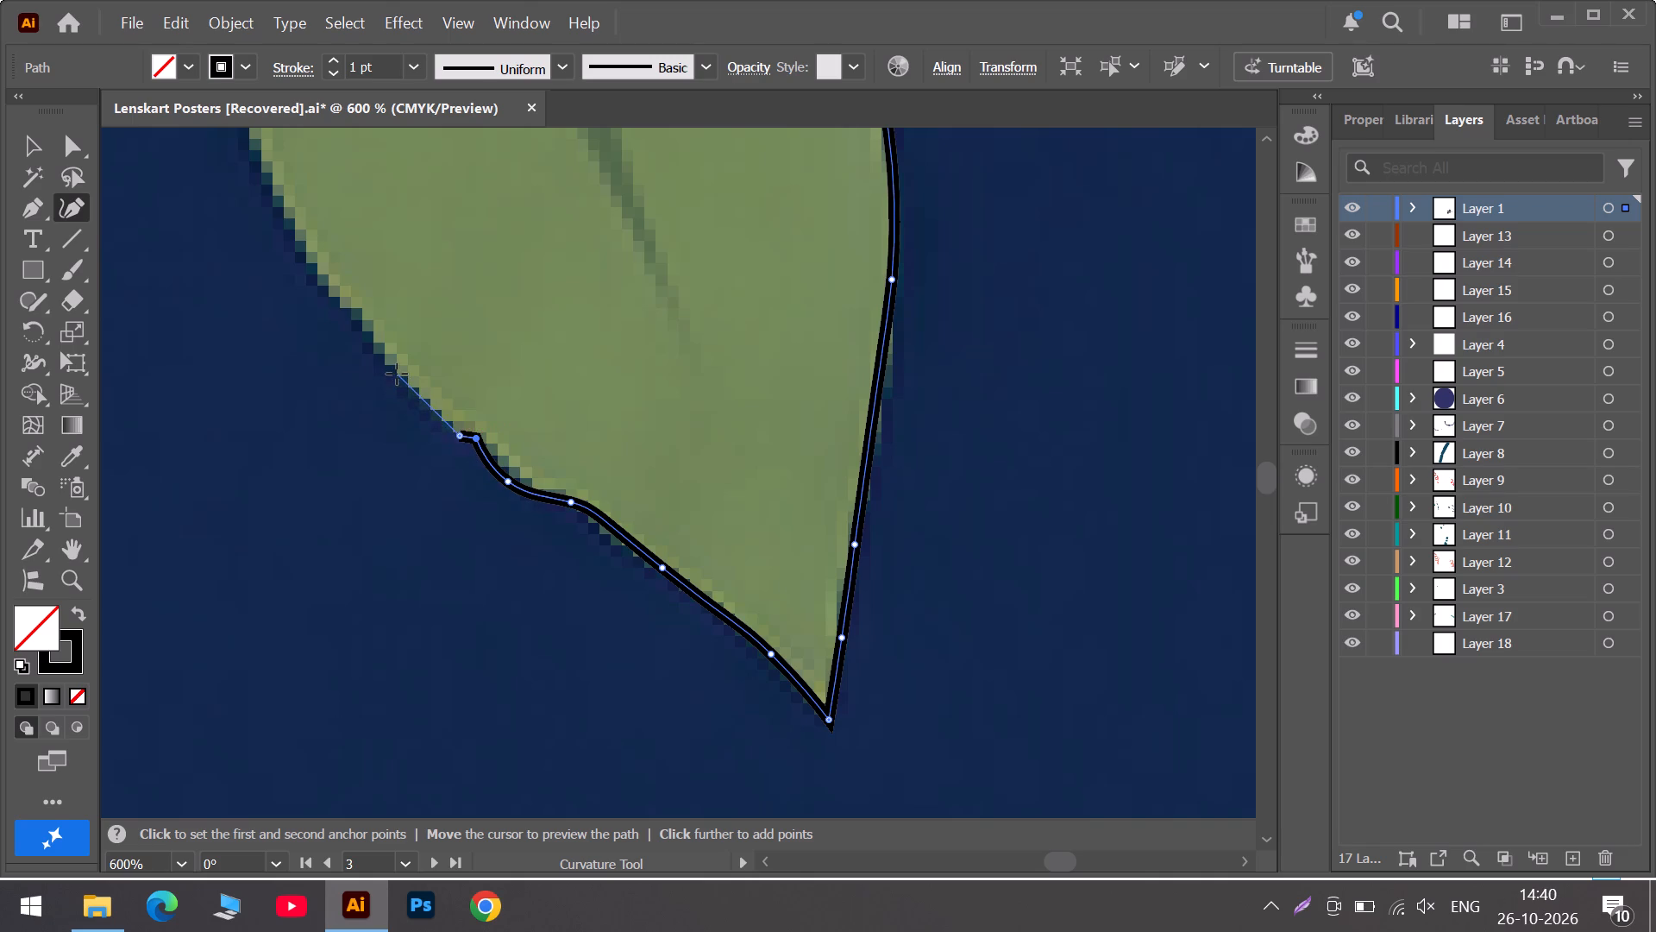
# Continue the downward-pointing leaf's left edge from the notch up to its widest part, refitting the anchor midway along this stretch.
pyautogui.click(397, 374)
pyautogui.scroll(6, 316, 286)
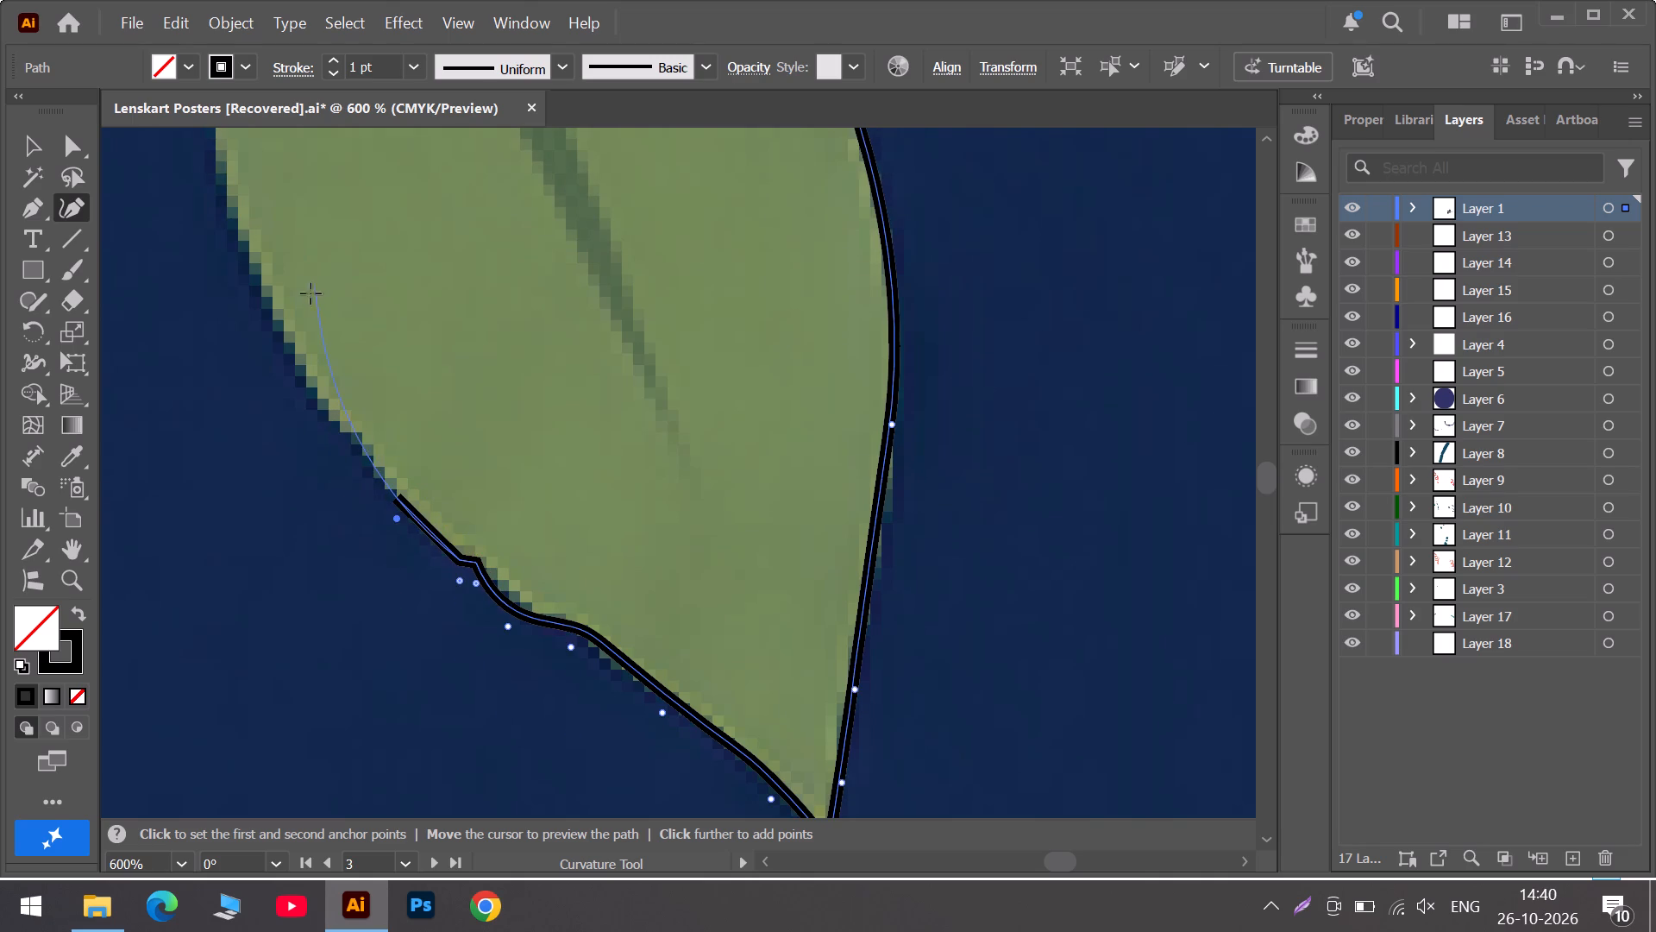
pyautogui.click(287, 326)
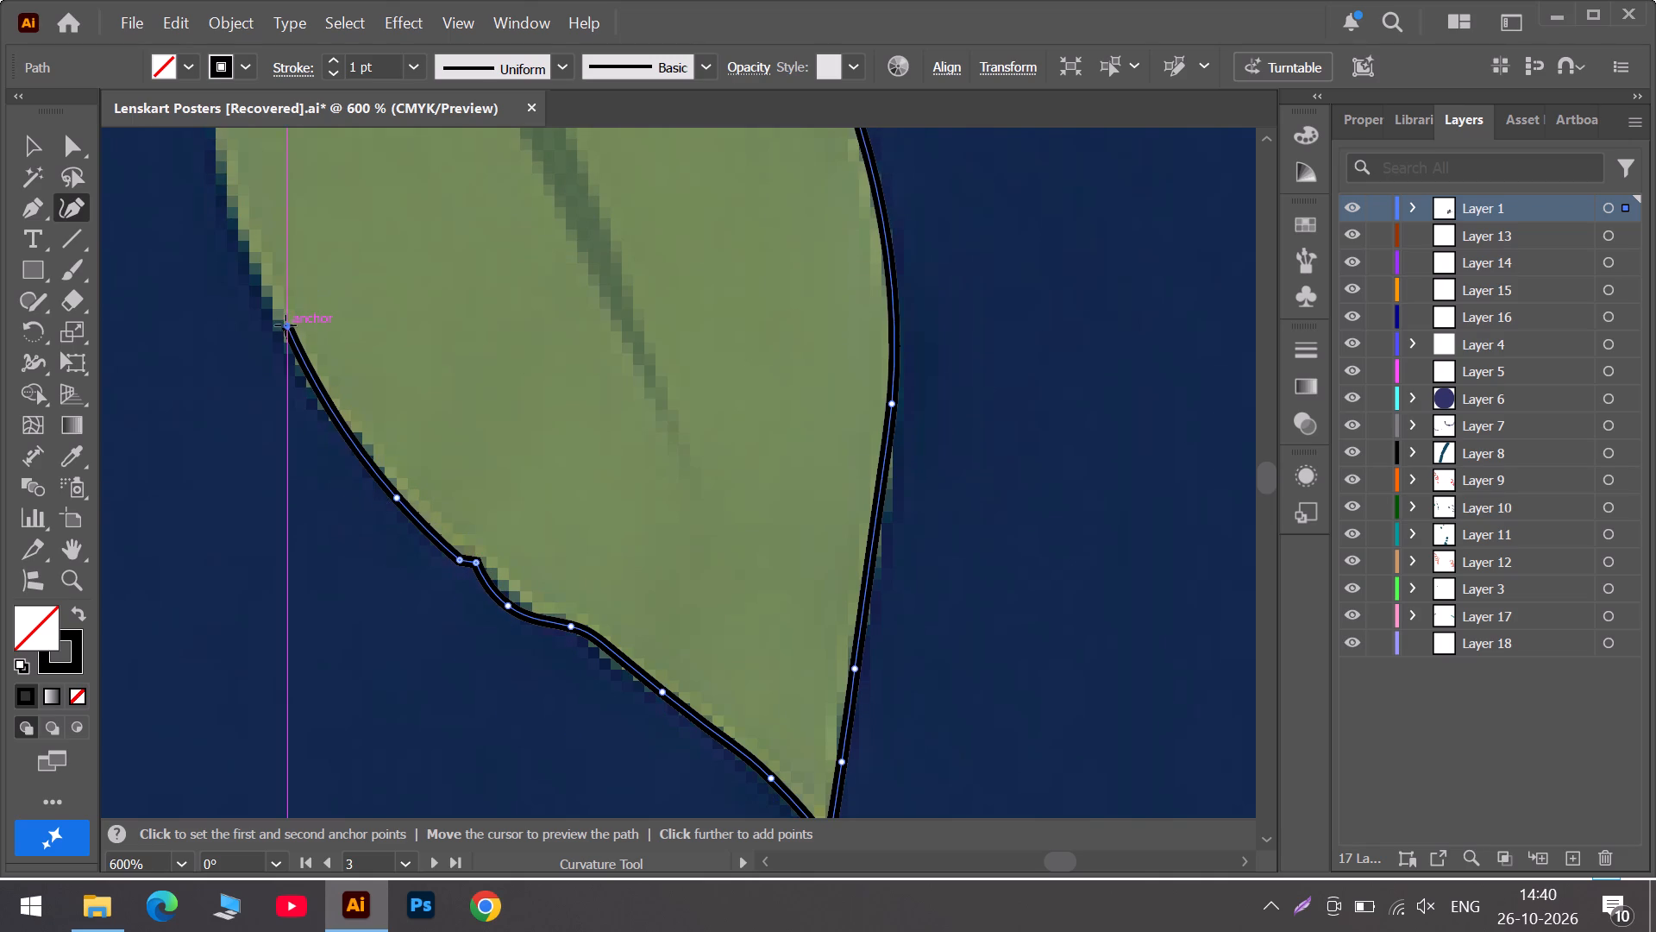
pyautogui.scroll(6, 283, 324)
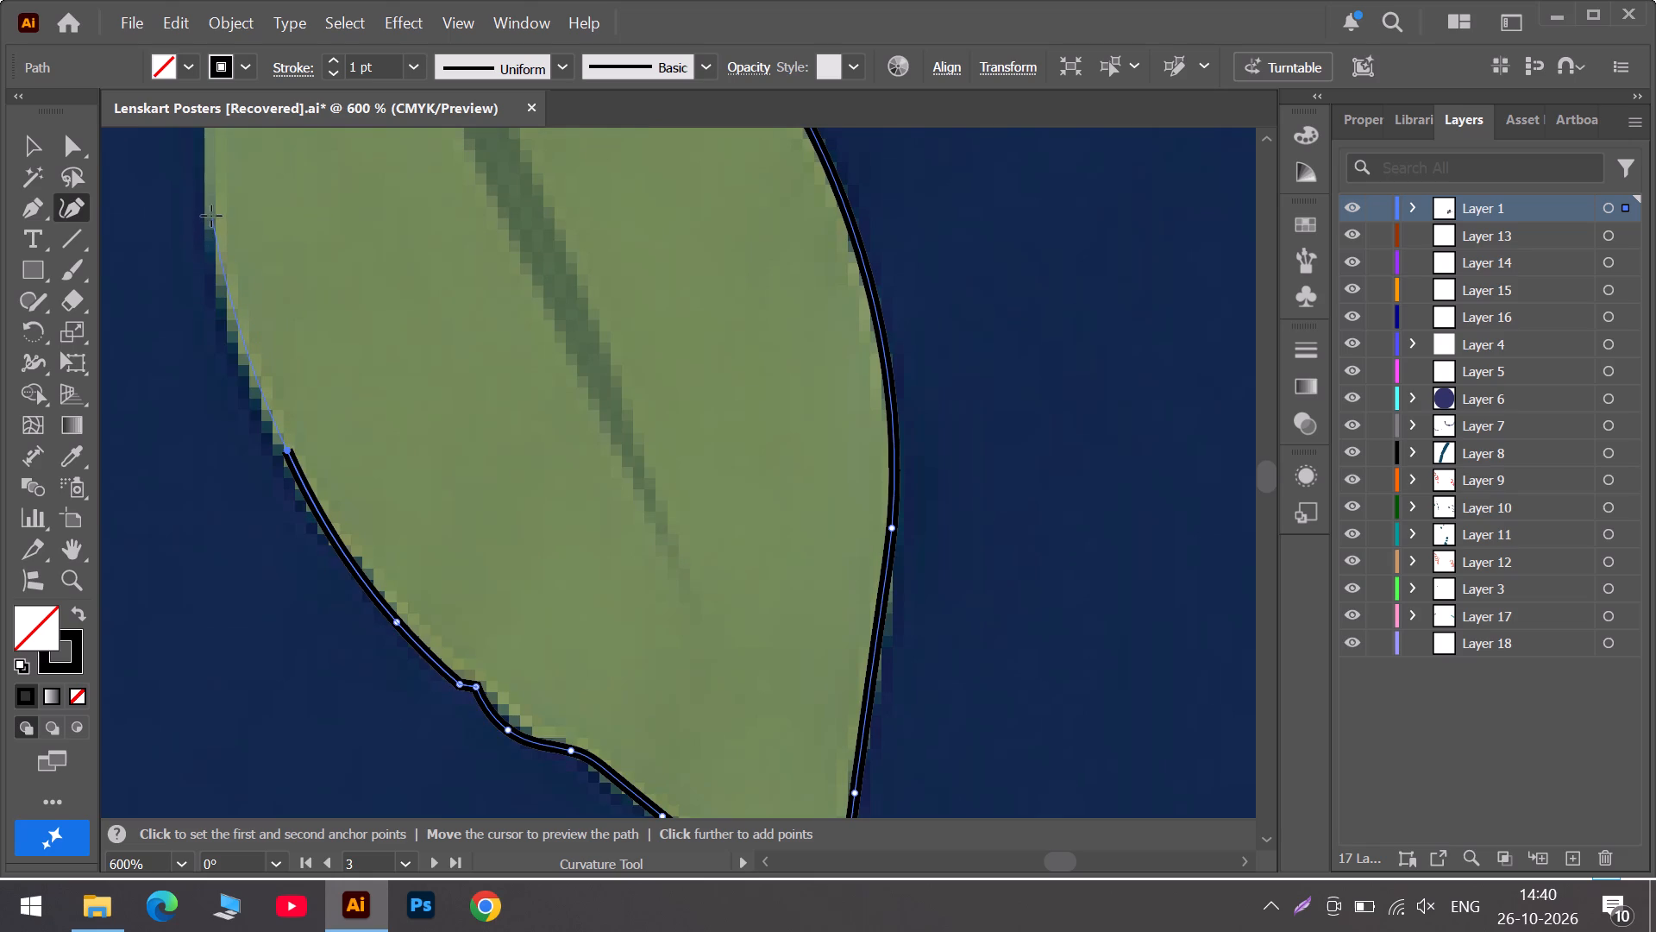
pyautogui.click(210, 211)
pyautogui.scroll(1, 210, 211)
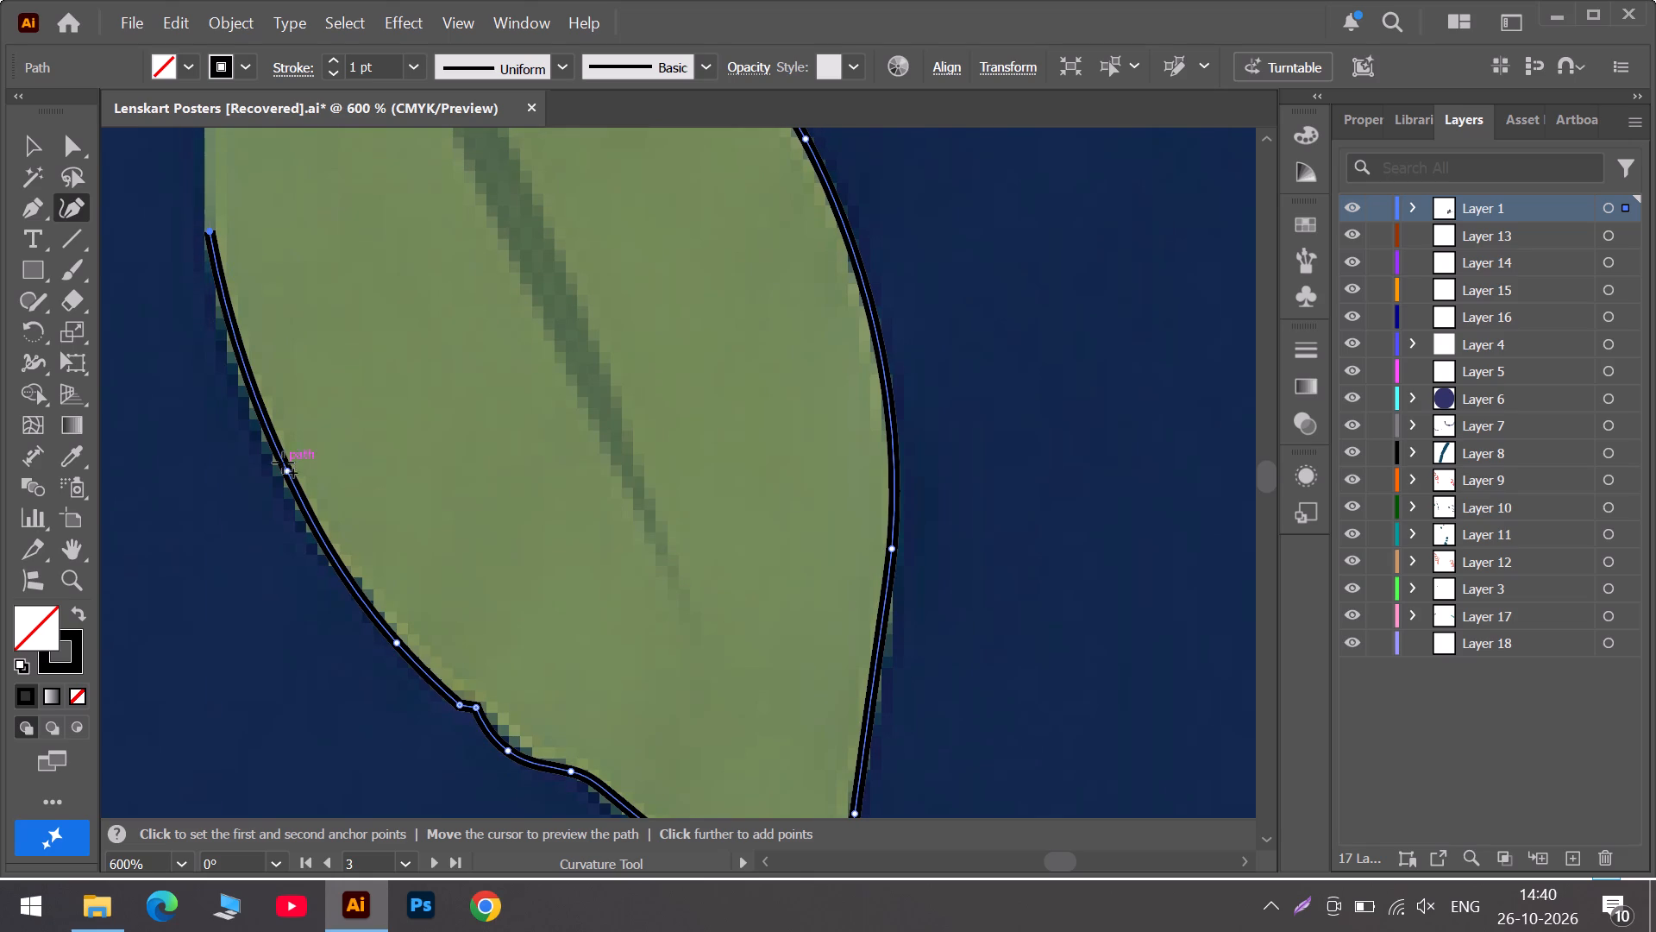
pyautogui.click(284, 473)
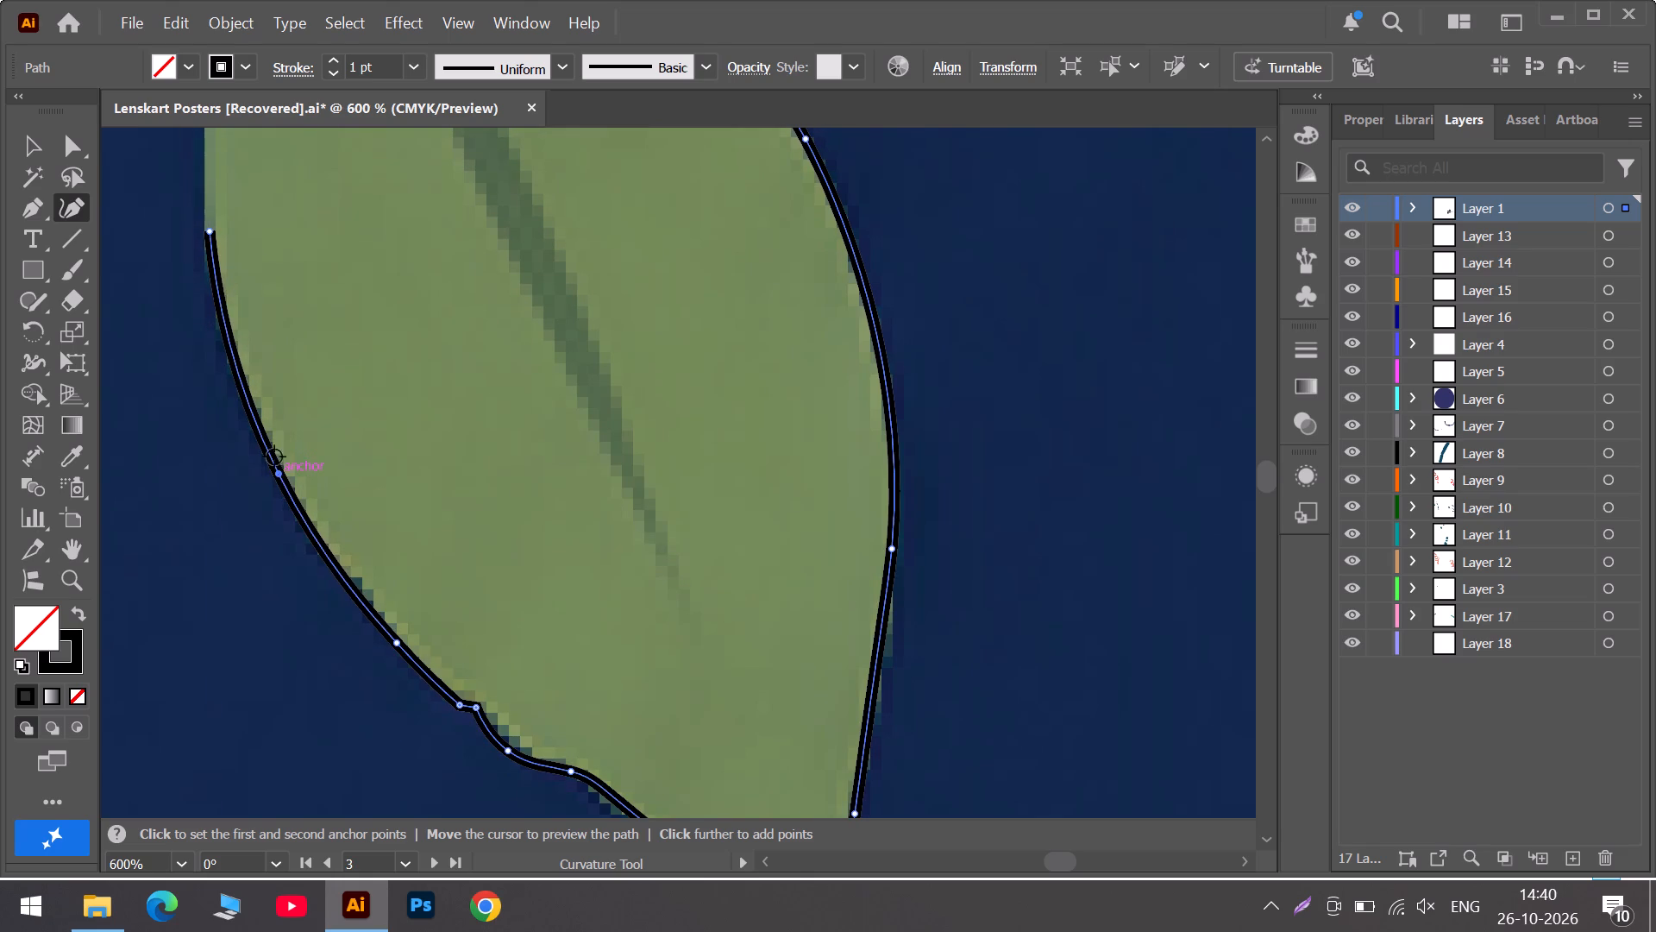
# Trace the rest of the left edge up to the stem, refit its upper anchor, and close the outline with corner points at both stem ends.
pyautogui.scroll(7, 274, 409)
pyautogui.scroll(6, 241, 338)
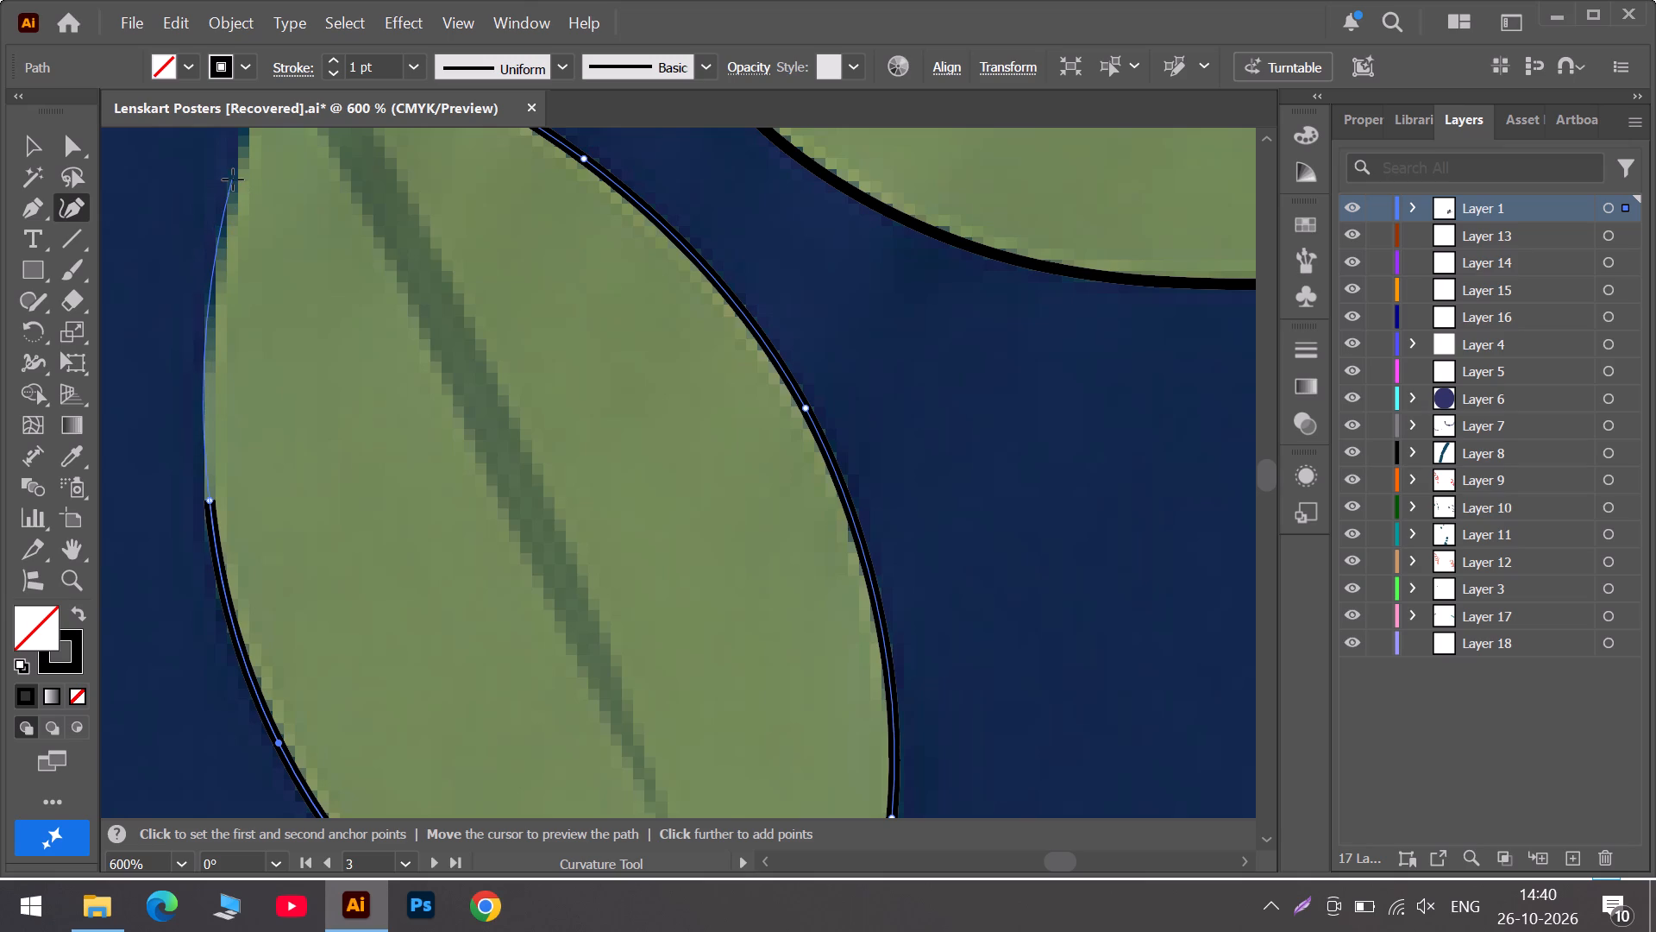
pyautogui.click(233, 179)
pyautogui.scroll(6, 234, 179)
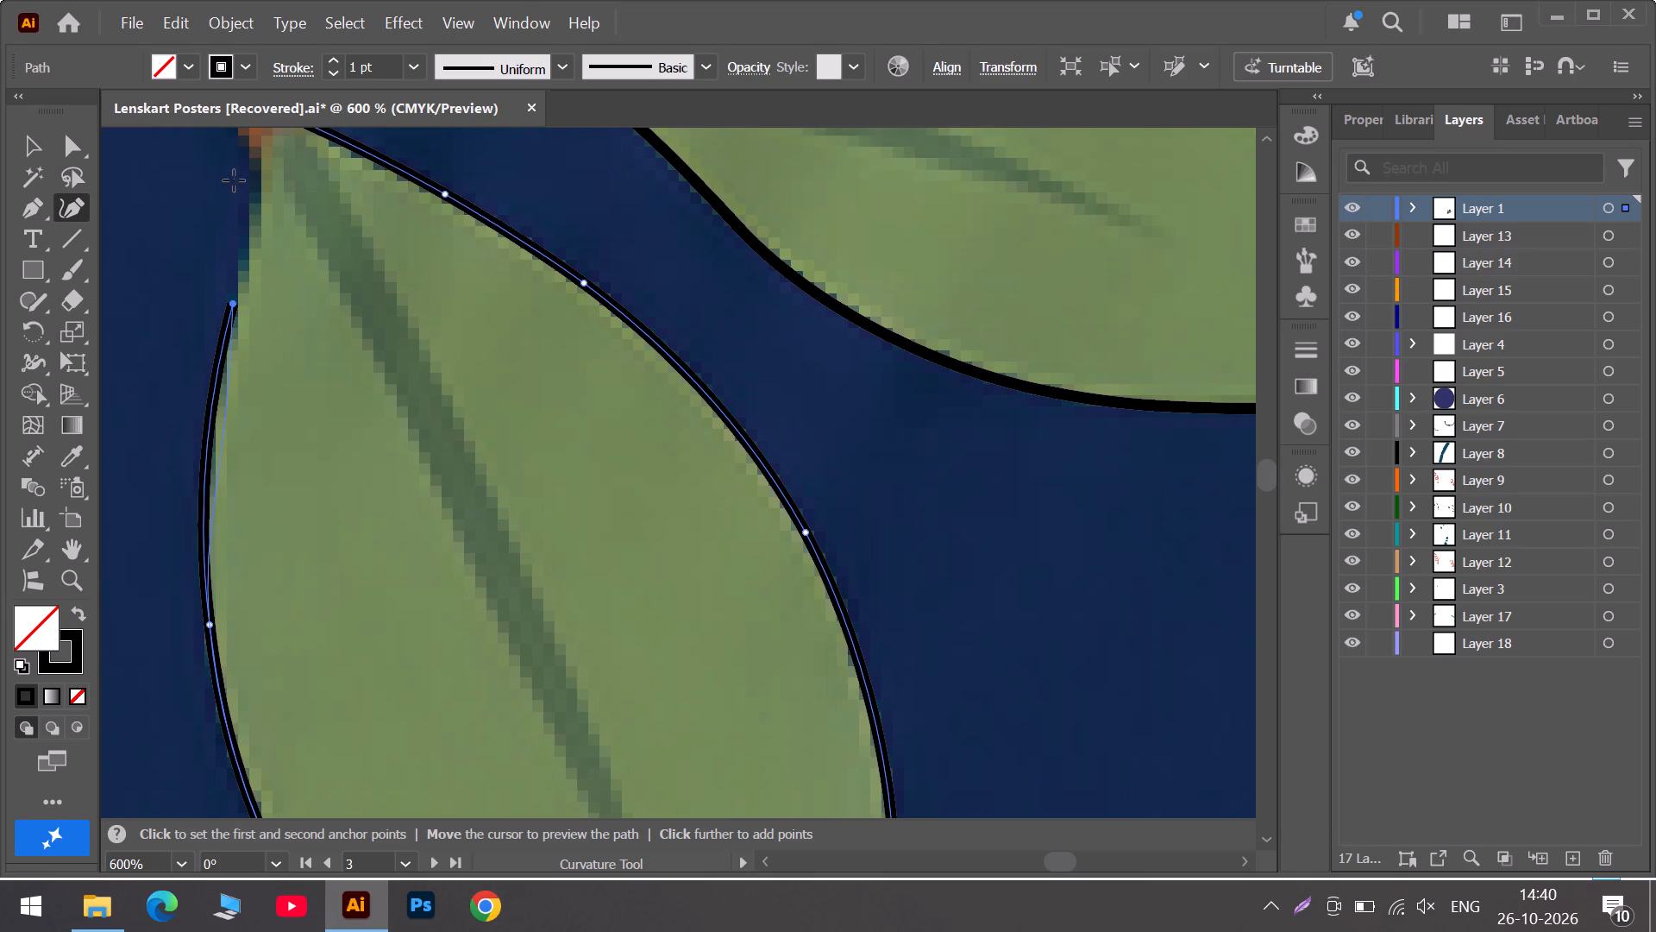
pyautogui.scroll(1, 234, 181)
pyautogui.click(262, 165)
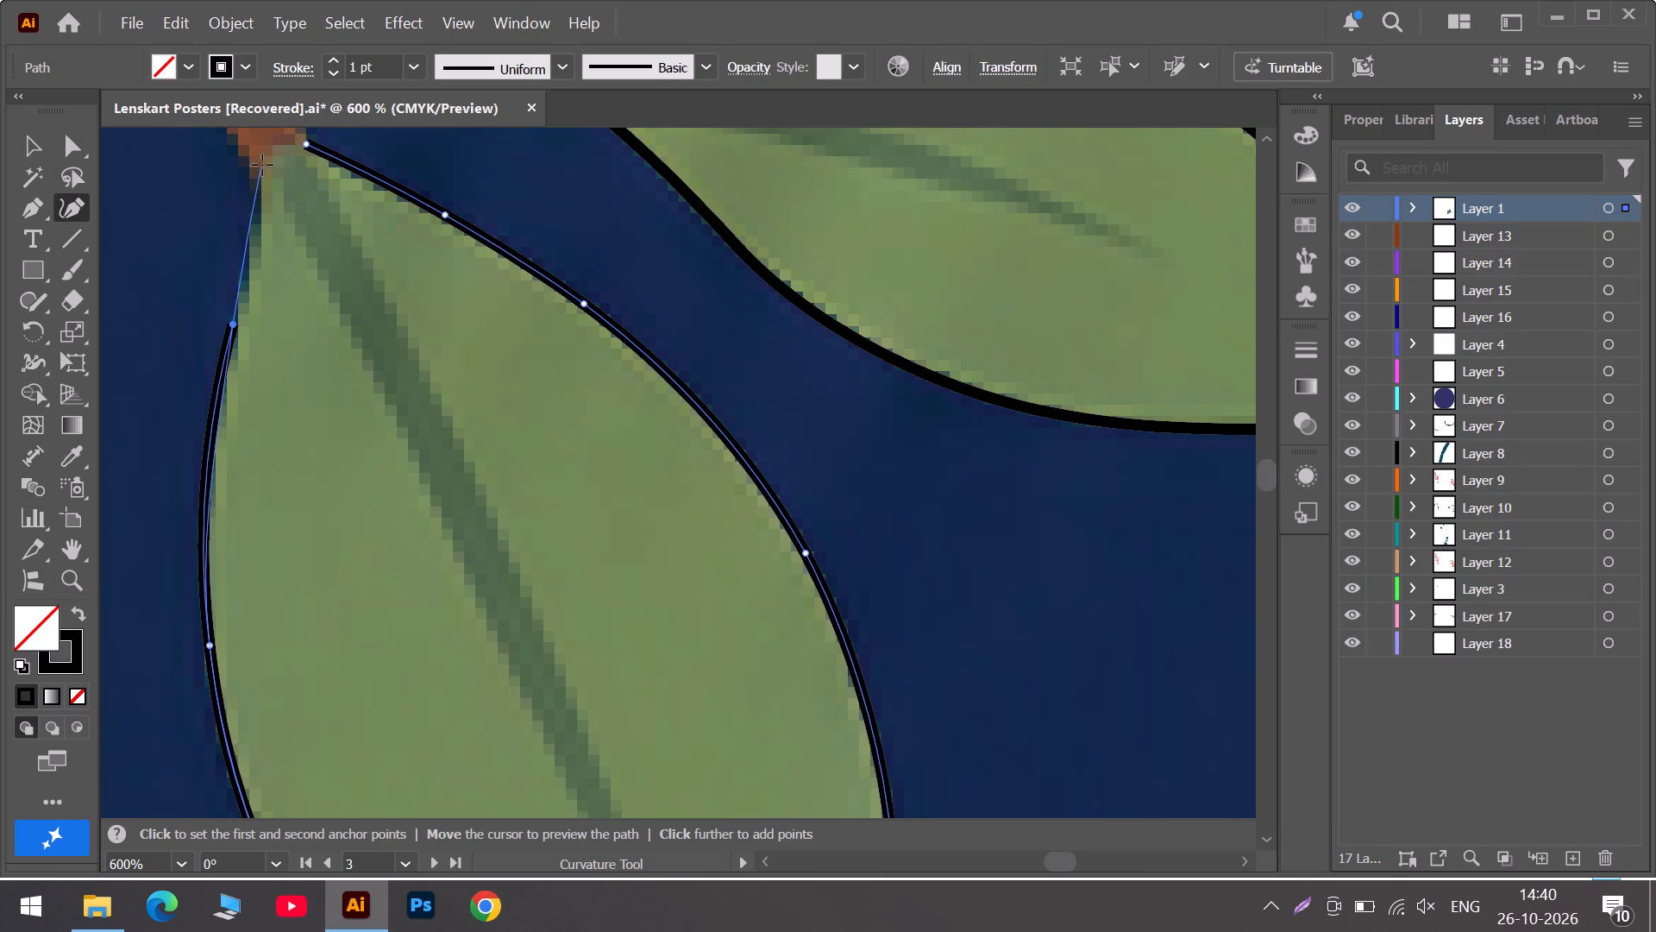
pyautogui.moveTo(235, 324); pyautogui.dragTo(243, 318)
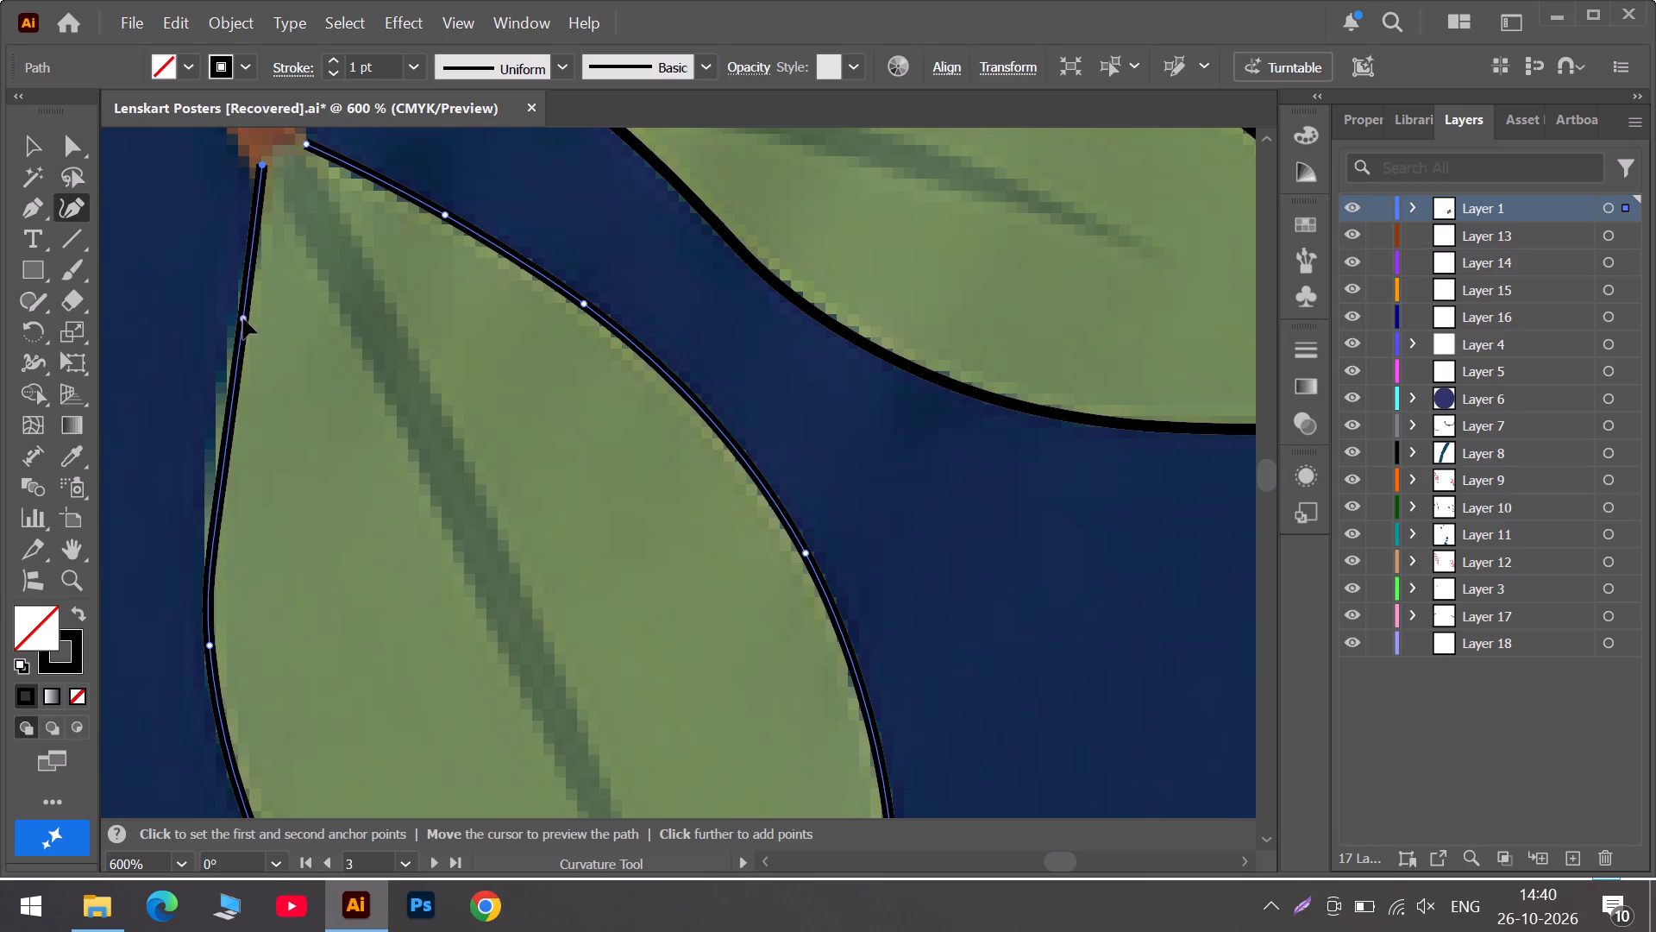
pyautogui.moveTo(243, 318); pyautogui.dragTo(235, 315)
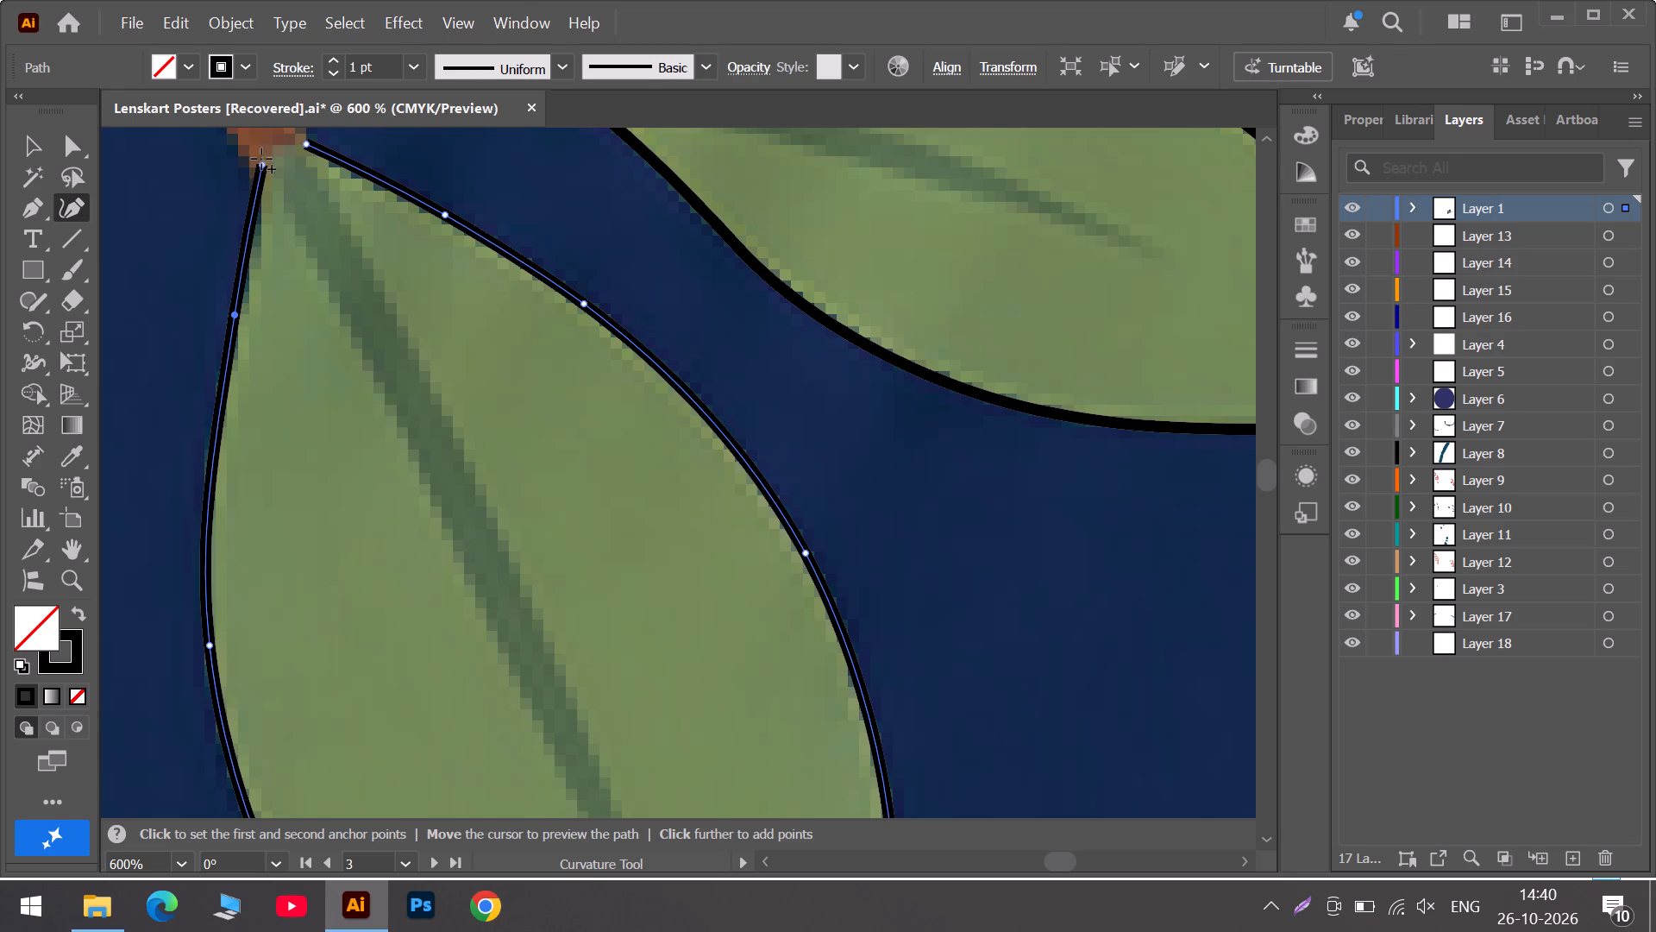
pyautogui.doubleClick(261, 163)
pyautogui.click(307, 147)
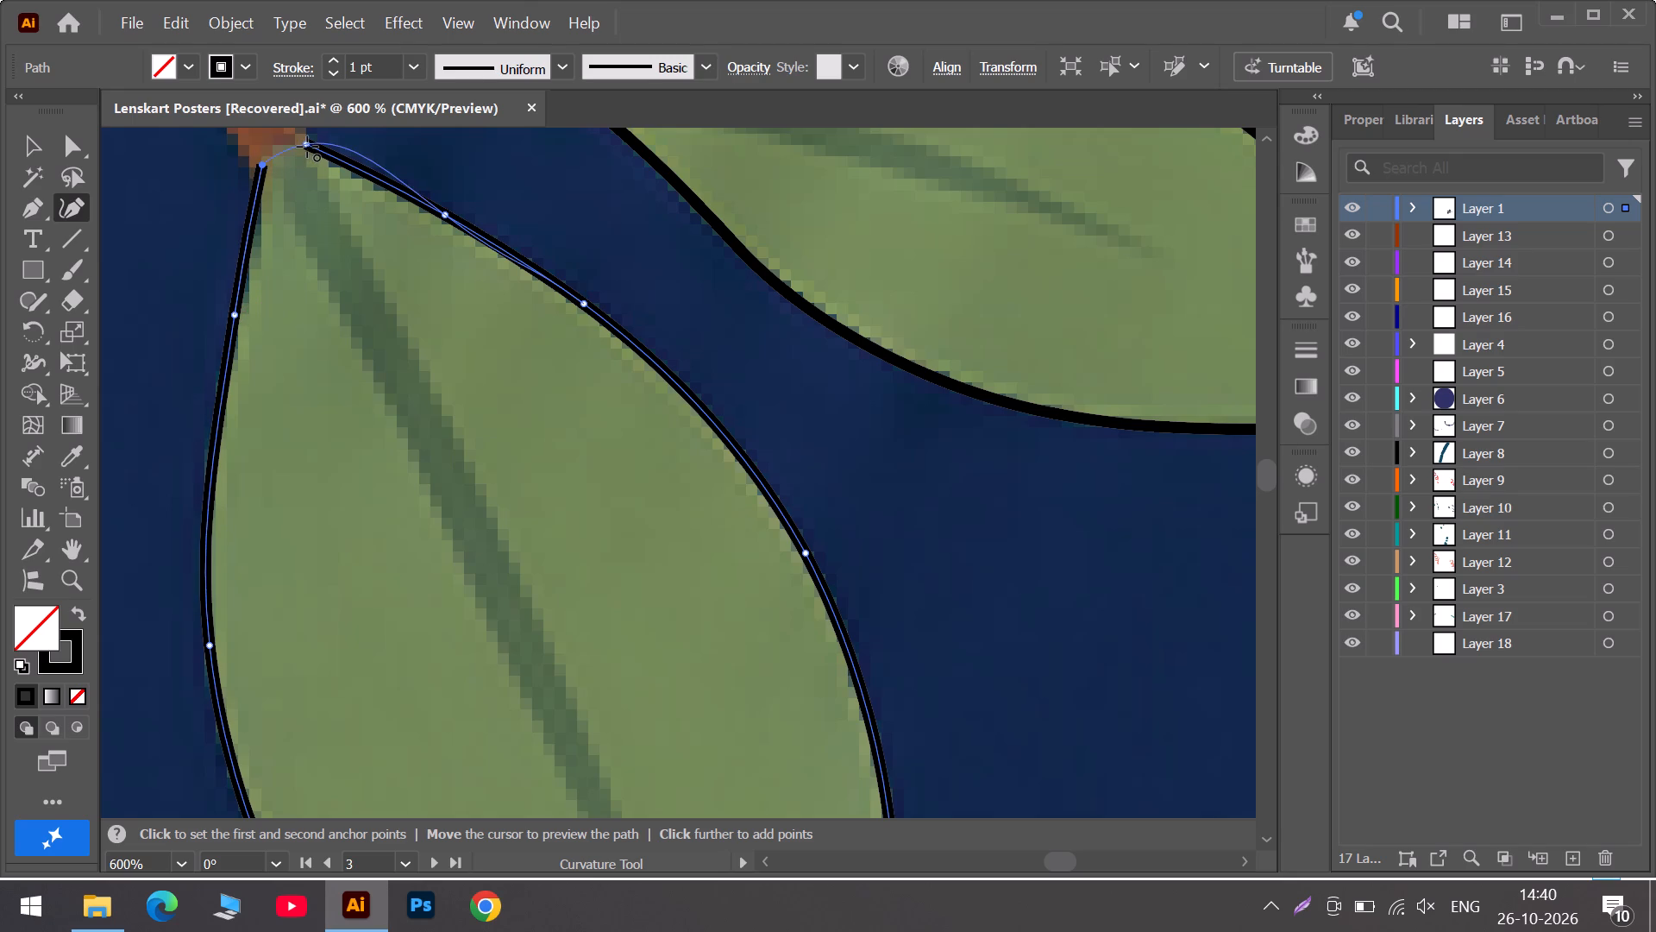
pyautogui.doubleClick(307, 147)
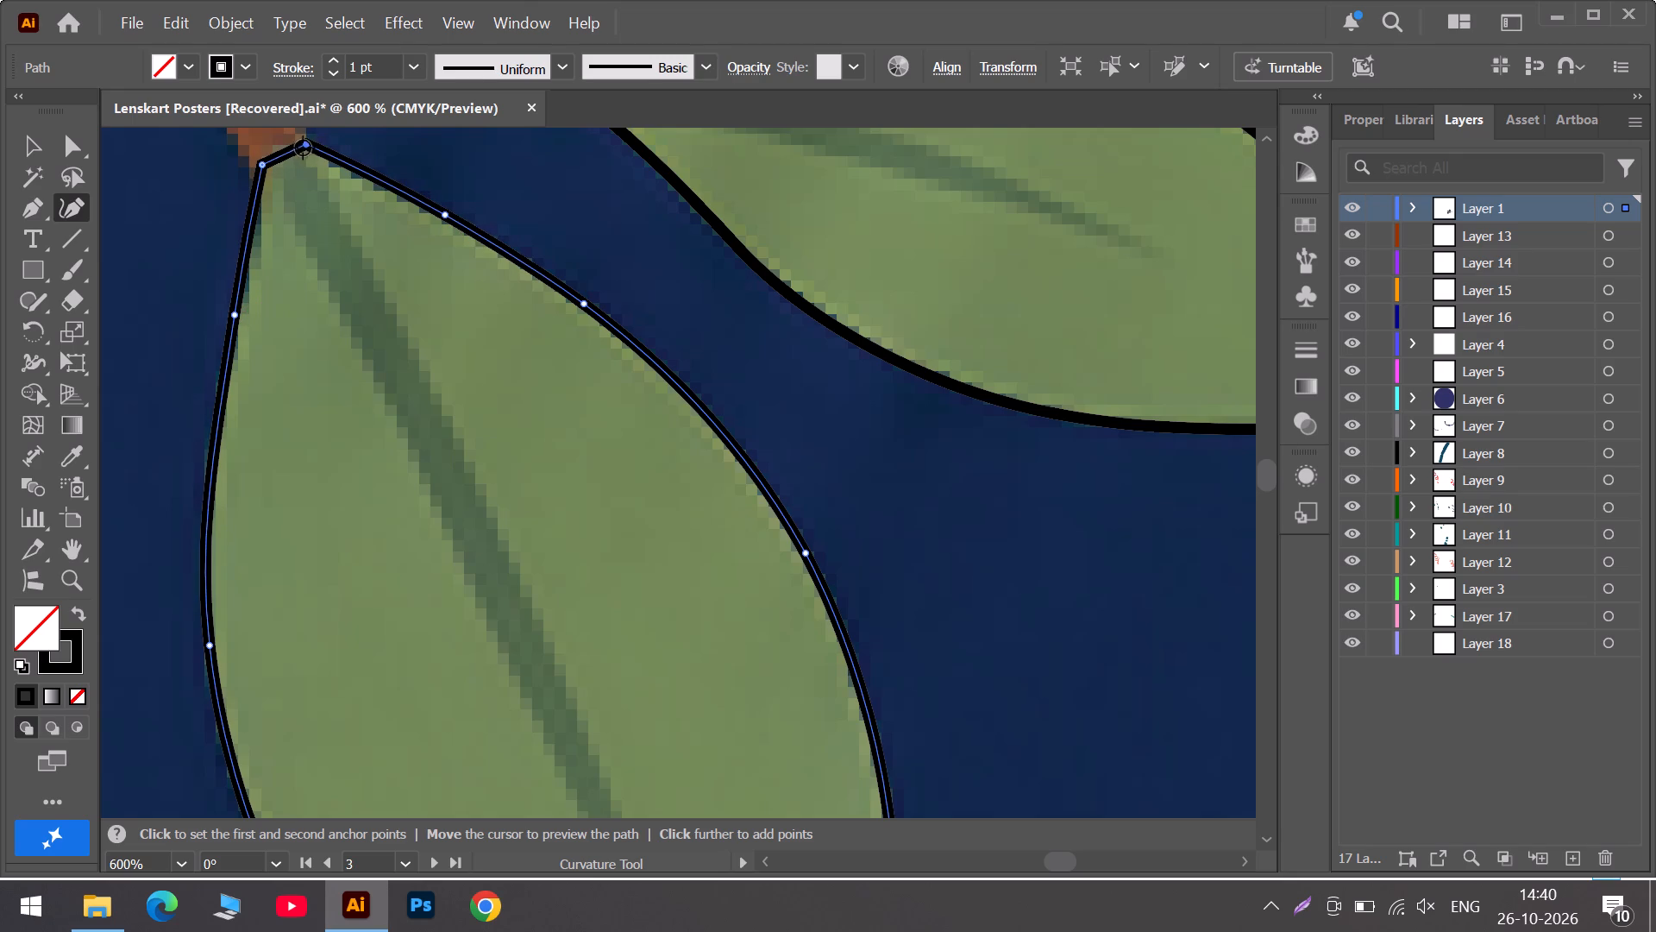
# Start a Curvature outline on the adjacent untraced hanging leaf, following its left edge from the stem past the widest part and refitting the second anchor outward.
pyautogui.scroll(-2, 376, 314)
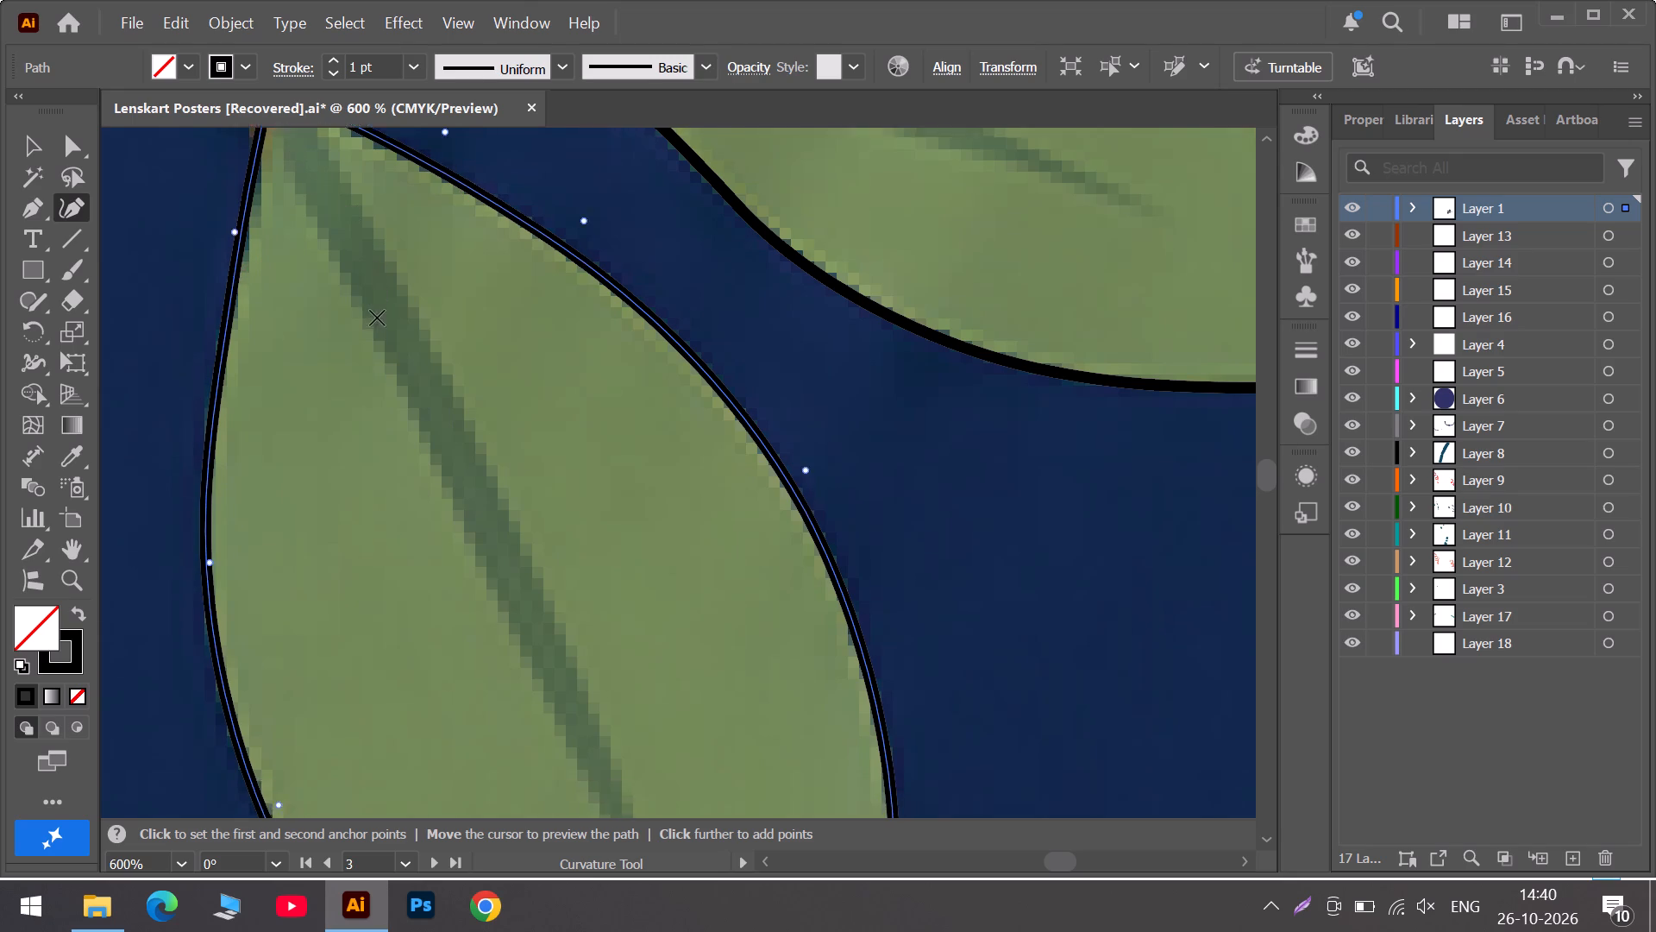
pyautogui.scroll(-2, 377, 318)
pyautogui.keyDown('alt'); pyautogui.scroll(-3, 377, 319); pyautogui.keyUp('alt')
pyautogui.scroll(-7, 408, 493)
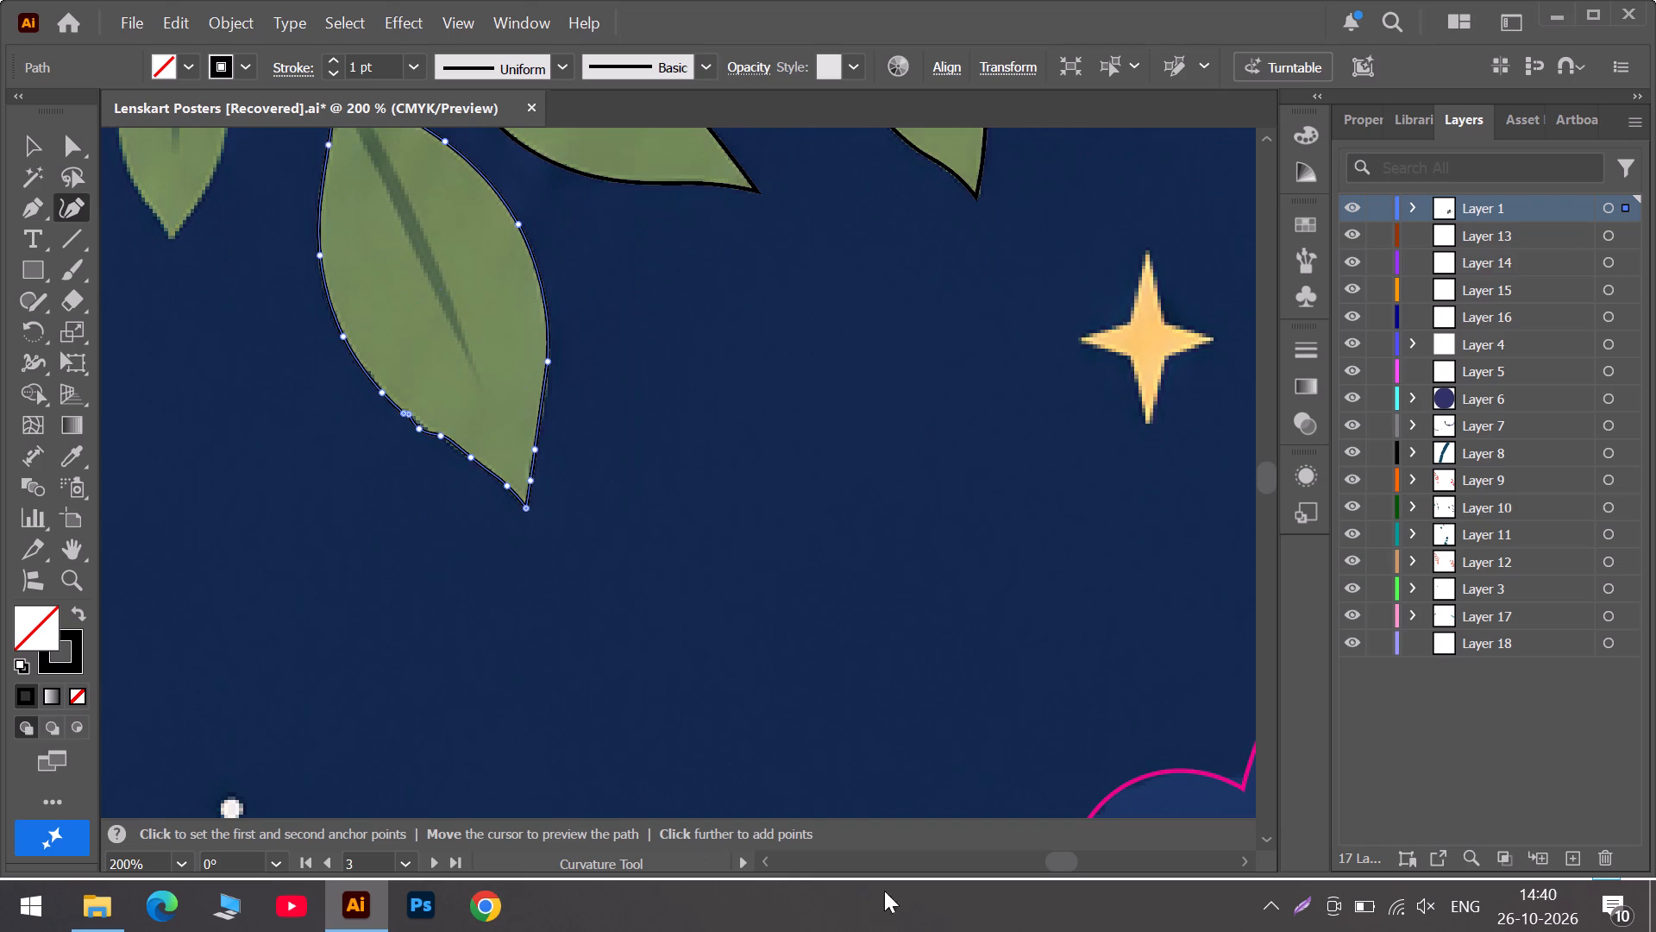
pyautogui.click(992, 864)
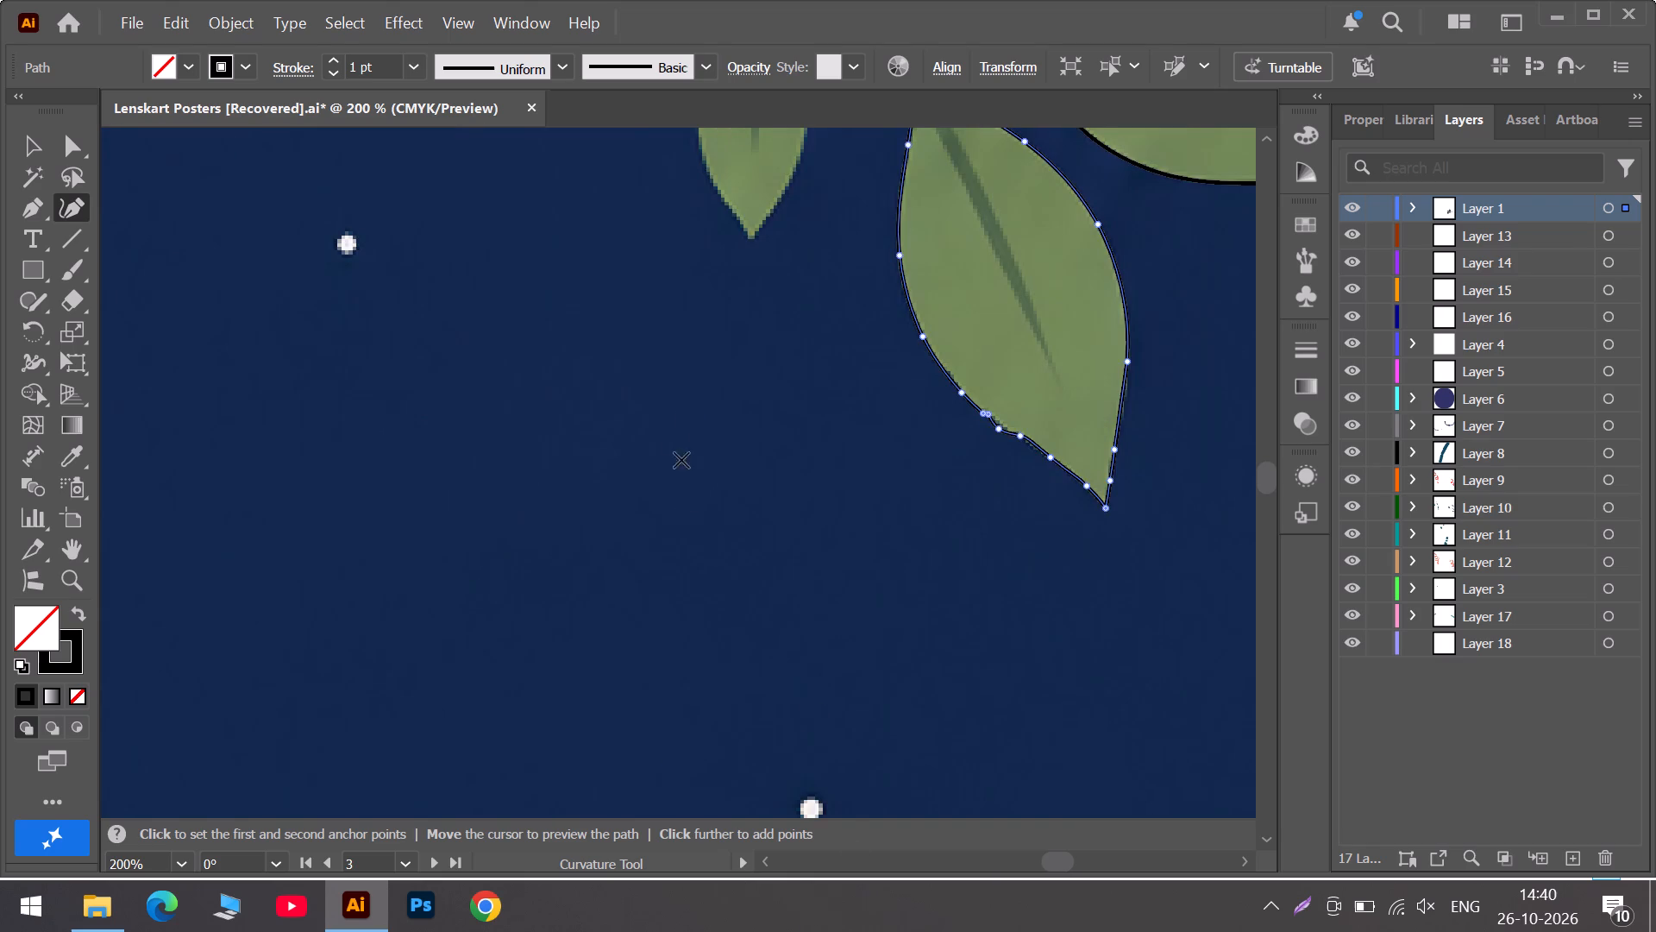
pyautogui.scroll(6, 698, 396)
pyautogui.scroll(6, 742, 338)
pyautogui.keyDown('alt'); pyautogui.scroll(5, 762, 318); pyautogui.keyUp('alt')
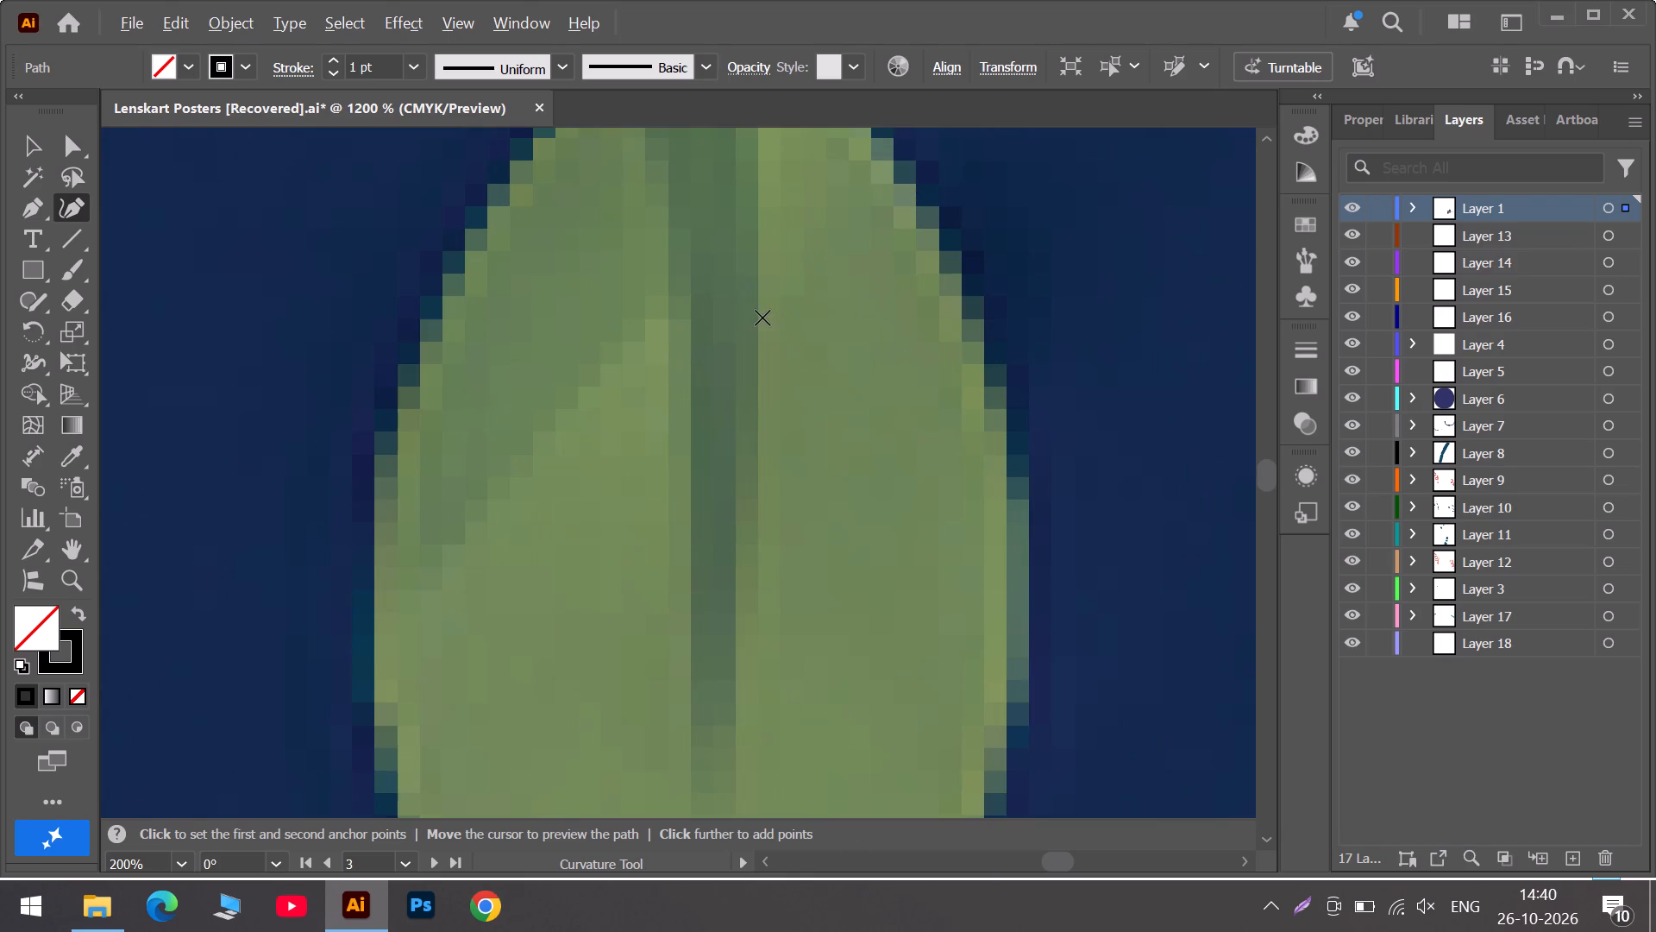
pyautogui.keyDown('alt'); pyautogui.scroll(-1, 757, 314); pyautogui.keyUp('alt')
pyautogui.scroll(6, 756, 314)
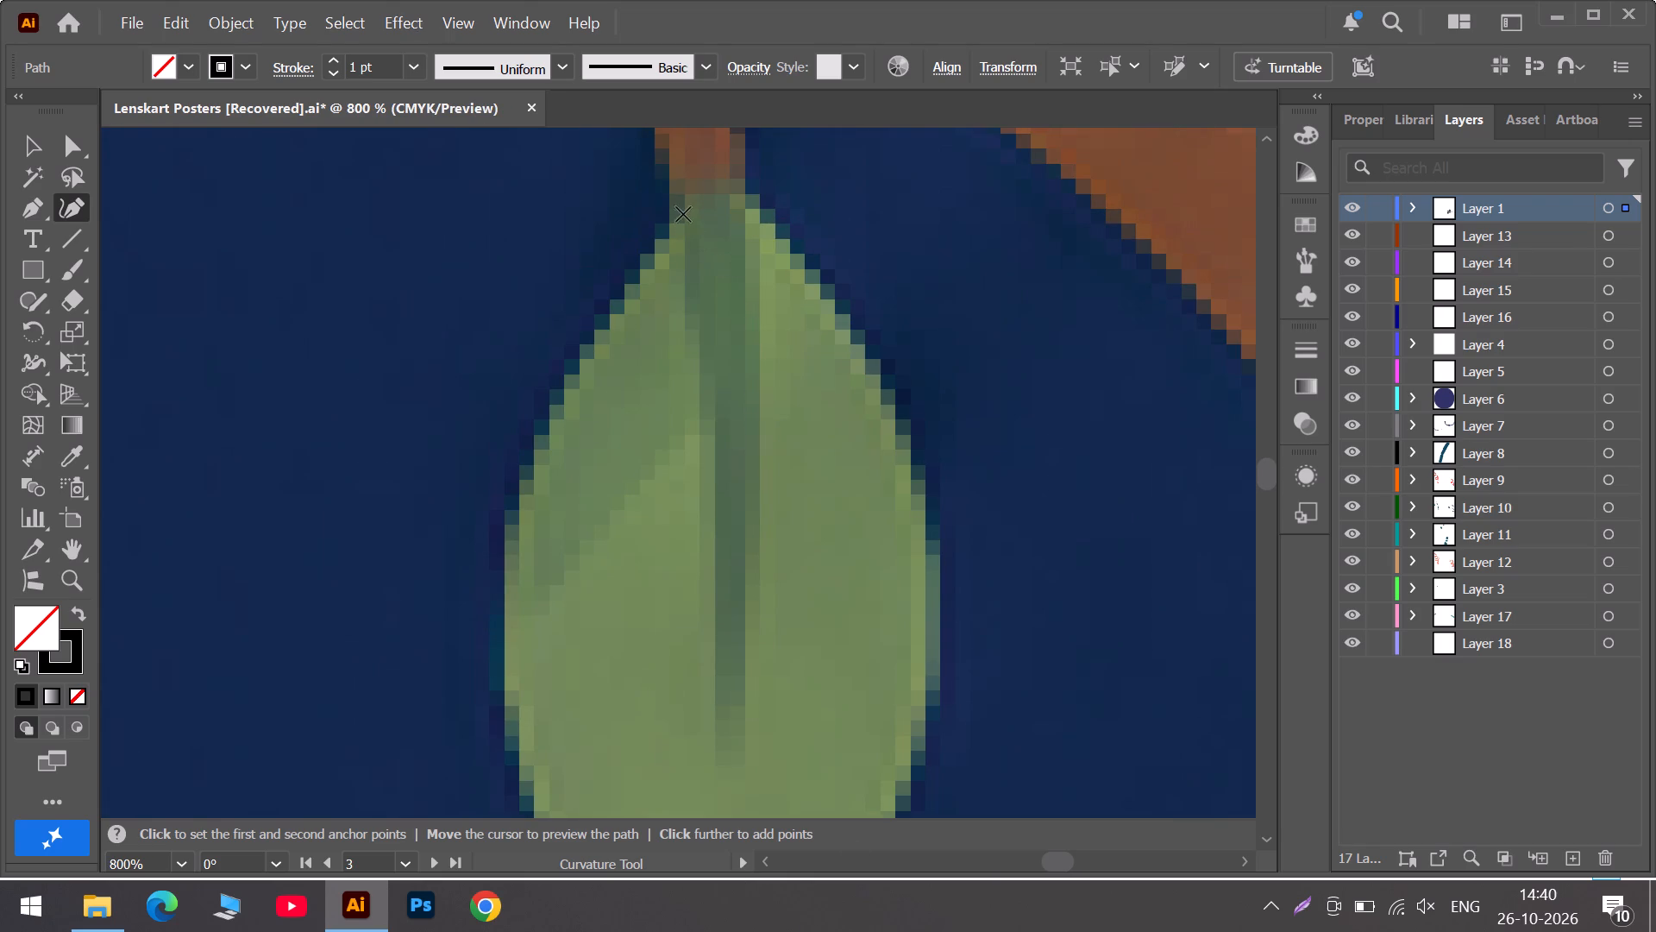
pyautogui.click(689, 205)
pyautogui.click(630, 300)
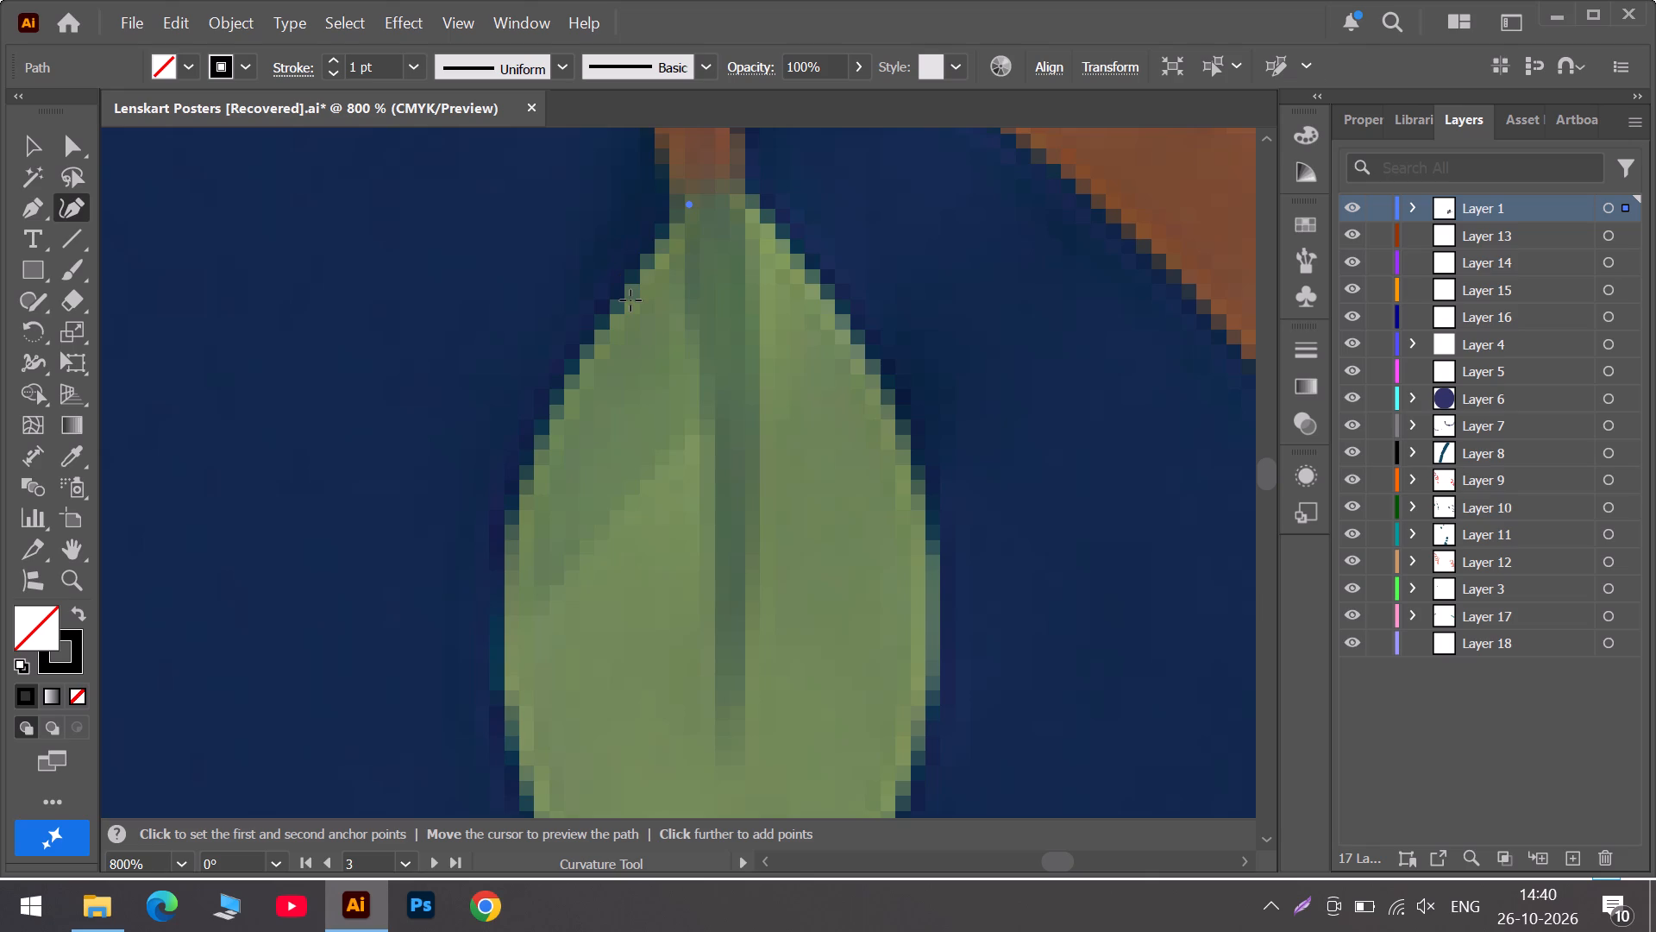
pyautogui.click(525, 476)
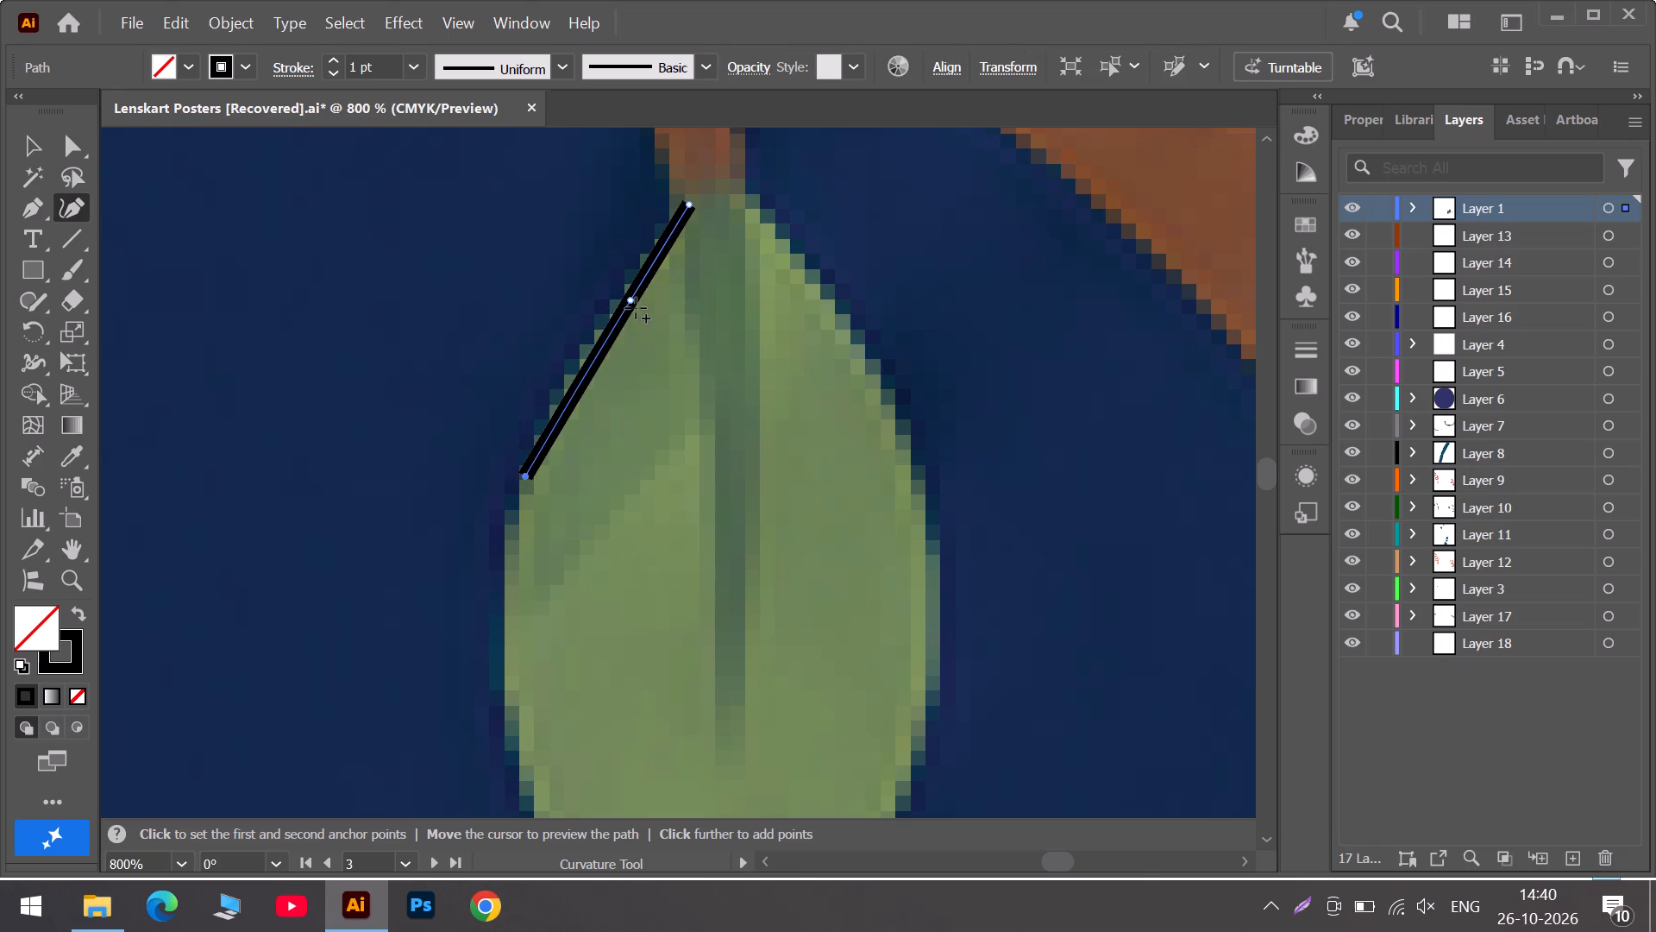
pyautogui.moveTo(634, 302); pyautogui.dragTo(608, 323)
pyautogui.scroll(-7, 548, 443)
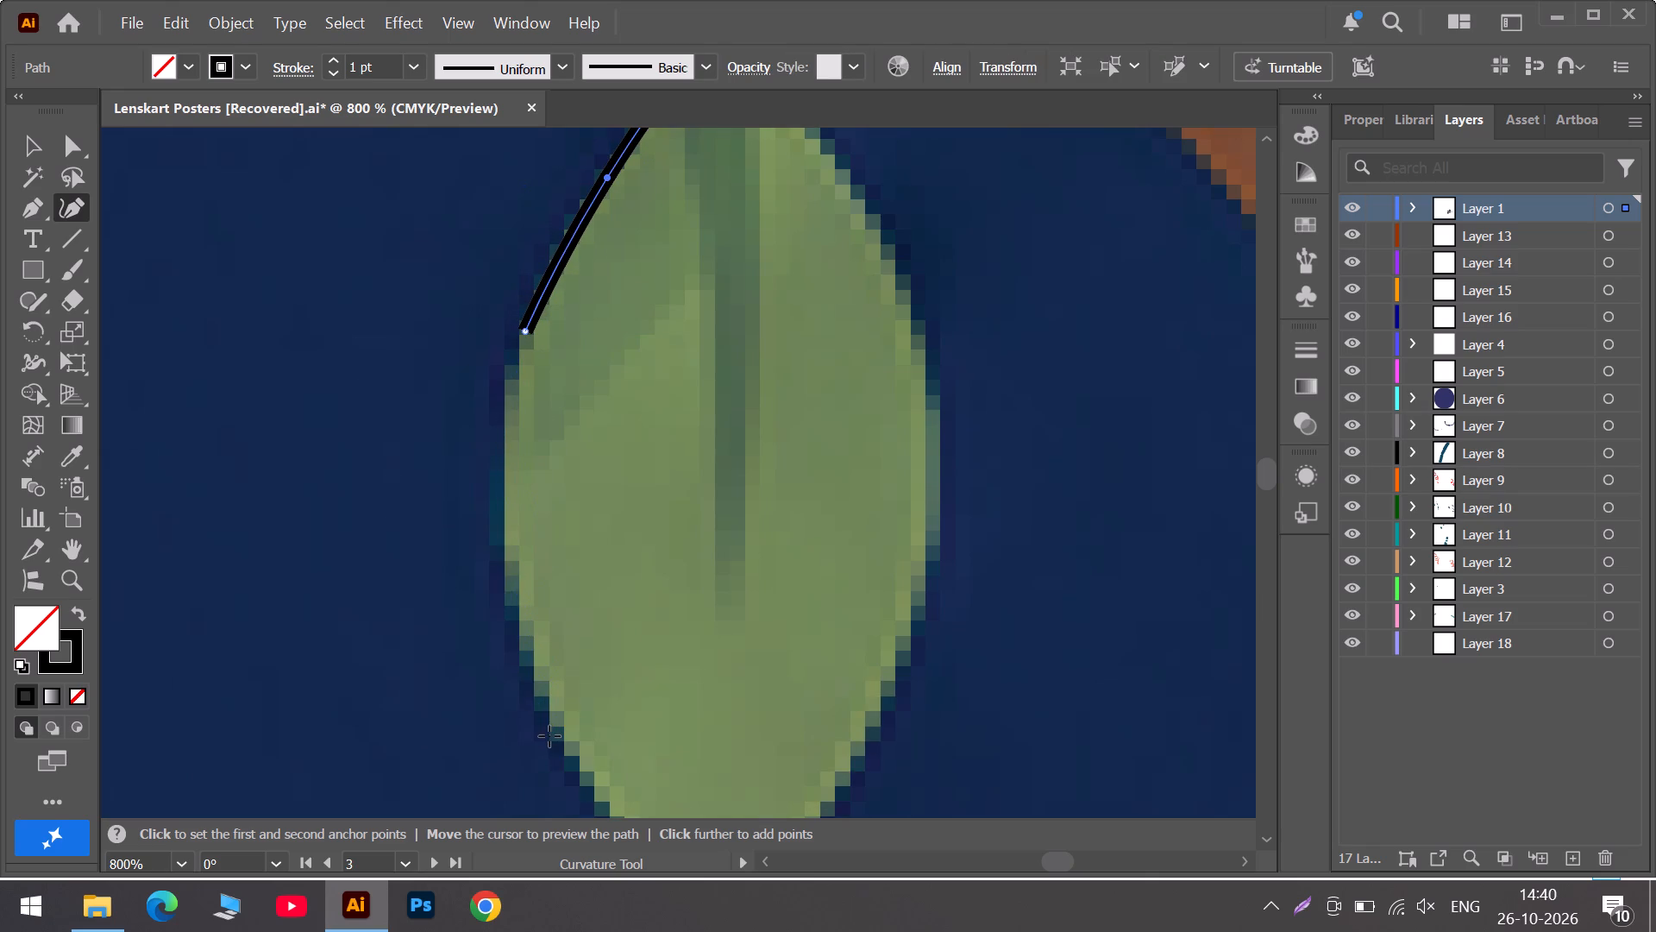
pyautogui.click(561, 744)
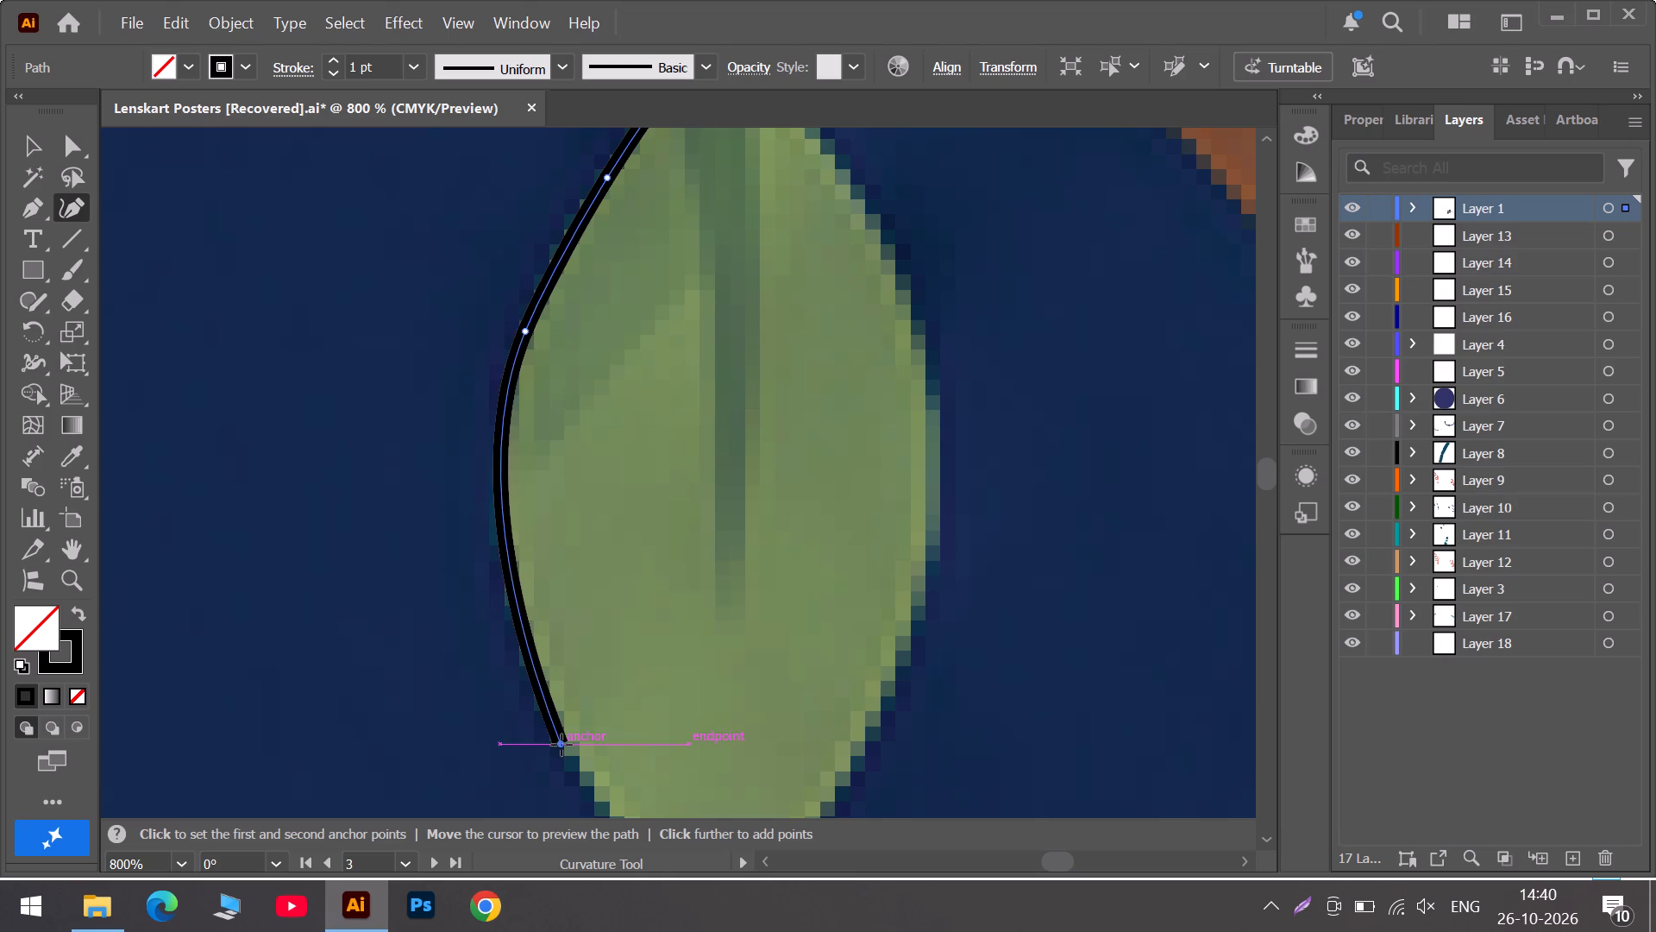
# Trace the hanging leaf's lower left edge to its tip, refit the anchor just above the tip, and make the tip a corner point.
pyautogui.scroll(-8, 561, 745)
pyautogui.scroll(-5, 633, 605)
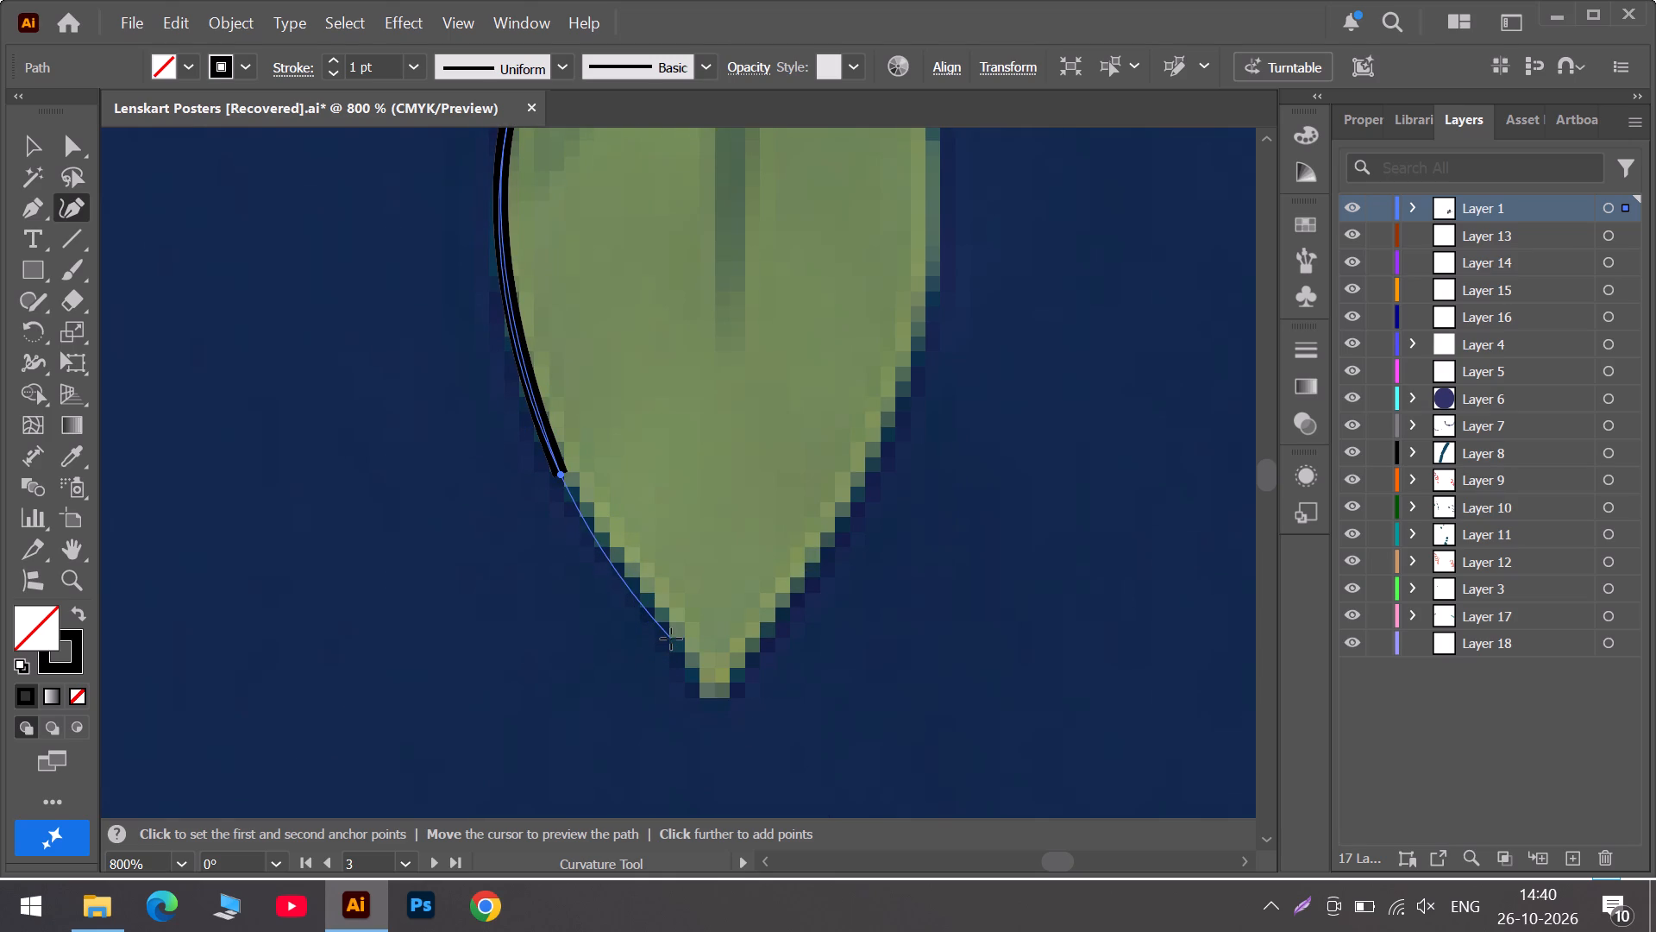
pyautogui.click(679, 634)
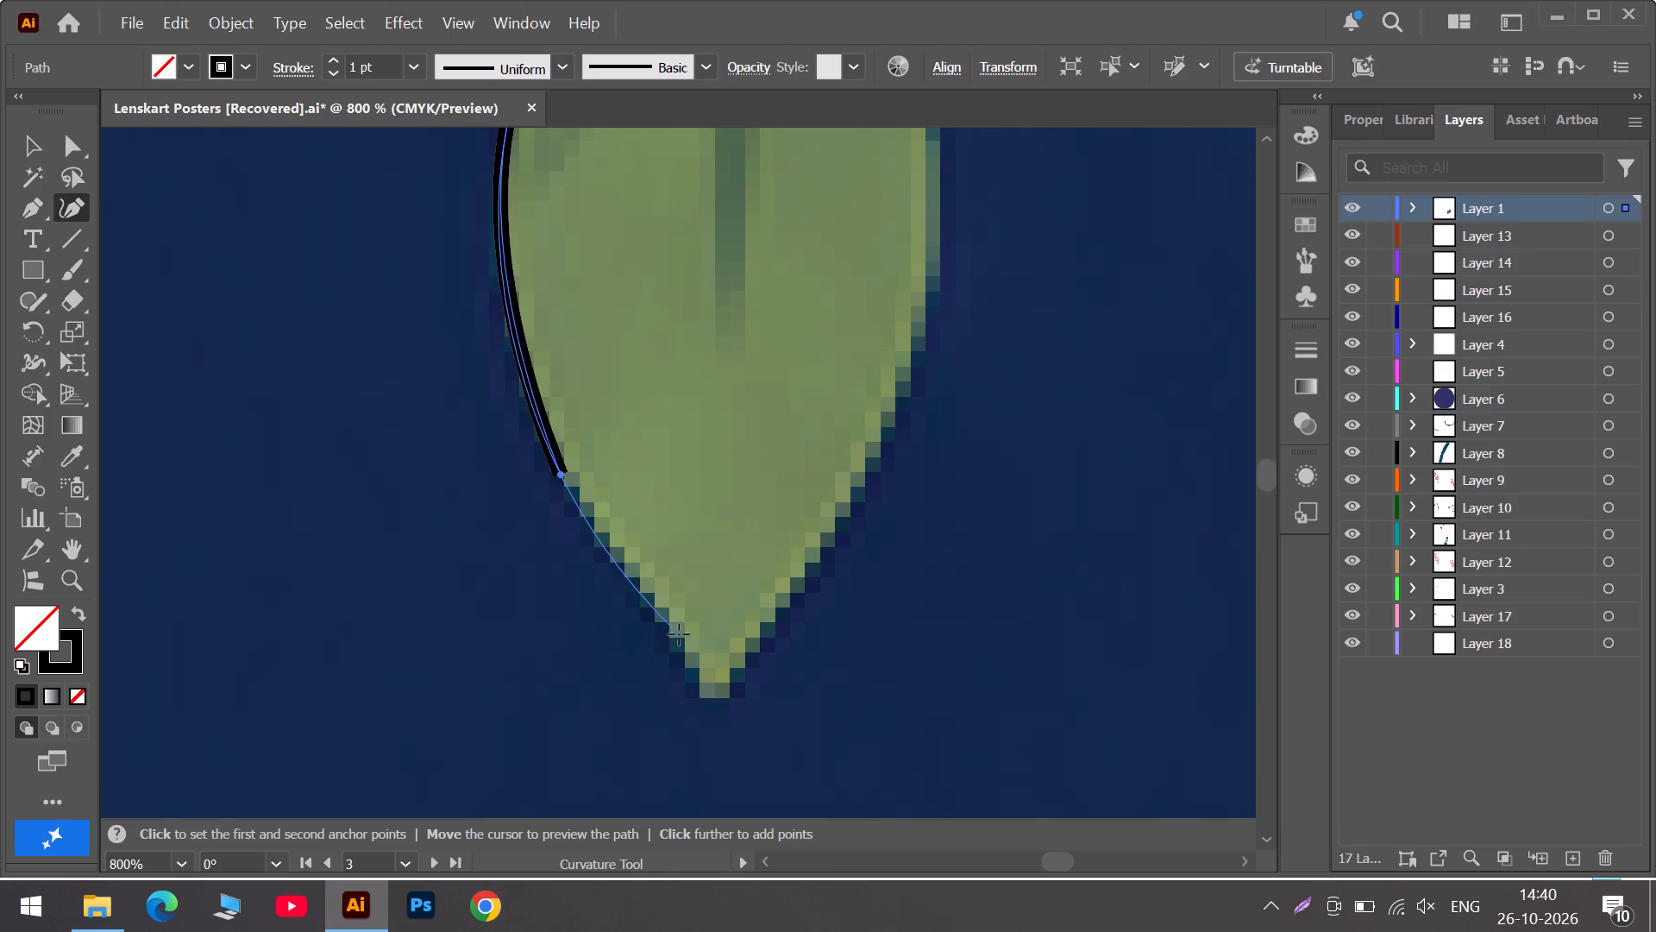
pyautogui.click(718, 698)
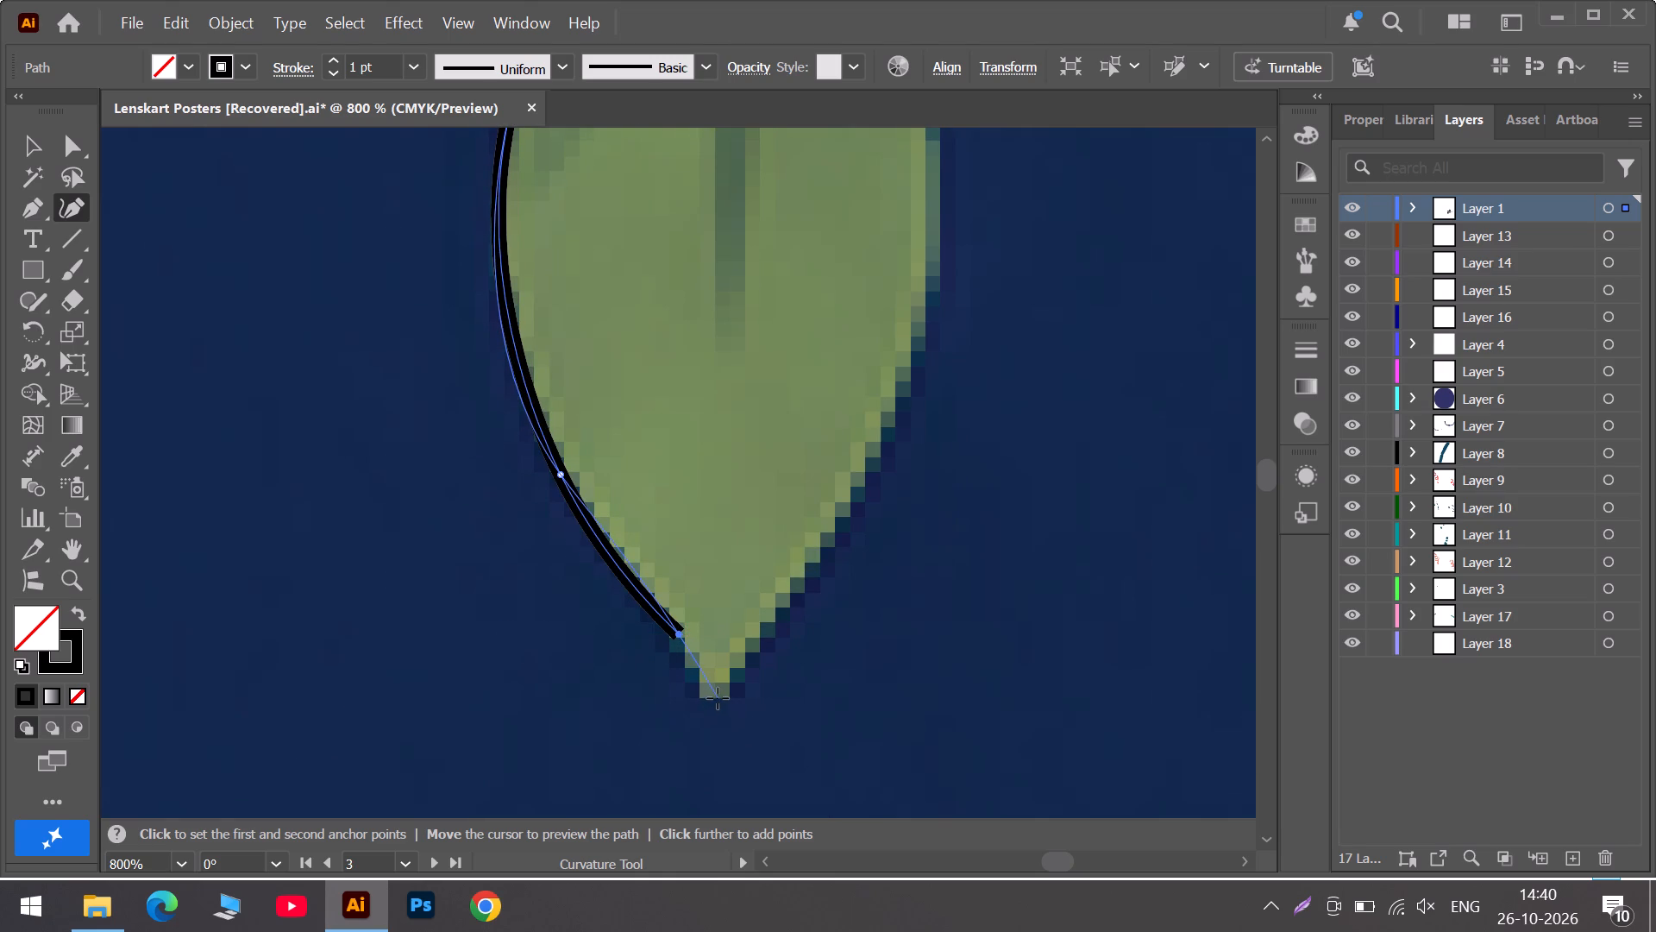
pyautogui.moveTo(681, 634); pyautogui.dragTo(679, 637)
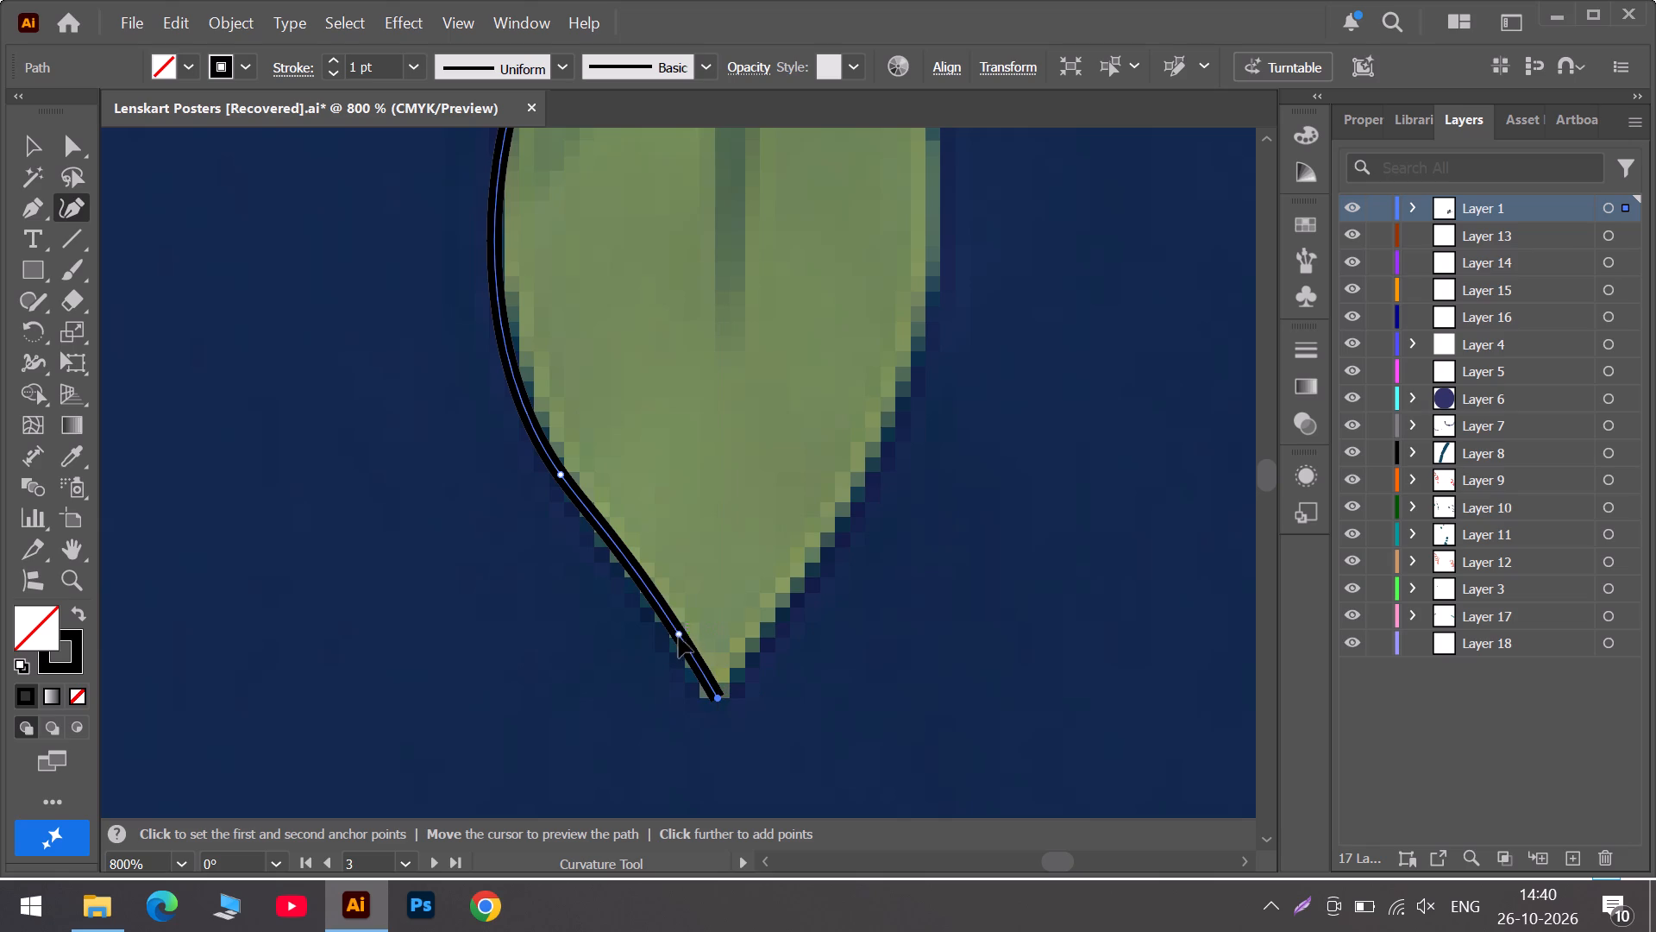
pyautogui.moveTo(679, 637); pyautogui.dragTo(676, 645)
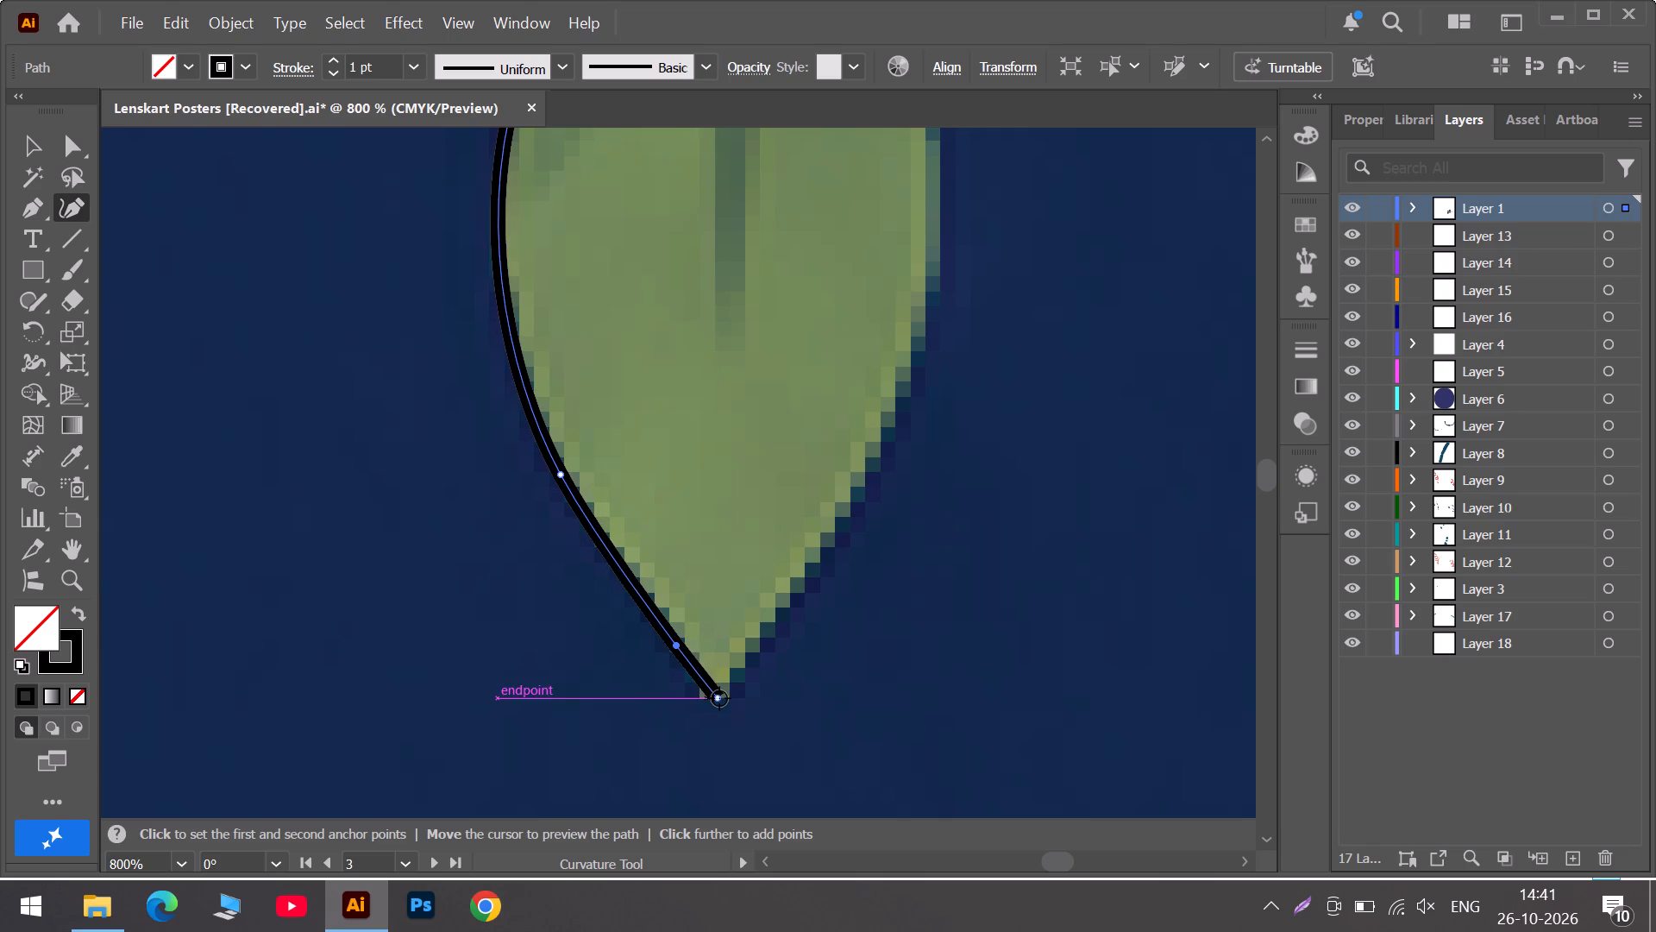
pyautogui.doubleClick(719, 698)
# Trace the hanging leaf's right edge from the tip up past its widest part, refitting the anchor below the widest point.
pyautogui.click(784, 599)
pyautogui.scroll(3, 819, 557)
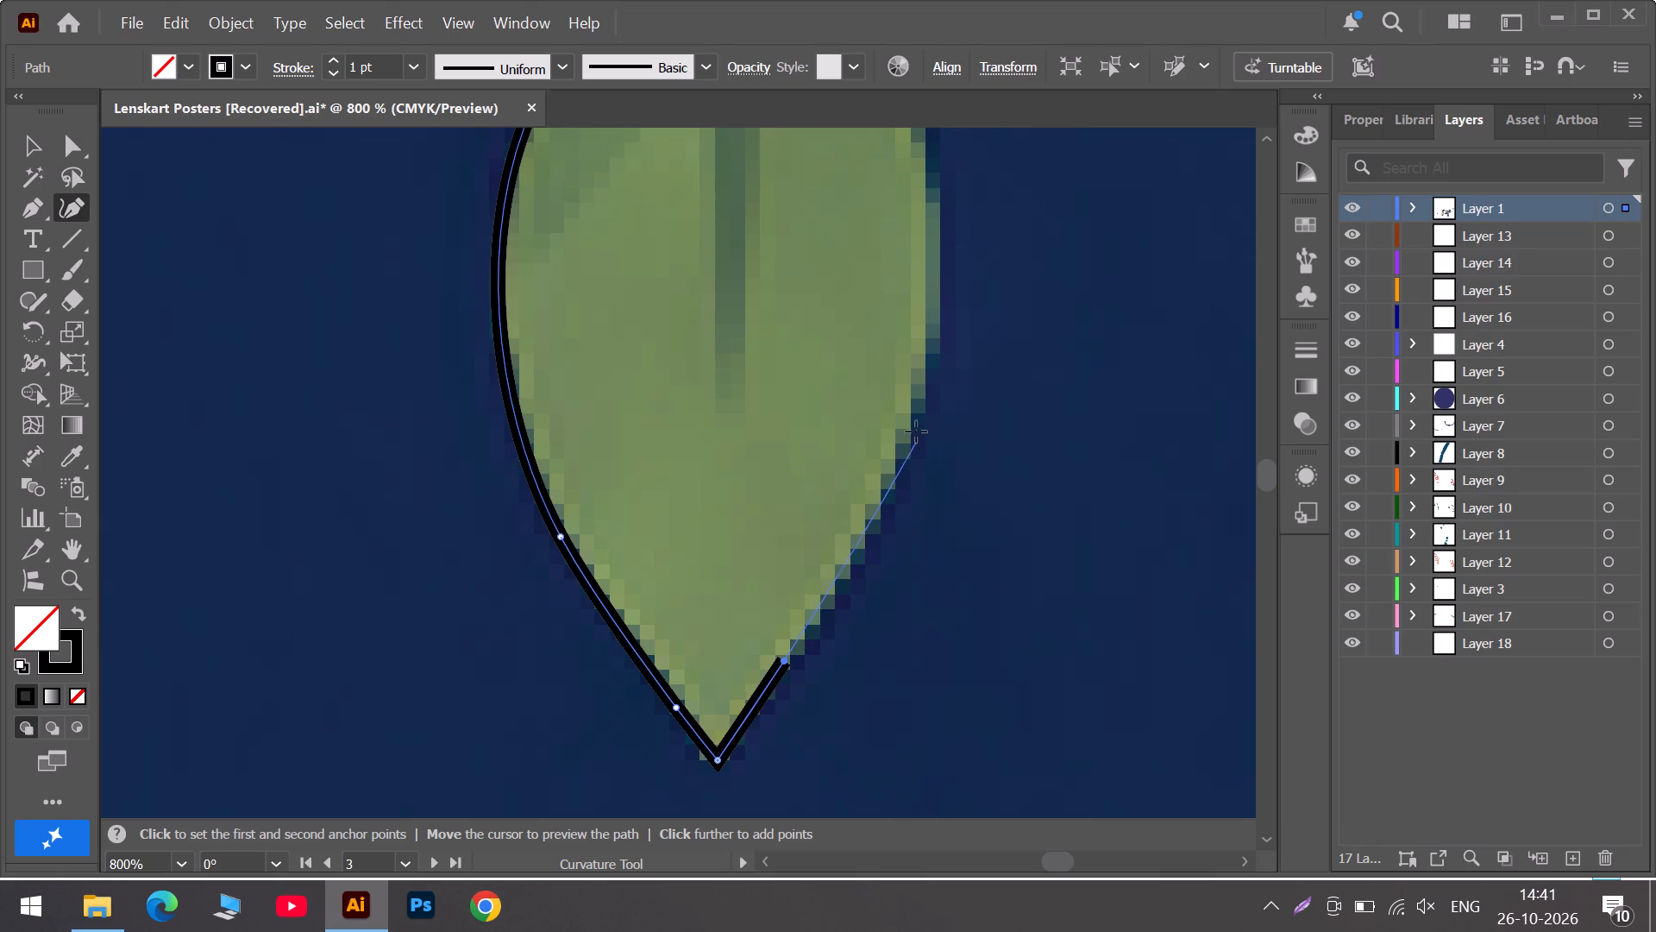
pyautogui.click(912, 410)
pyautogui.scroll(12, 912, 410)
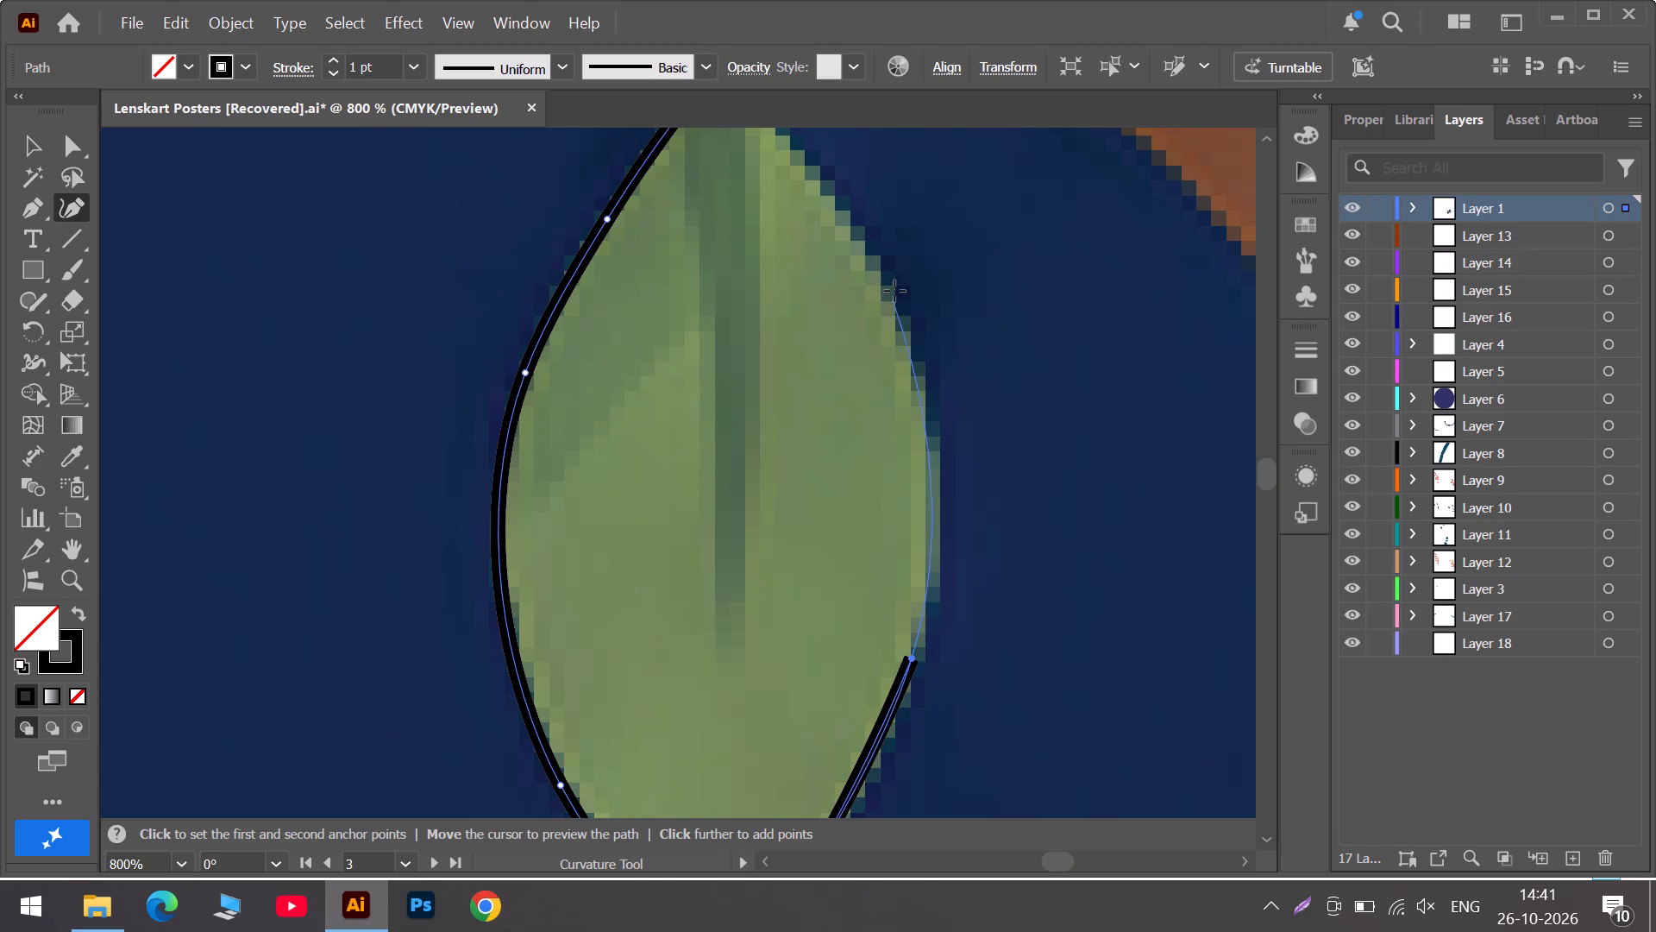
pyautogui.click(894, 286)
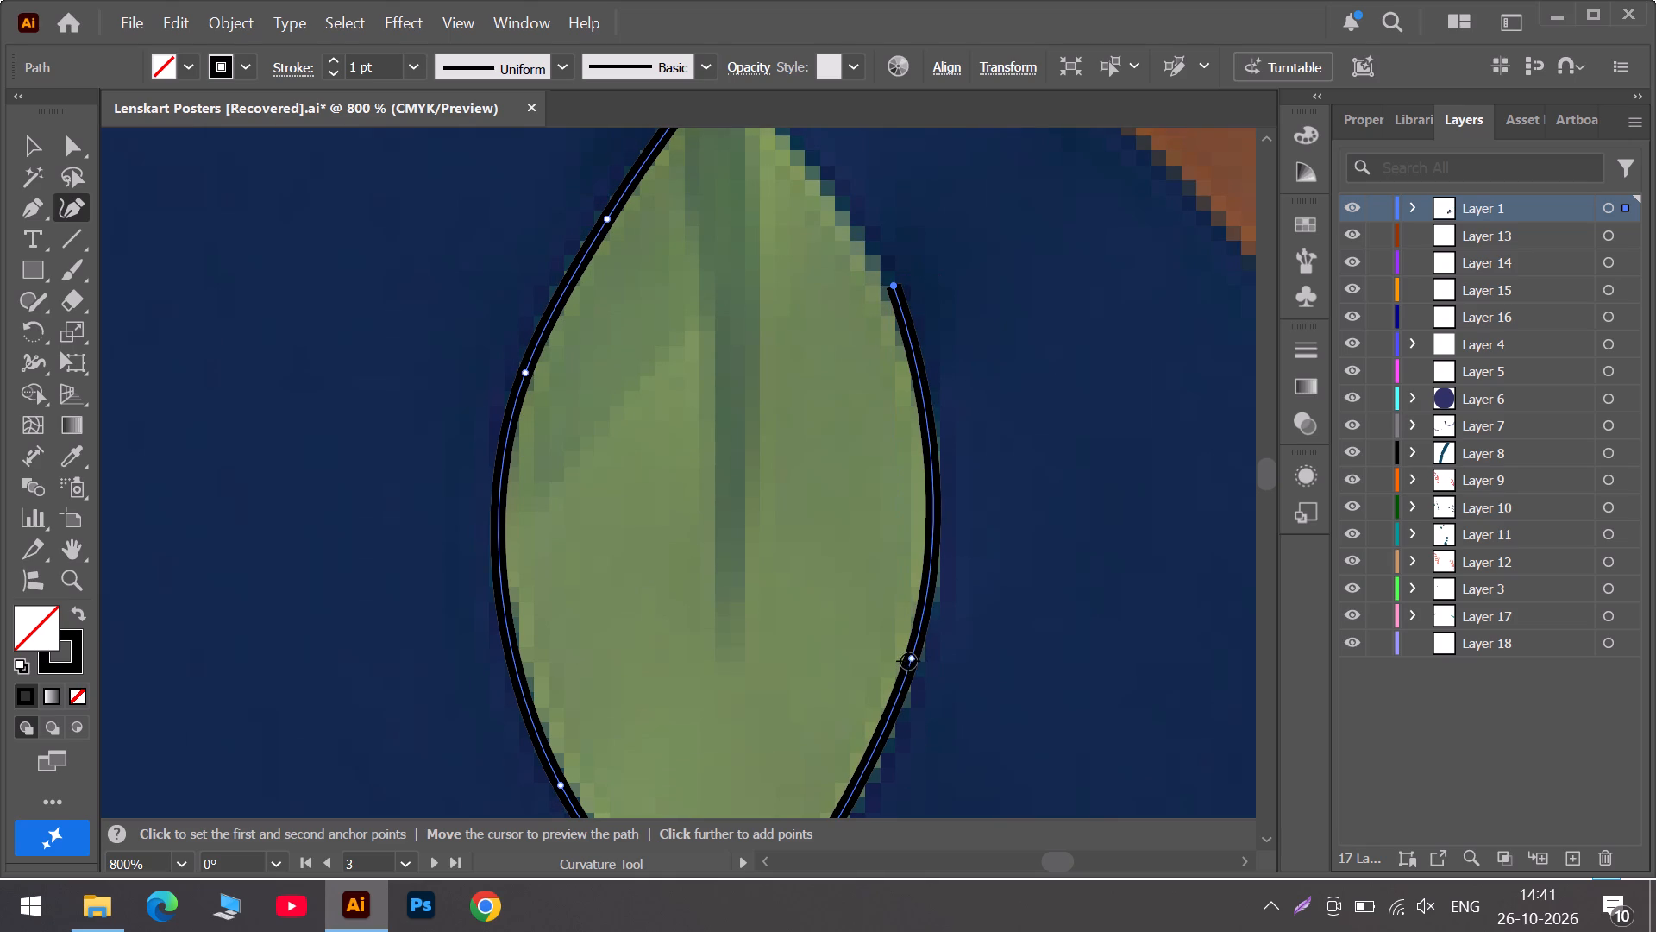
pyautogui.moveTo(906, 658); pyautogui.dragTo(912, 683)
# Close the hanging leaf's outline at the stem with two corner points, and level the left one with the right.
pyautogui.scroll(6, 912, 677)
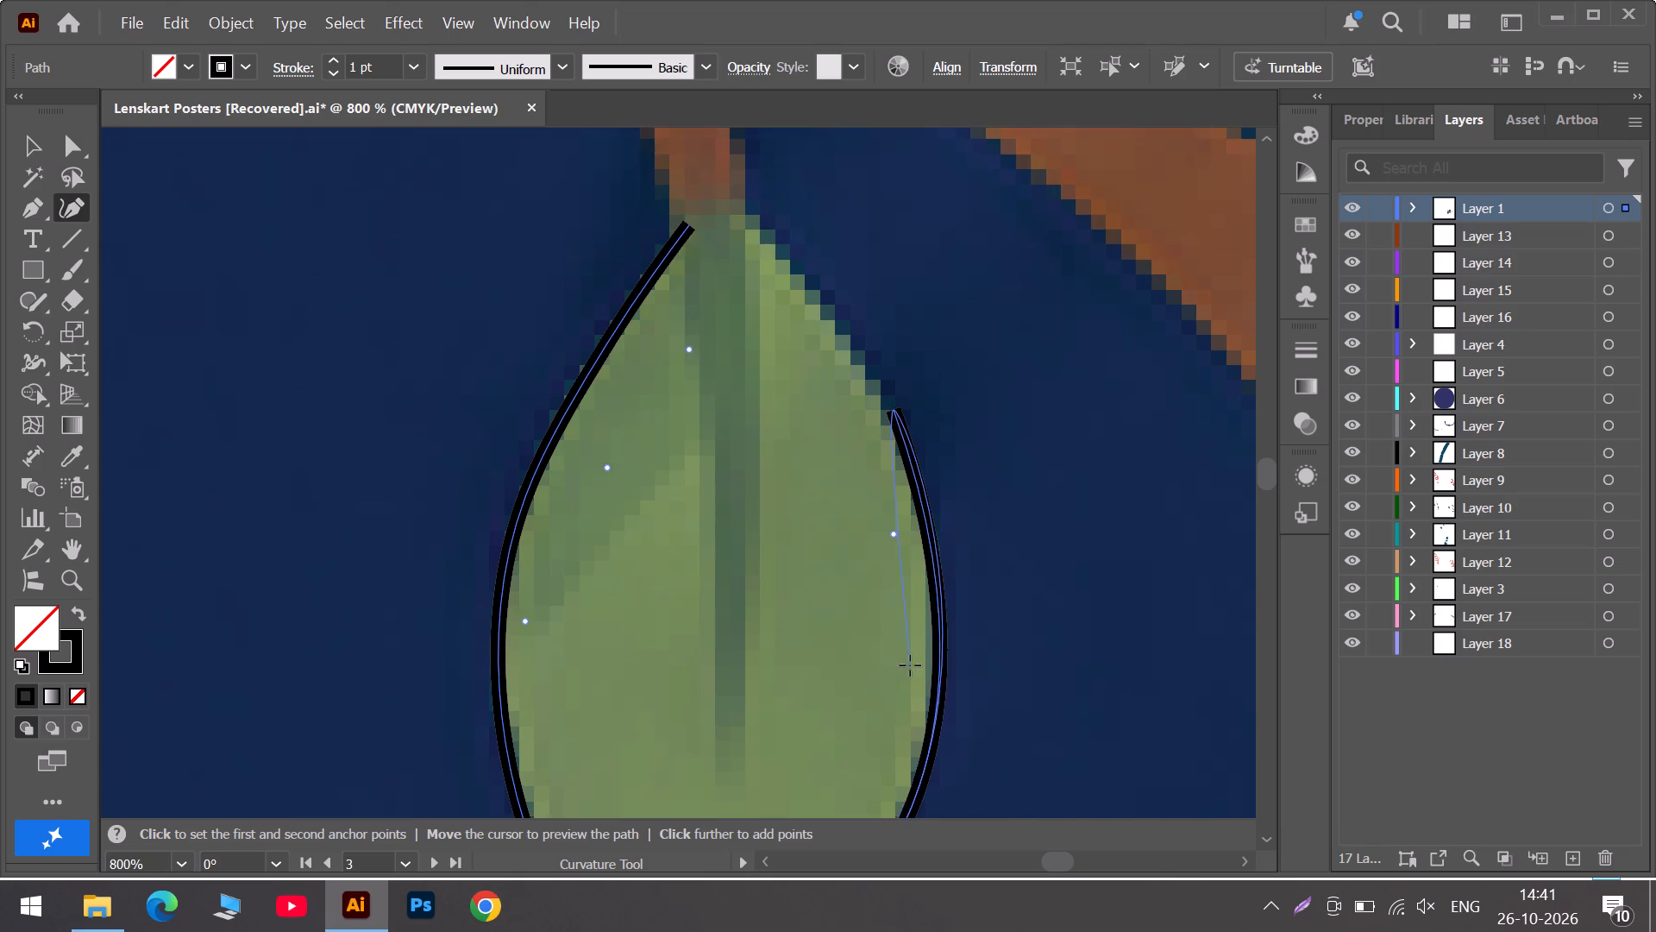
pyautogui.scroll(-15, 910, 665)
pyautogui.scroll(7, 906, 661)
pyautogui.scroll(8, 910, 461)
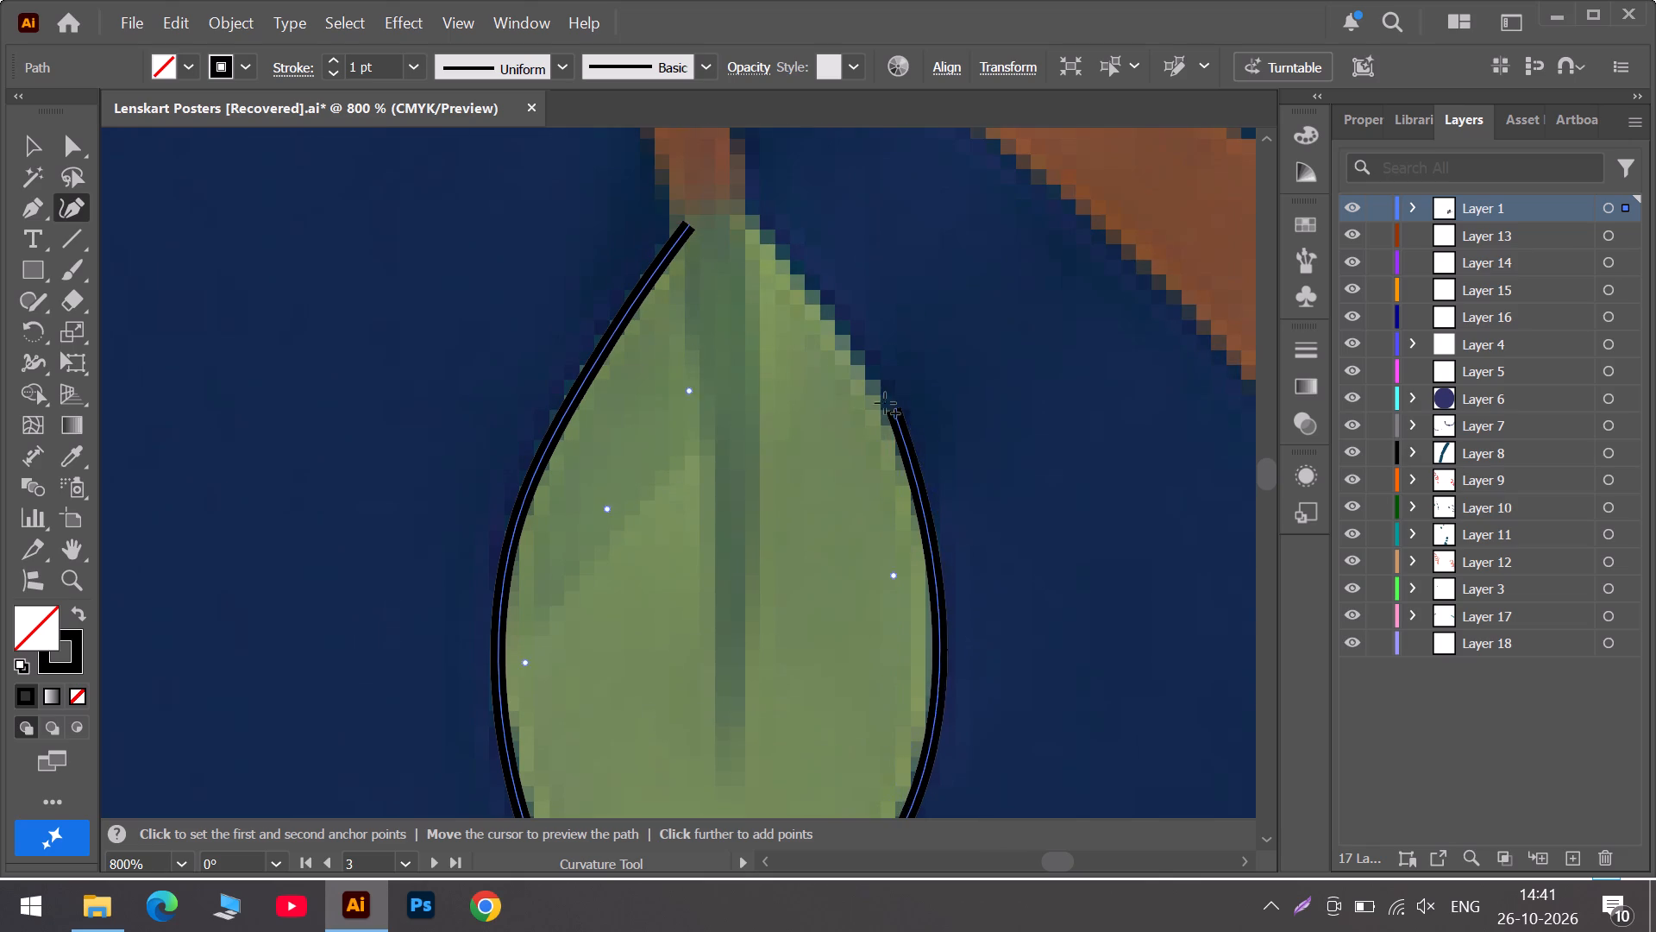
pyautogui.click(745, 217)
pyautogui.doubleClick(745, 218)
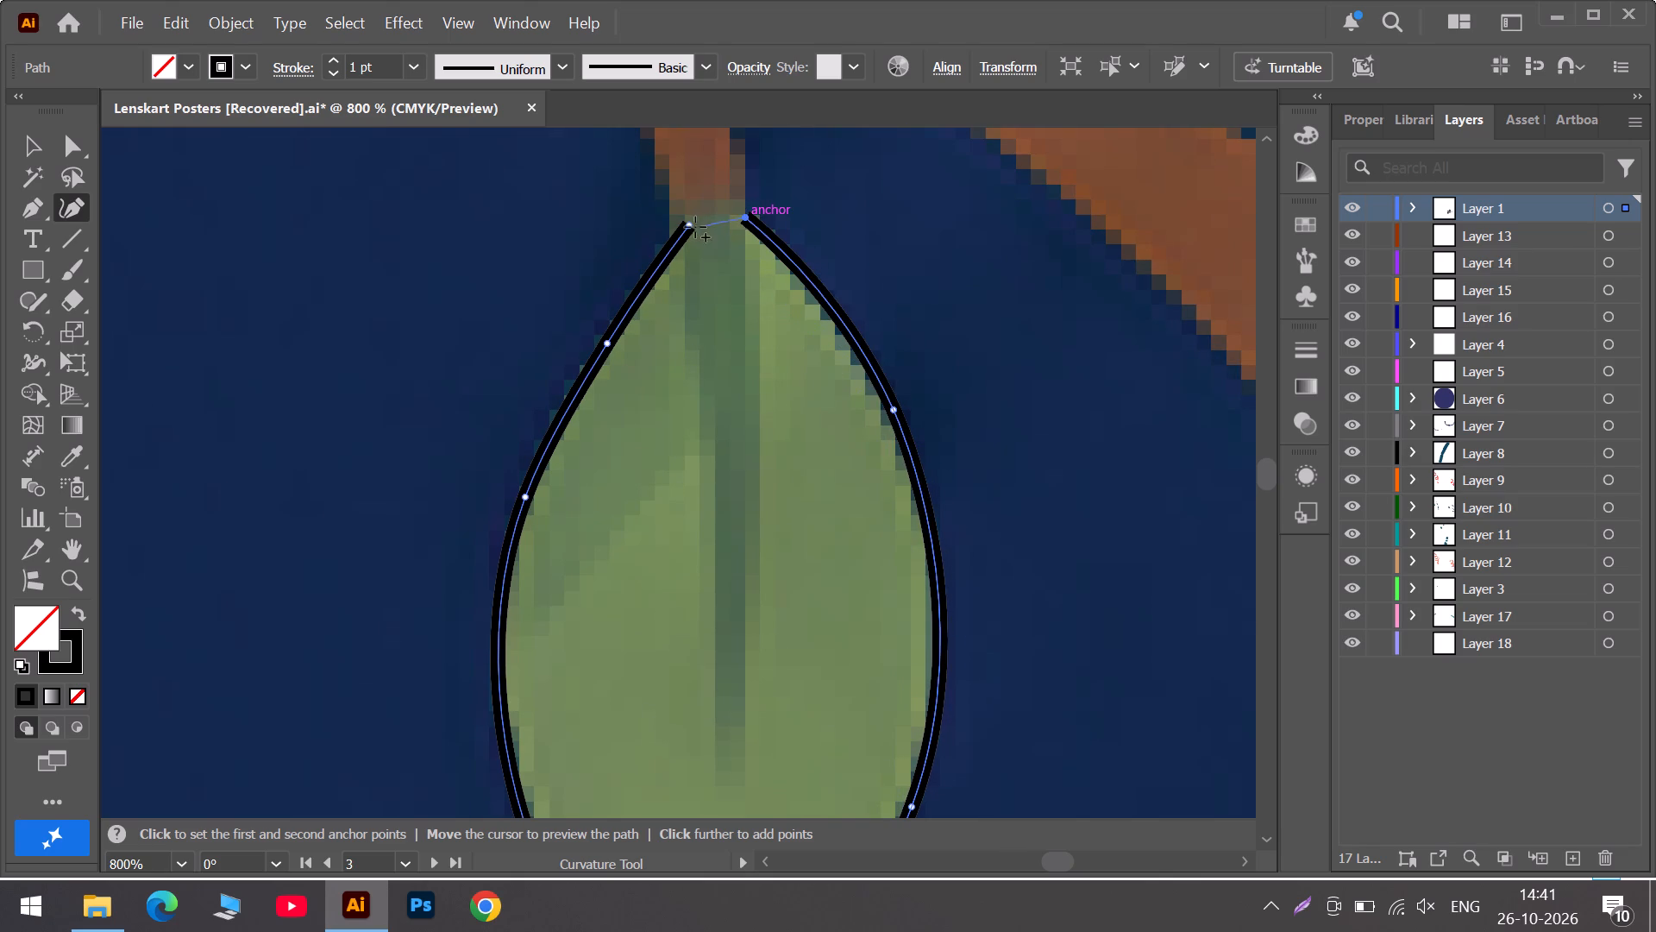
pyautogui.click(691, 227)
pyautogui.doubleClick(691, 227)
pyautogui.moveTo(691, 227); pyautogui.dragTo(684, 217)
pyautogui.moveTo(684, 217); pyautogui.dragTo(686, 217)
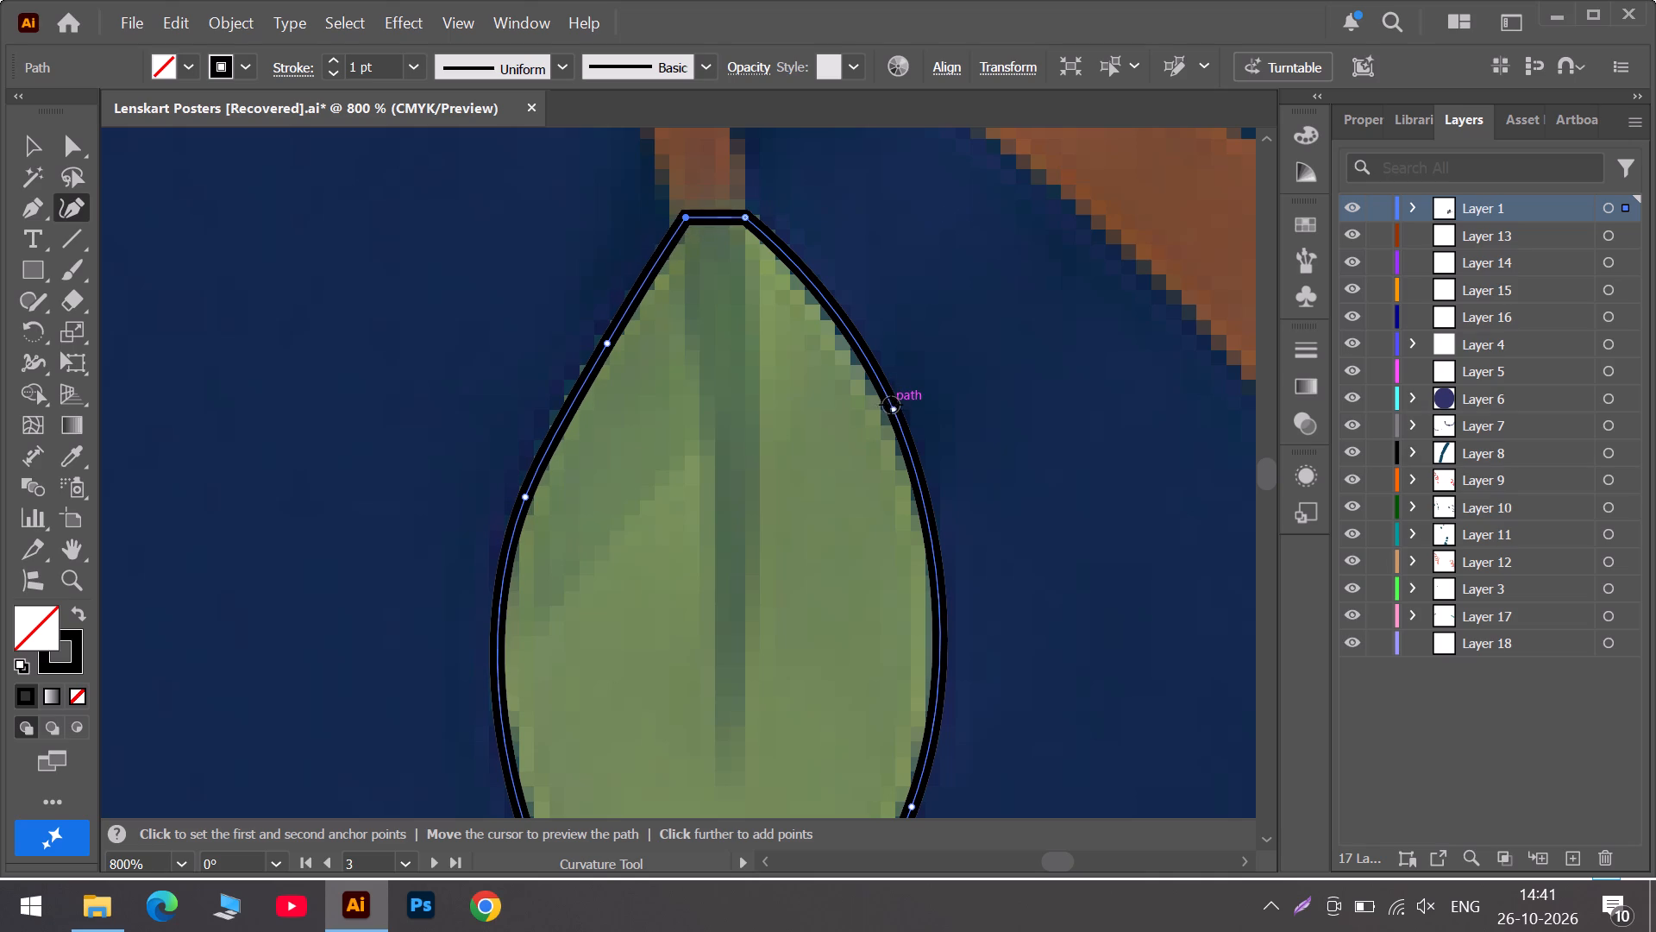
# Refit the anchor on the hanging leaf outline's upper right edge slightly inward to match the artwork.
pyautogui.moveTo(893, 405); pyautogui.dragTo(883, 404)
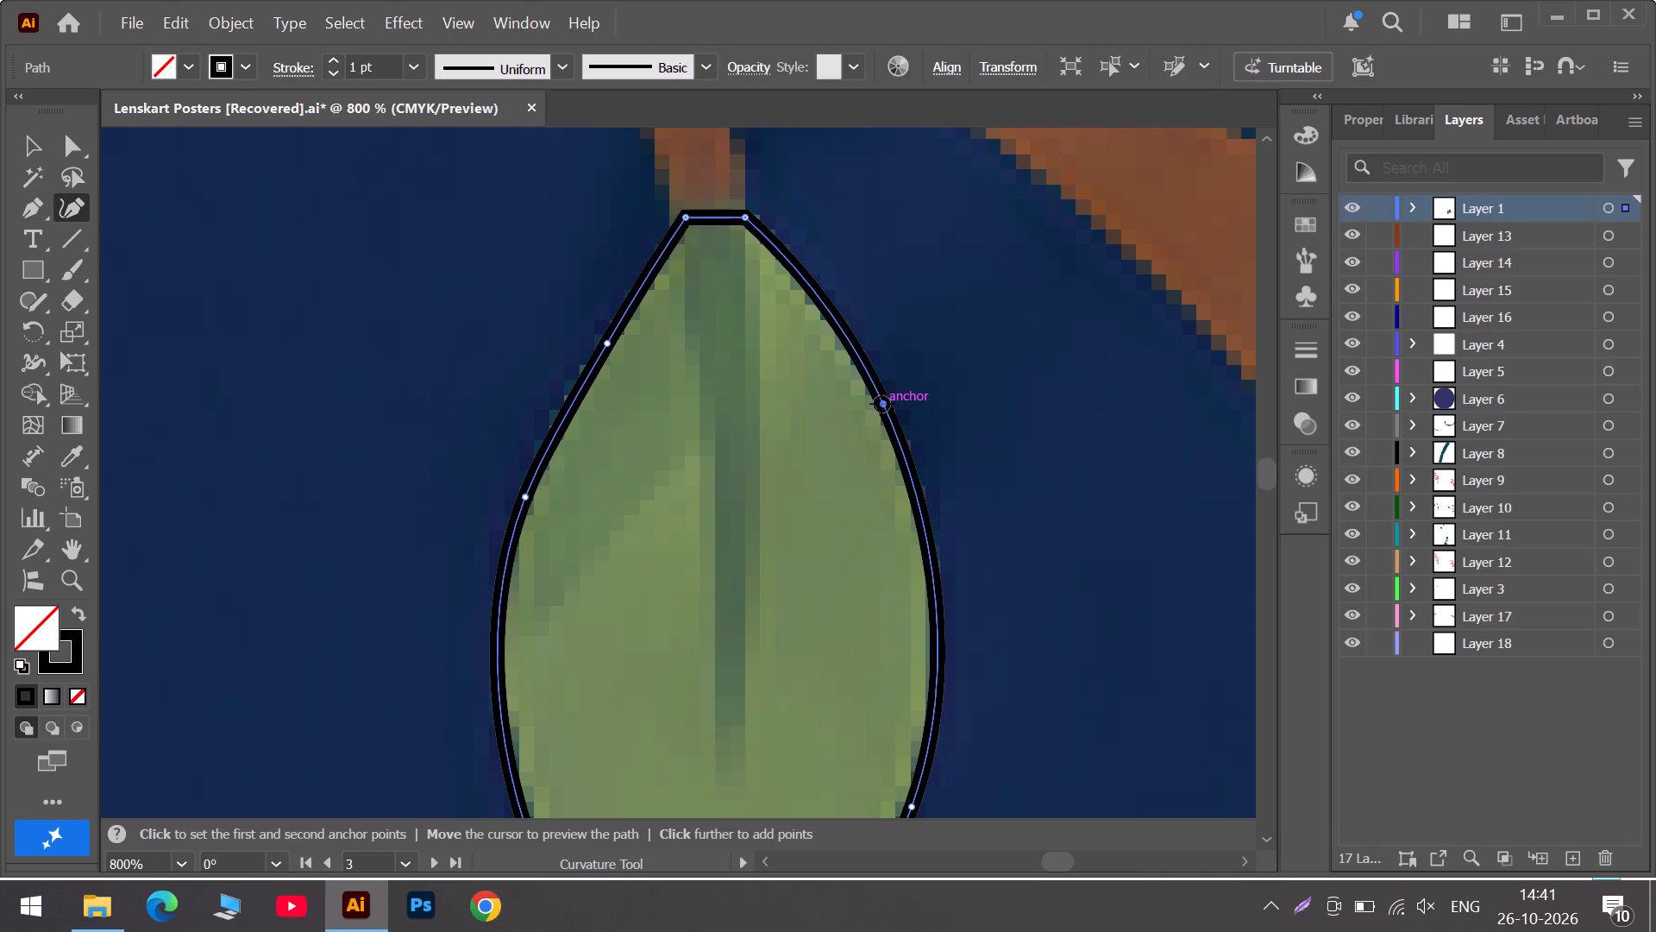
# Start a Curvature outline on the larger untraced leaf under the left branch, following its upper edge from the stem over the crest and refitting the second anchor.
pyautogui.scroll(-20, 857, 441)
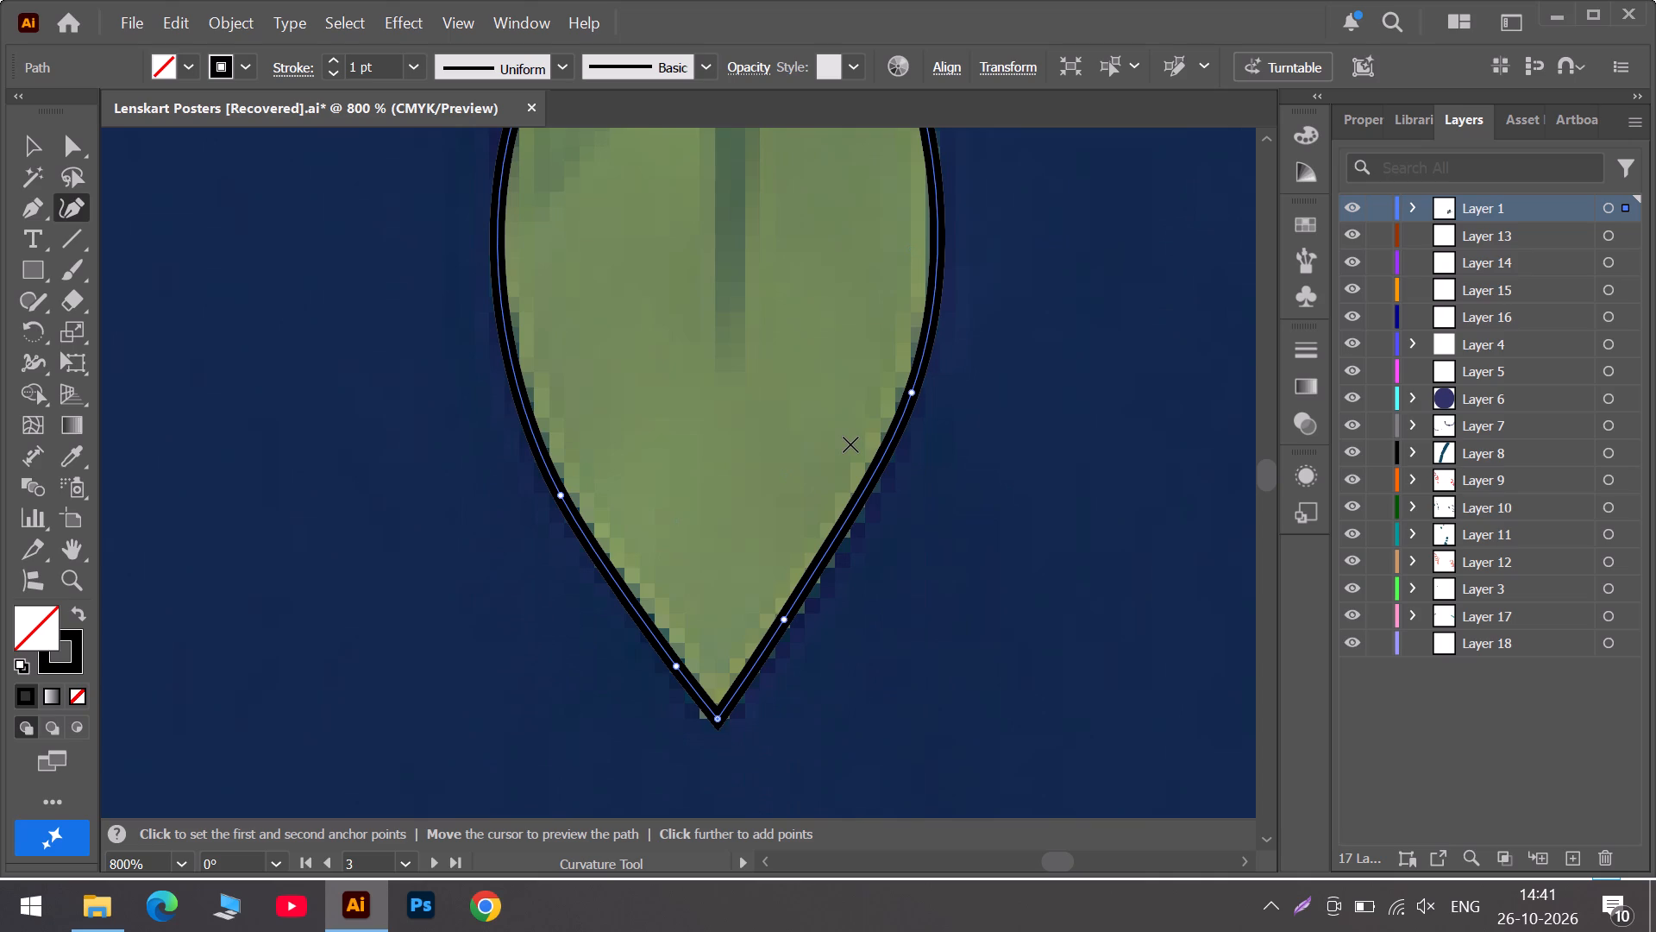
pyautogui.keyDown('alt'); pyautogui.scroll(-2, 850, 444); pyautogui.keyUp('alt')
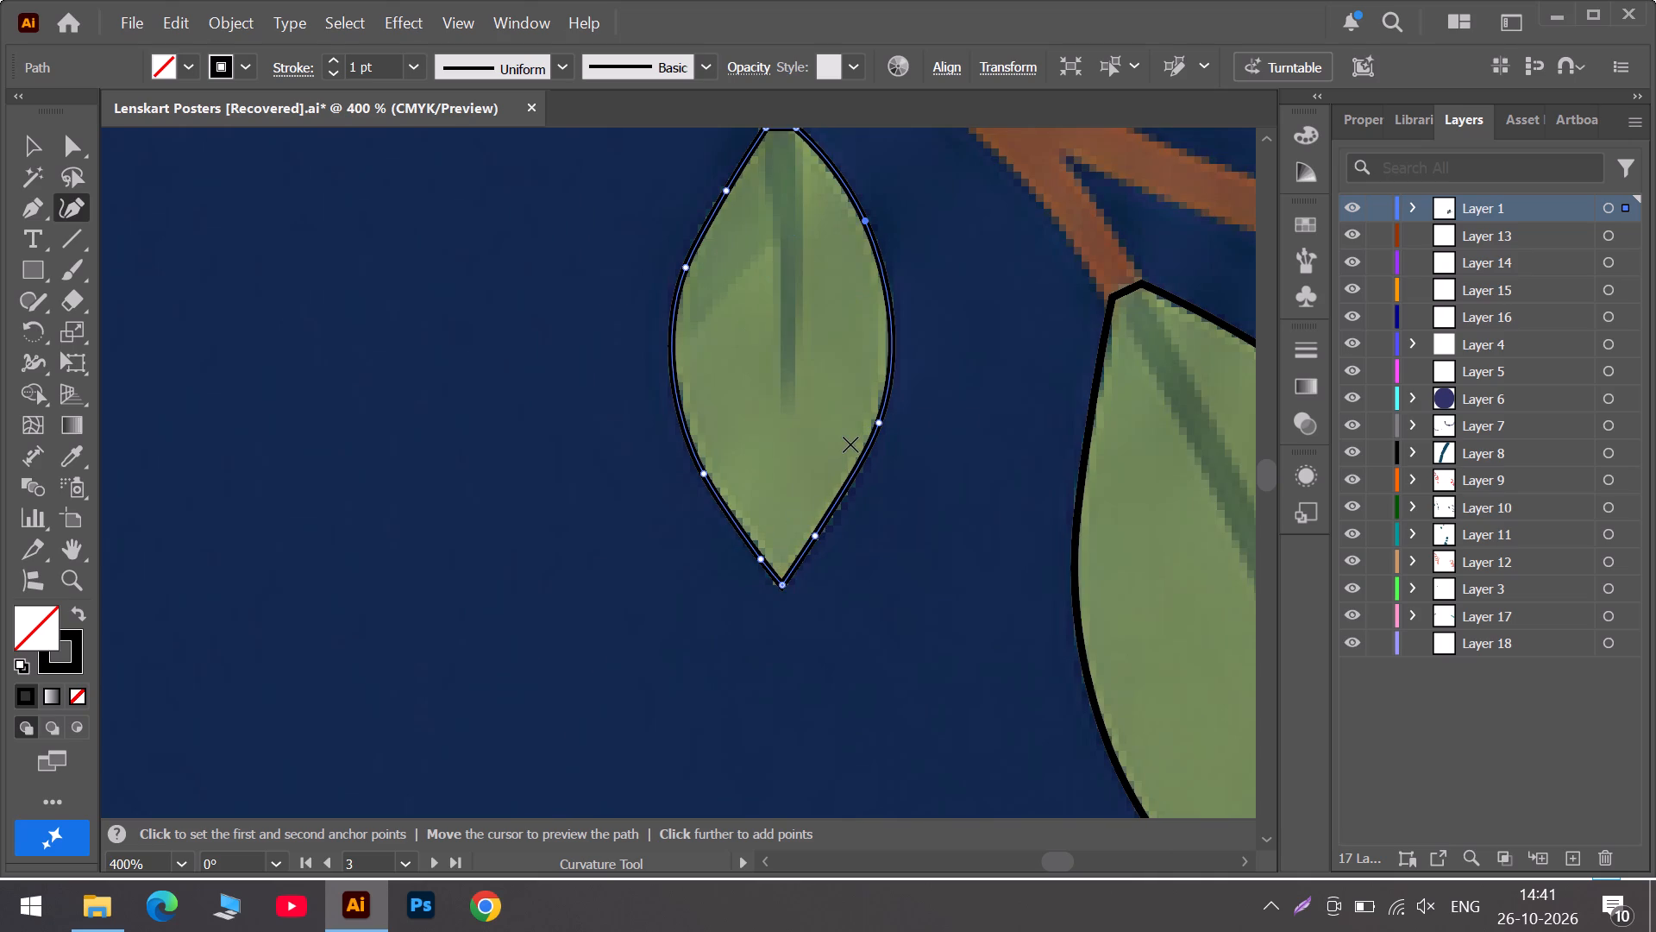
pyautogui.scroll(-2, 850, 444)
pyautogui.keyDown('alt'); pyautogui.scroll(-5, 850, 444); pyautogui.keyUp('alt')
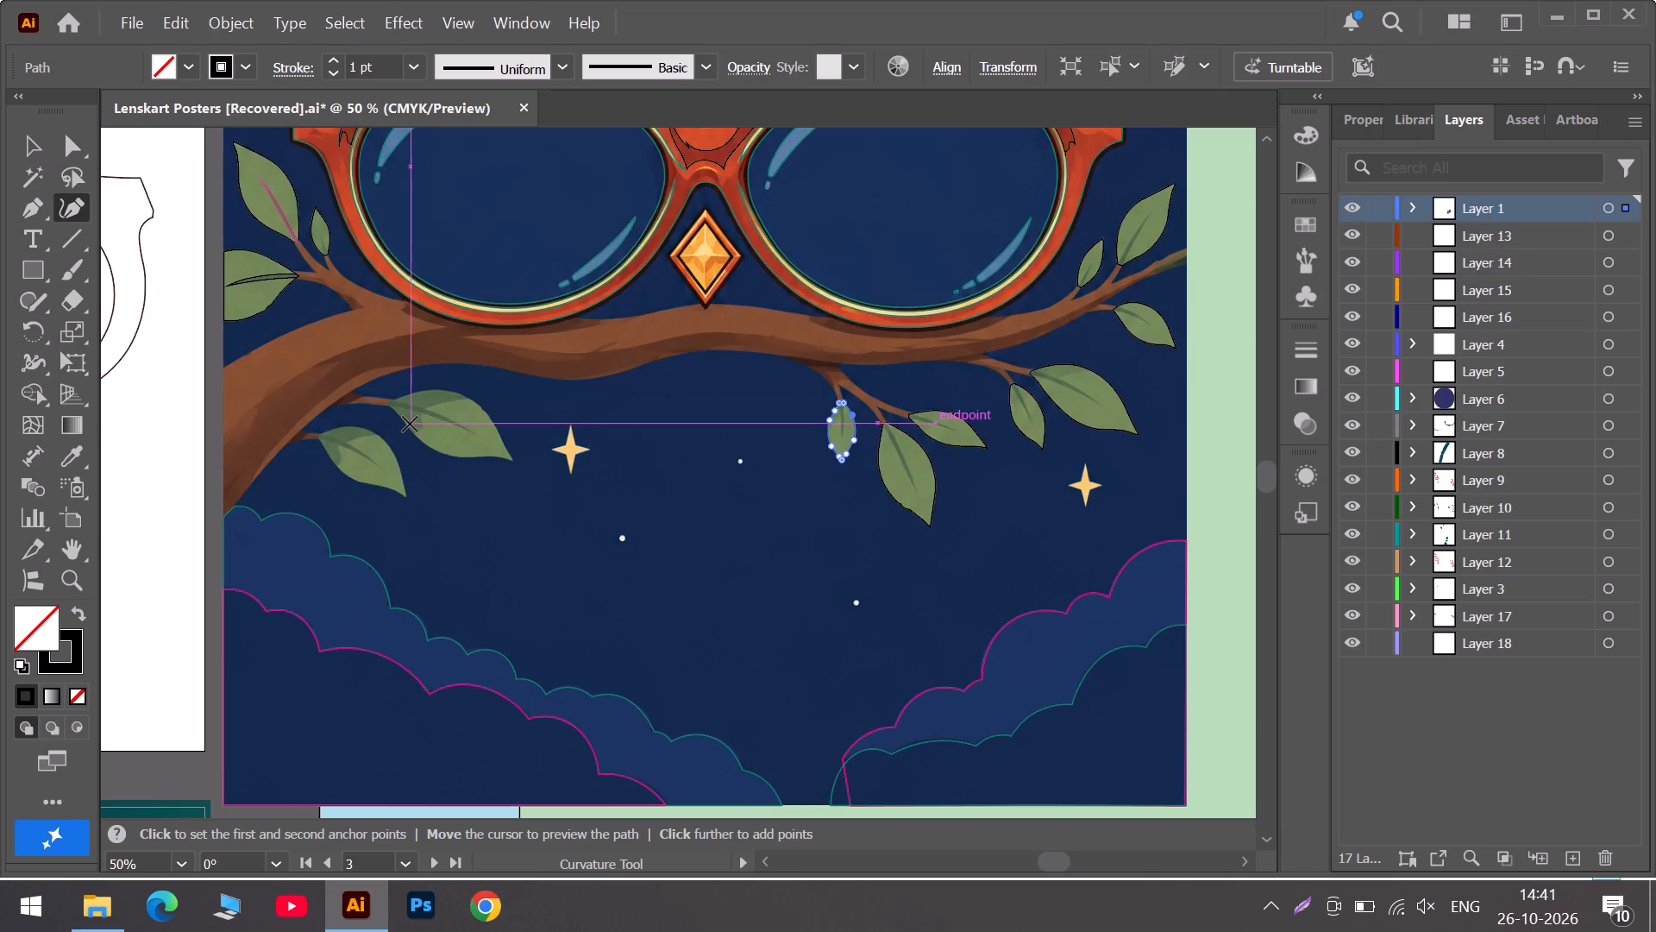
pyautogui.keyDown('alt'); pyautogui.scroll(2, 1136, 372); pyautogui.keyUp('alt')
pyautogui.keyDown('alt'); pyautogui.scroll(-1, 1122, 381); pyautogui.keyUp('alt')
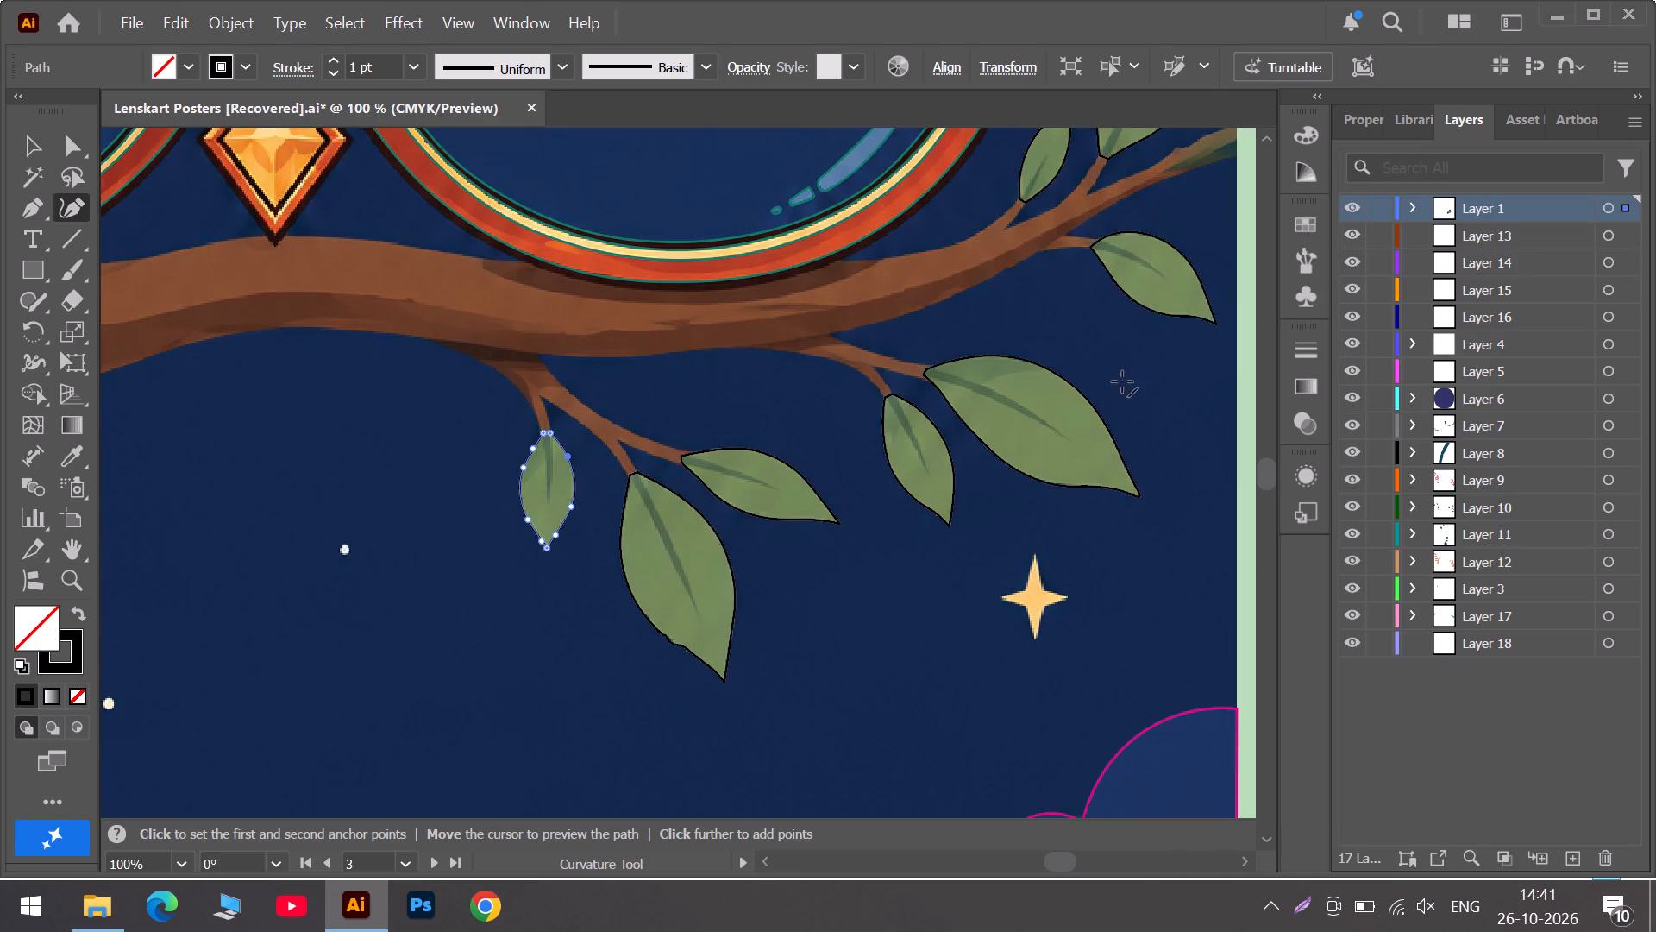
pyautogui.keyDown('alt'); pyautogui.scroll(-1, 1122, 381); pyautogui.keyUp('alt')
pyautogui.click(1007, 866)
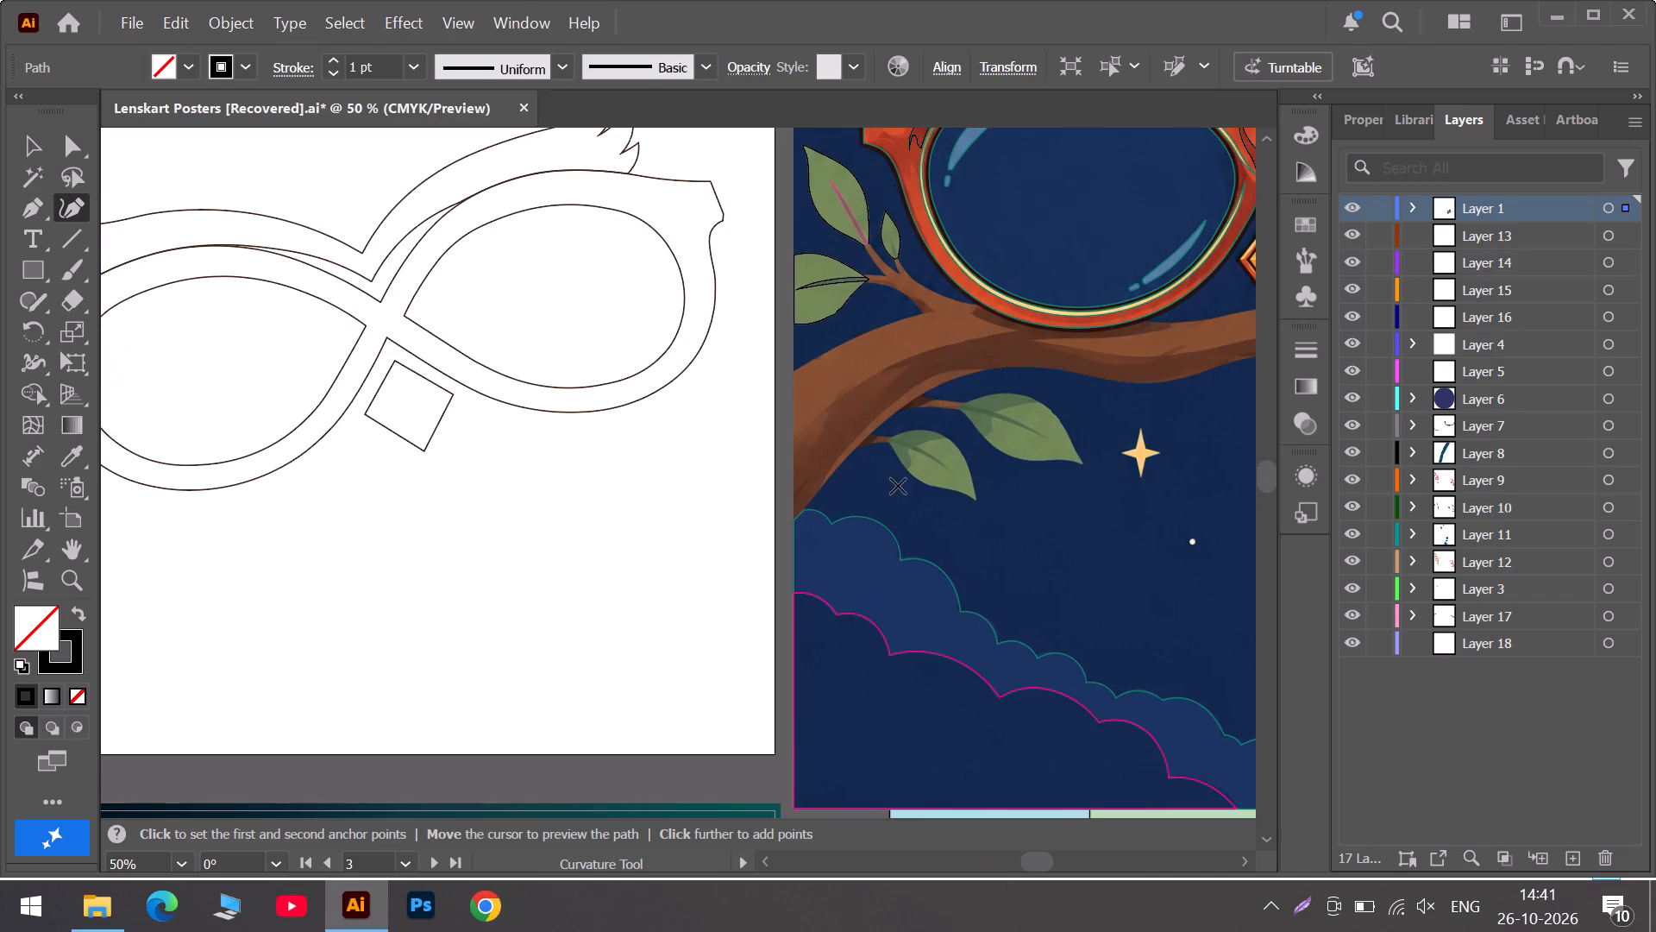
pyautogui.keyDown('alt'); pyautogui.scroll(3, 955, 444); pyautogui.keyUp('alt')
pyautogui.scroll(3, 1011, 438)
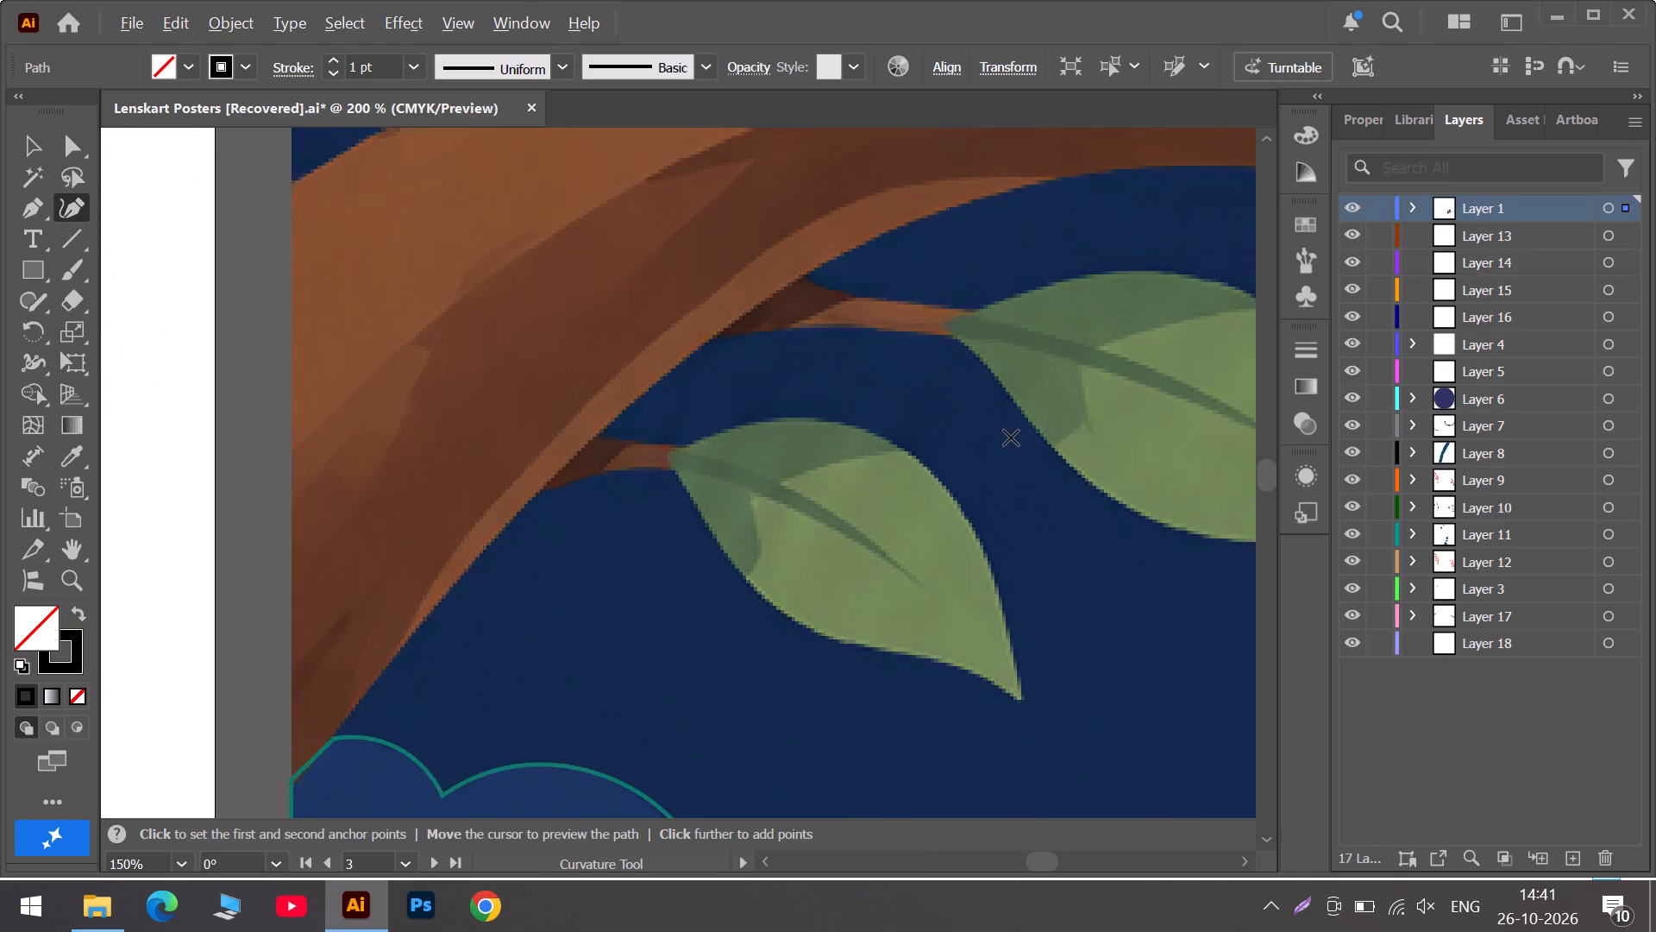
pyautogui.keyDown('alt'); pyautogui.scroll(2, 1010, 438); pyautogui.keyUp('alt')
pyautogui.click(1084, 860)
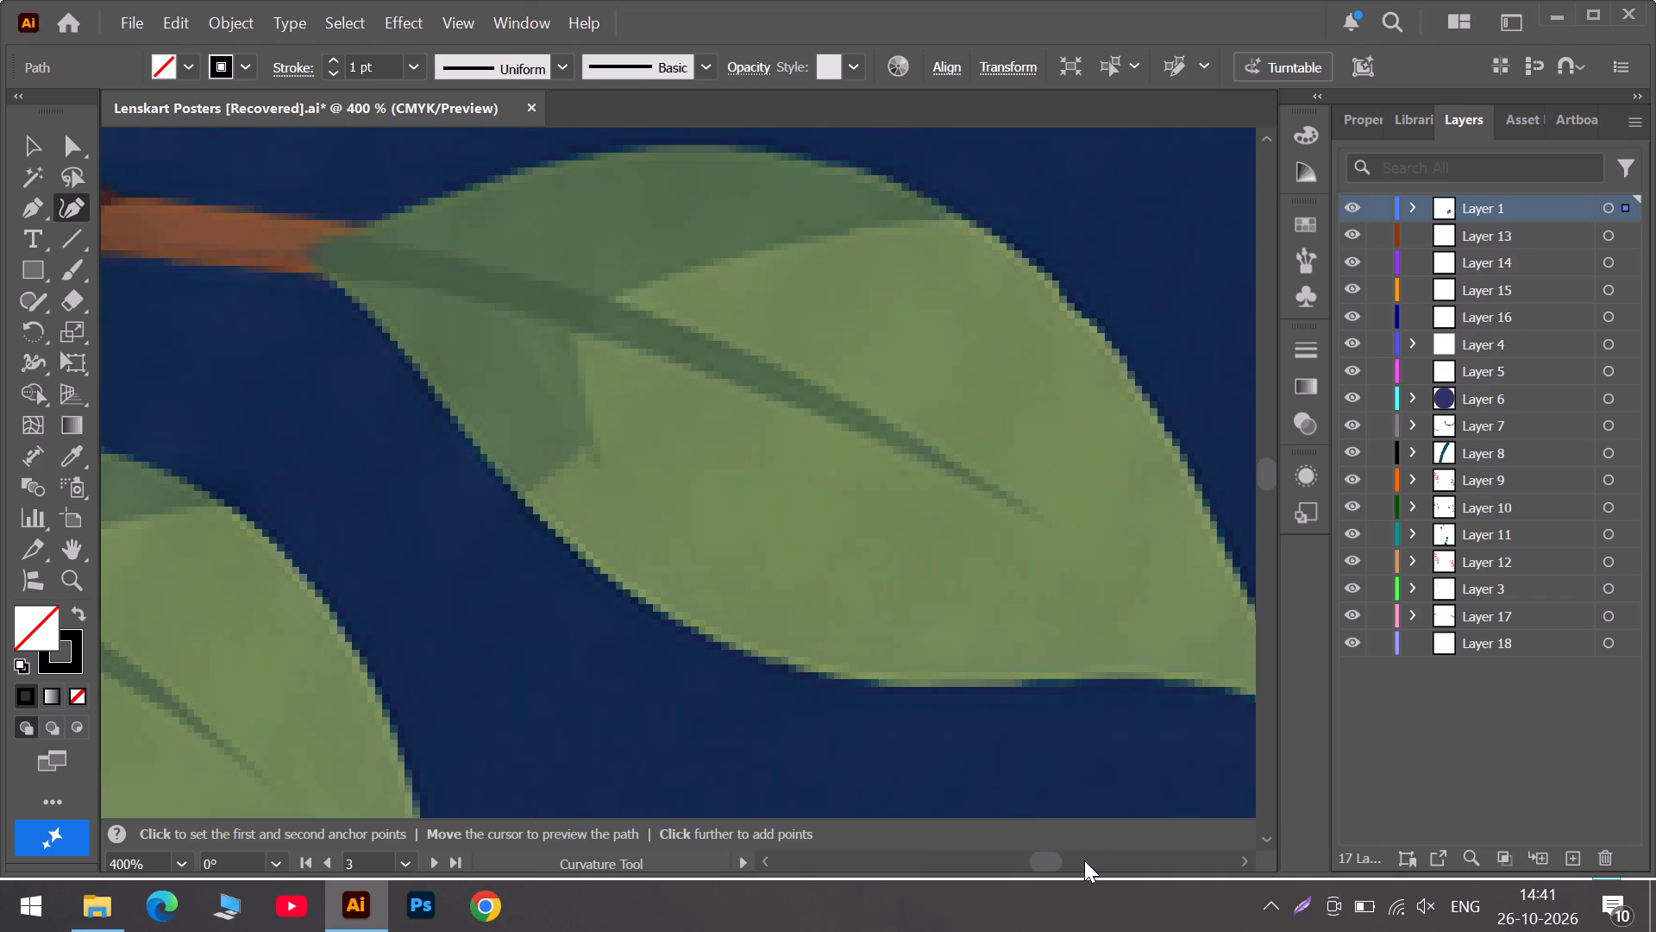
pyautogui.click(313, 251)
pyautogui.click(474, 189)
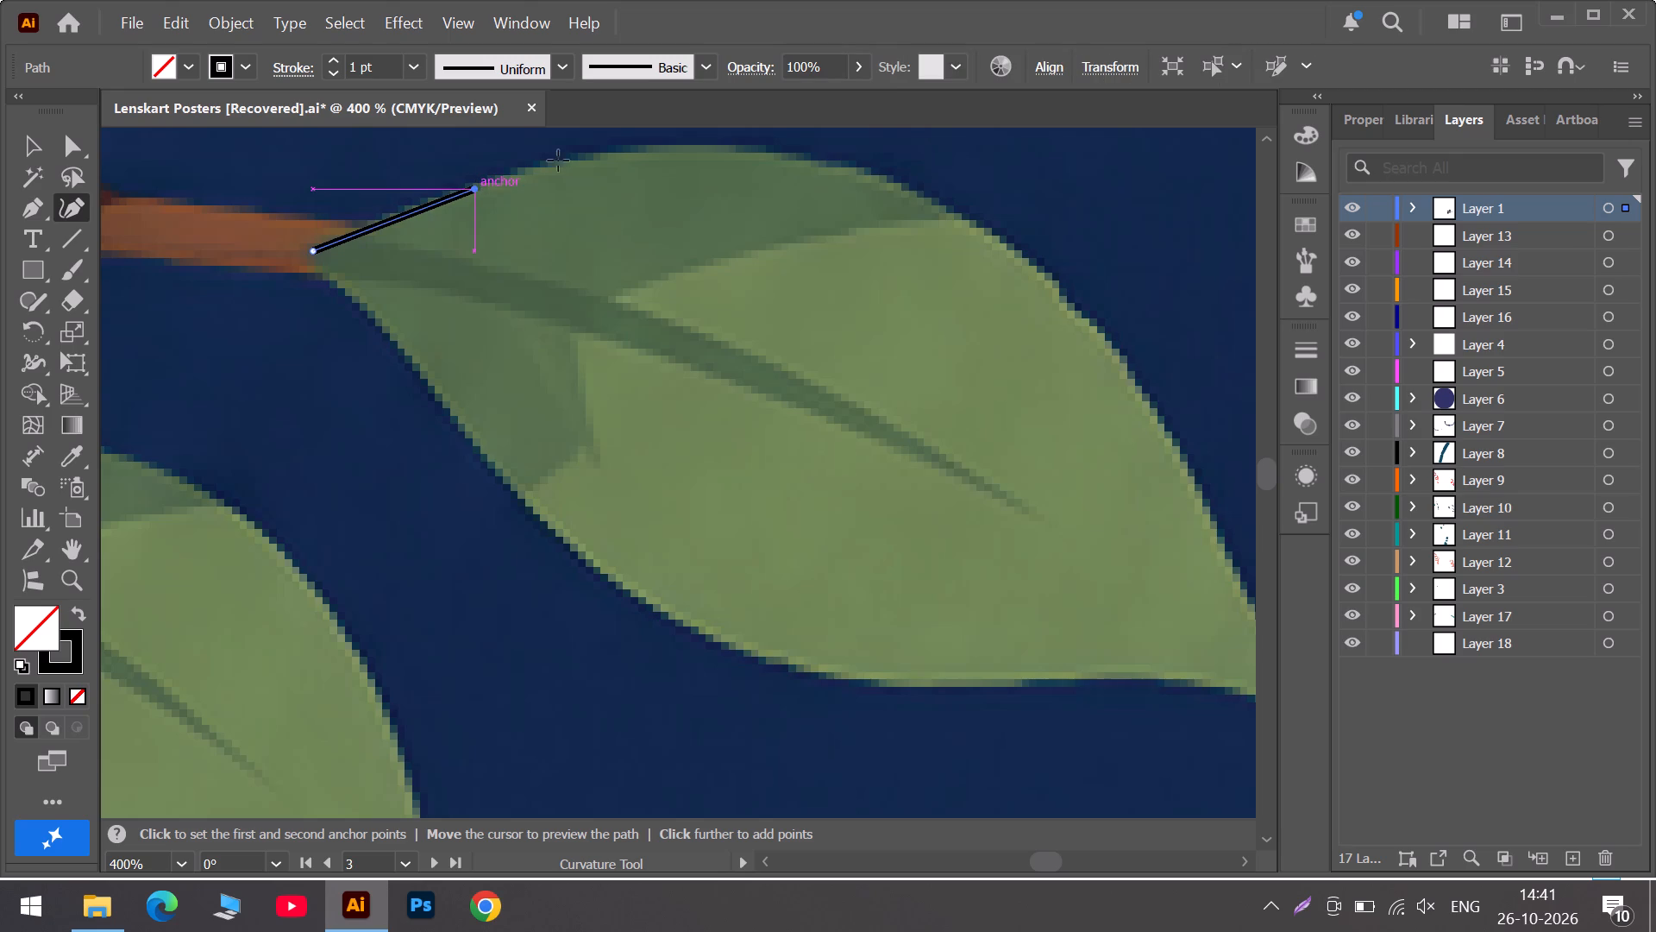
pyautogui.click(693, 147)
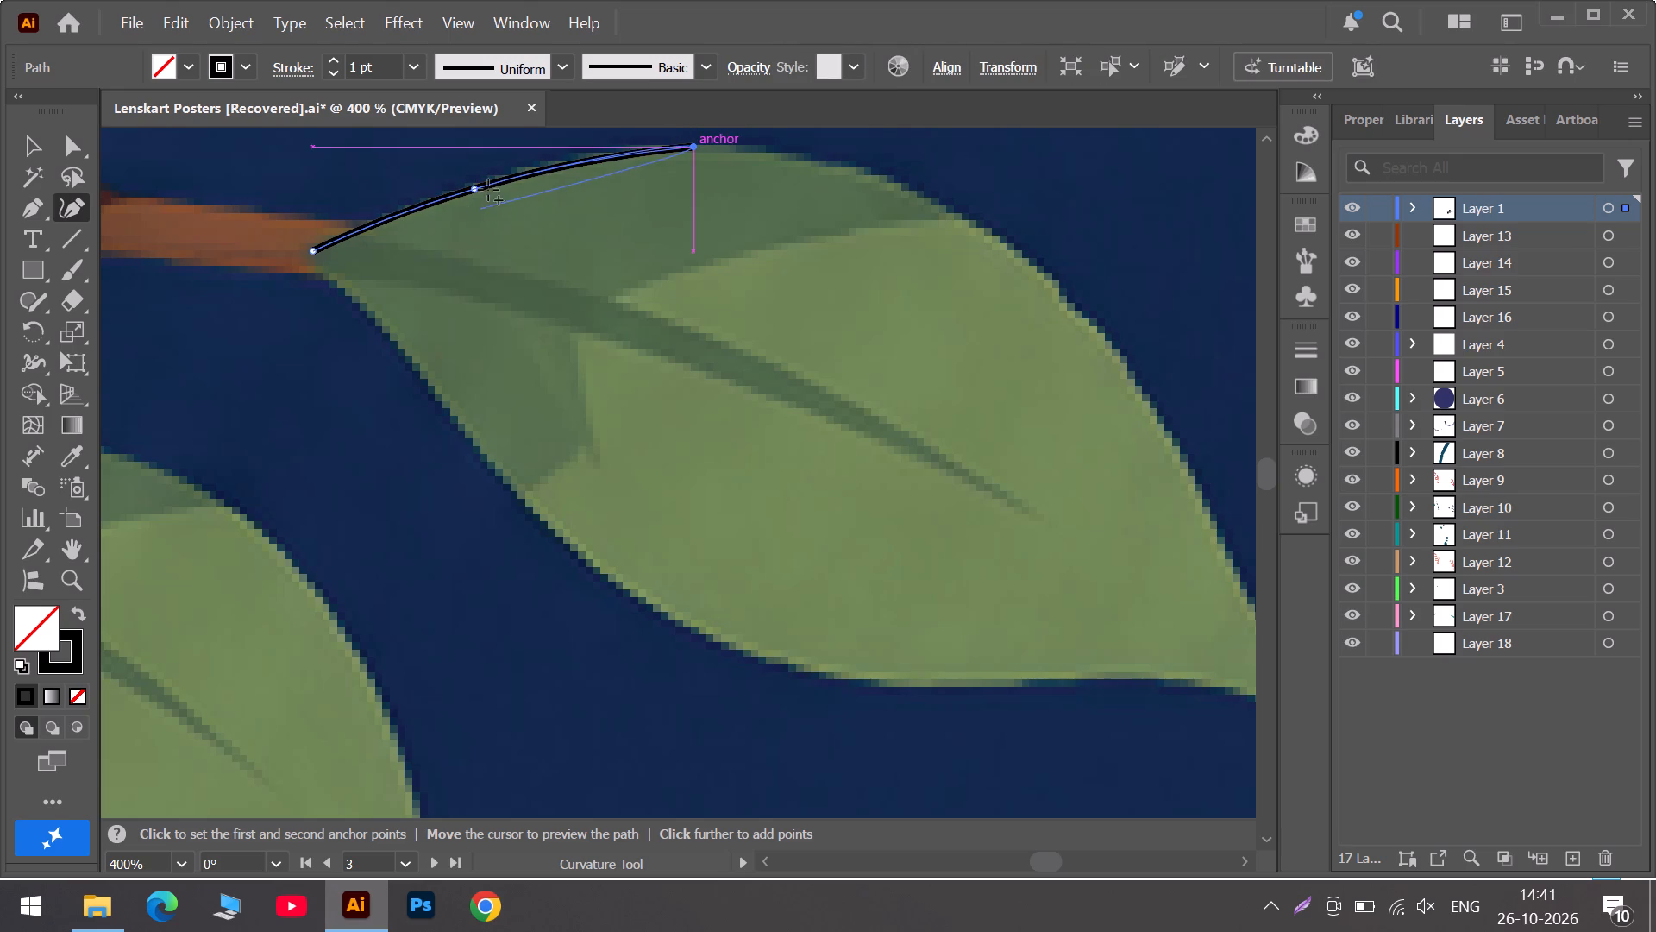
pyautogui.moveTo(476, 187); pyautogui.dragTo(494, 179)
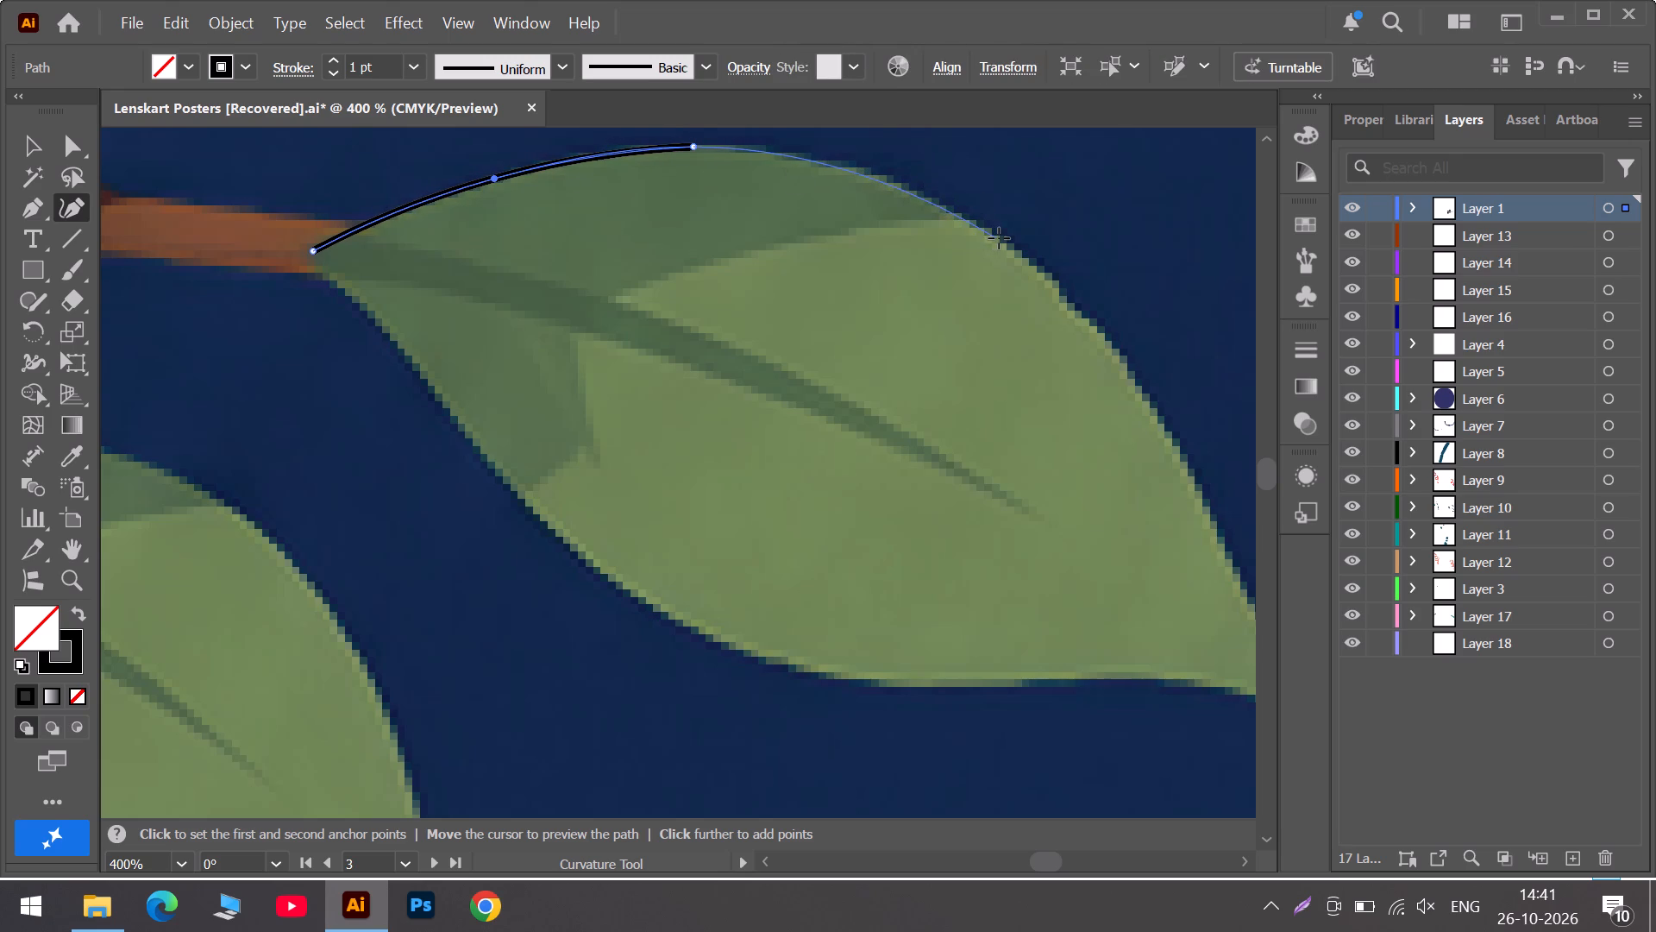
pyautogui.click(999, 238)
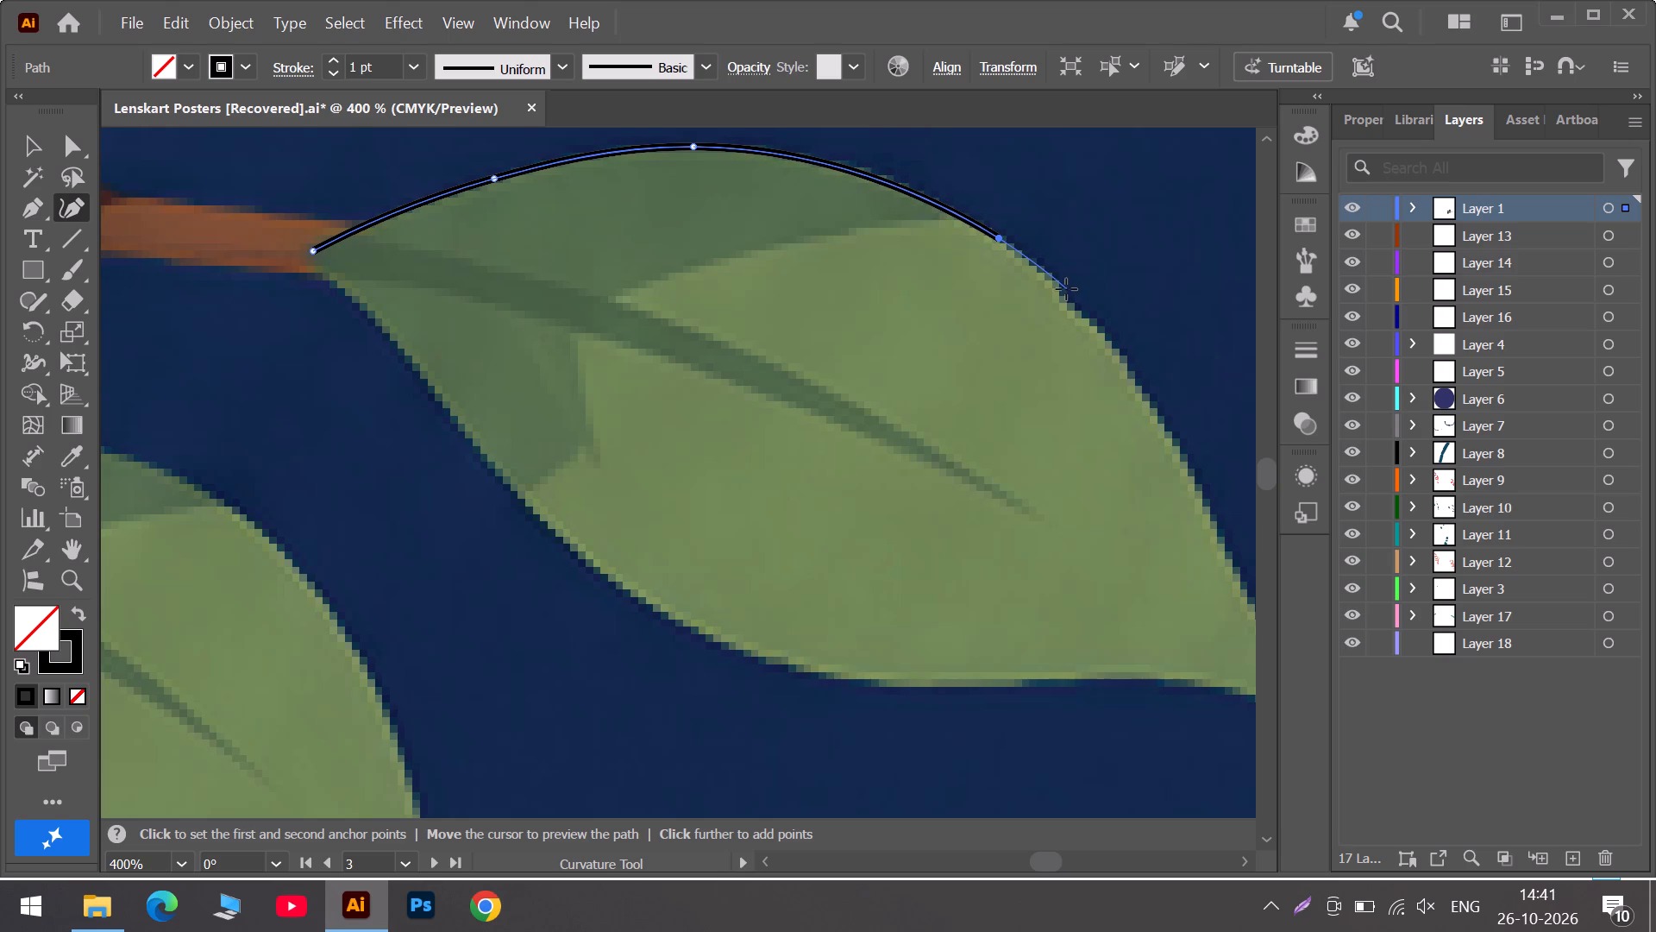
# Trace the small notch on the leaf's upper edge with a corner point and two more anchors, refitting the middle one outward.
pyautogui.click(1066, 289)
pyautogui.doubleClick(1066, 289)
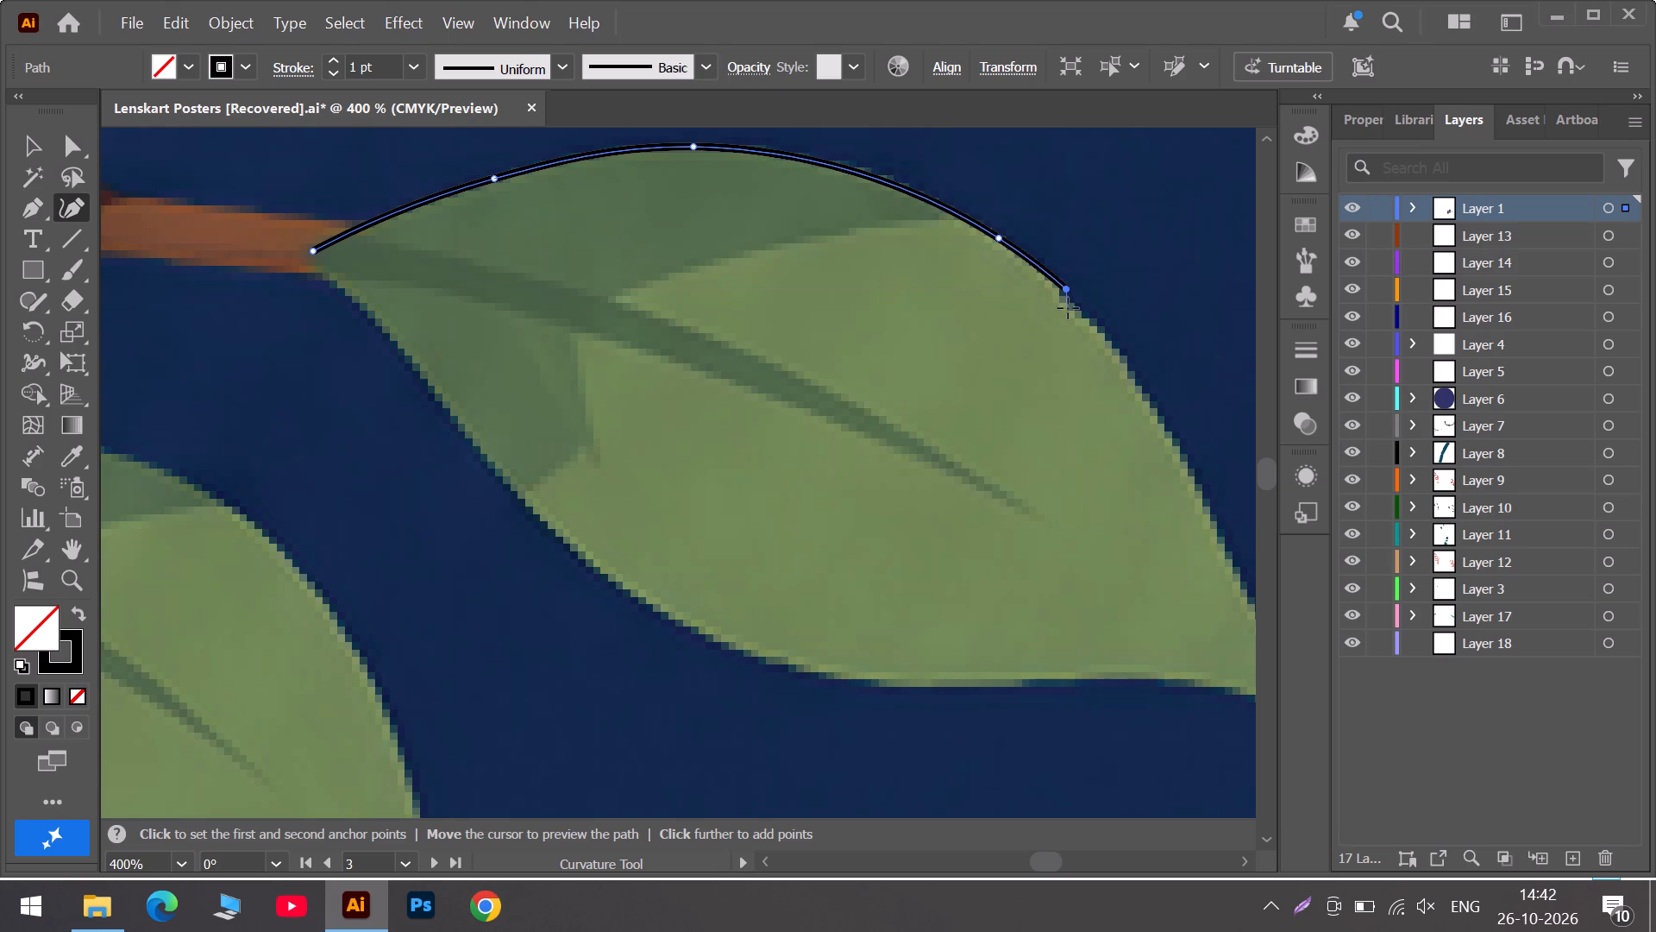
pyautogui.click(1069, 309)
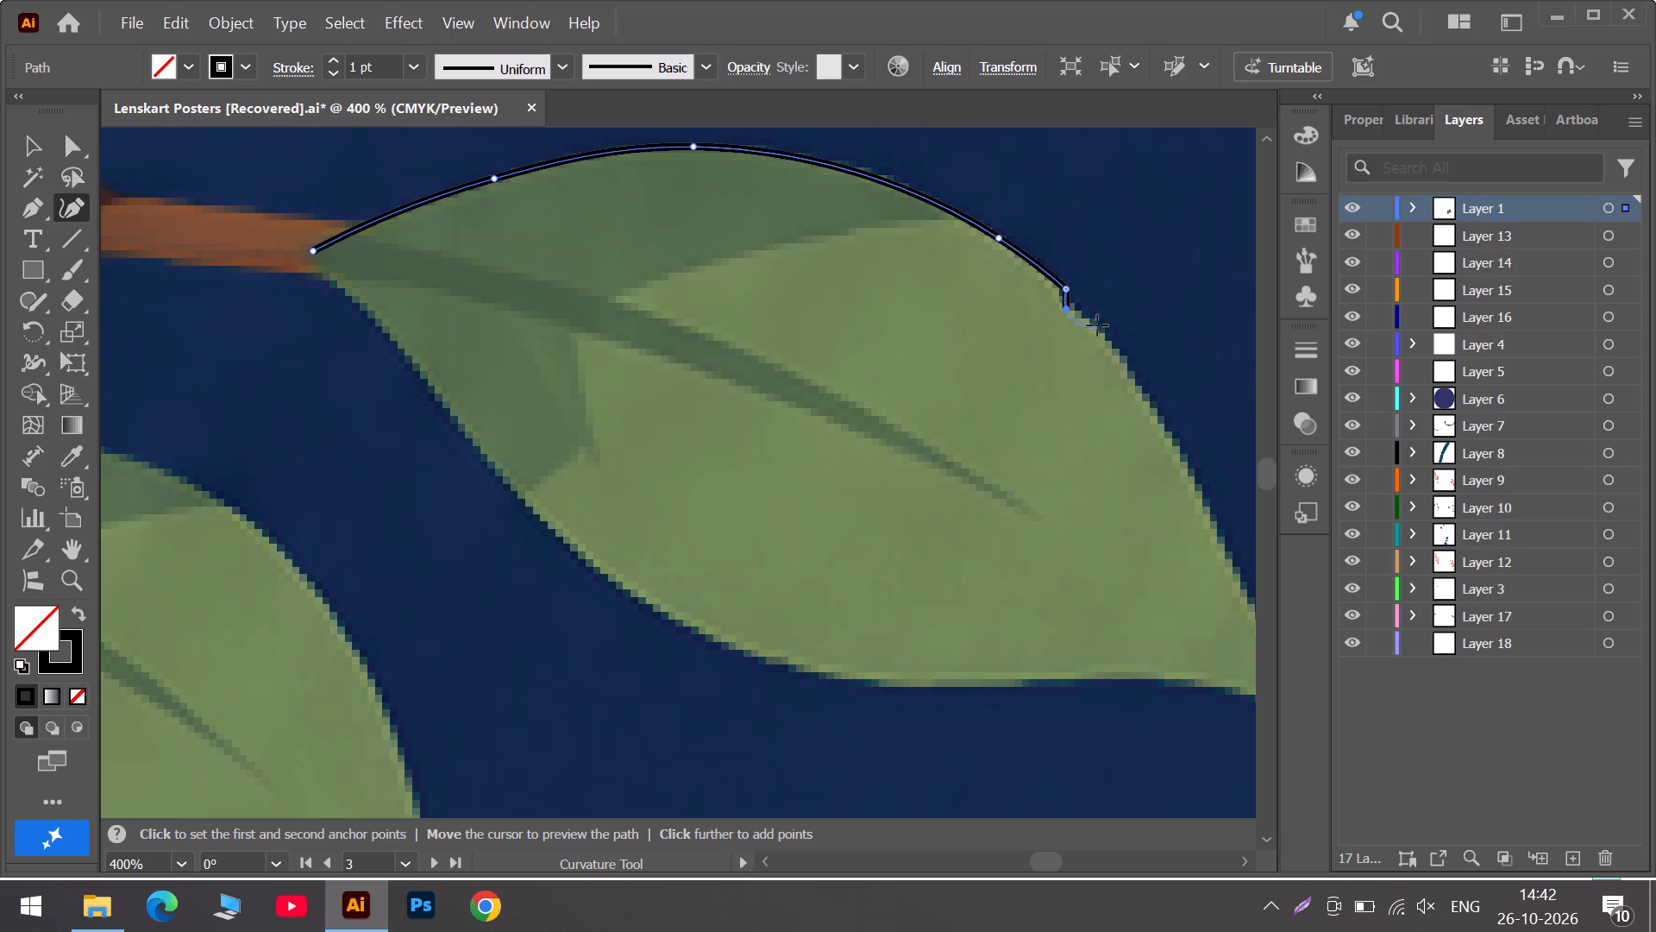
pyautogui.click(1097, 325)
pyautogui.moveTo(1069, 312); pyautogui.dragTo(1079, 310)
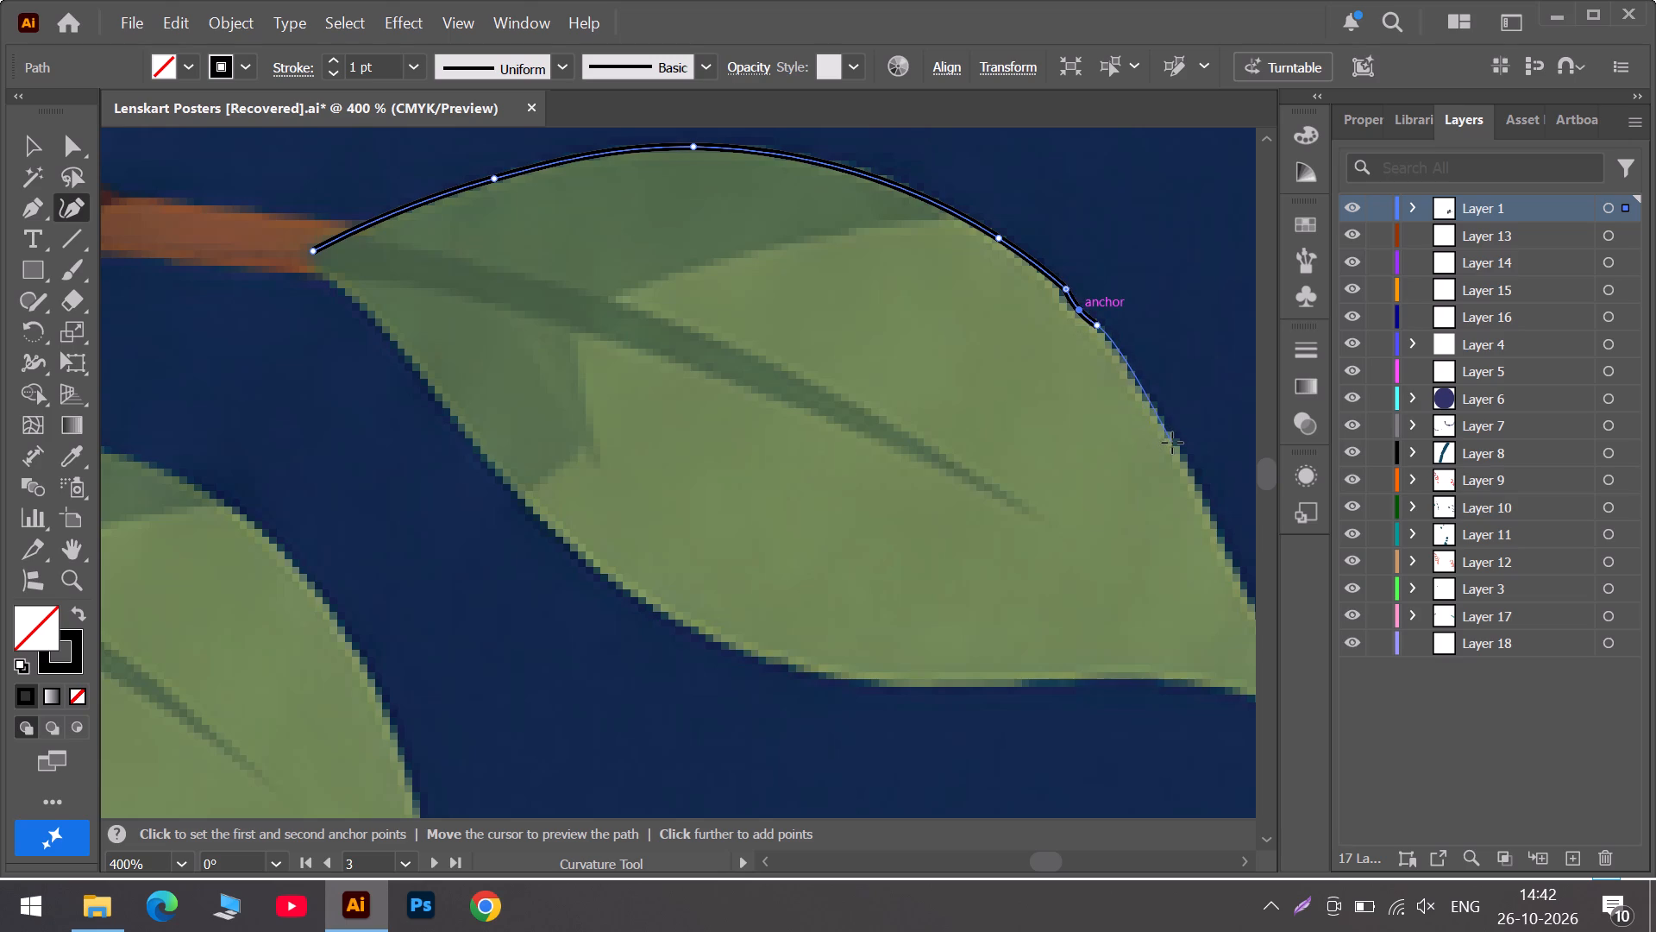
# Extend the outline down the leaf's right edge below the notch, adding an intermediate anchor on the curve and refitting the end anchor.
pyautogui.click(1172, 443)
pyautogui.moveTo(1140, 387); pyautogui.dragTo(1132, 386)
pyautogui.moveTo(1172, 445); pyautogui.dragTo(1172, 444)
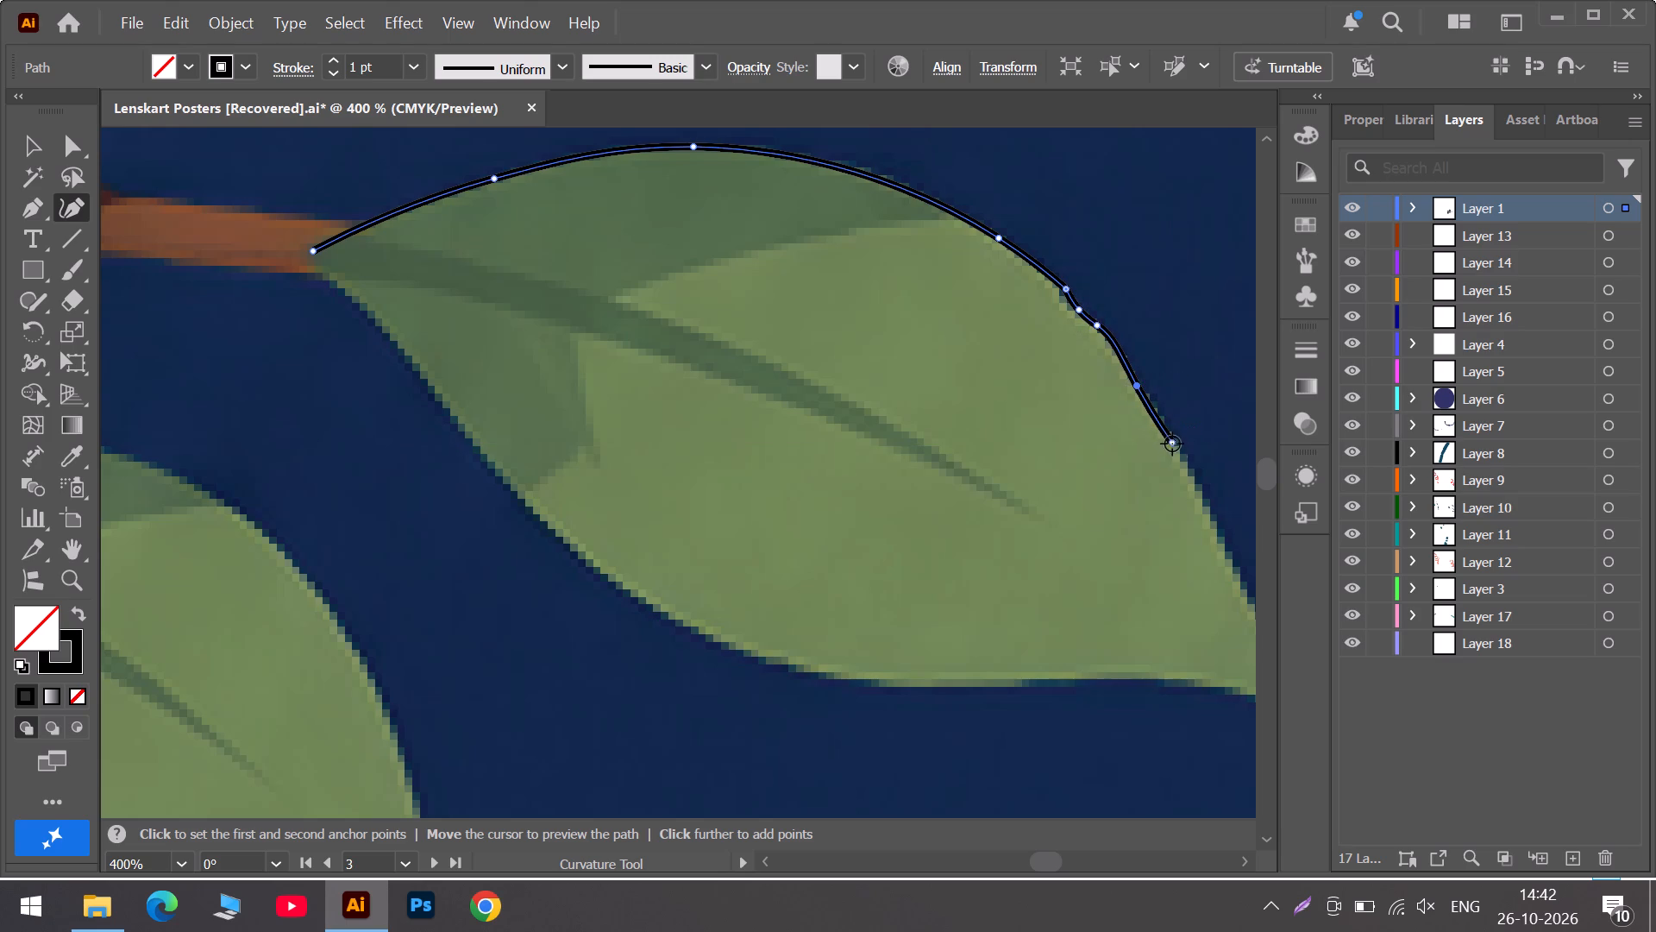
pyautogui.moveTo(1172, 444); pyautogui.dragTo(1174, 434)
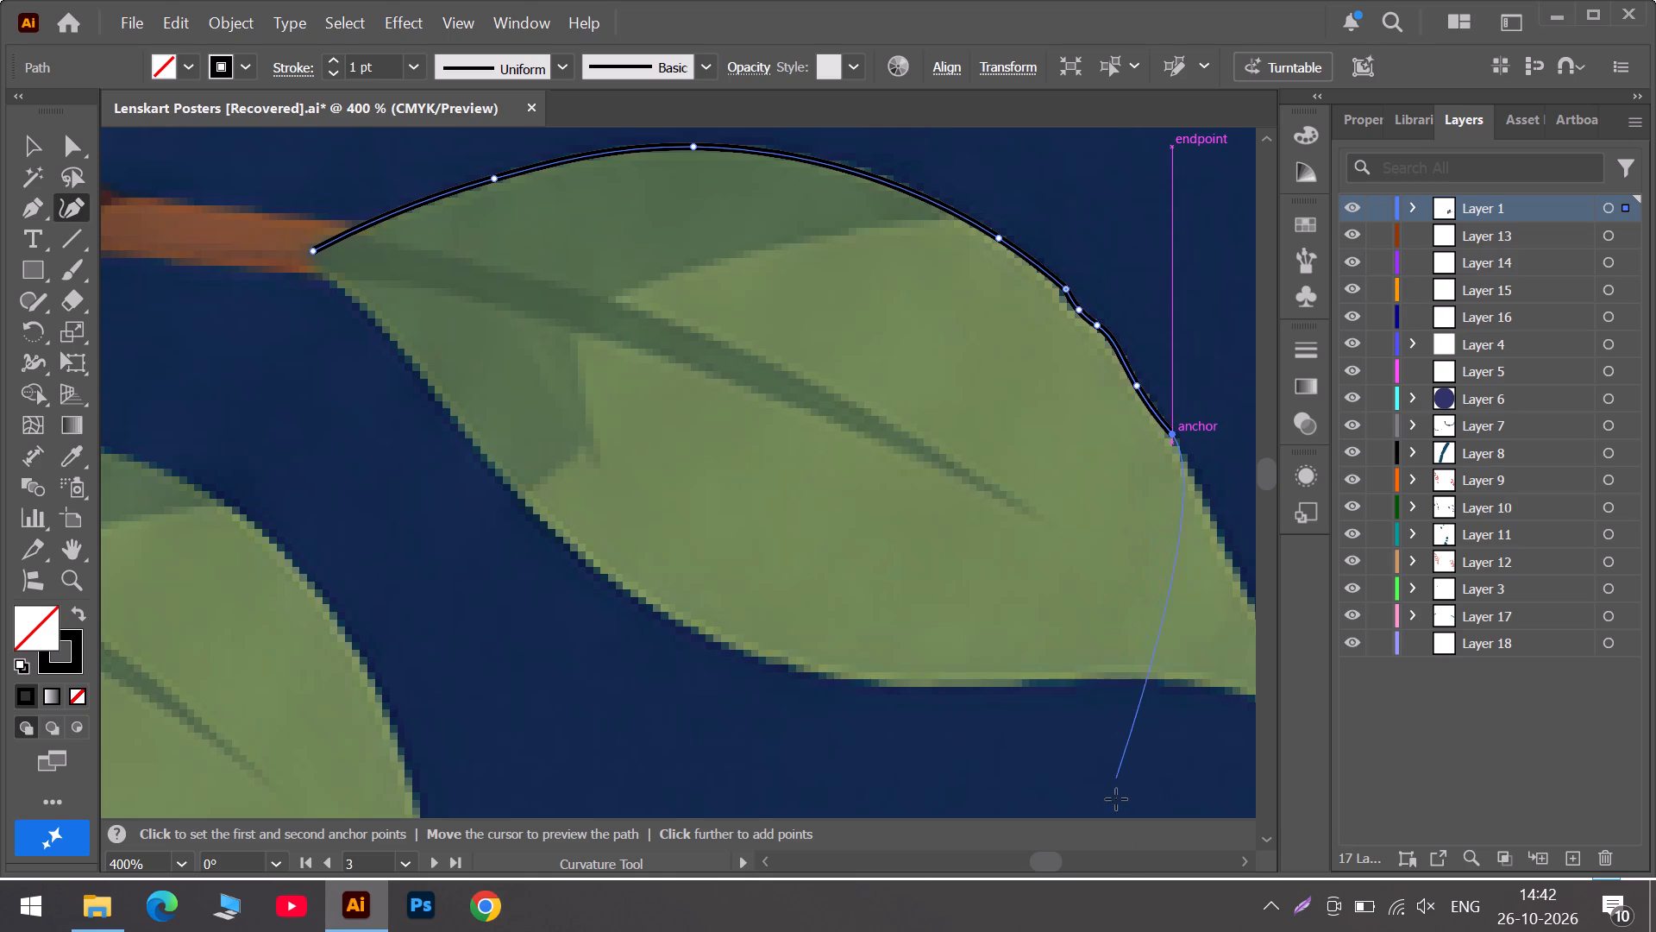
pyautogui.click(1107, 871)
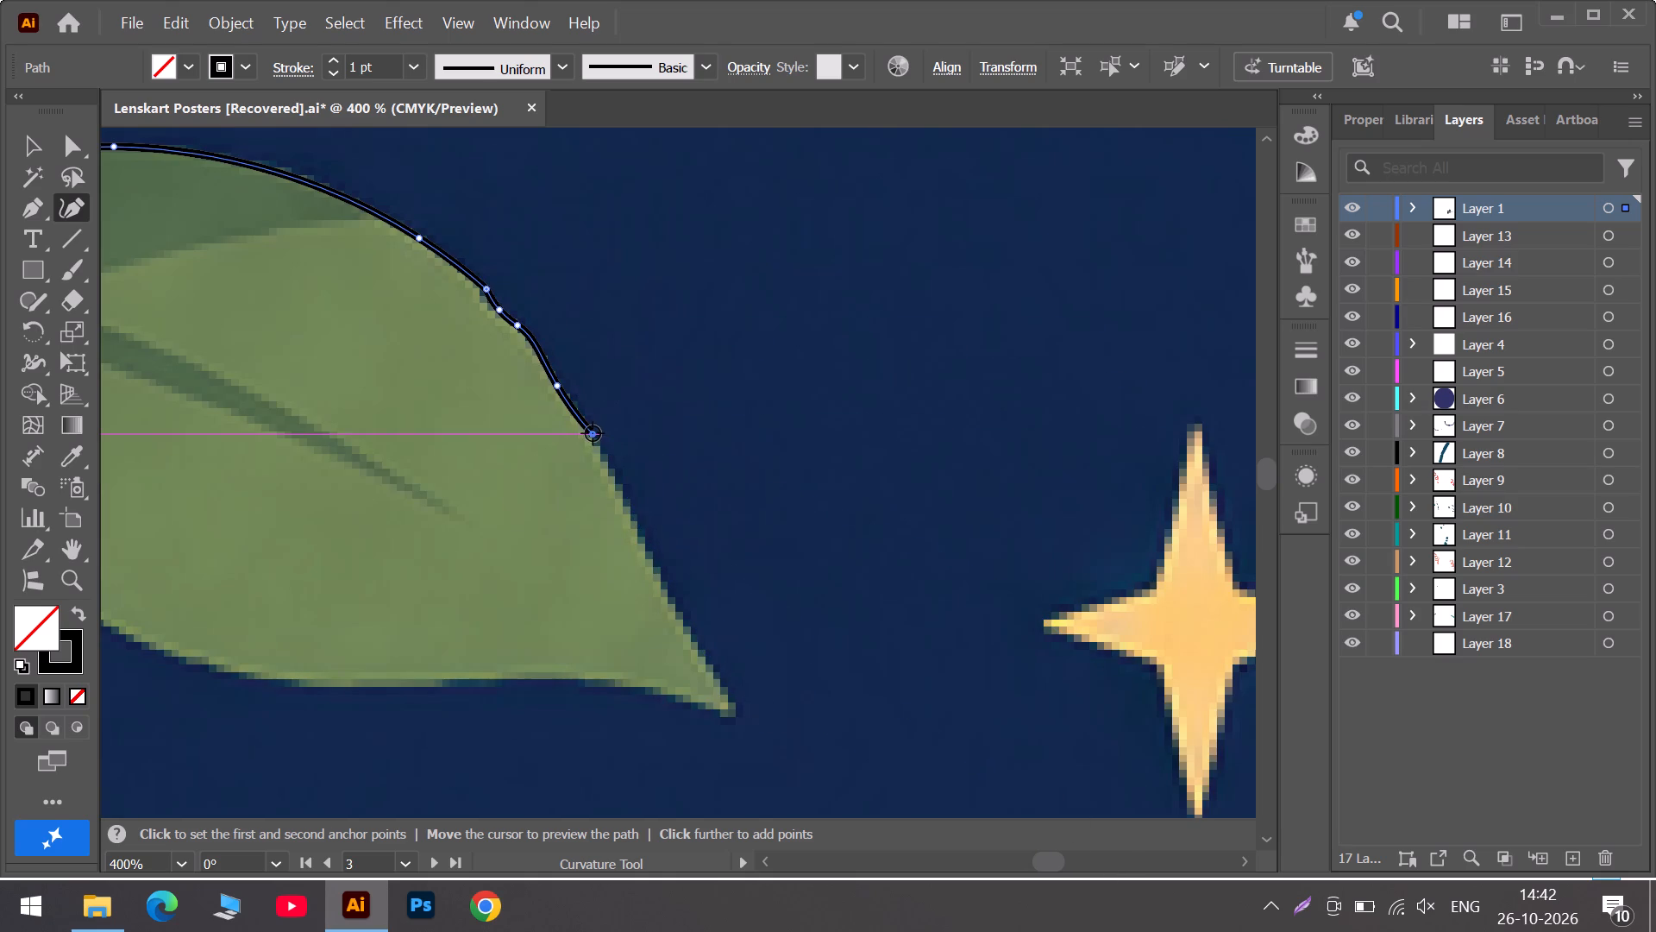
pyautogui.moveTo(593, 433); pyautogui.dragTo(593, 441)
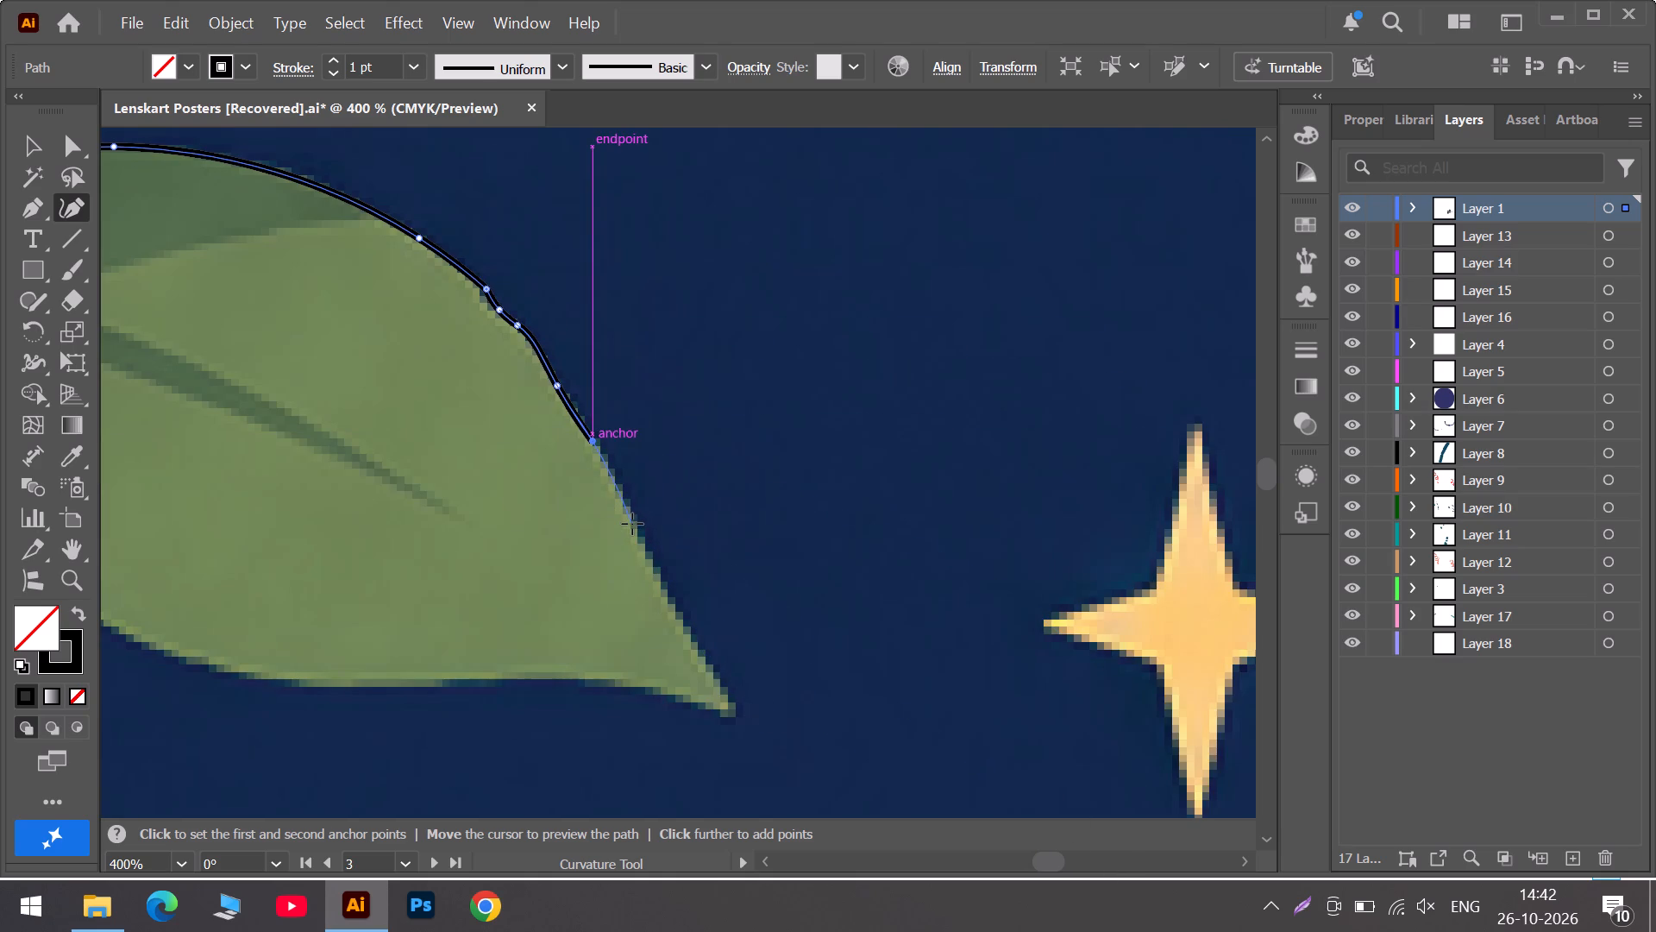
# Trace the leaf's right edge down to its tip, refit the anchor above the tip, and add another anchor just before the tip.
pyautogui.click(632, 524)
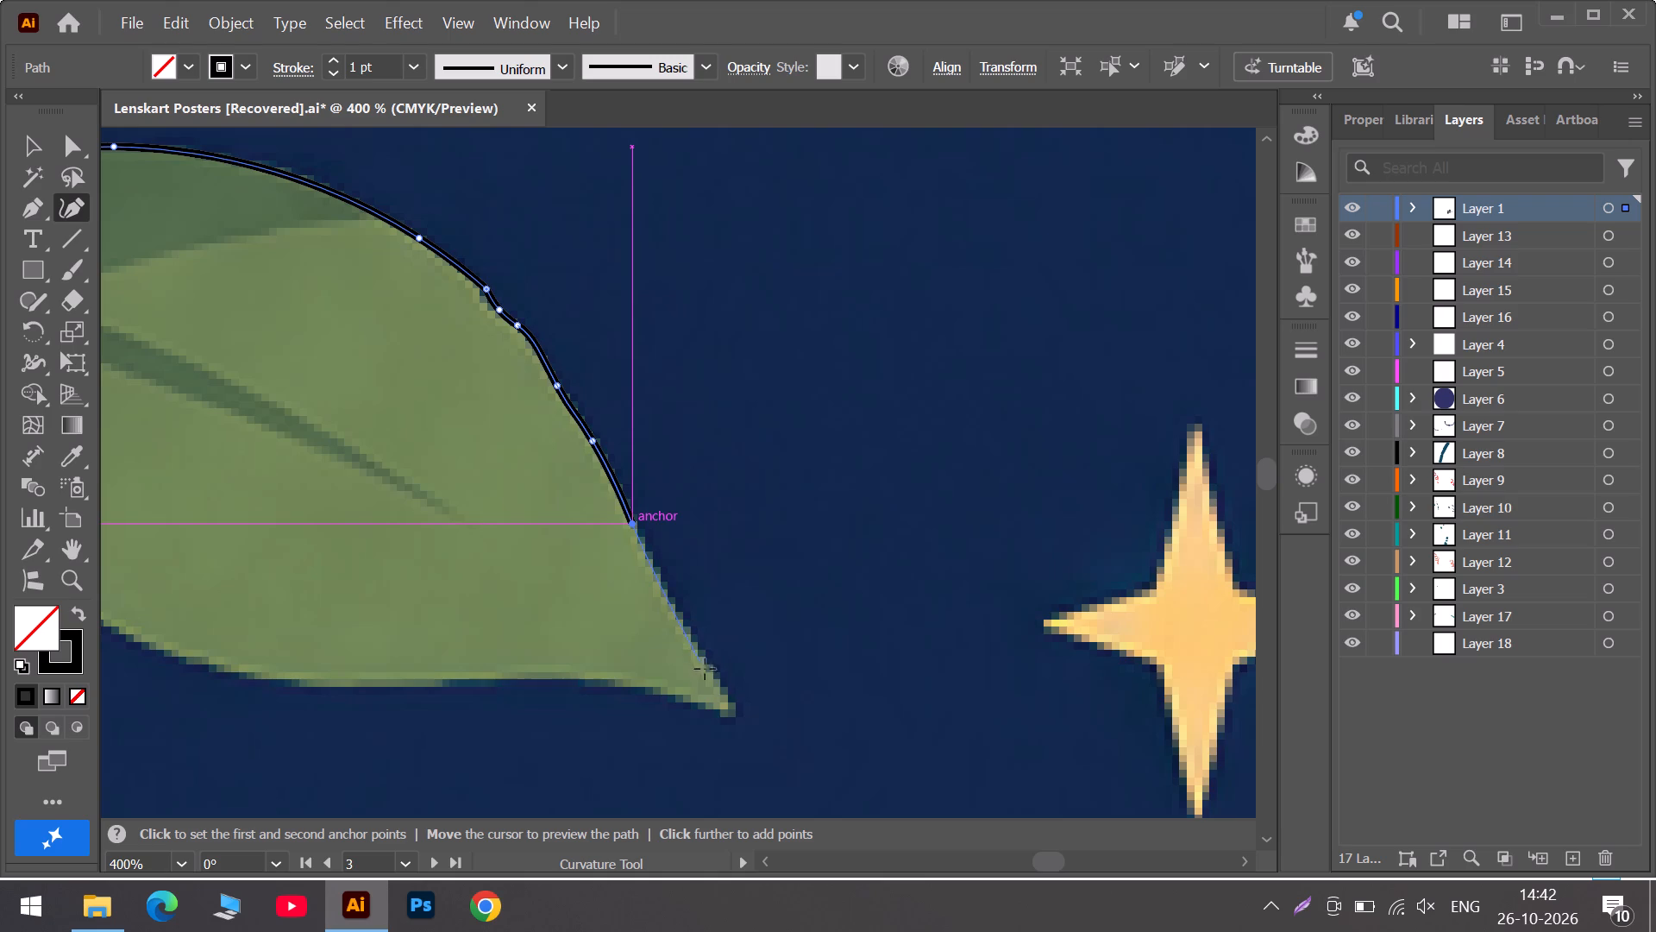
pyautogui.click(728, 704)
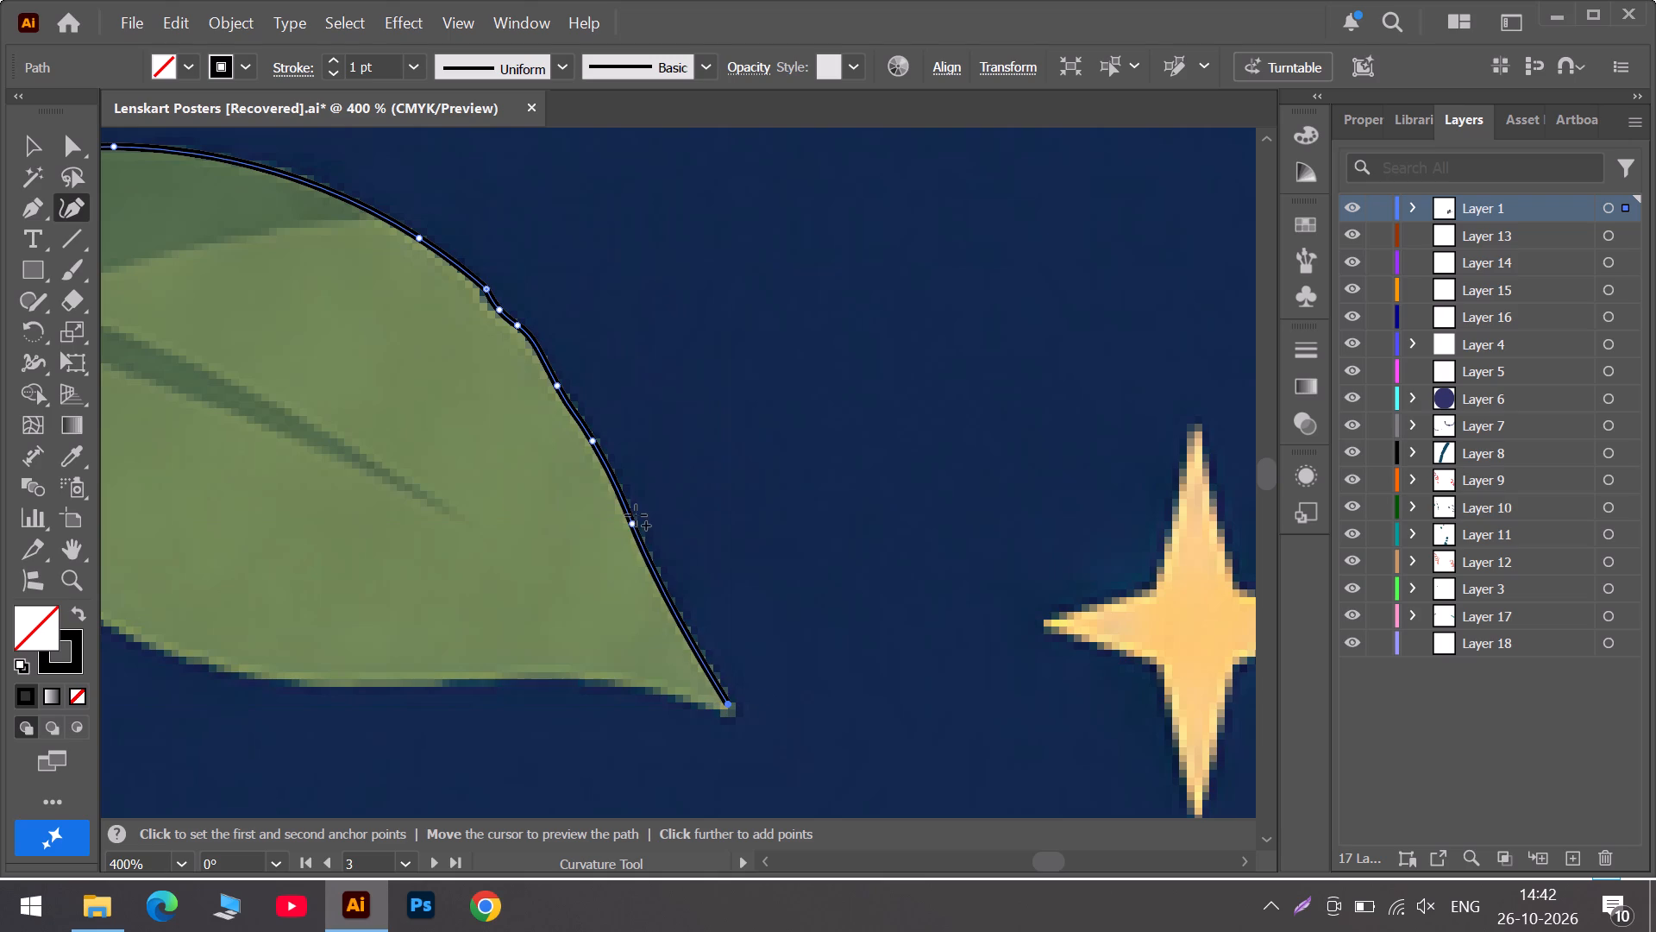
pyautogui.moveTo(632, 525); pyautogui.dragTo(646, 548)
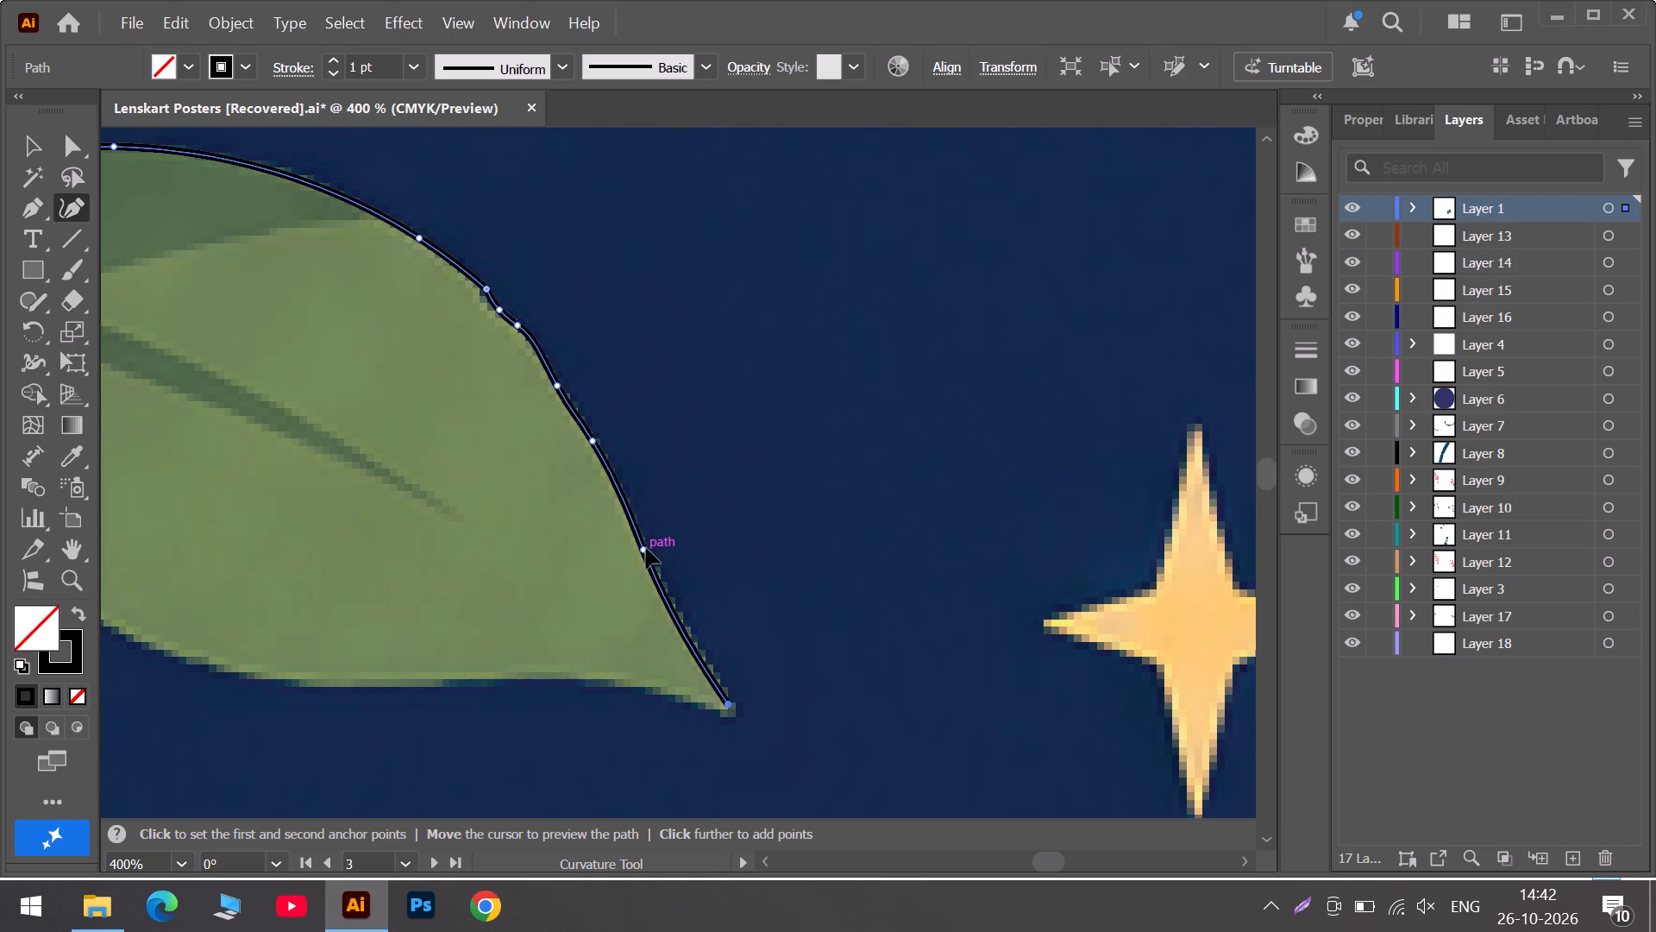
pyautogui.moveTo(646, 548); pyautogui.dragTo(651, 560)
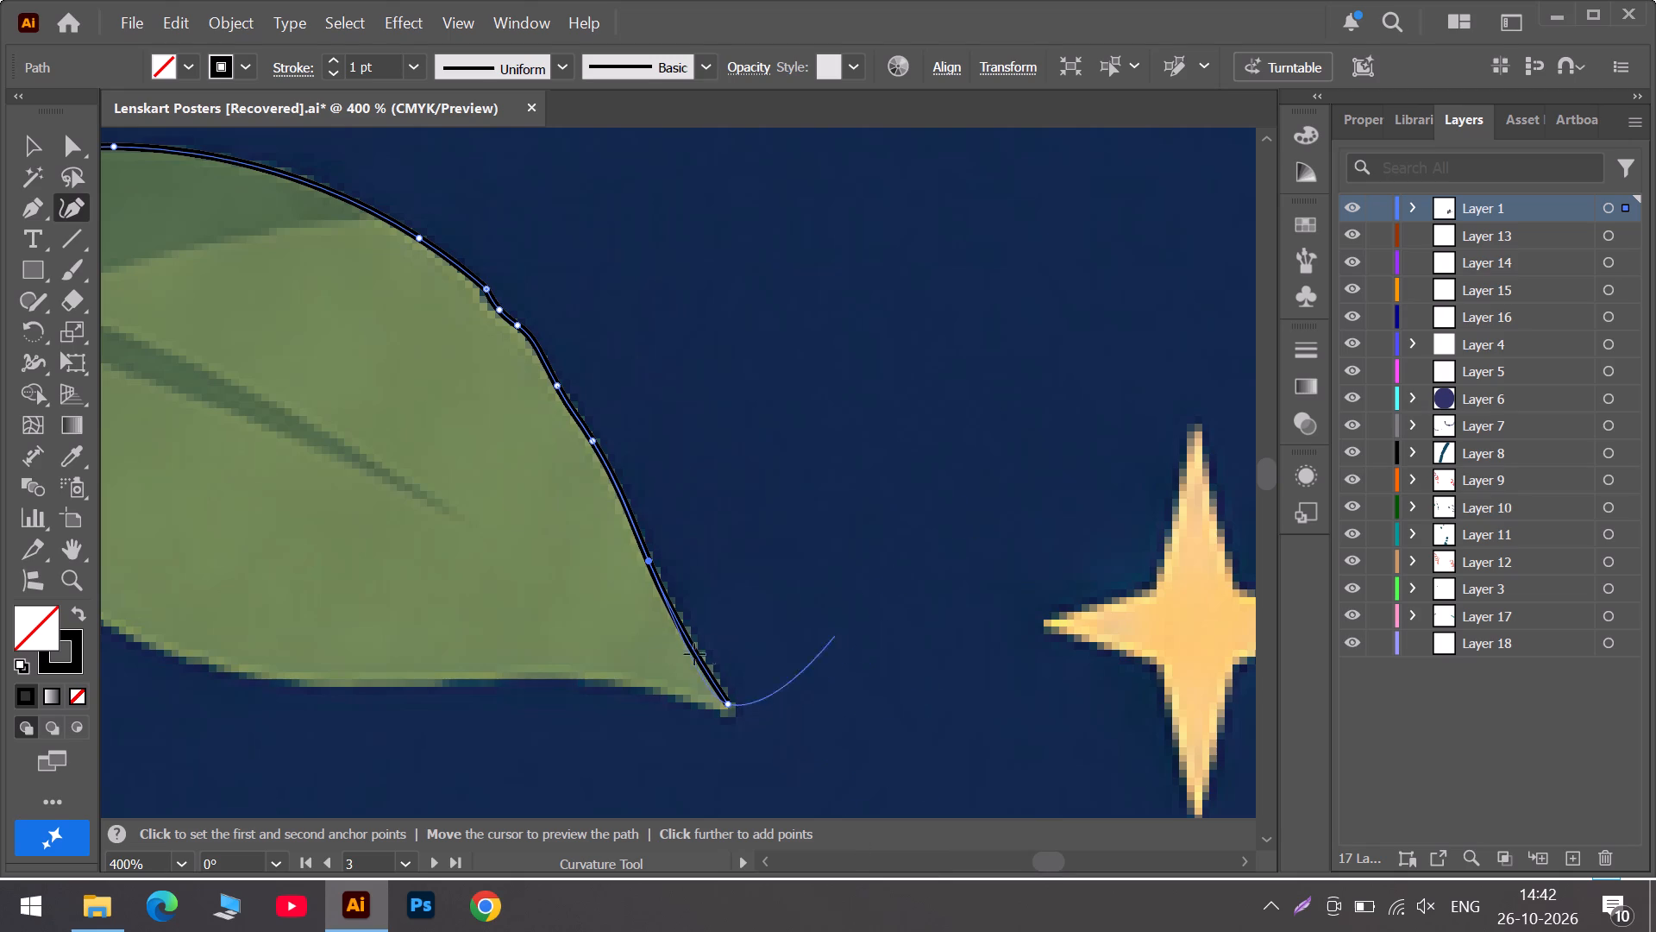
pyautogui.click(727, 708)
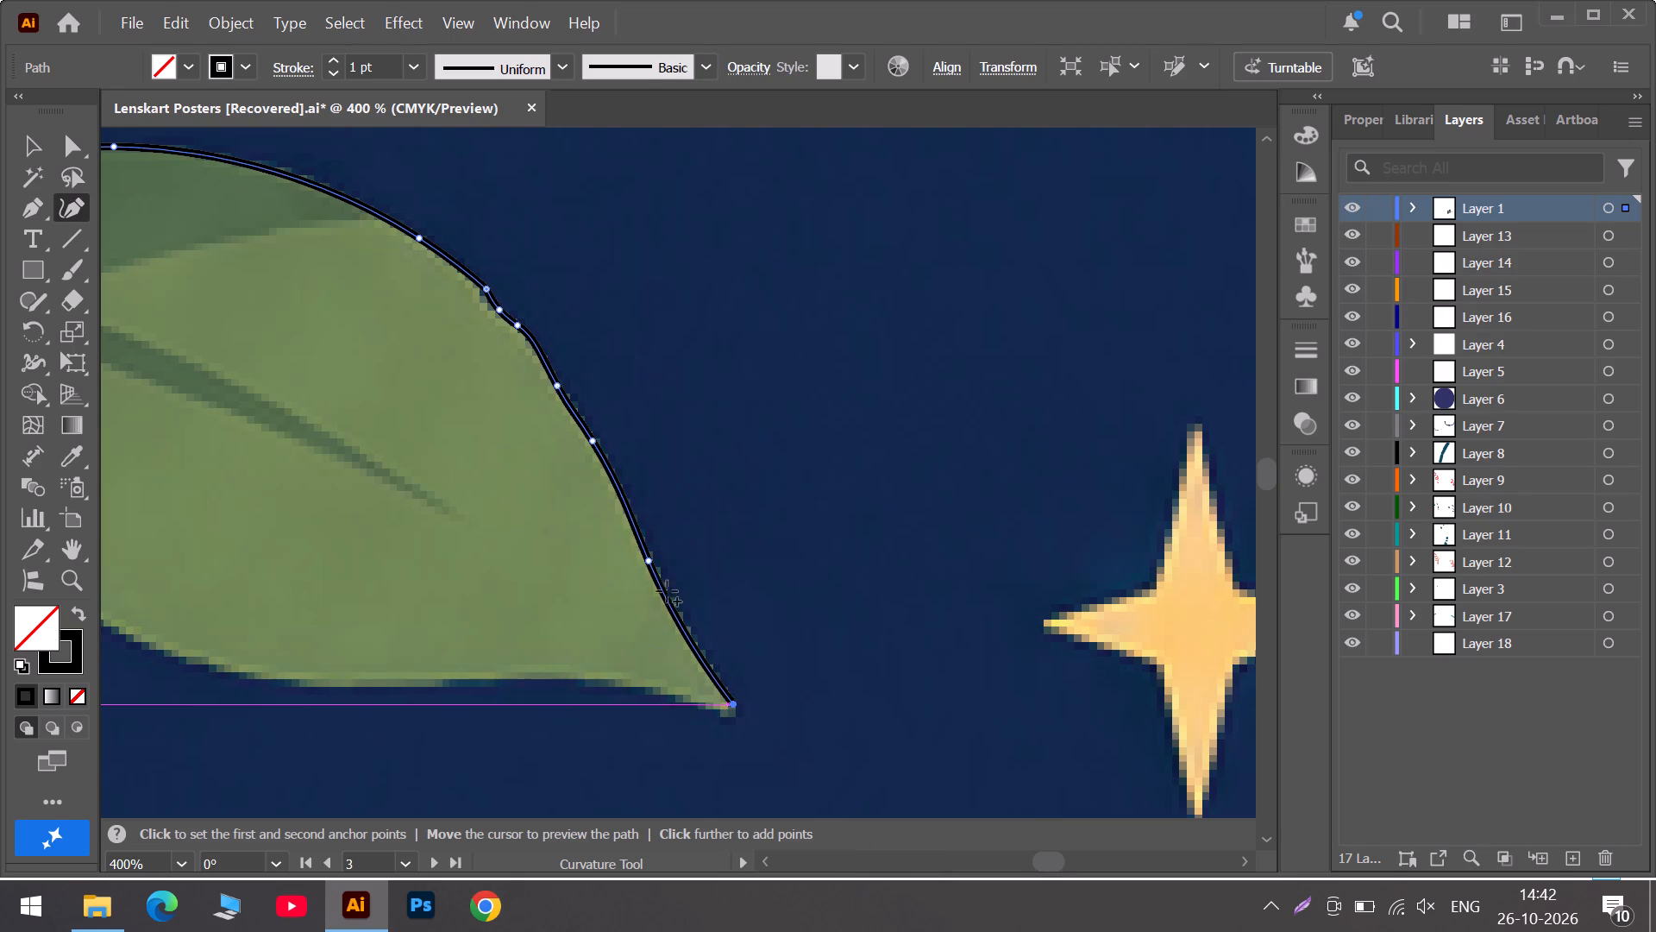
pyautogui.moveTo(649, 556); pyautogui.dragTo(666, 580)
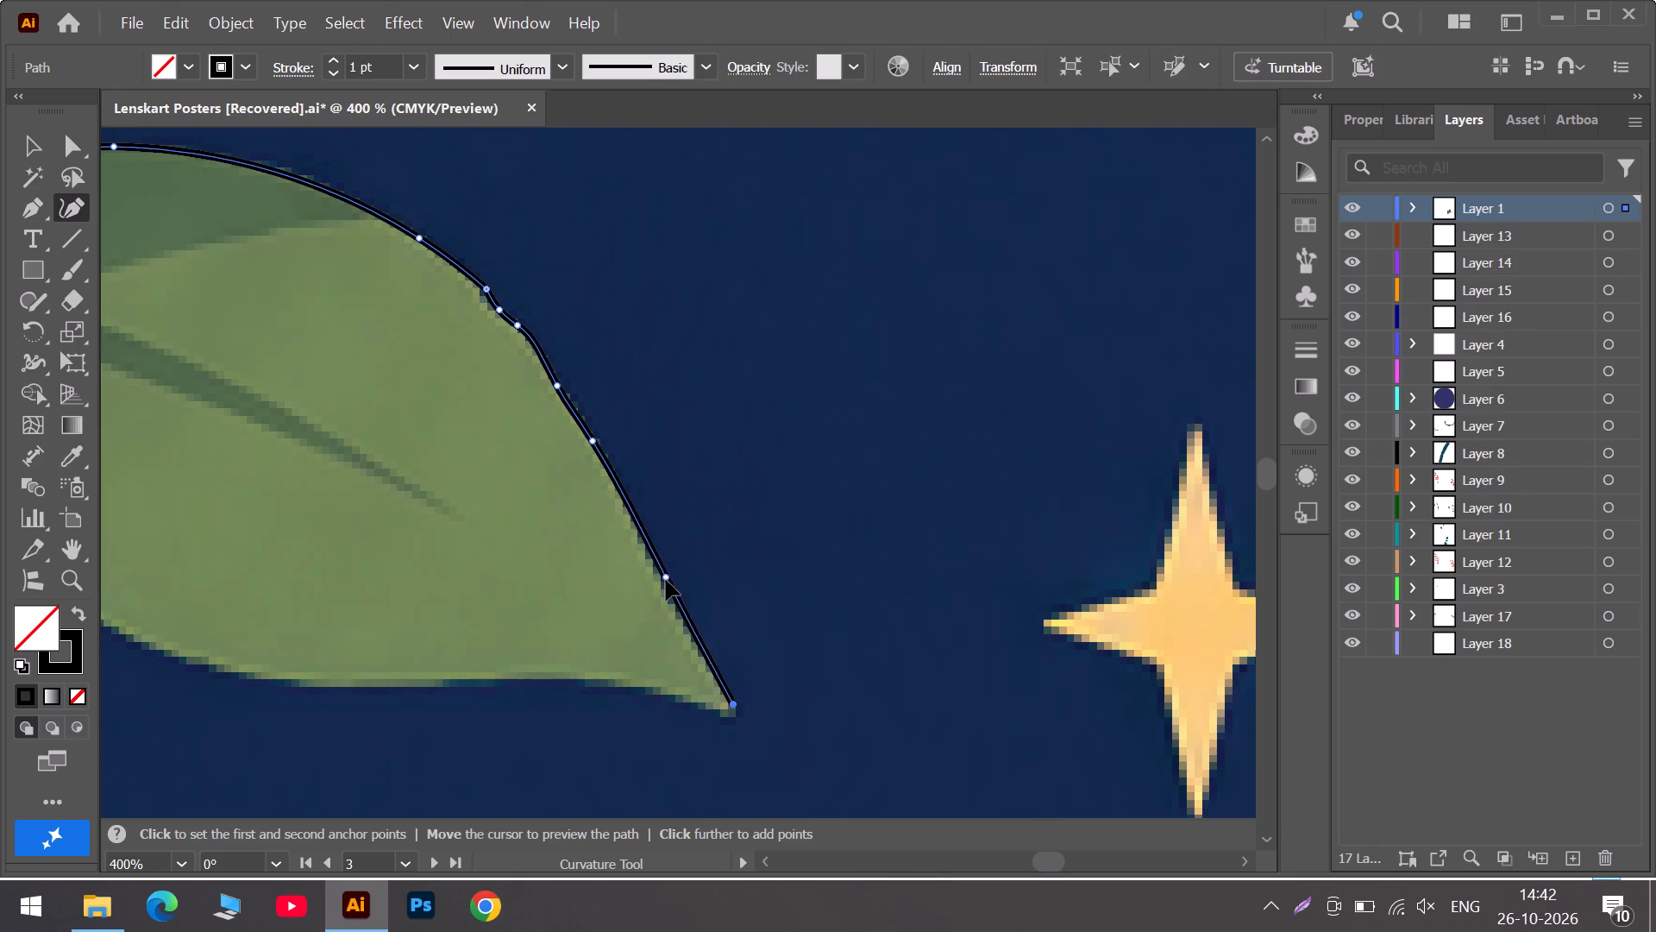
pyautogui.moveTo(666, 580); pyautogui.dragTo(666, 589)
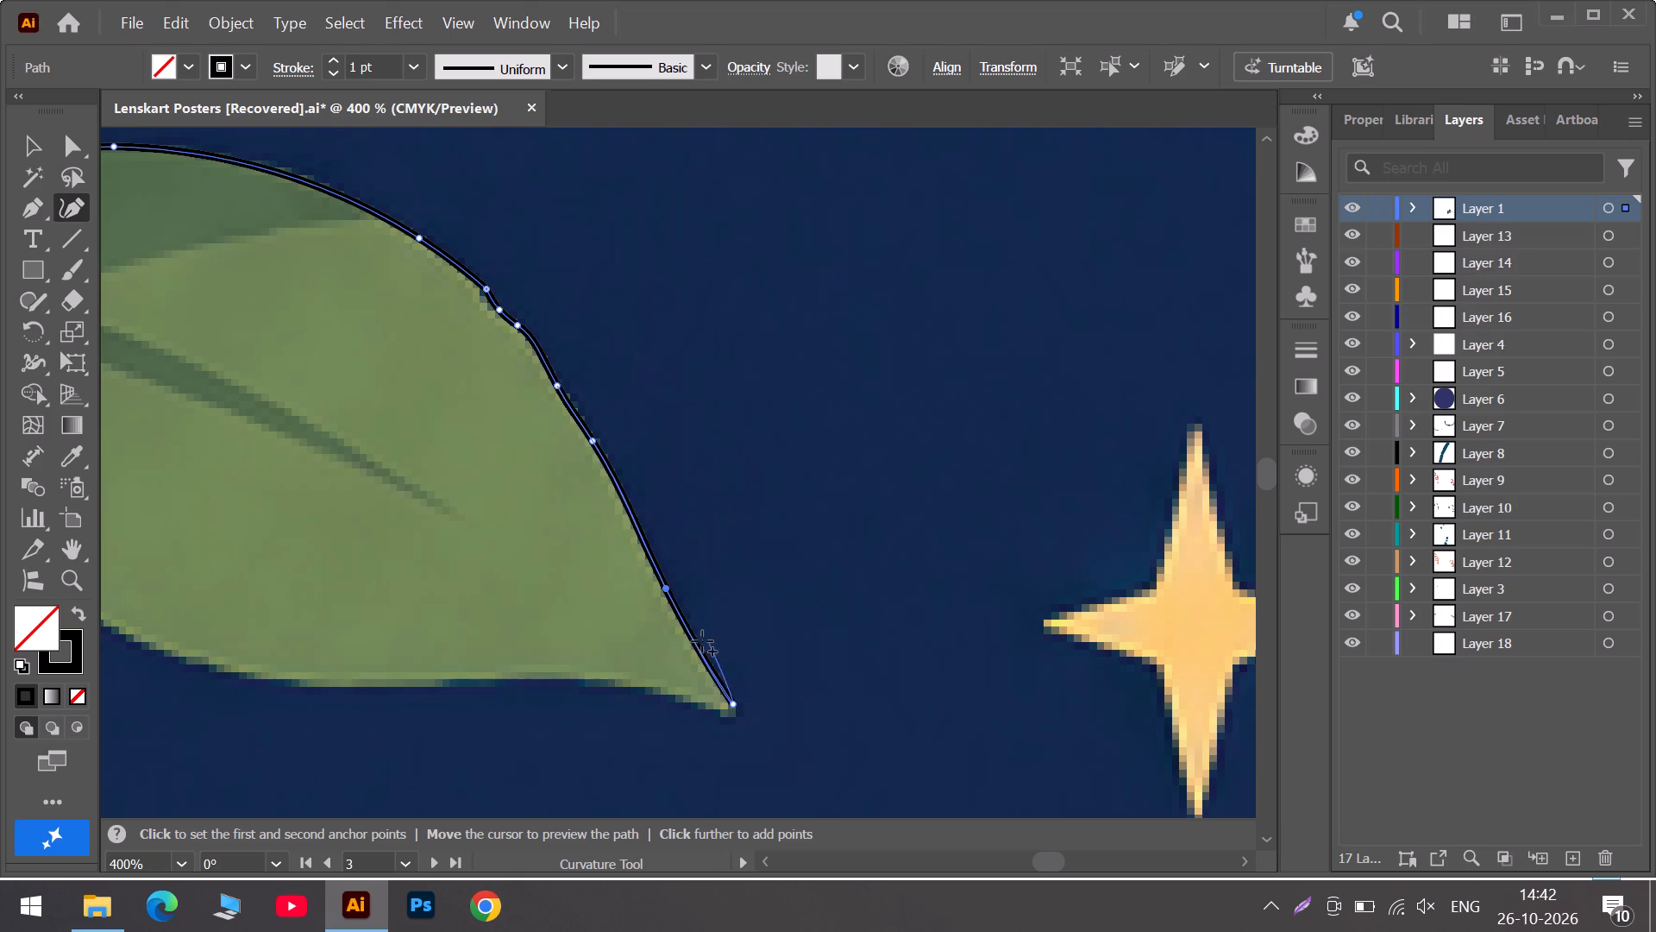
pyautogui.click(703, 657)
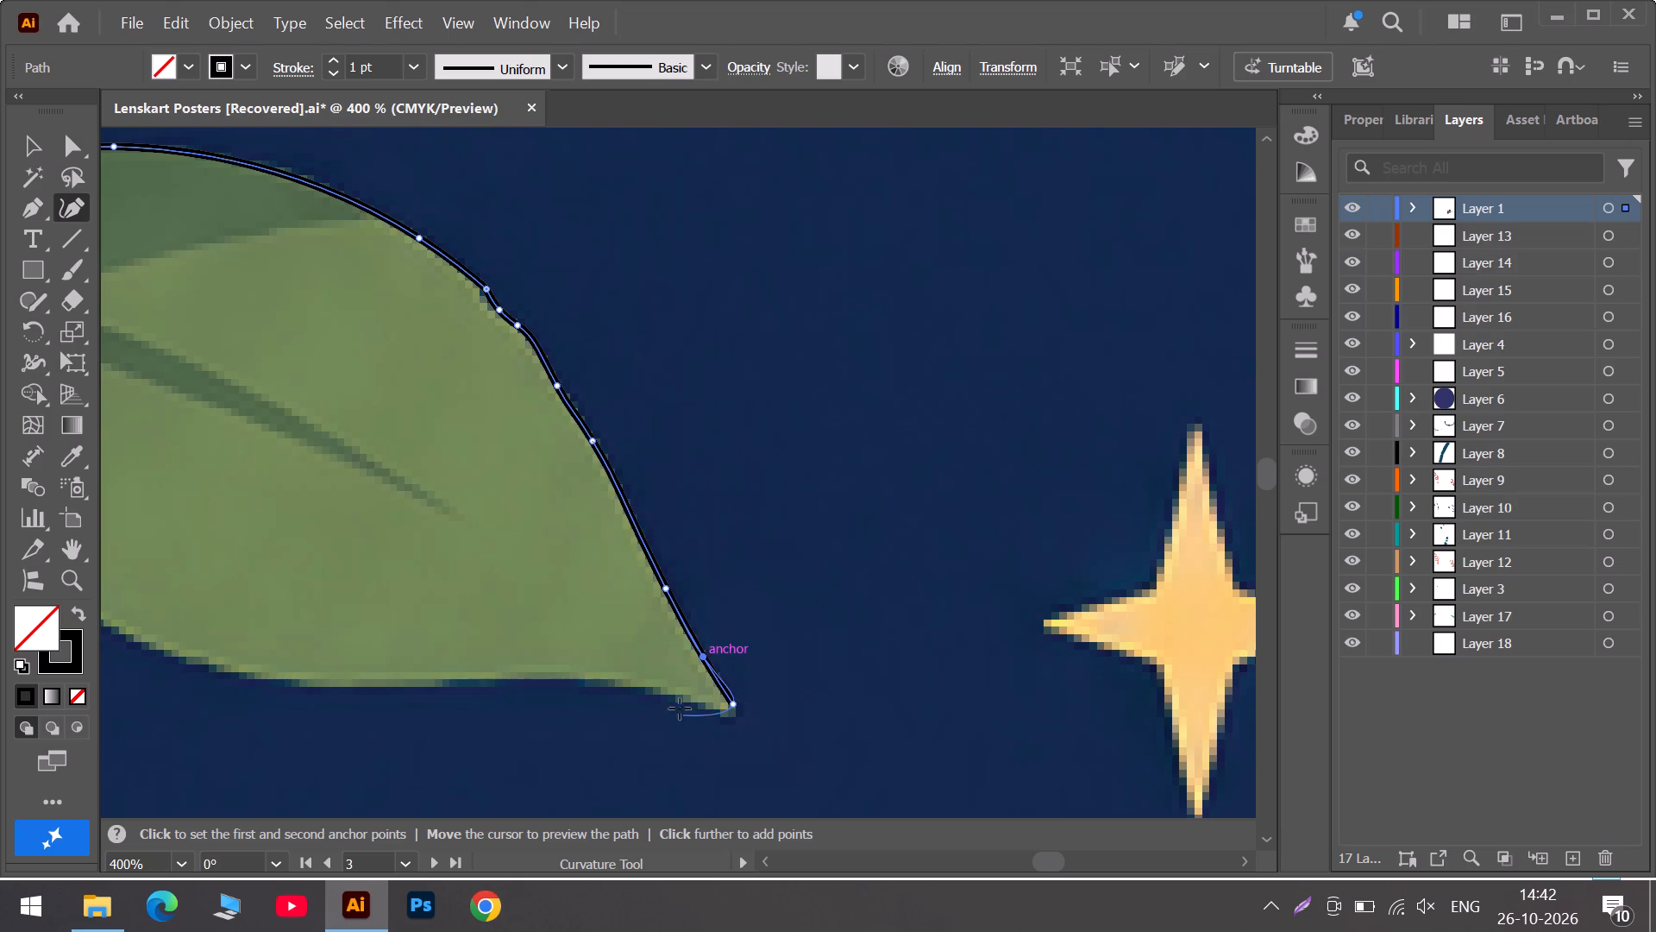
# Carry the outline around the tip onto the leaf's underside, refit the tip anchor outward, and add an anchor to straighten the segment beside it.
pyautogui.click(664, 692)
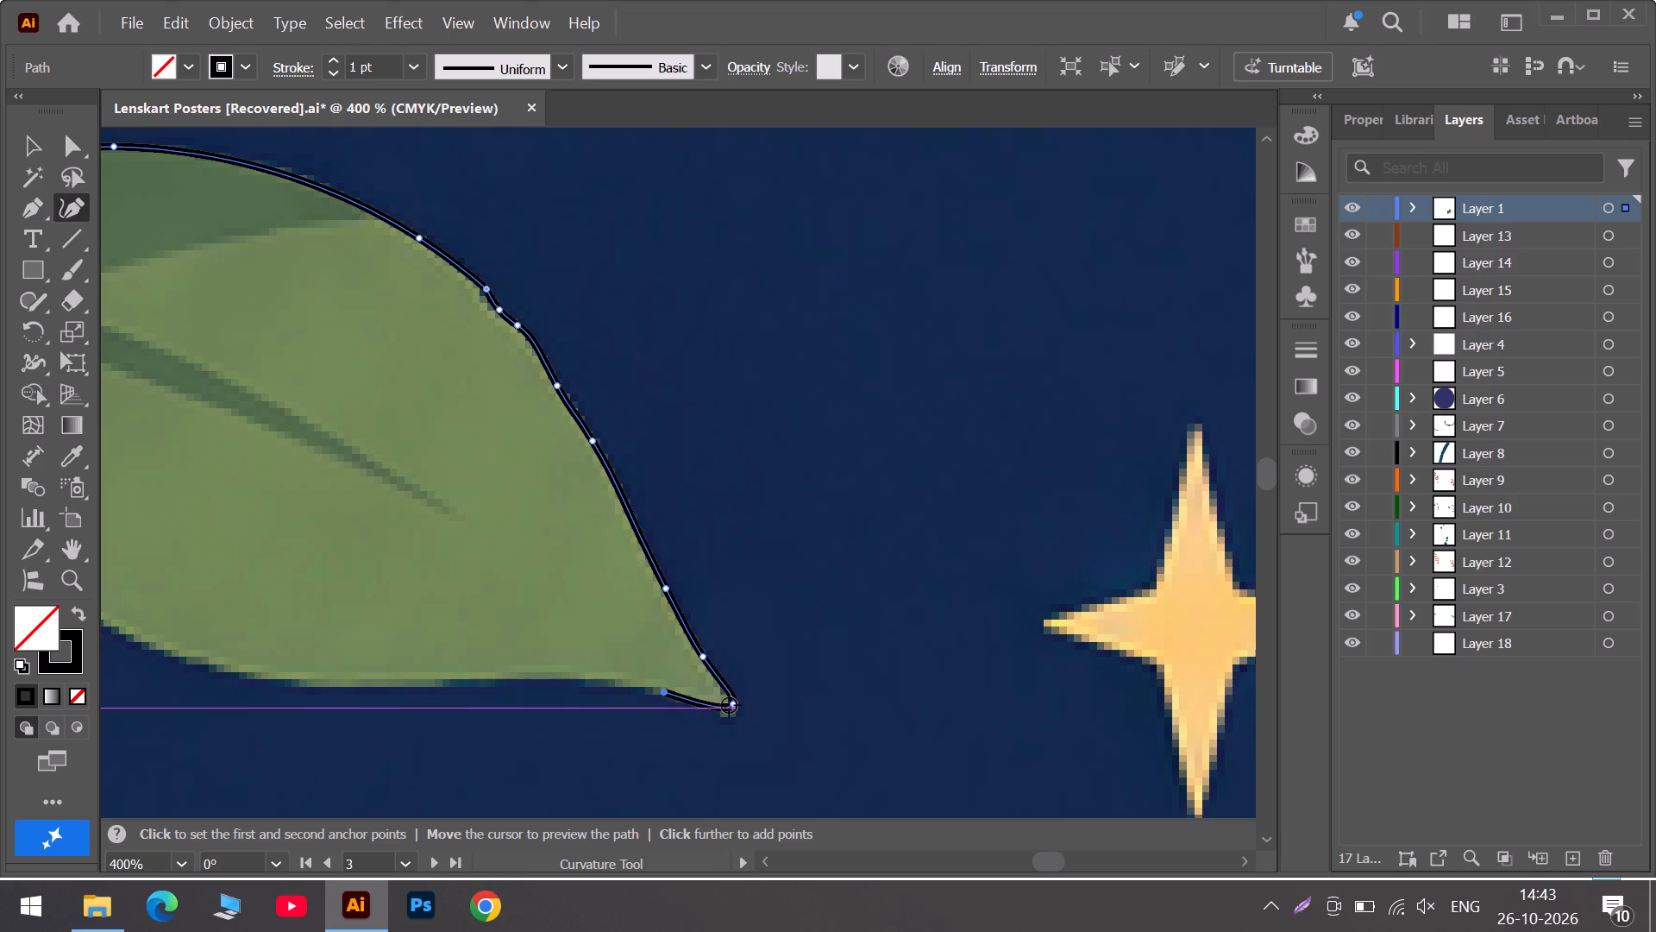
pyautogui.moveTo(733, 706); pyautogui.dragTo(734, 716)
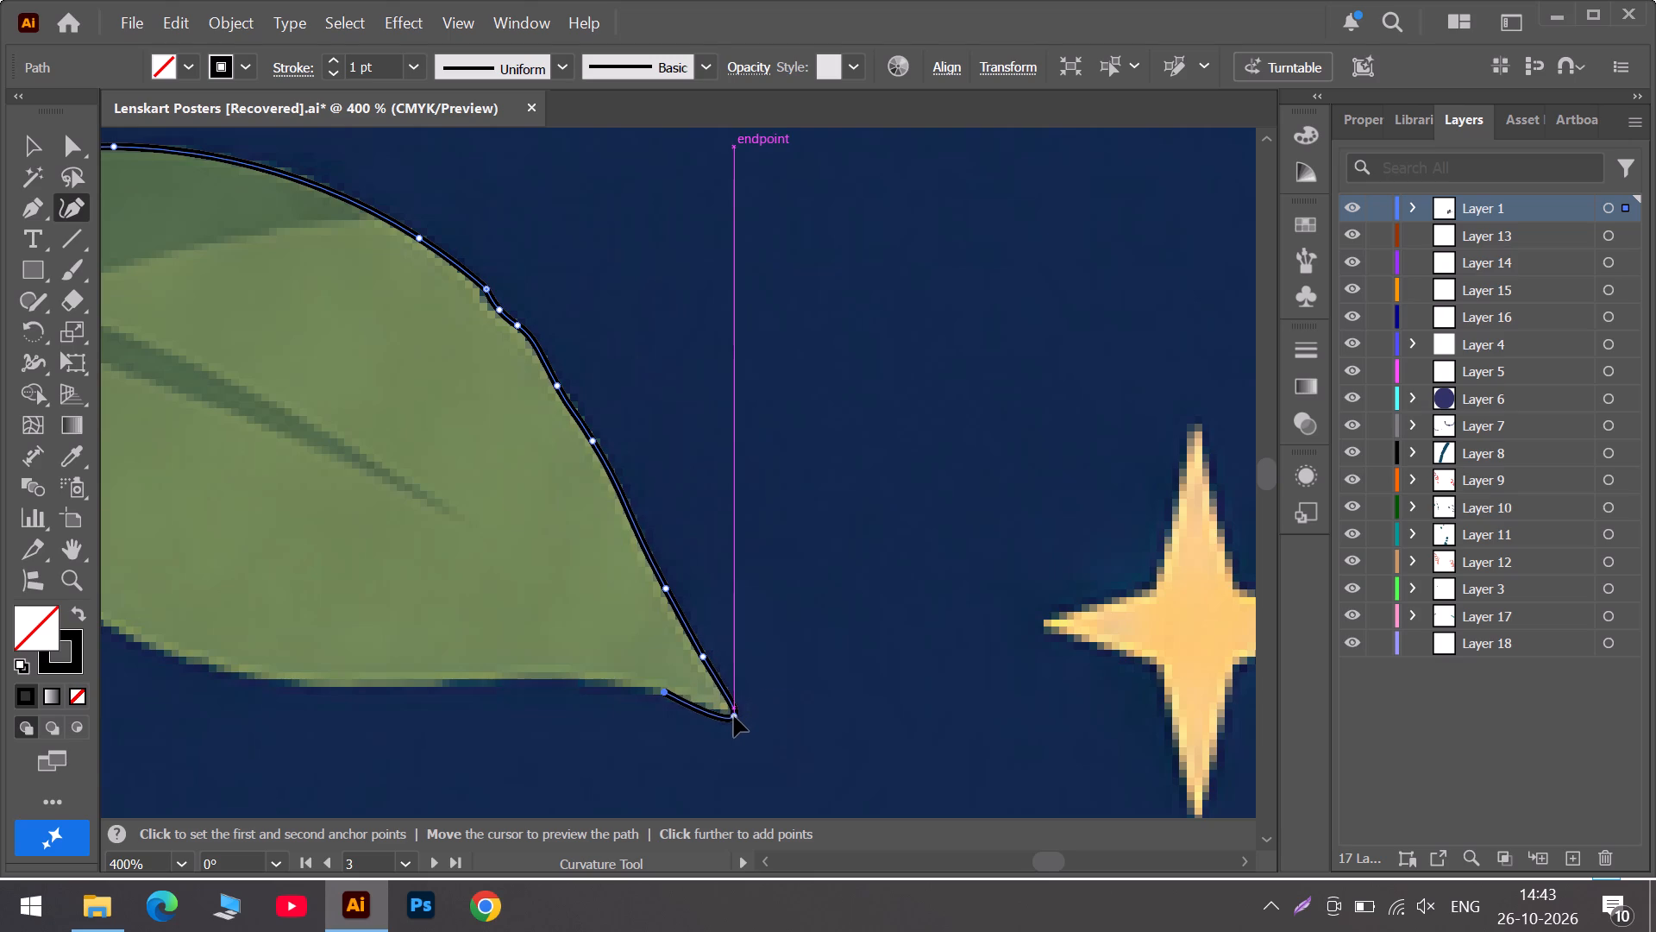
pyautogui.moveTo(734, 716); pyautogui.dragTo(736, 717)
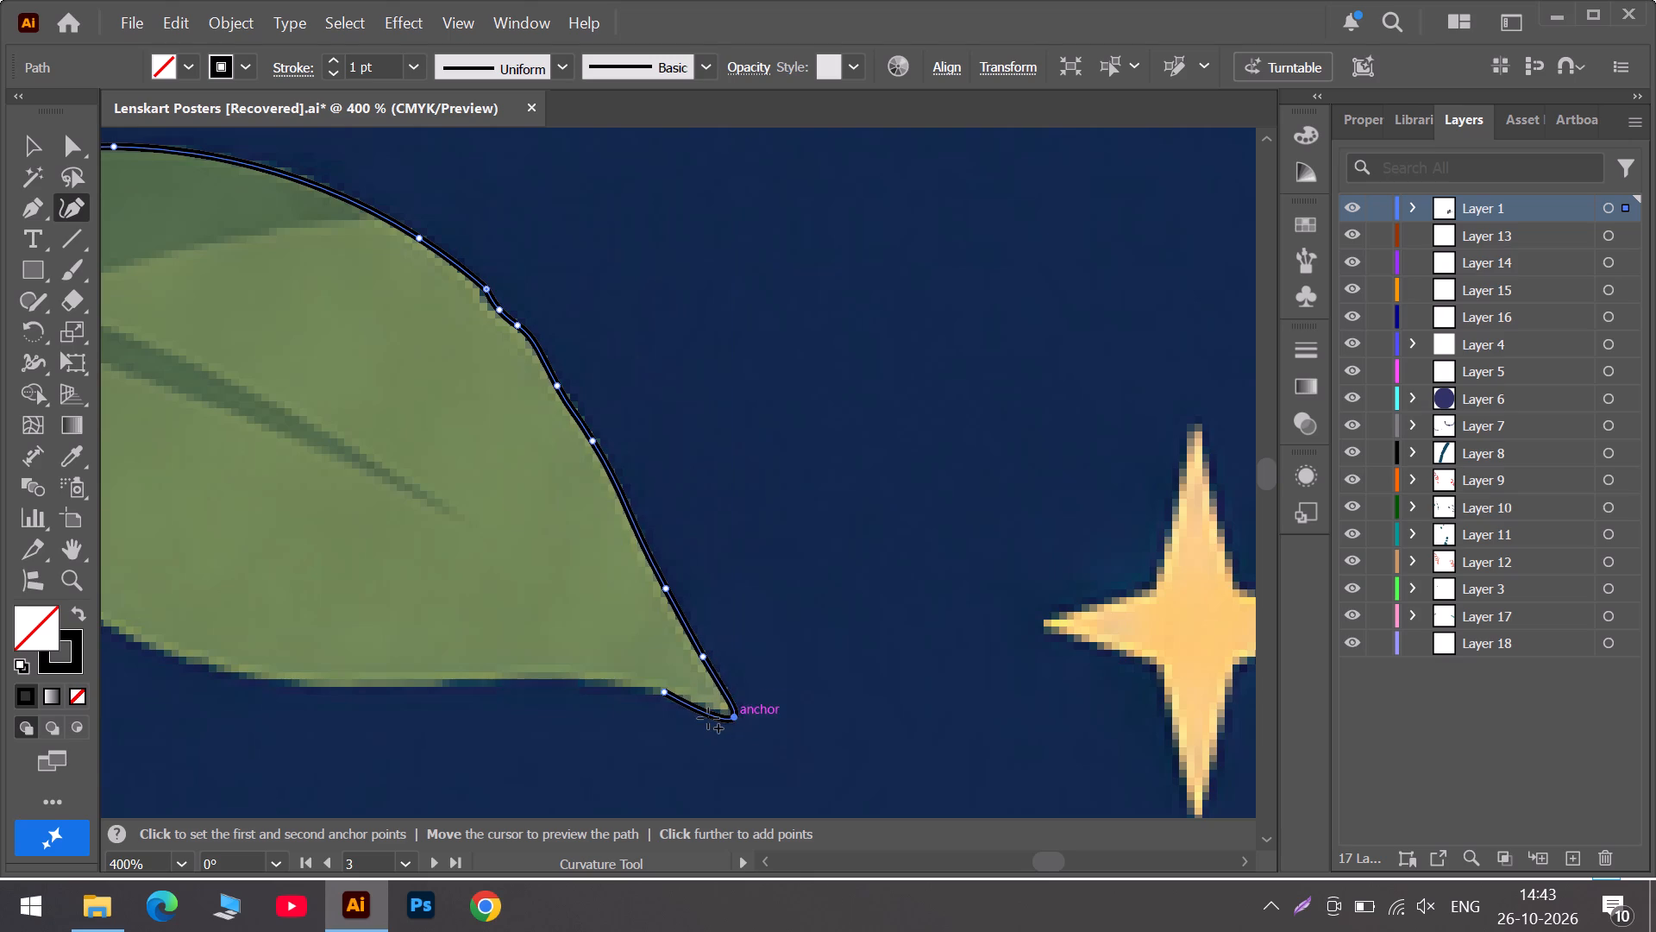
pyautogui.click(705, 713)
# Trace the leaf's underside from near the tip back toward the stem with five more curve anchors.
pyautogui.click(536, 682)
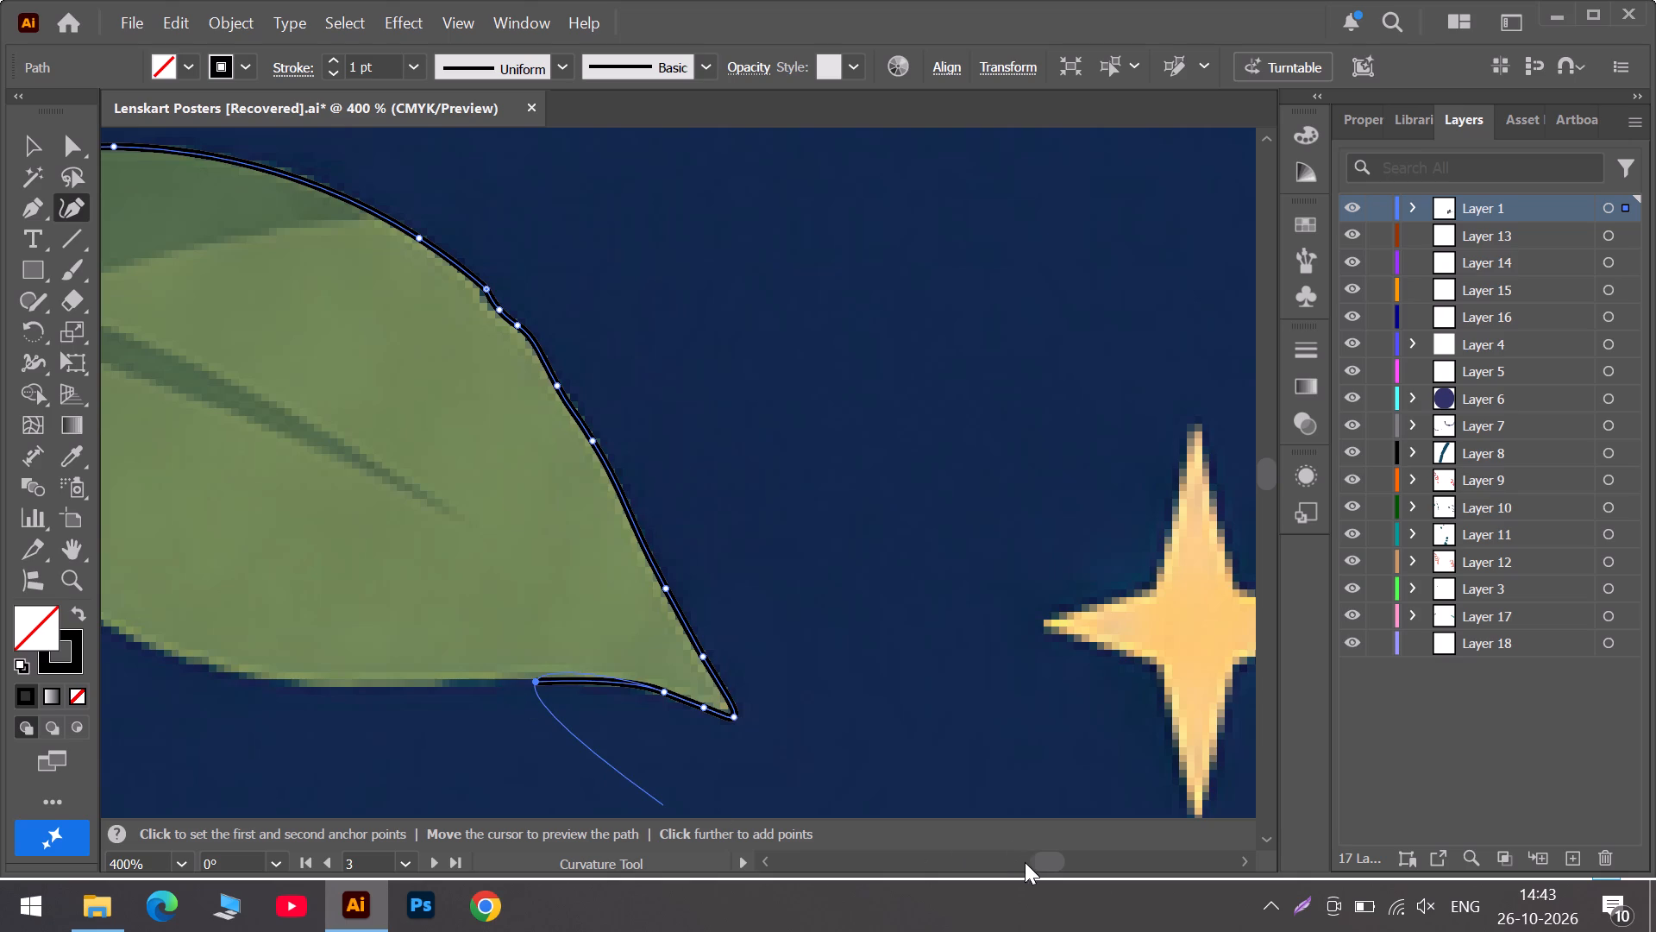
pyautogui.click(1018, 866)
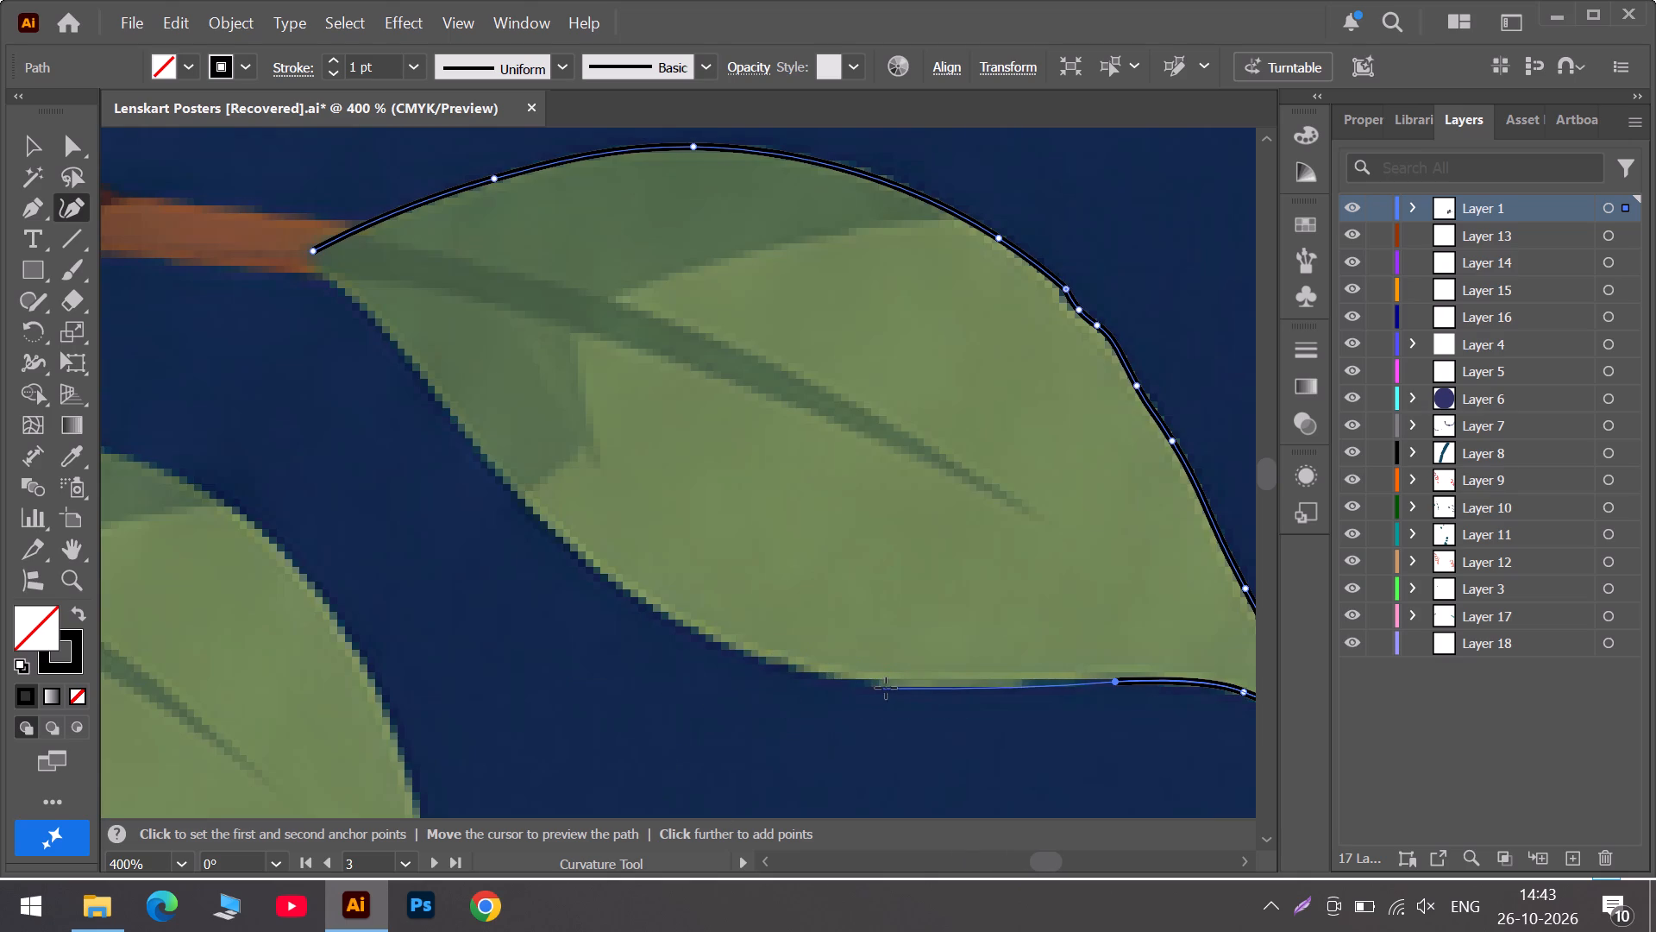
pyautogui.click(879, 683)
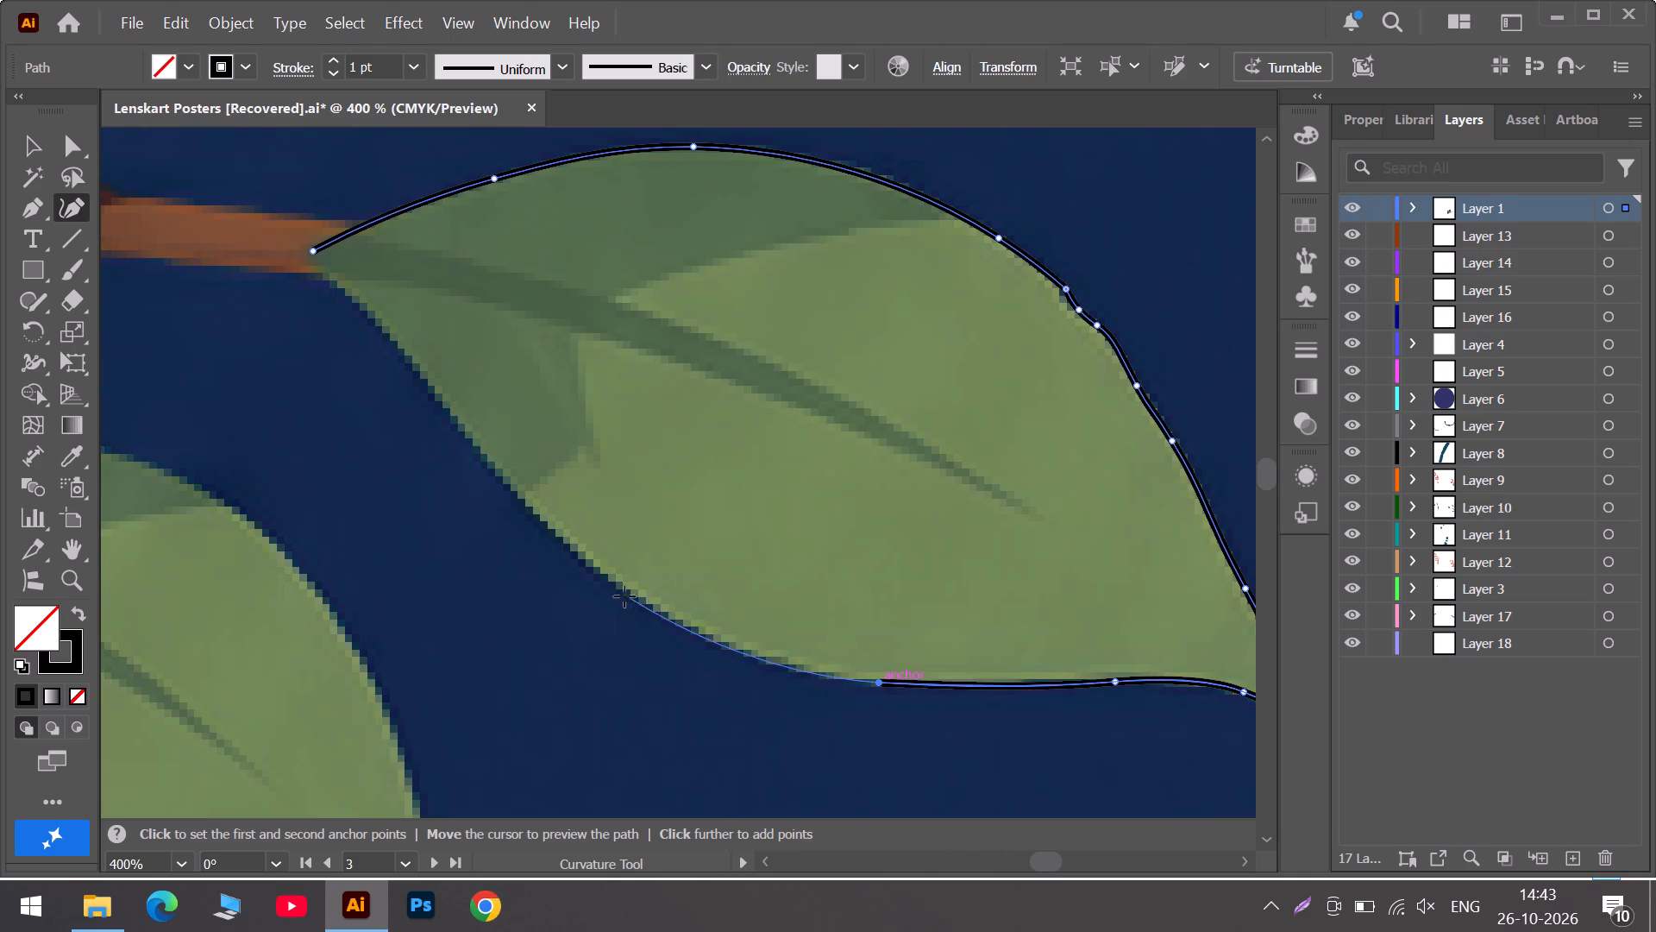
pyautogui.click(601, 571)
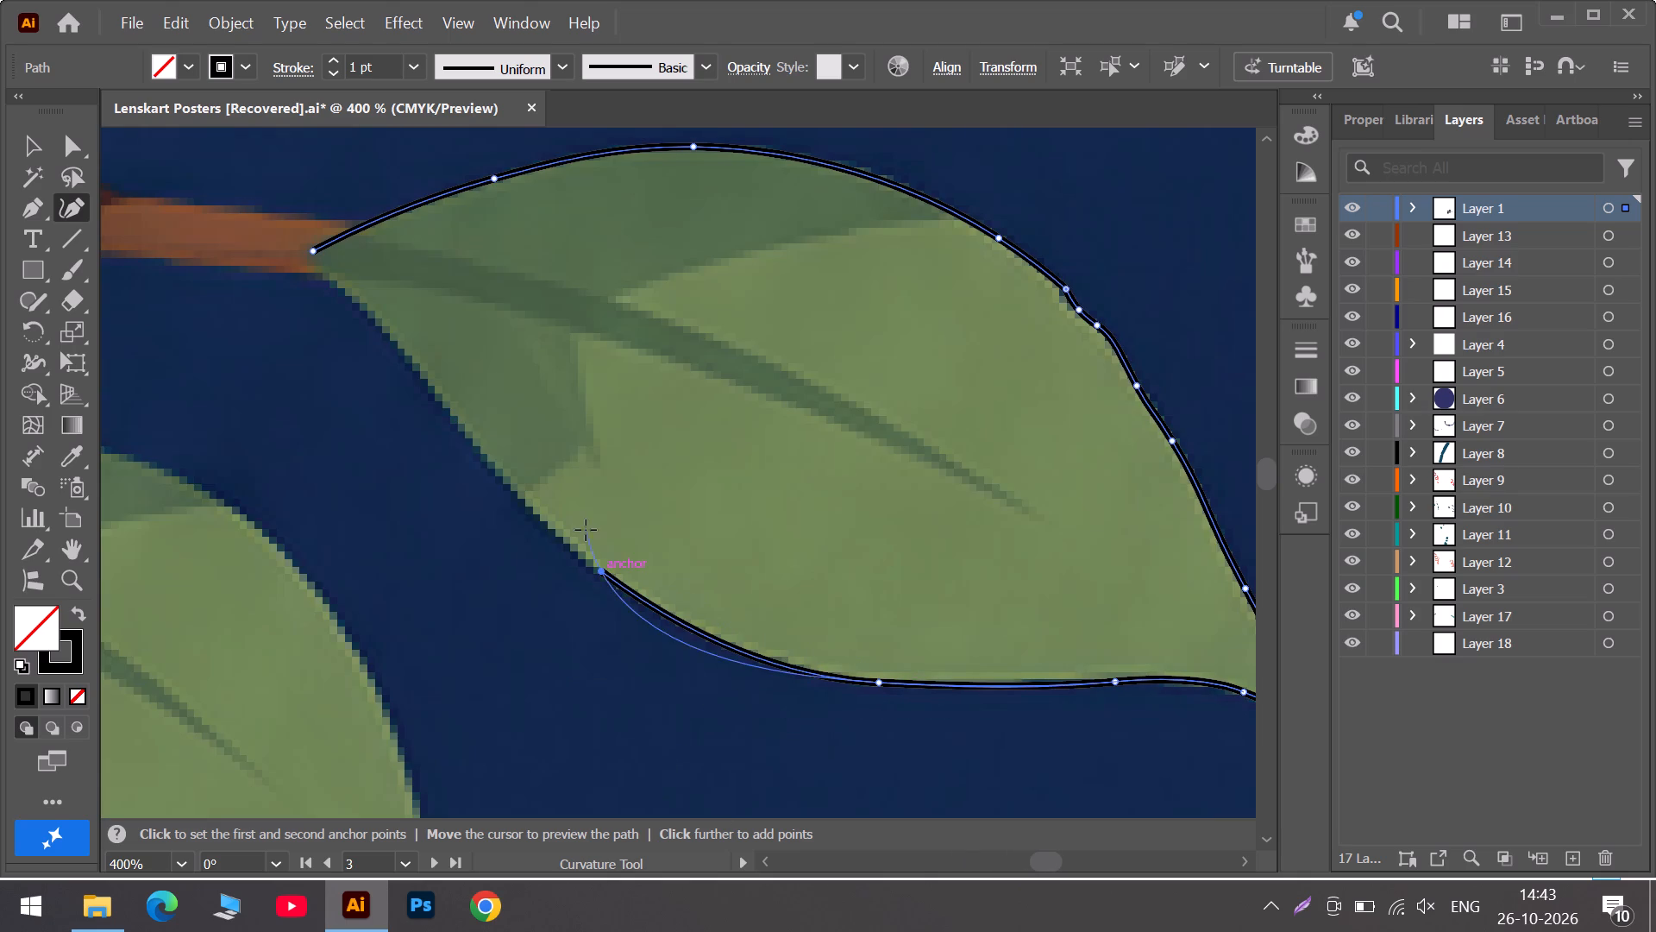
pyautogui.click(453, 416)
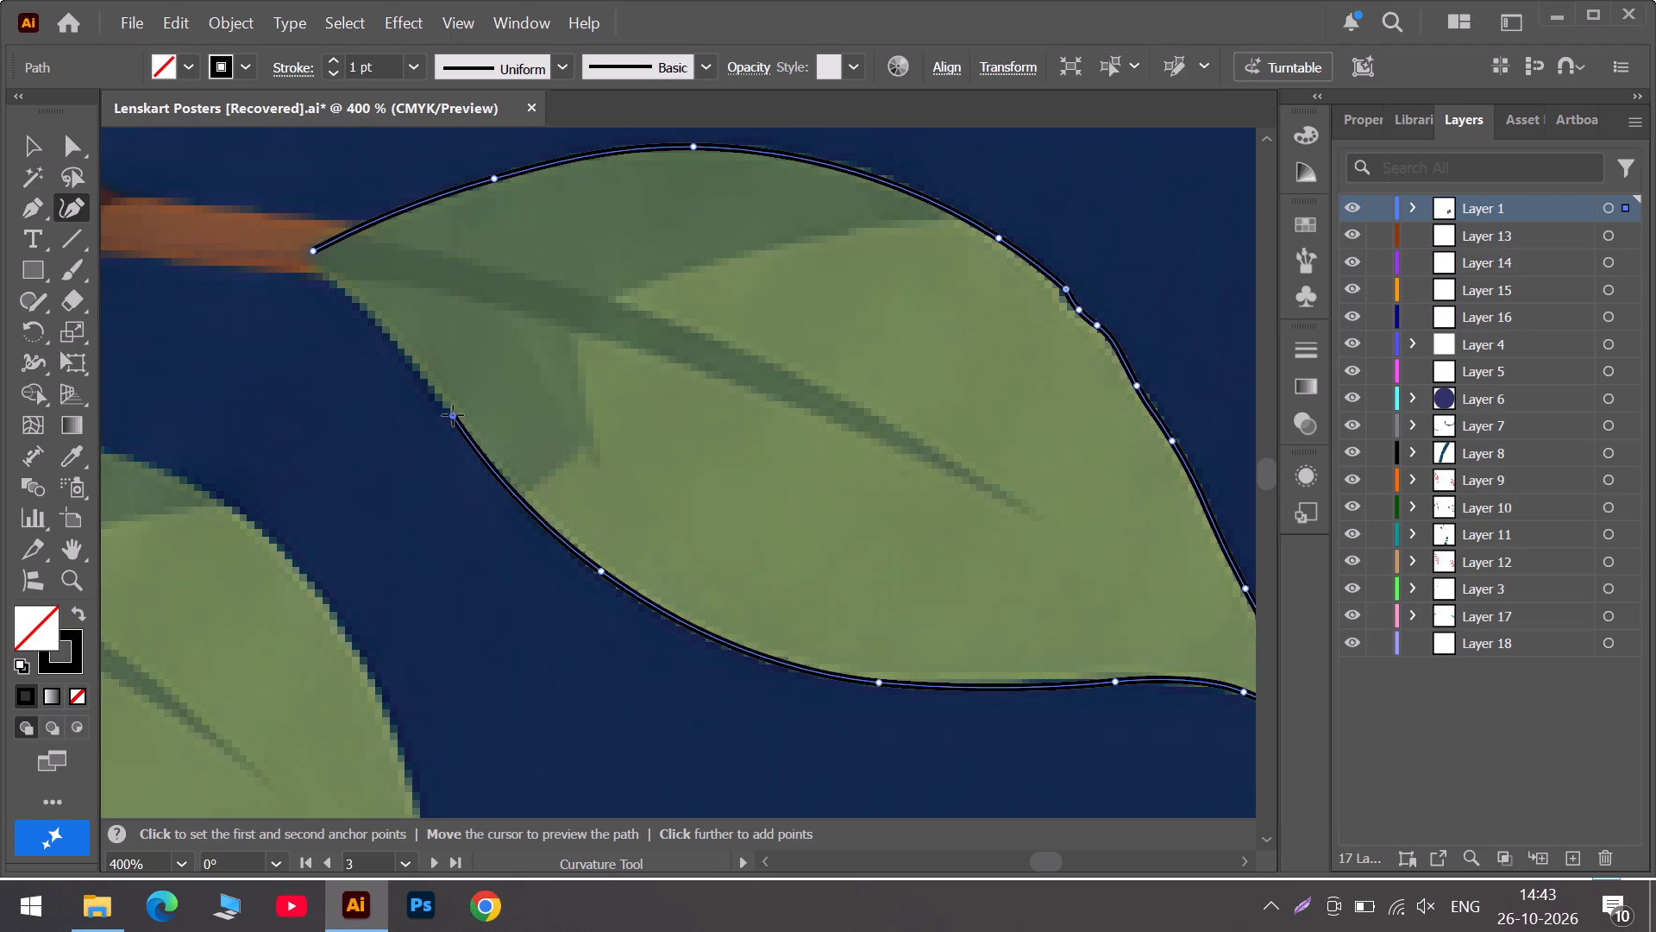
pyautogui.click(394, 341)
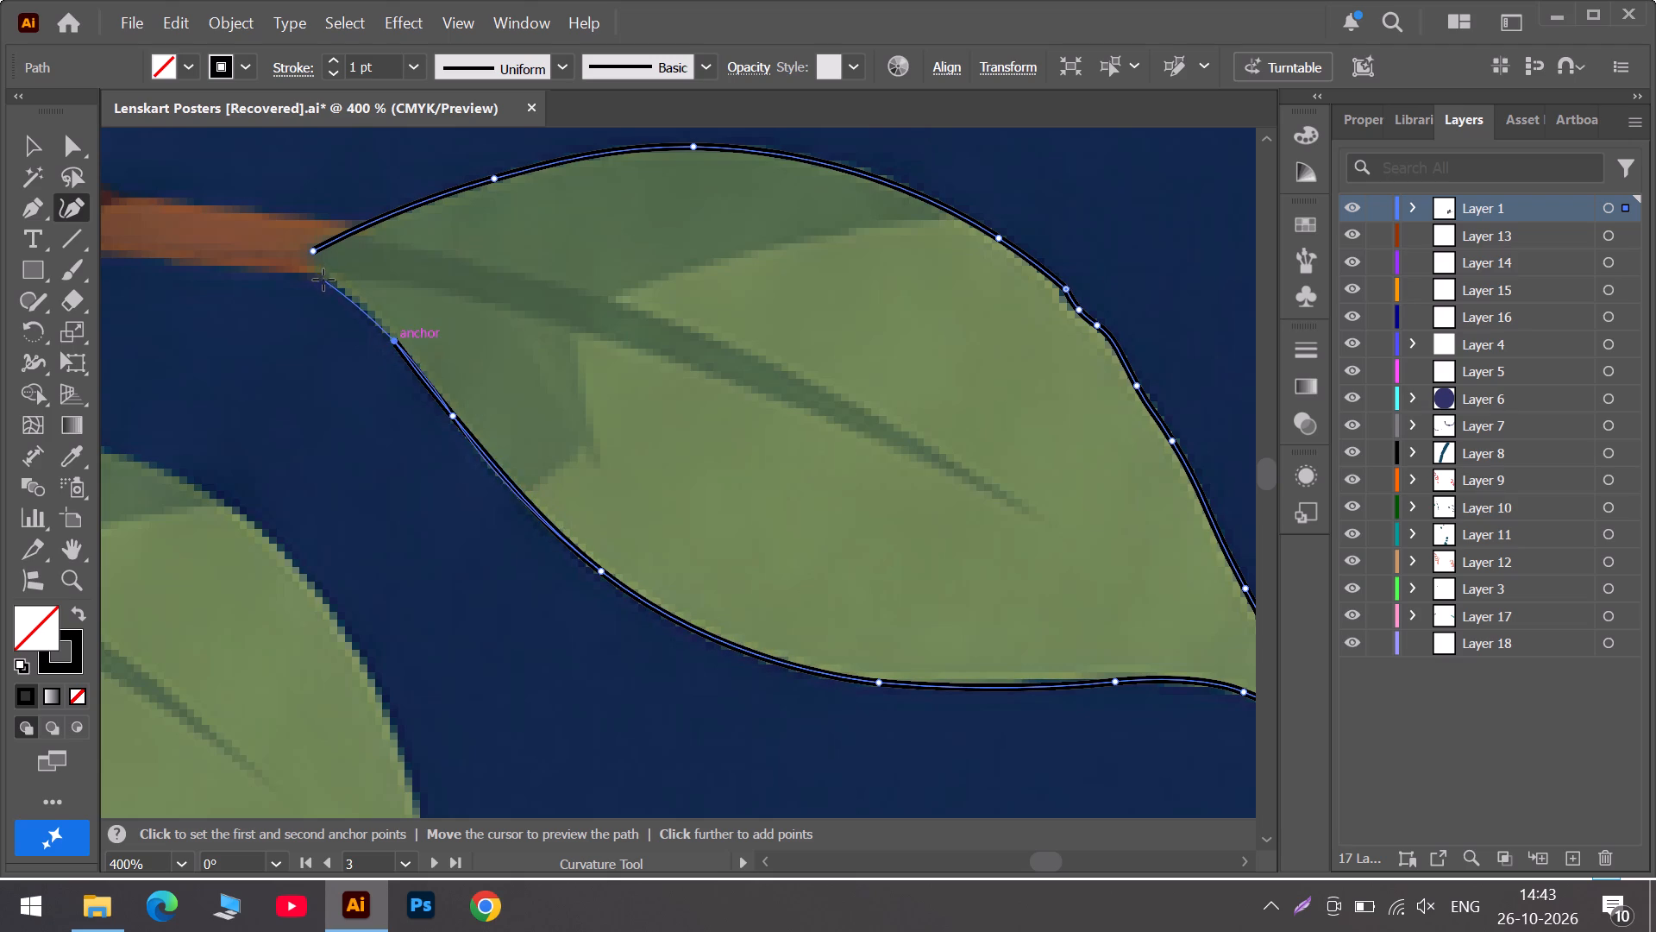
# Close the leaf outline at the stem with two corner points, placing the lower one directly beneath the starting anchor.
pyautogui.click(321, 277)
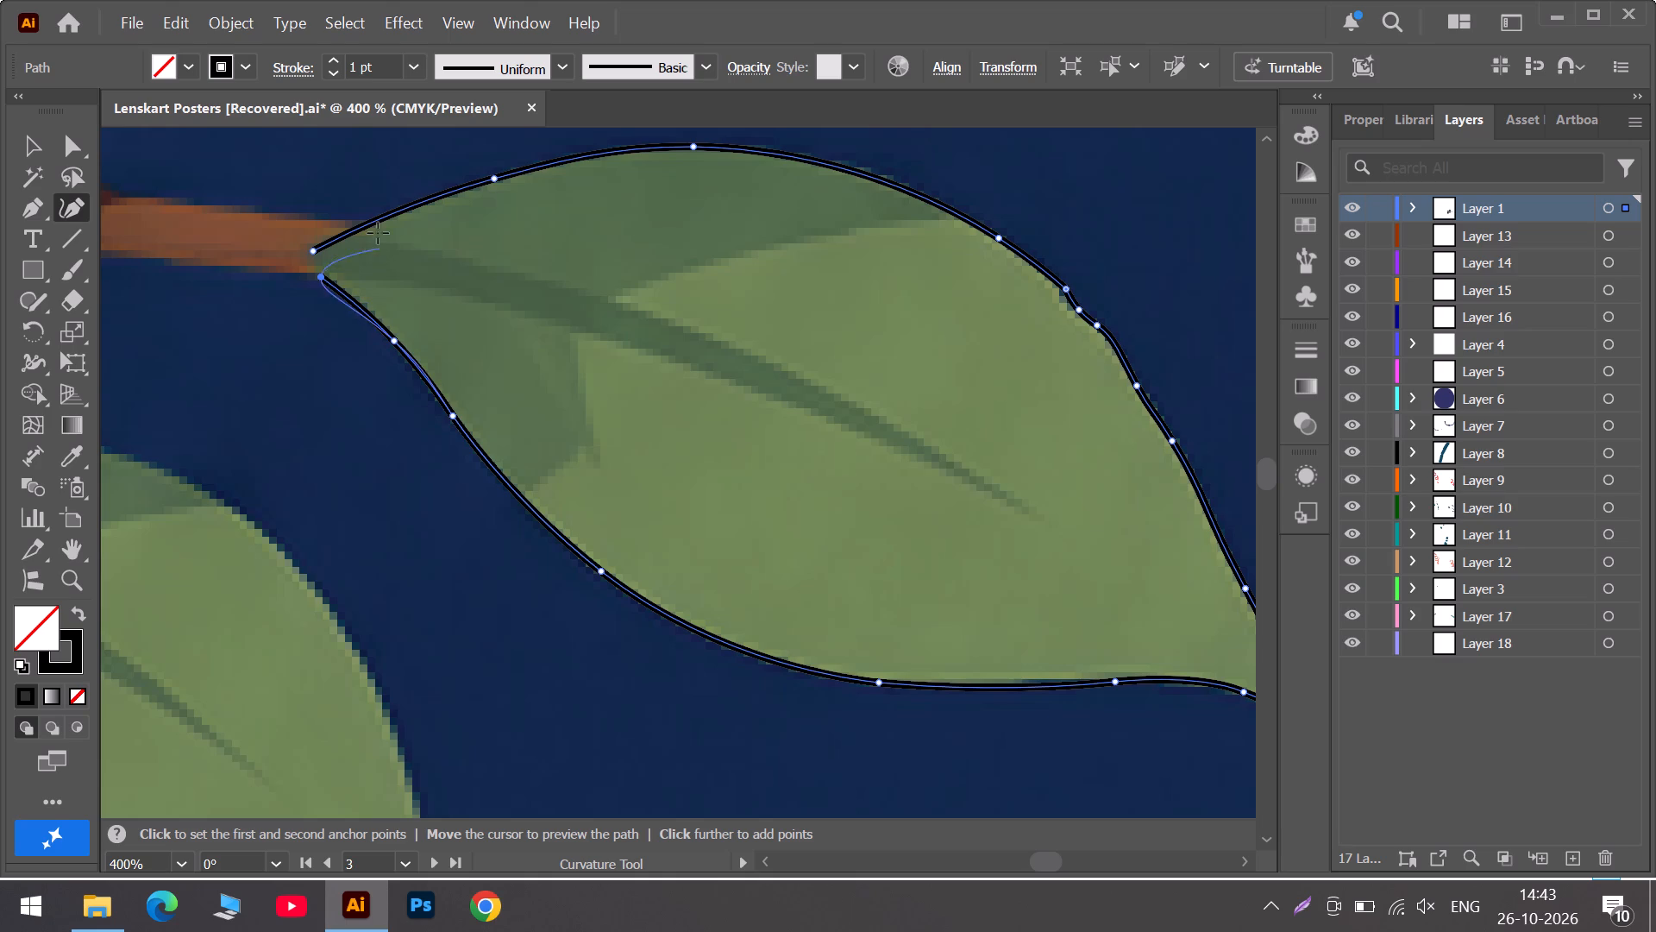
pyautogui.doubleClick(322, 279)
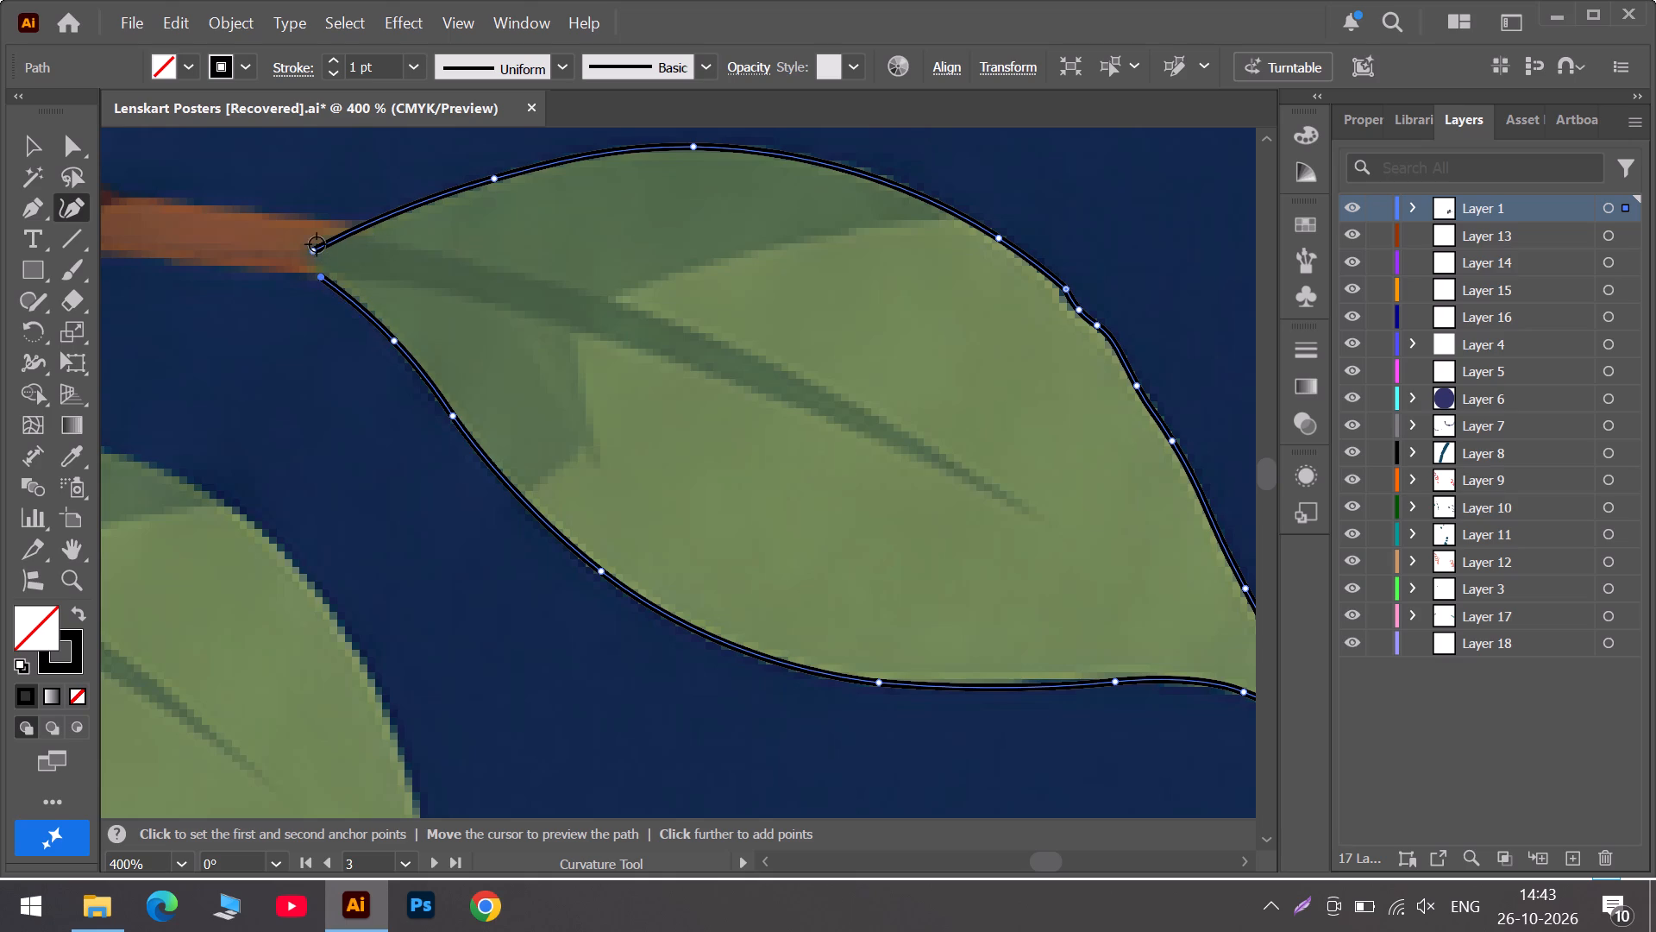
pyautogui.click(314, 253)
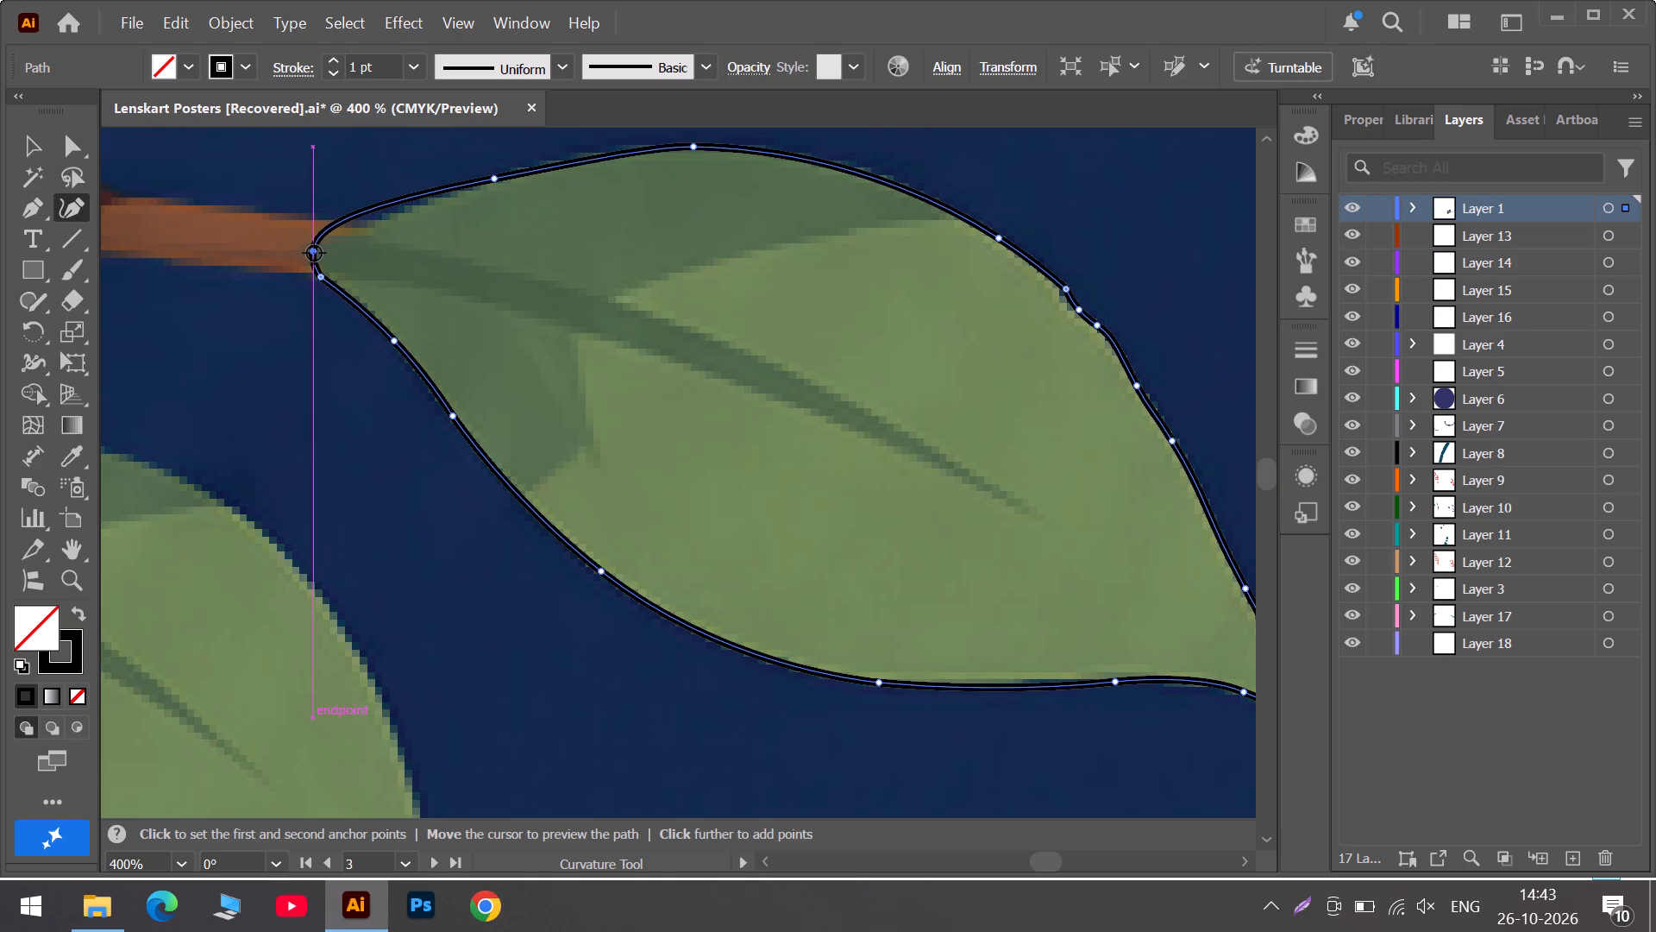
pyautogui.doubleClick(314, 253)
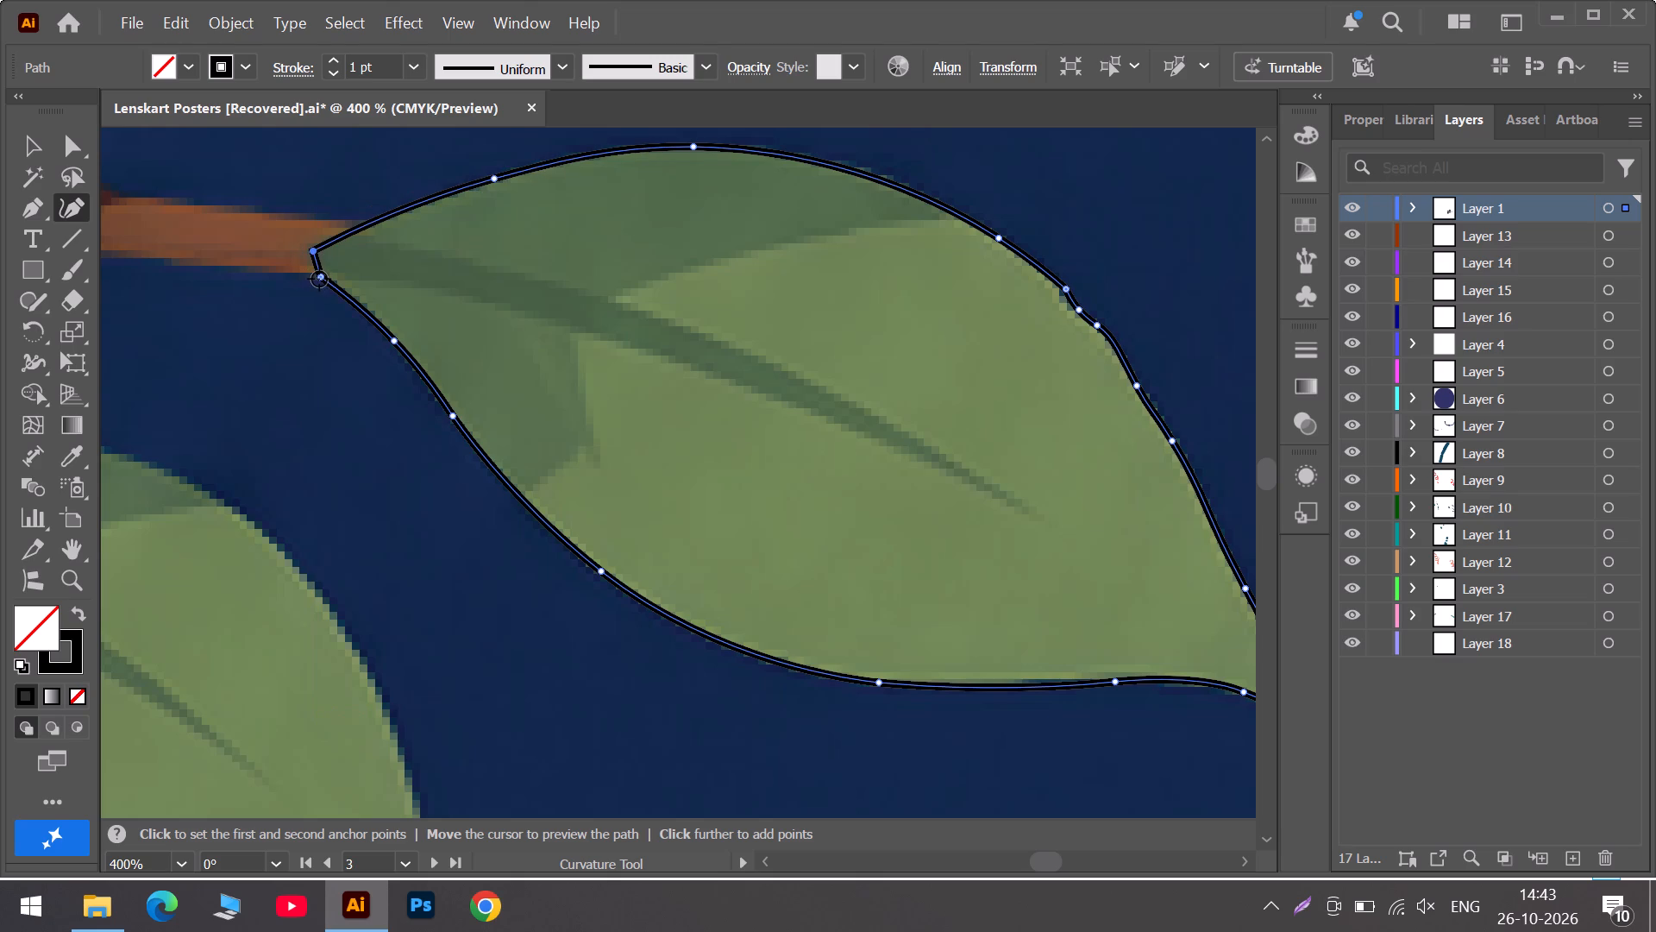
pyautogui.click(319, 279)
# Start an outline on the neighbouring lower leaf at its stem and trace the upper edge with four anchors, refitting the middle two outward.
pyautogui.click(1016, 866)
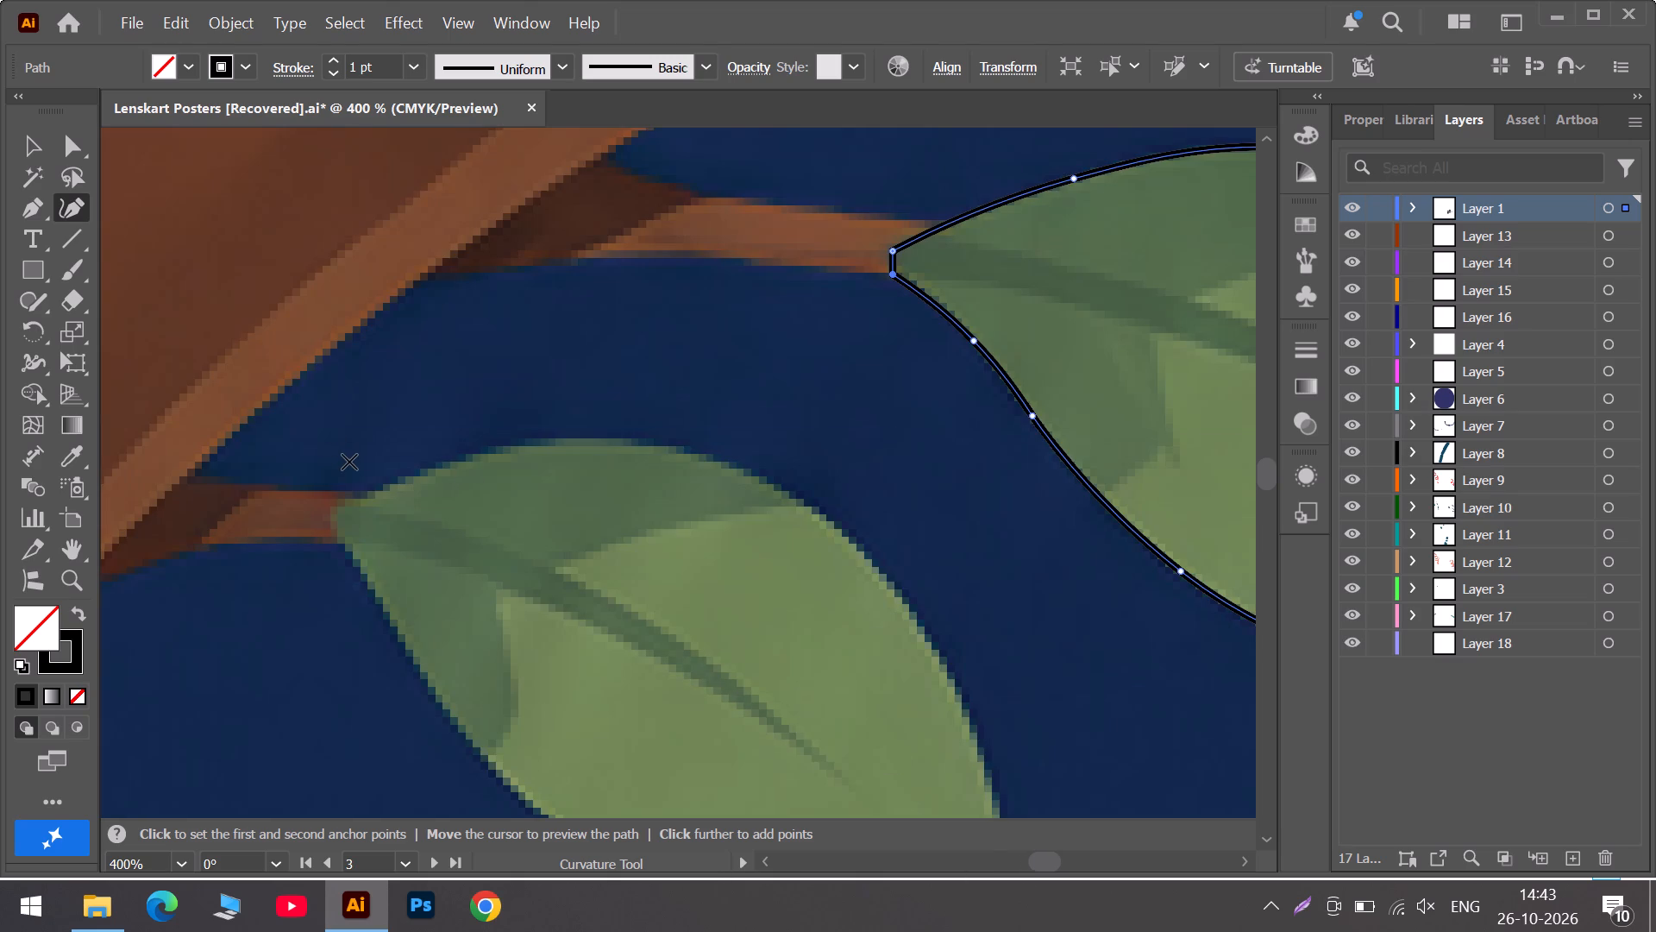
pyautogui.scroll(-3, 349, 462)
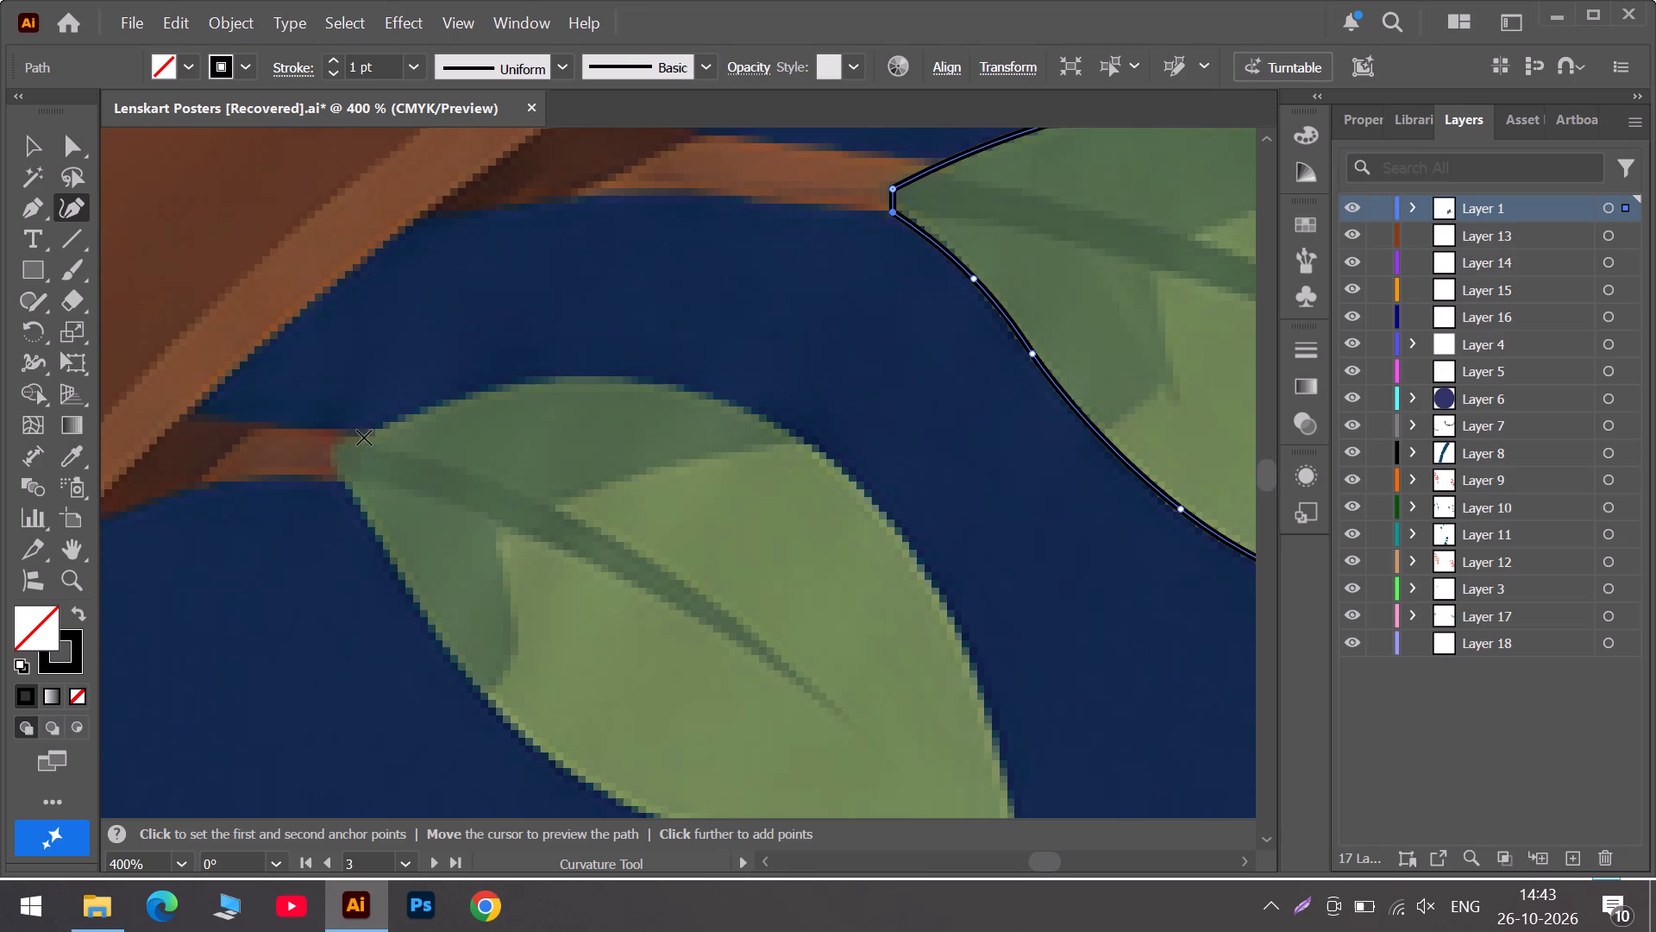
pyautogui.click(334, 453)
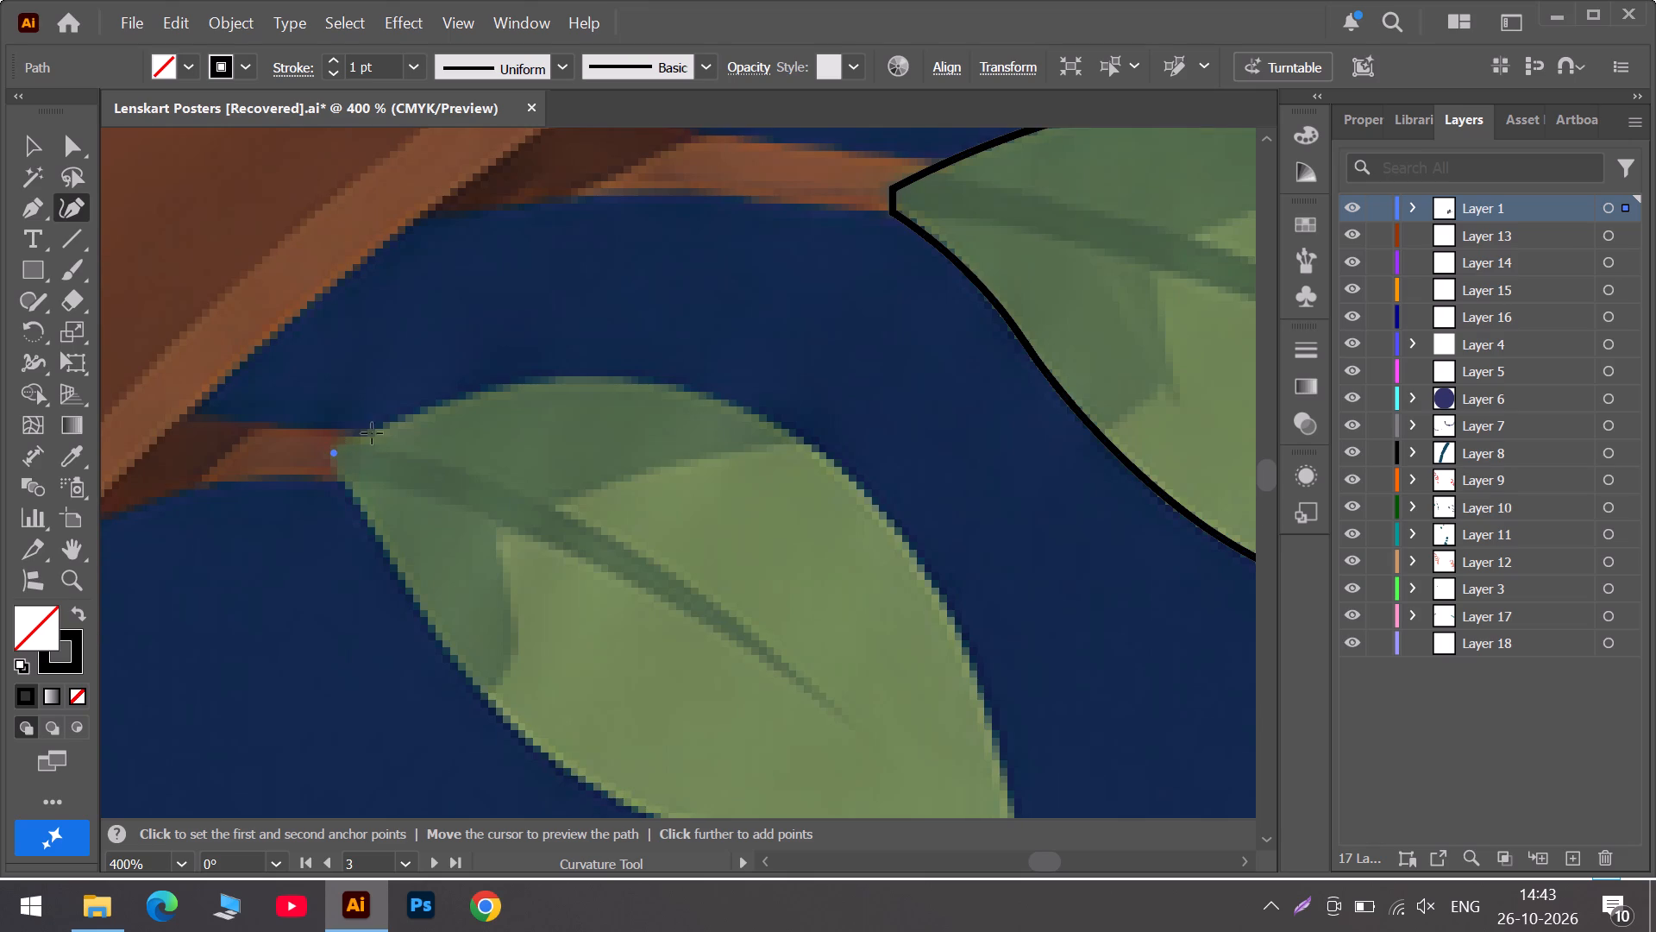
pyautogui.click(427, 413)
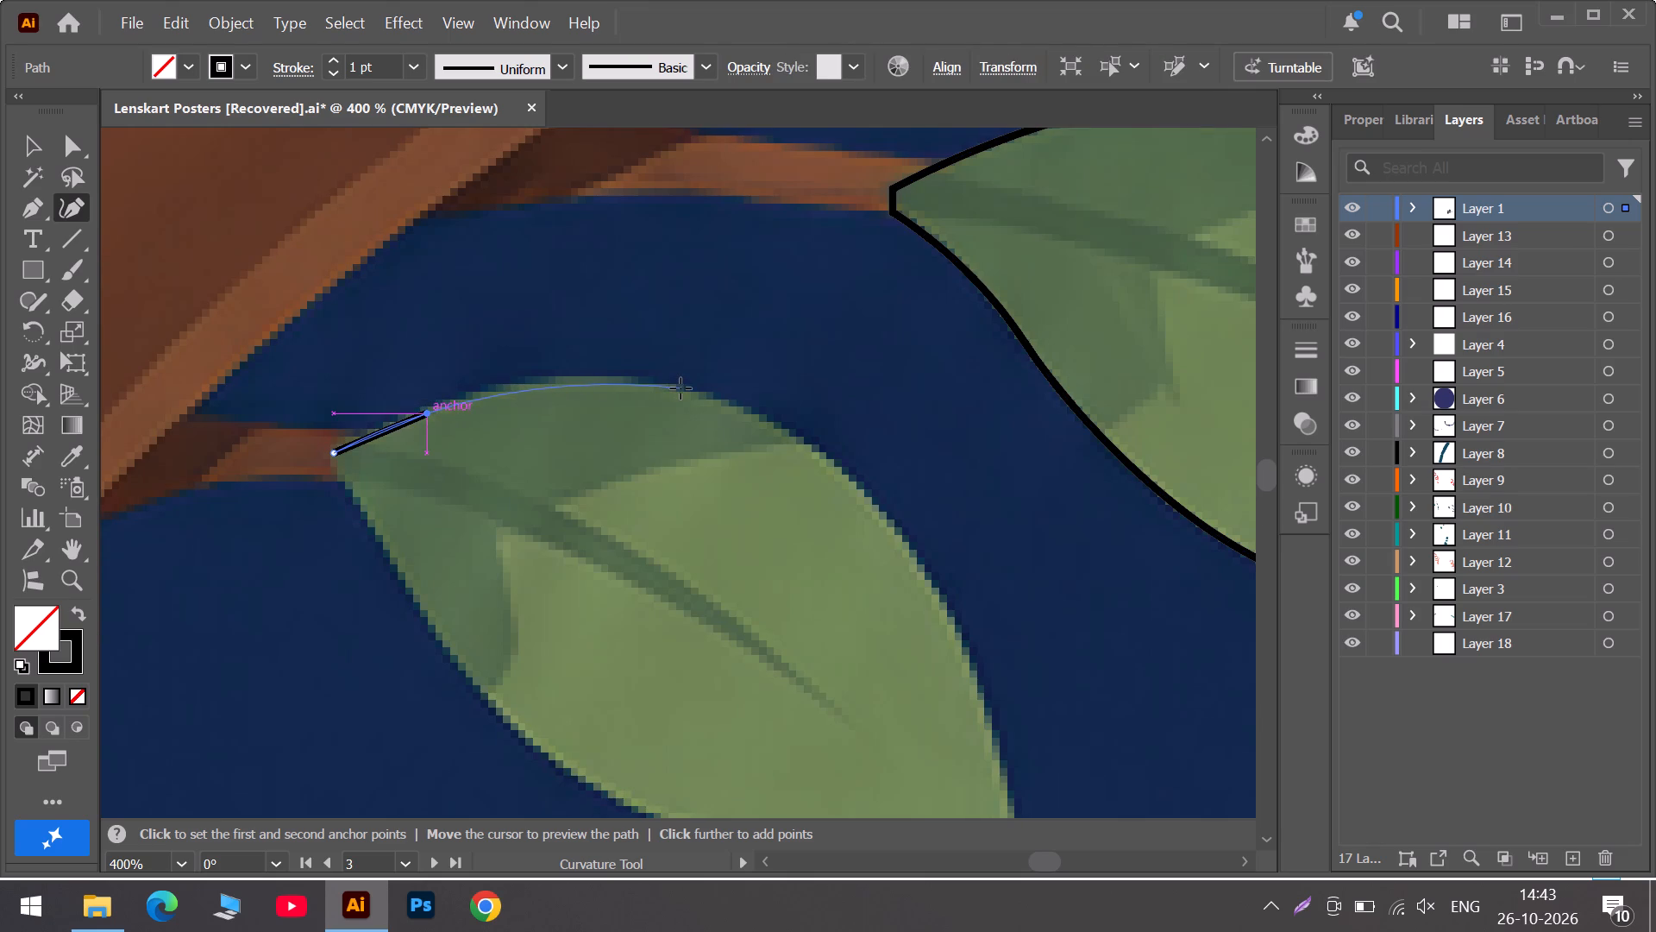
pyautogui.click(609, 382)
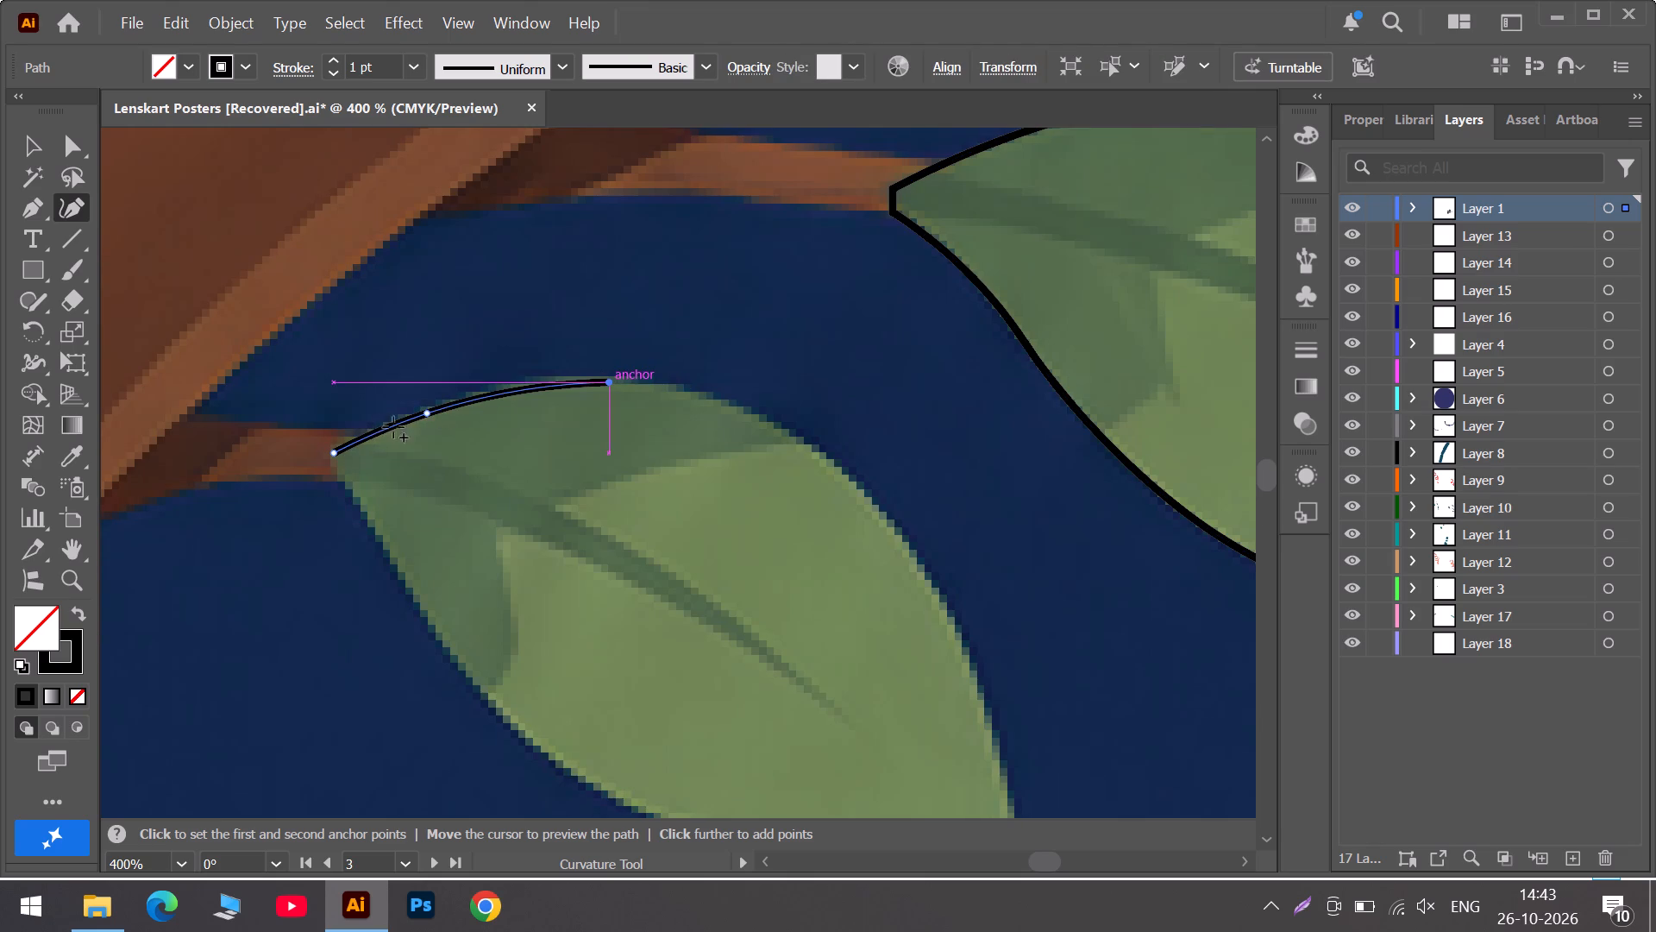
pyautogui.click(427, 412)
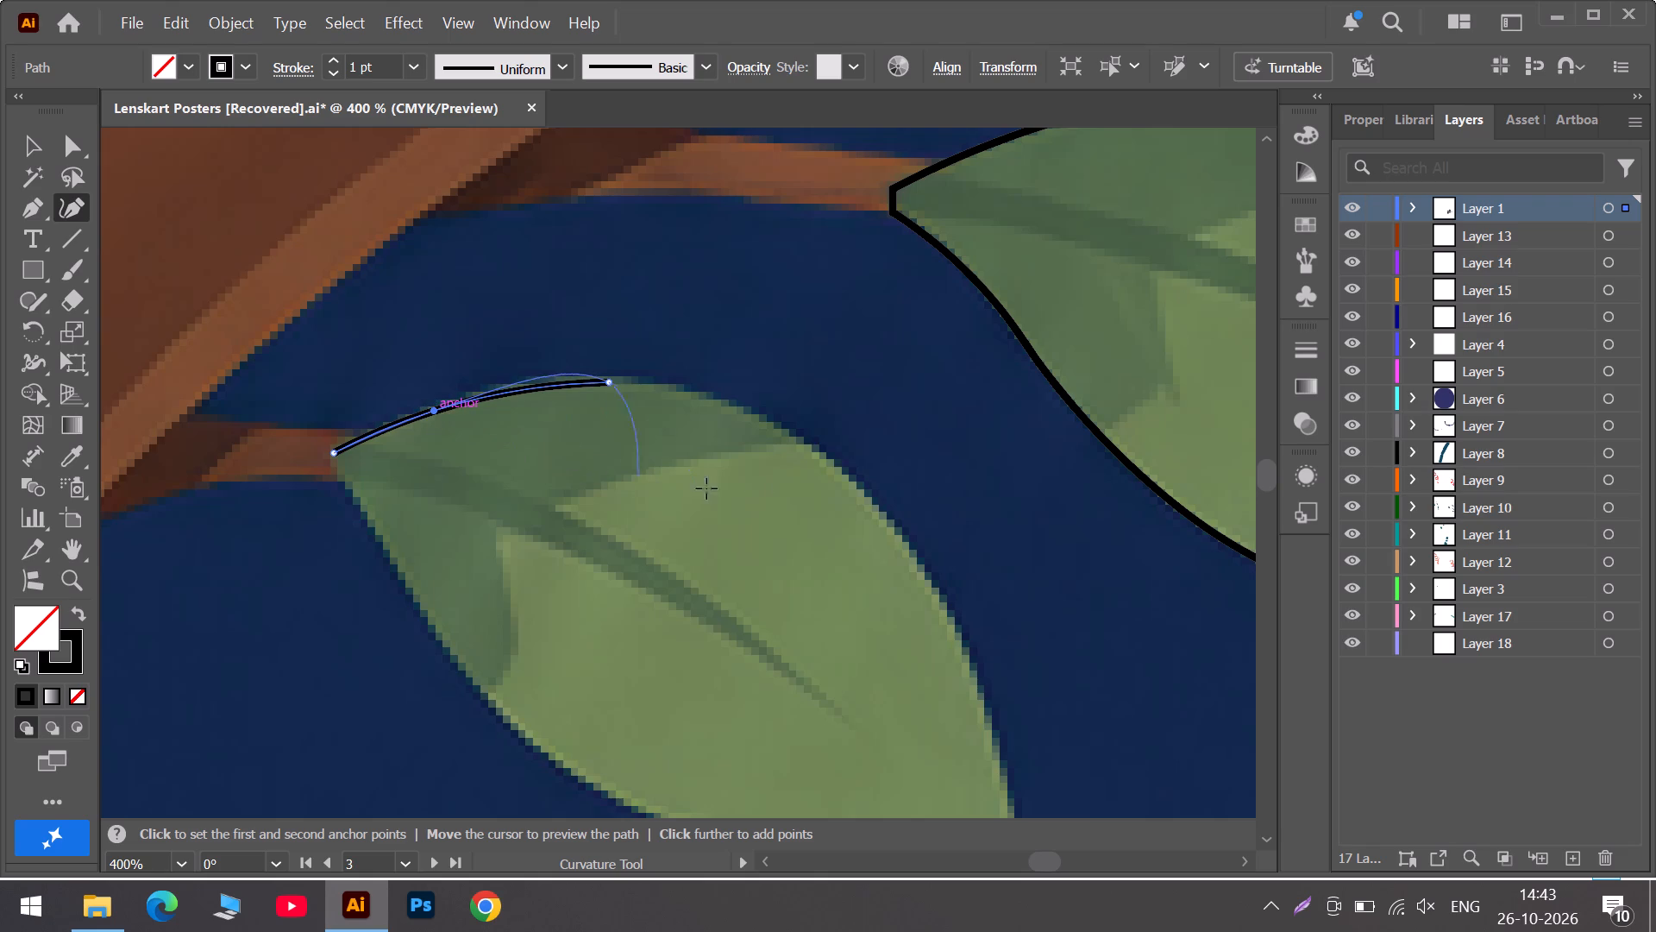
pyautogui.click(842, 472)
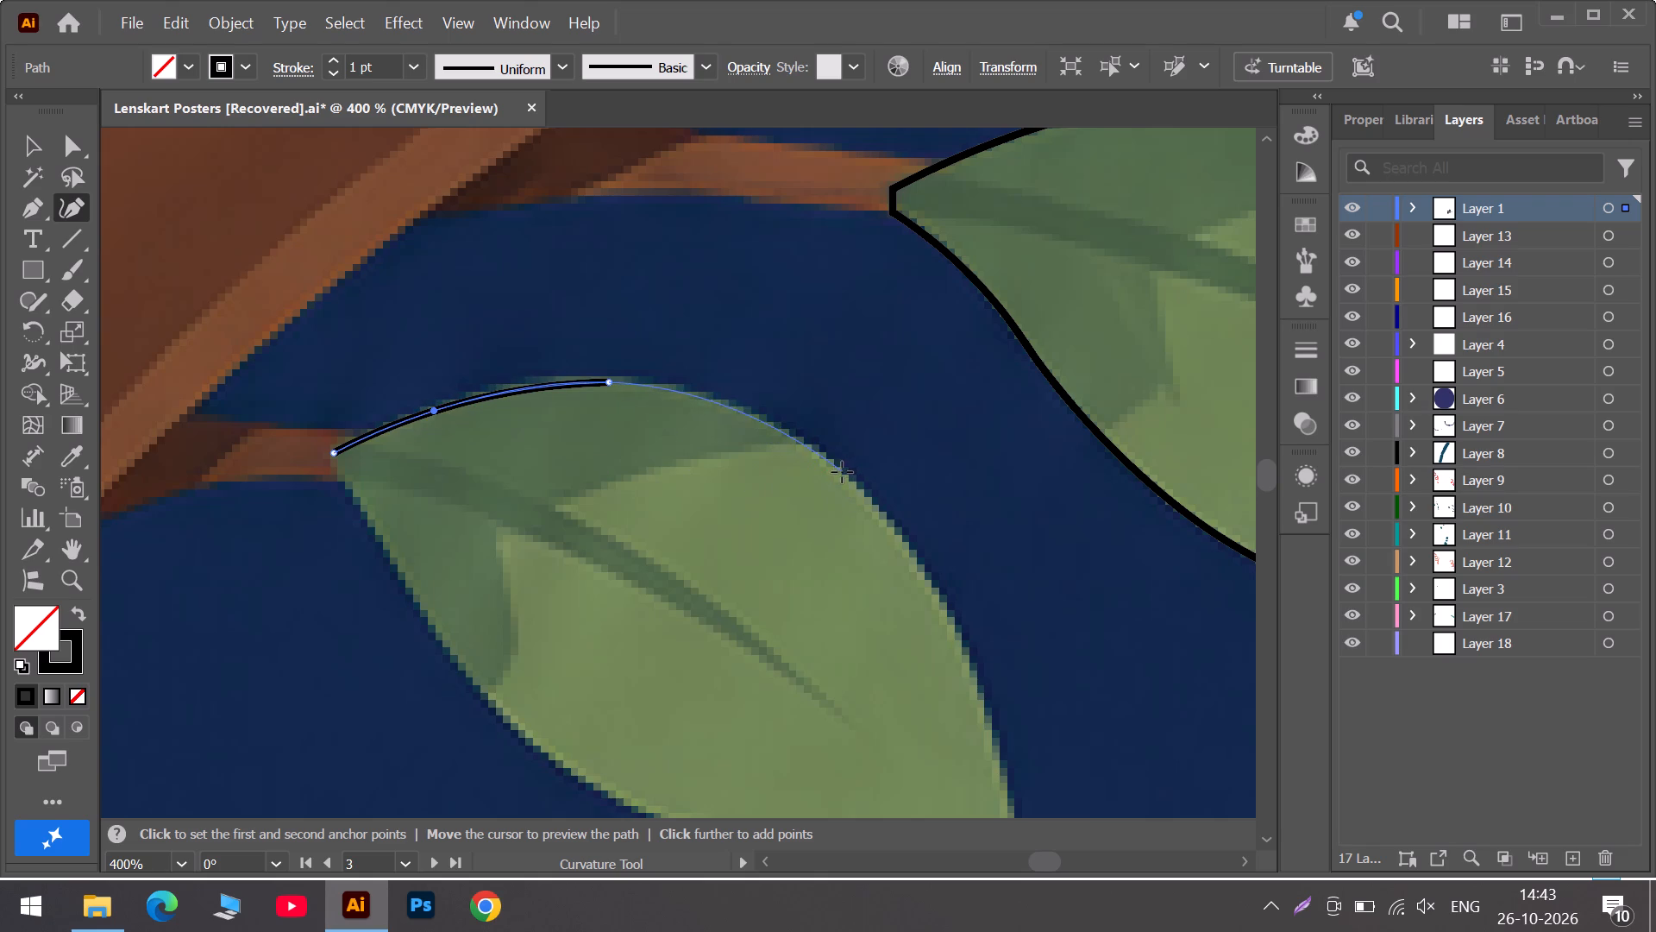
pyautogui.moveTo(606, 385); pyautogui.dragTo(613, 378)
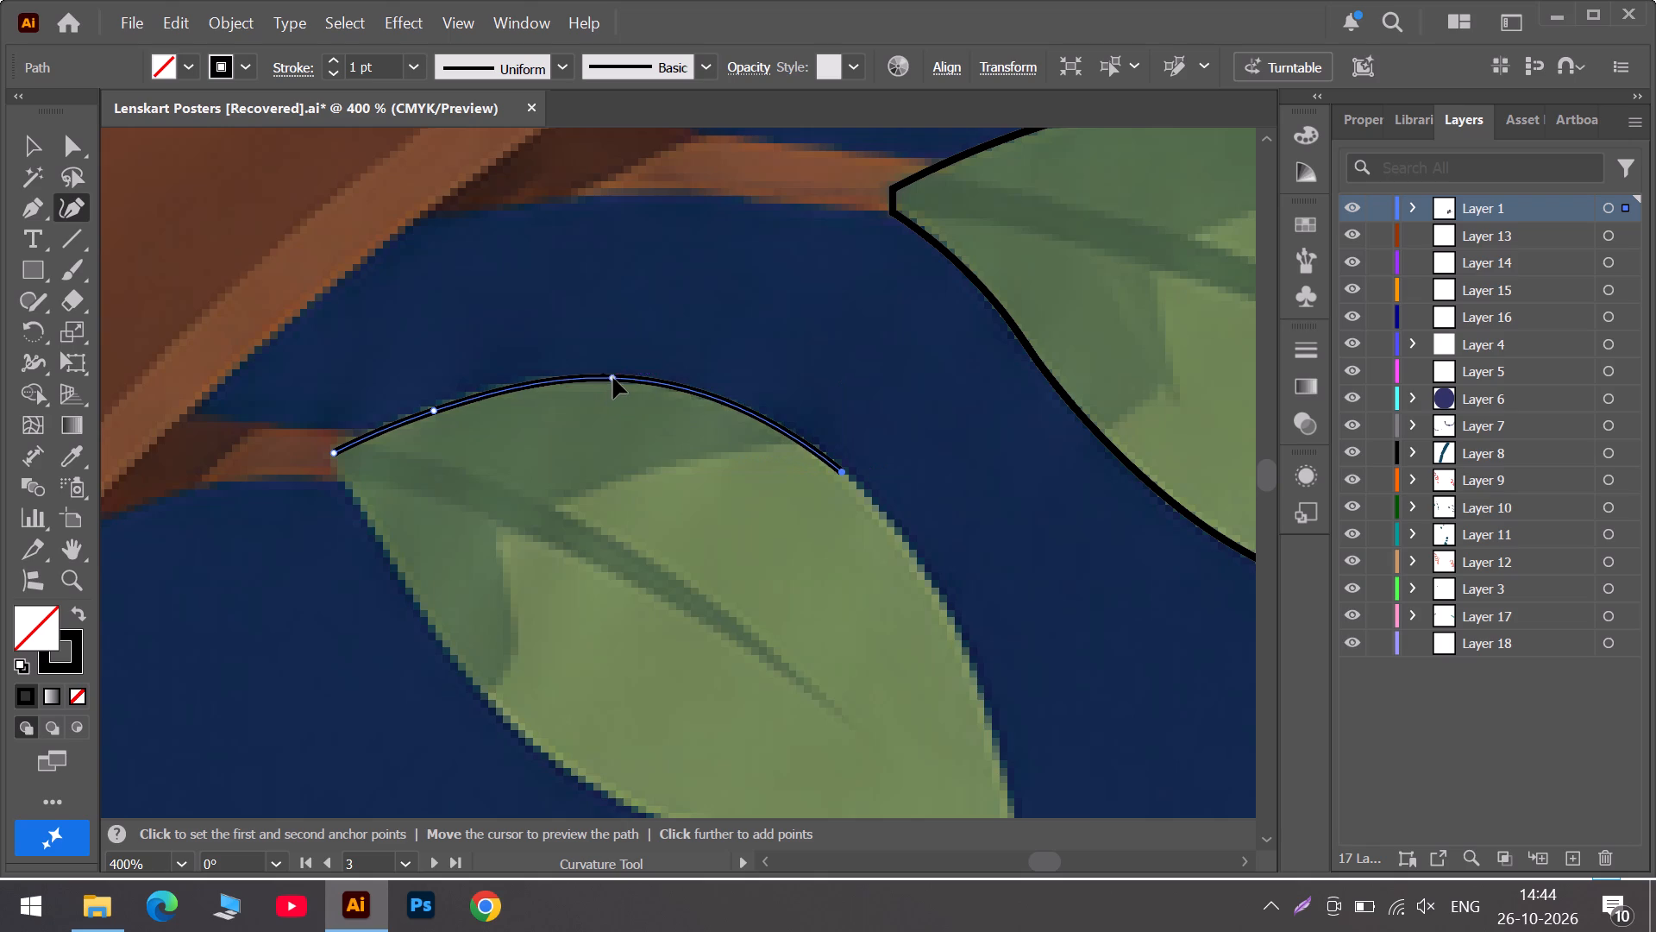
pyautogui.moveTo(613, 378); pyautogui.dragTo(617, 377)
pyautogui.moveTo(434, 412); pyautogui.dragTo(437, 405)
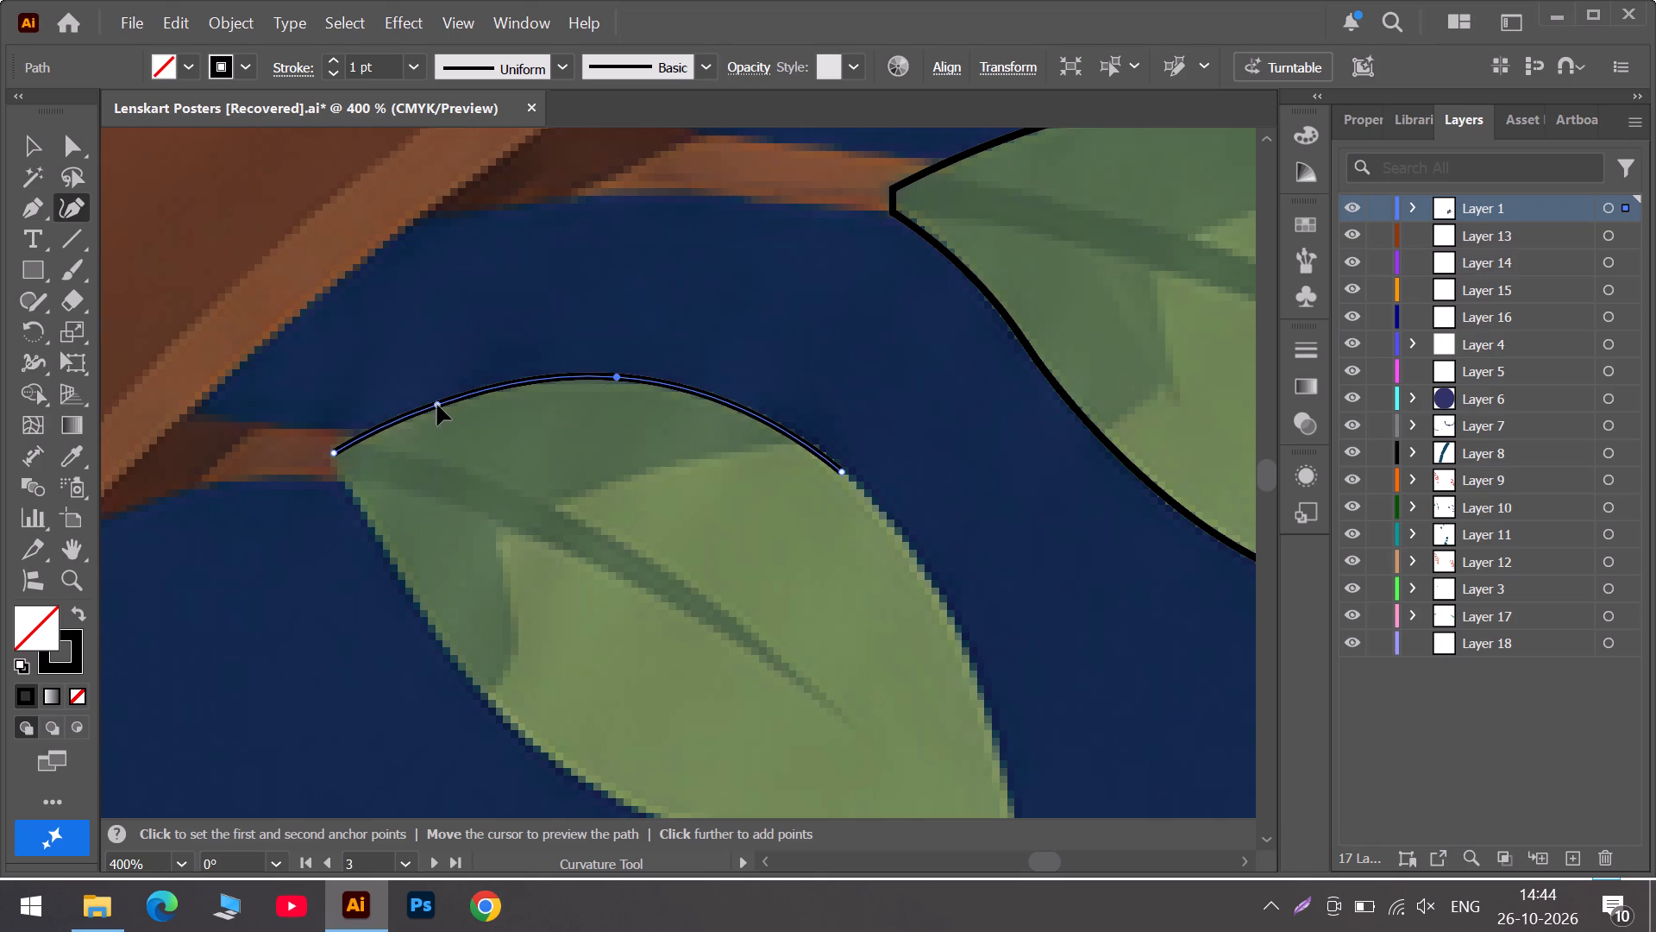
pyautogui.moveTo(437, 405); pyautogui.dragTo(438, 404)
# Extend the outline down the leaf's right edge to a corner point at the tip, adding a refitted anchor just above it.
pyautogui.scroll(-7, 891, 671)
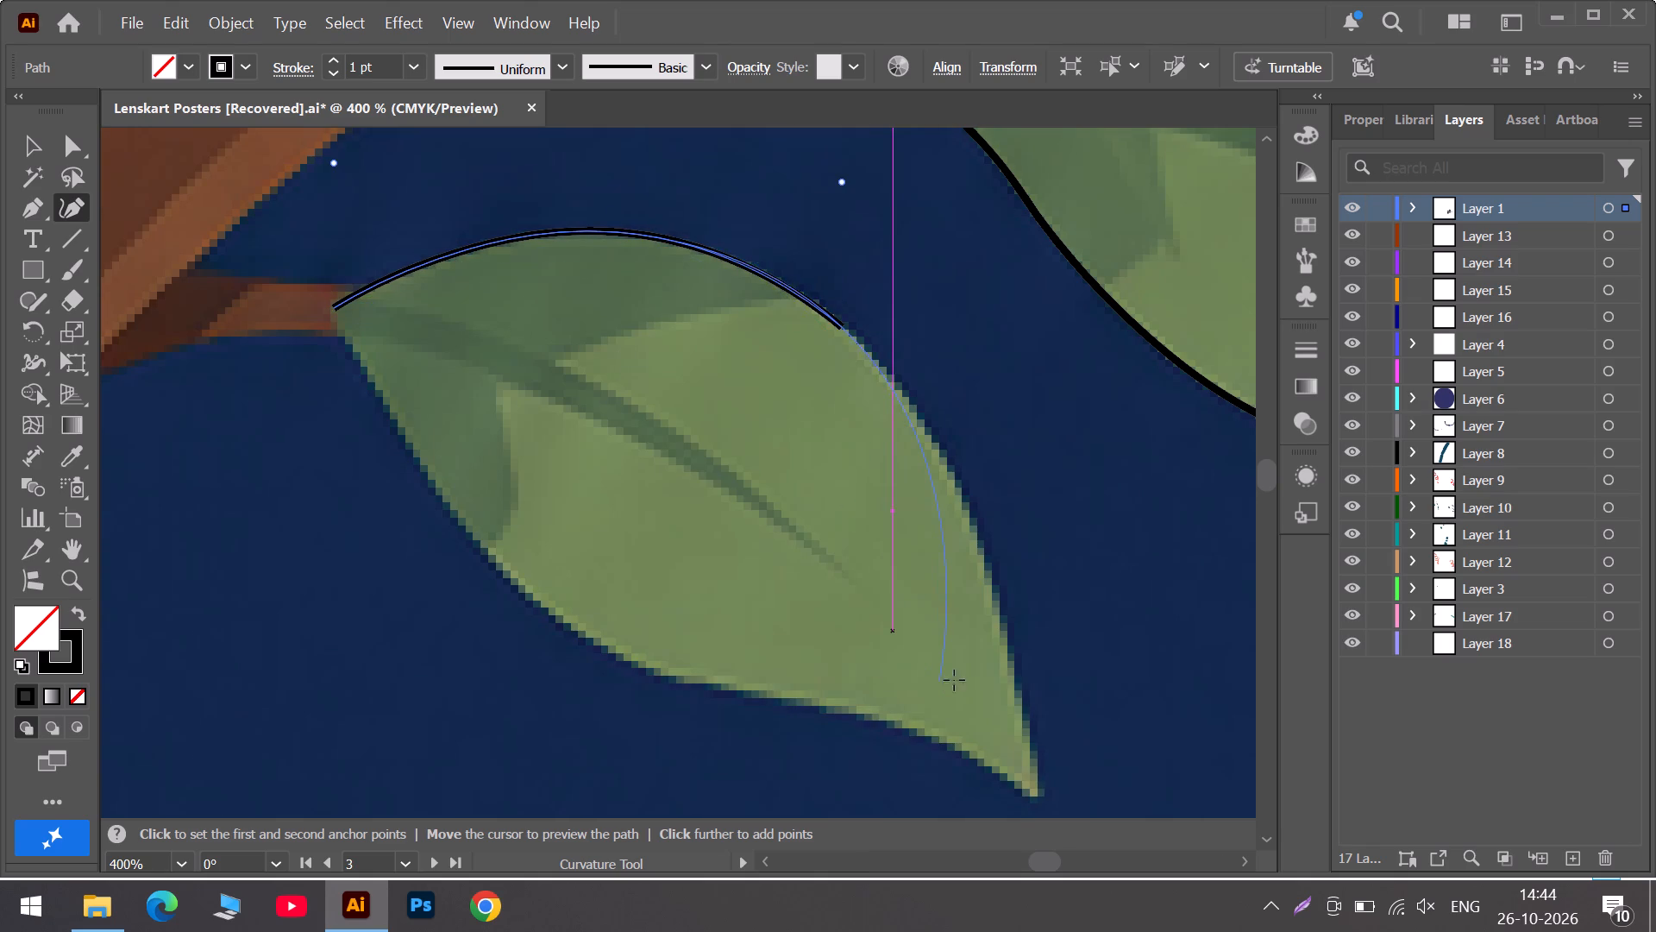
pyautogui.click(976, 540)
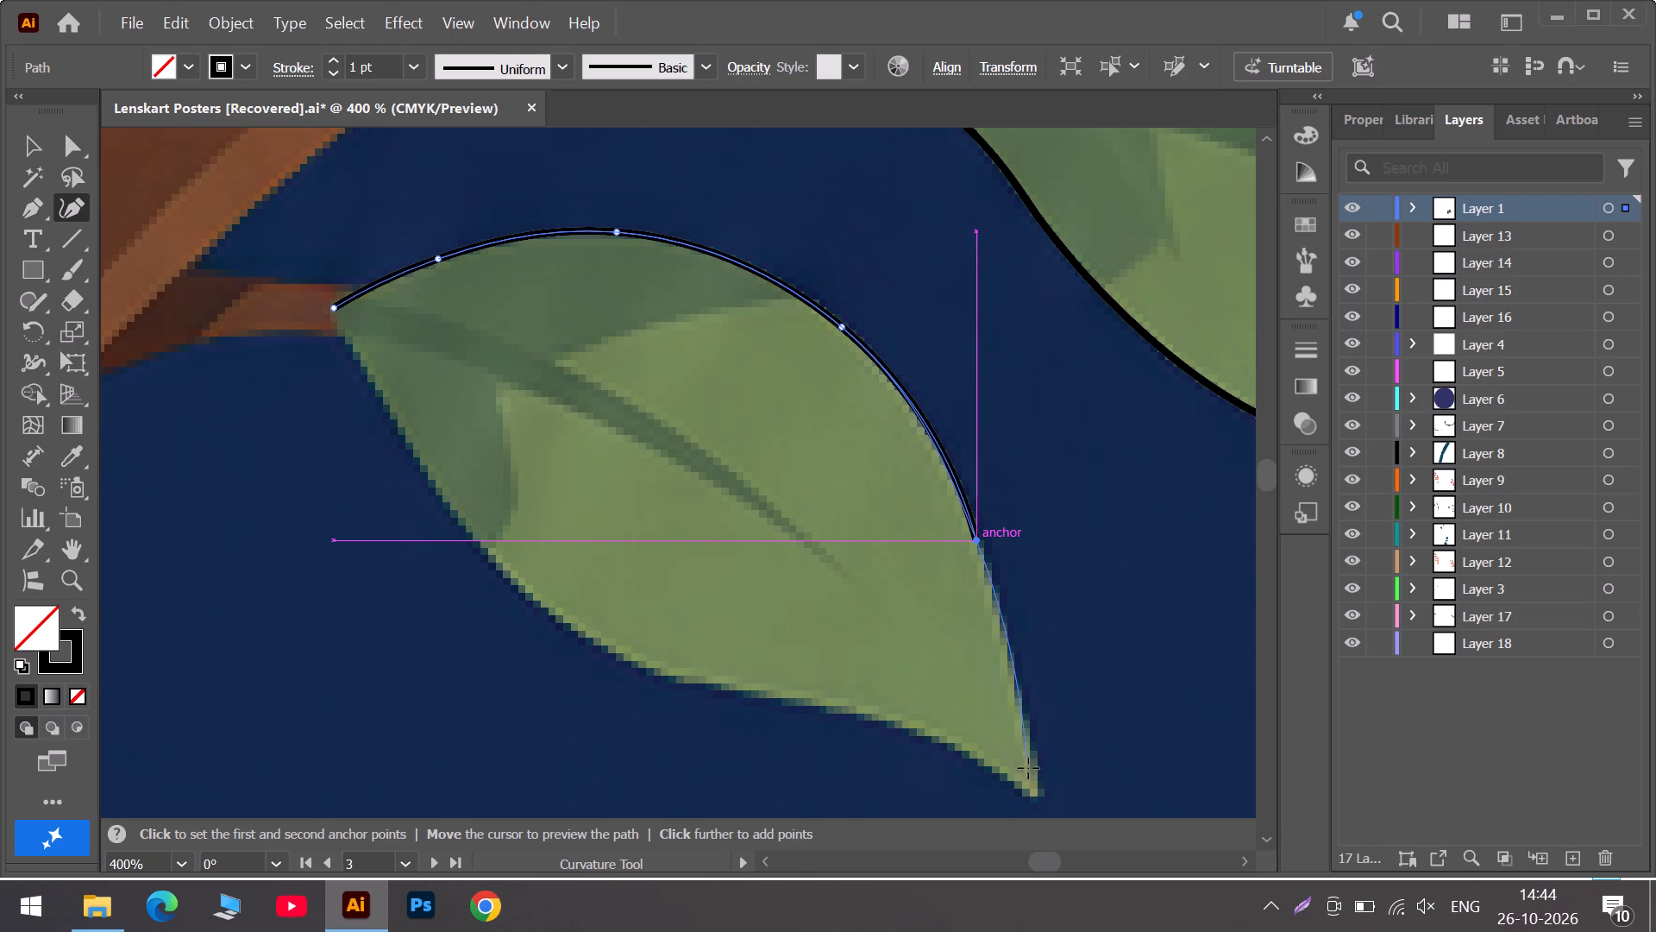
pyautogui.click(1037, 797)
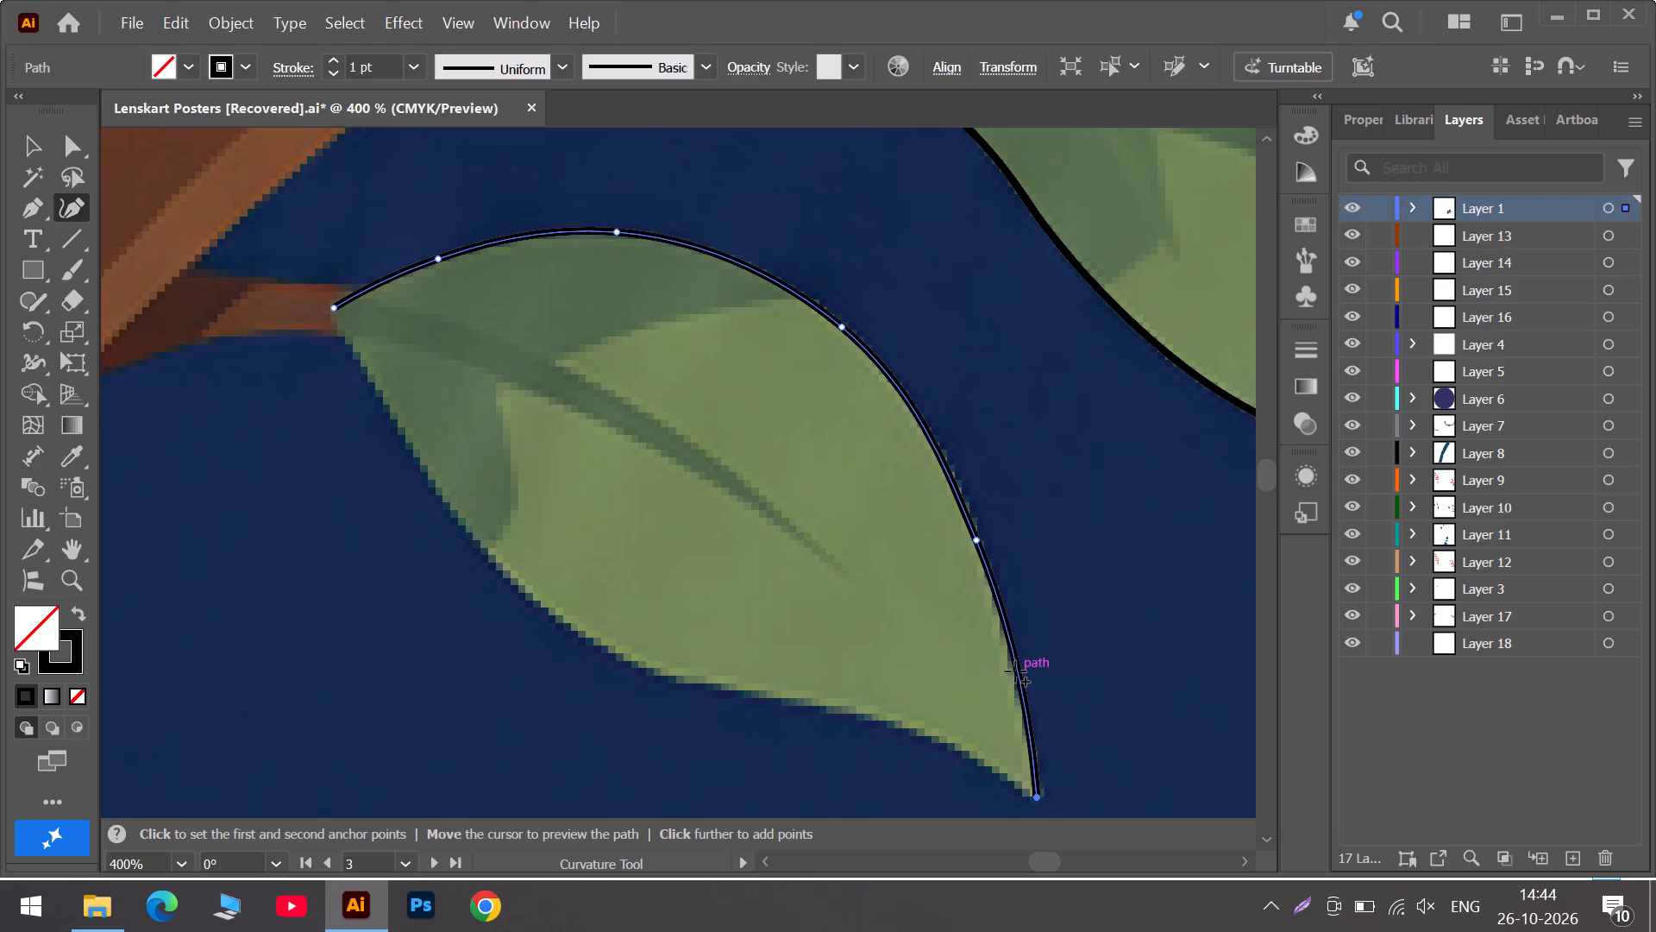
pyautogui.moveTo(1015, 671); pyautogui.dragTo(1017, 681)
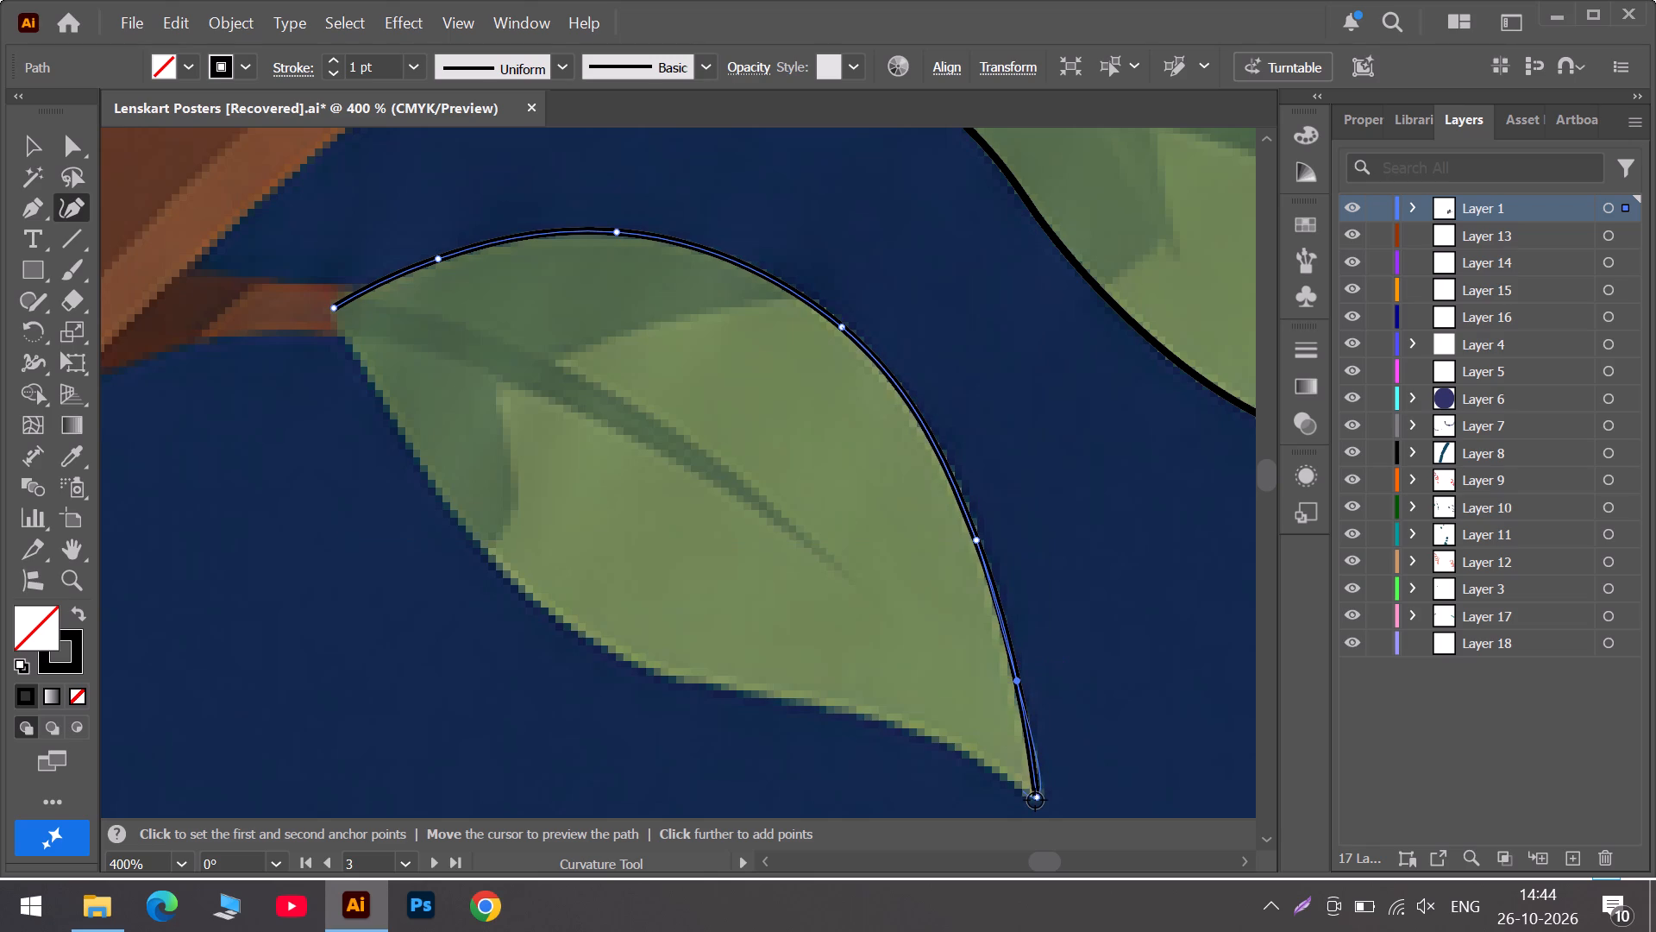
pyautogui.doubleClick(1035, 800)
# Trace the leaf's underside from the tip with four anchors, adding a fifth where the edge flattens and refitting it outward.
pyautogui.click(963, 753)
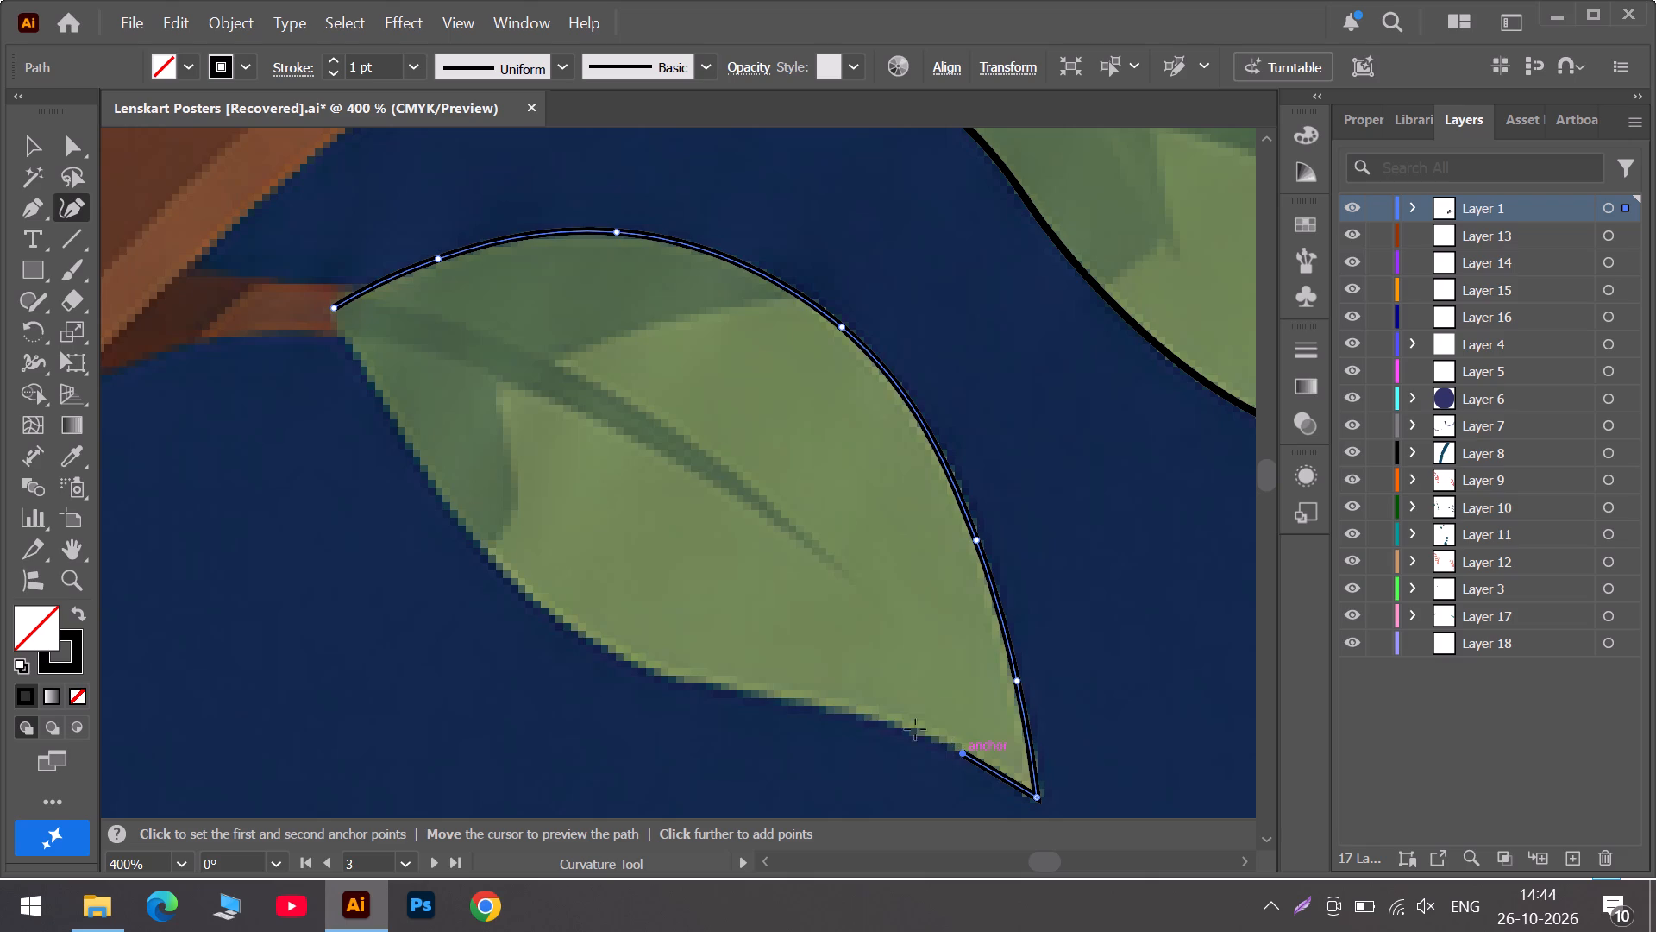
pyautogui.click(847, 713)
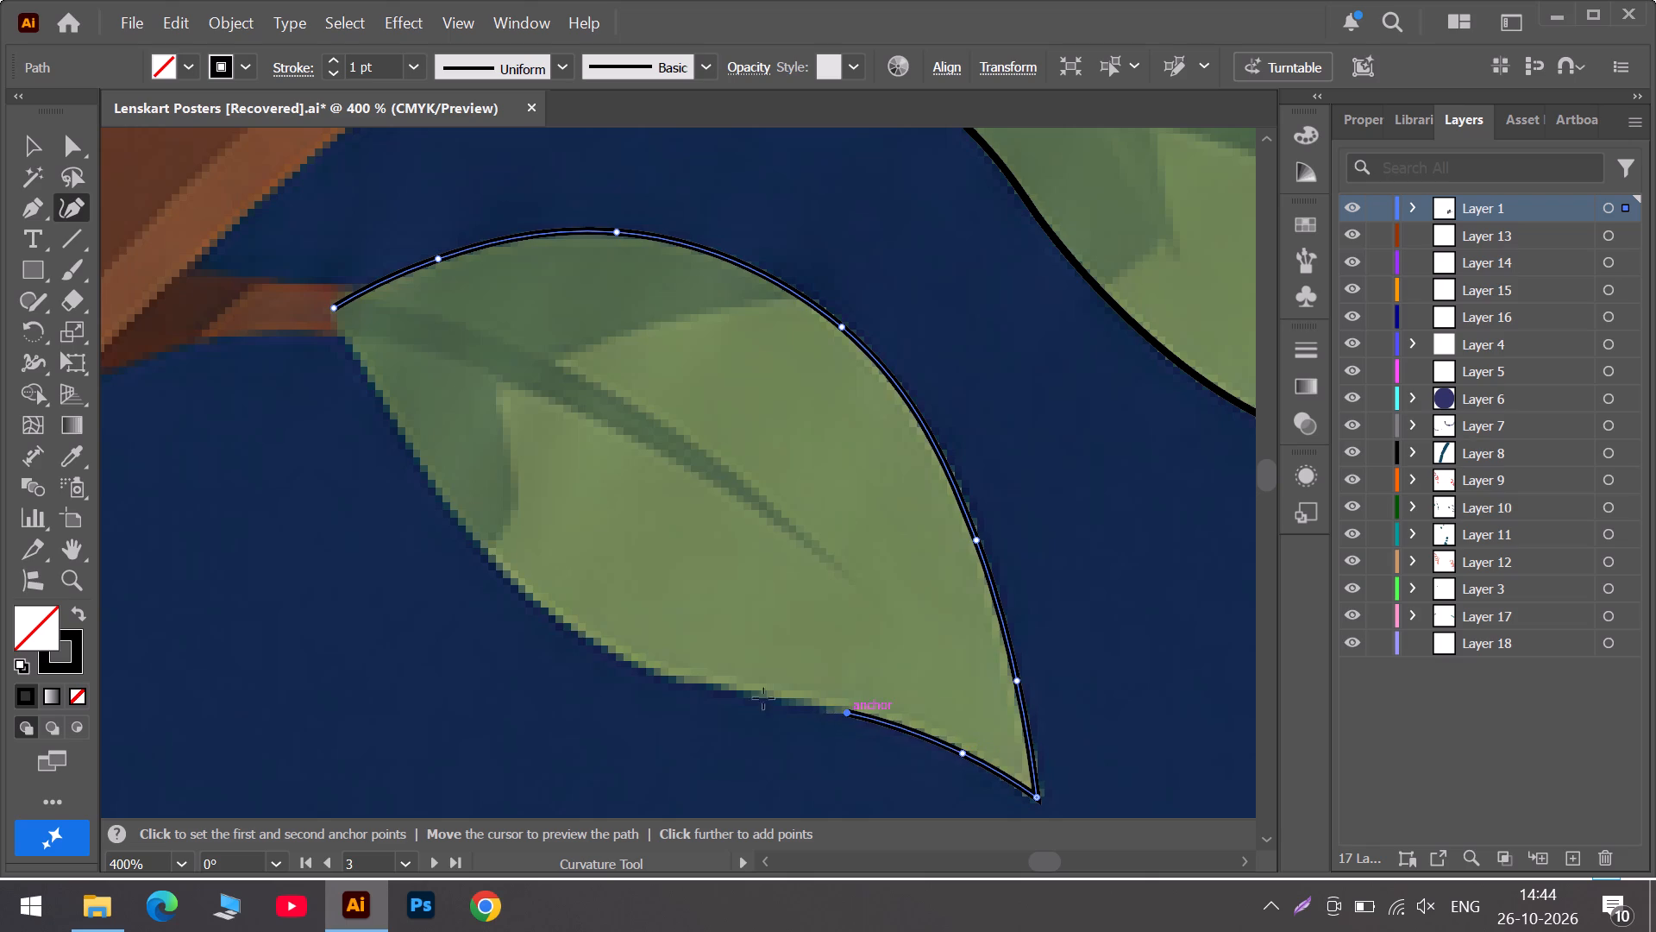
pyautogui.click(678, 683)
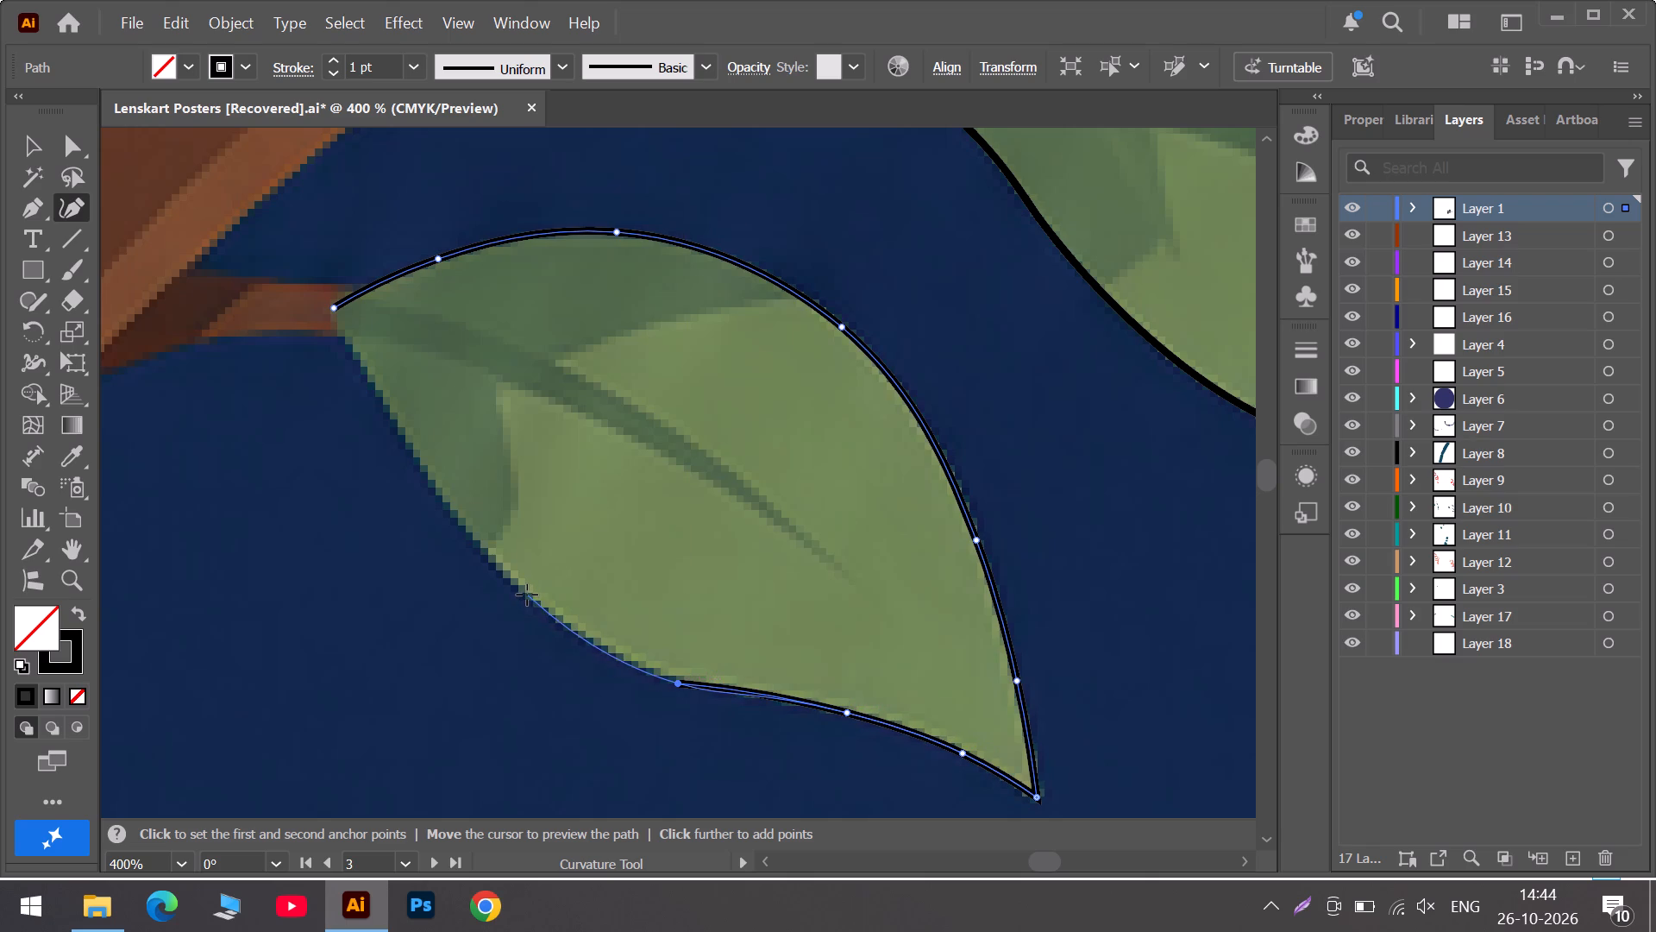
pyautogui.click(527, 595)
pyautogui.moveTo(748, 693); pyautogui.dragTo(761, 690)
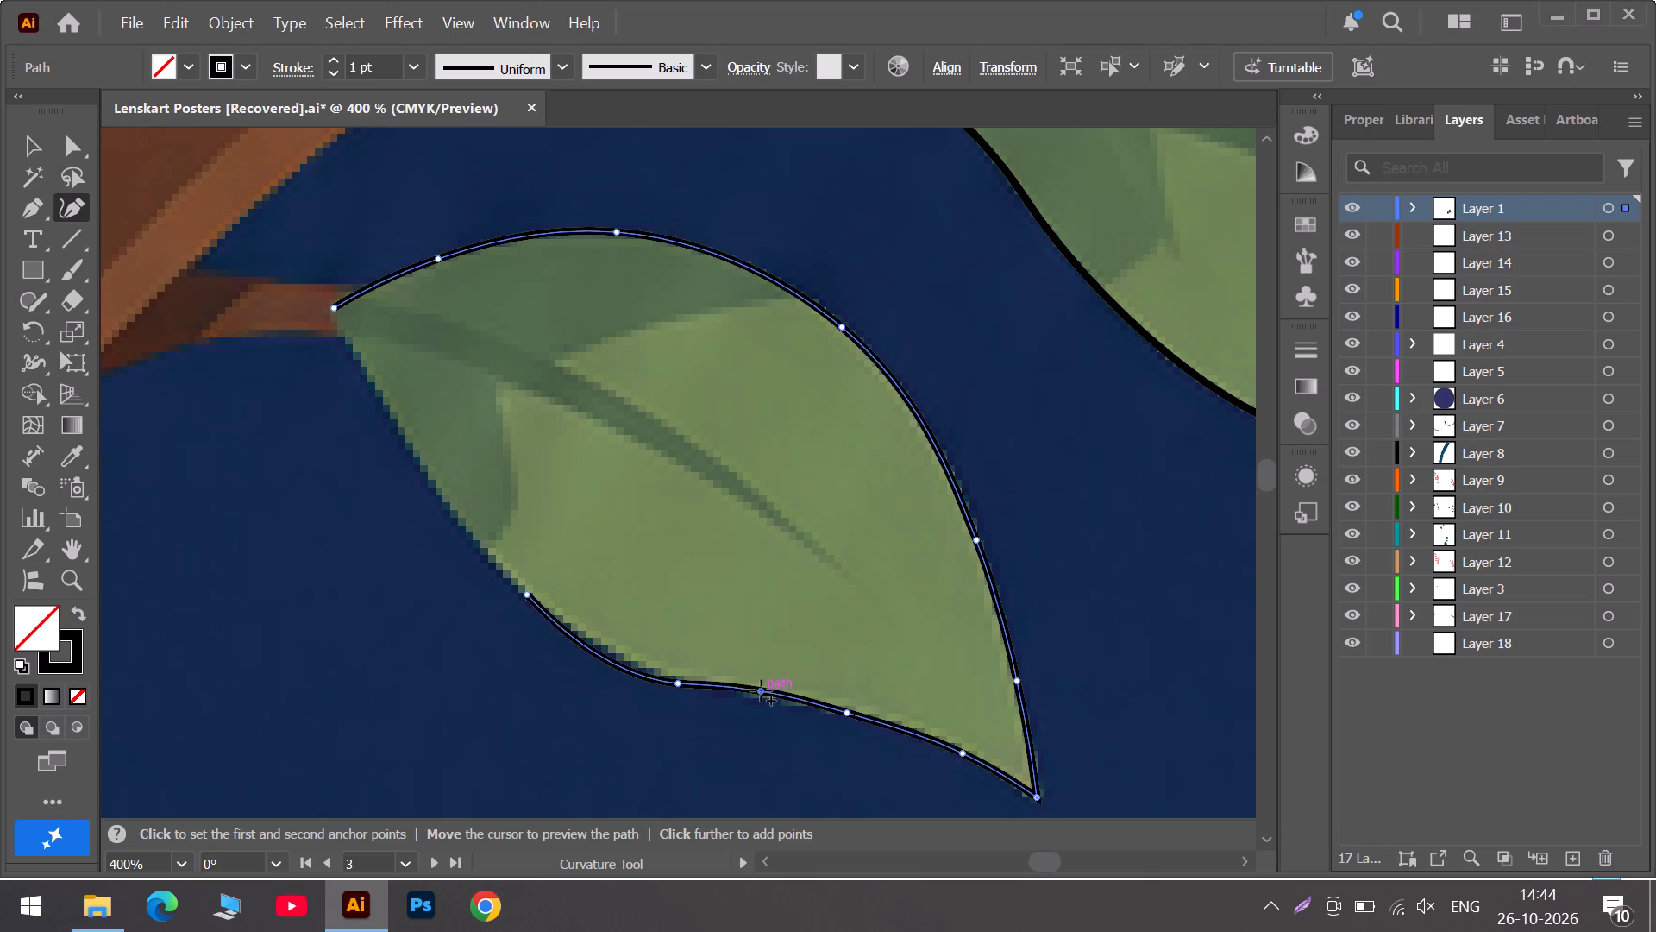
pyautogui.moveTo(761, 690); pyautogui.dragTo(759, 700)
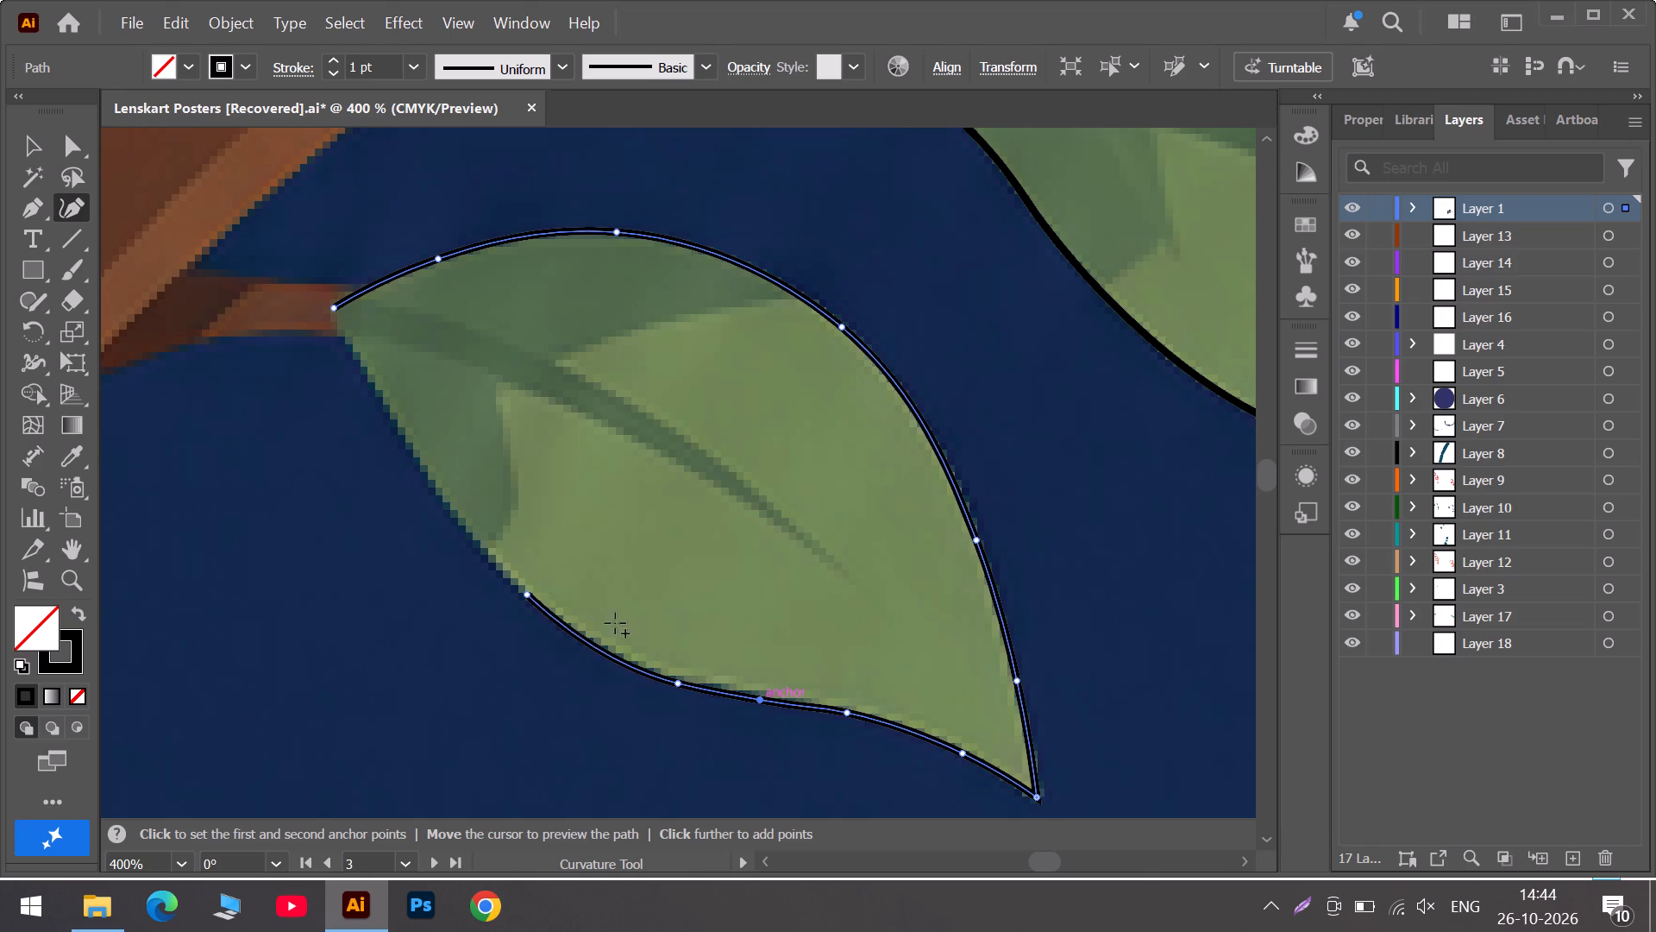
# Trace the leaf's lower-left edge up to the stem with three anchors and close the outline with corner points at the stem.
pyautogui.click(393, 419)
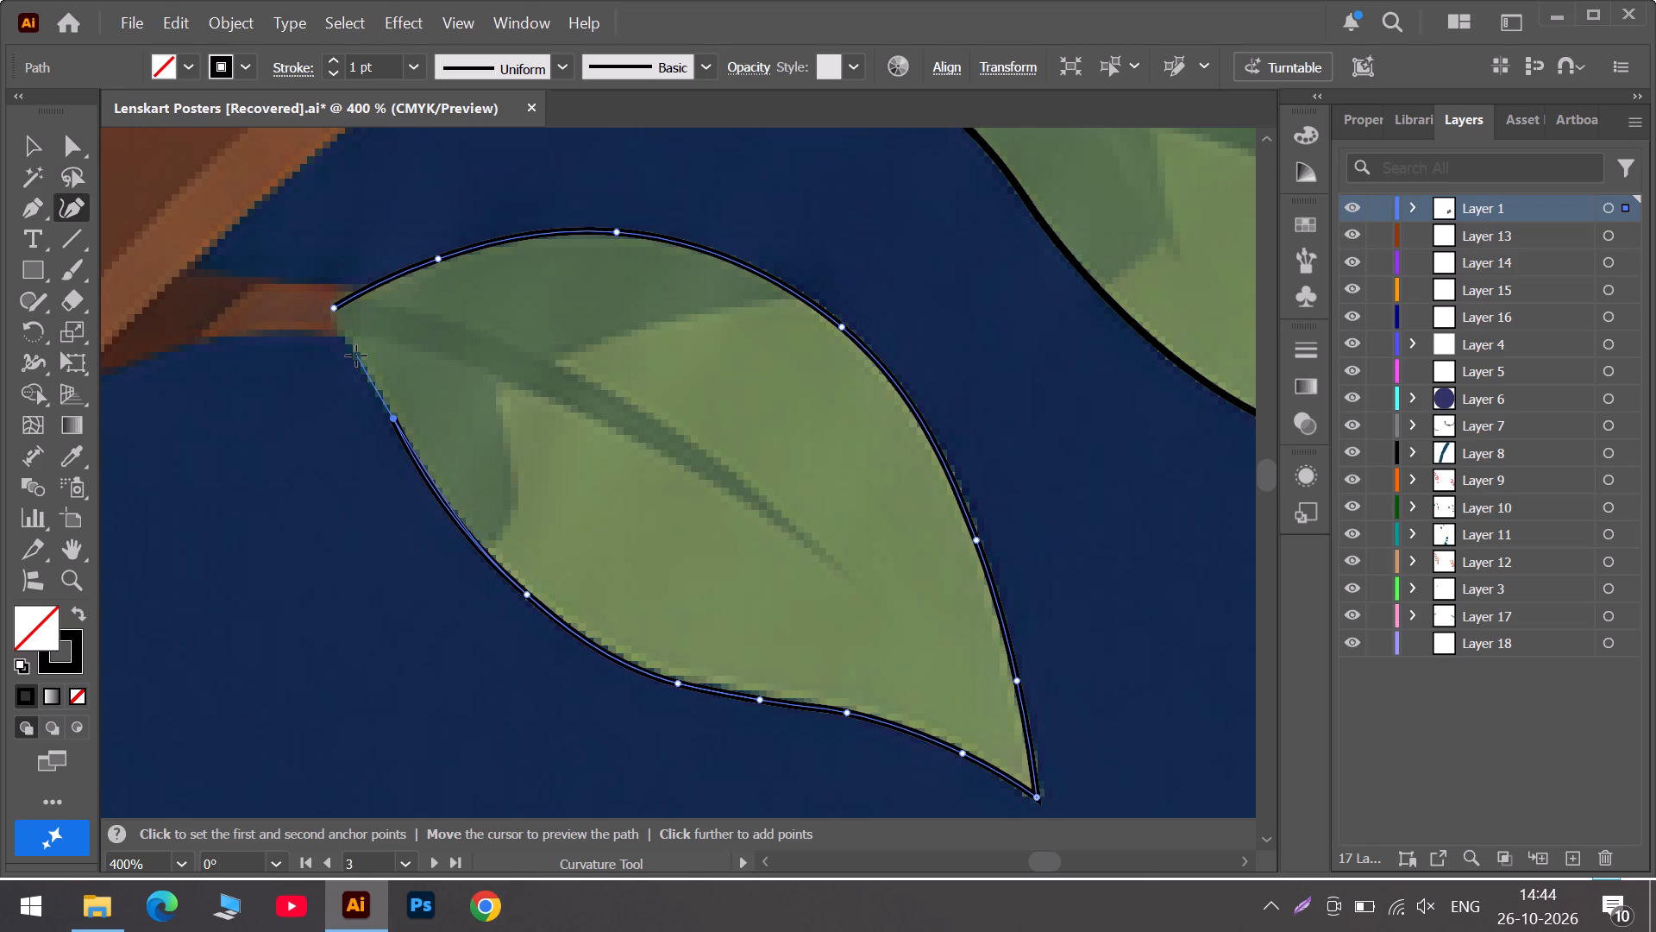
pyautogui.click(356, 356)
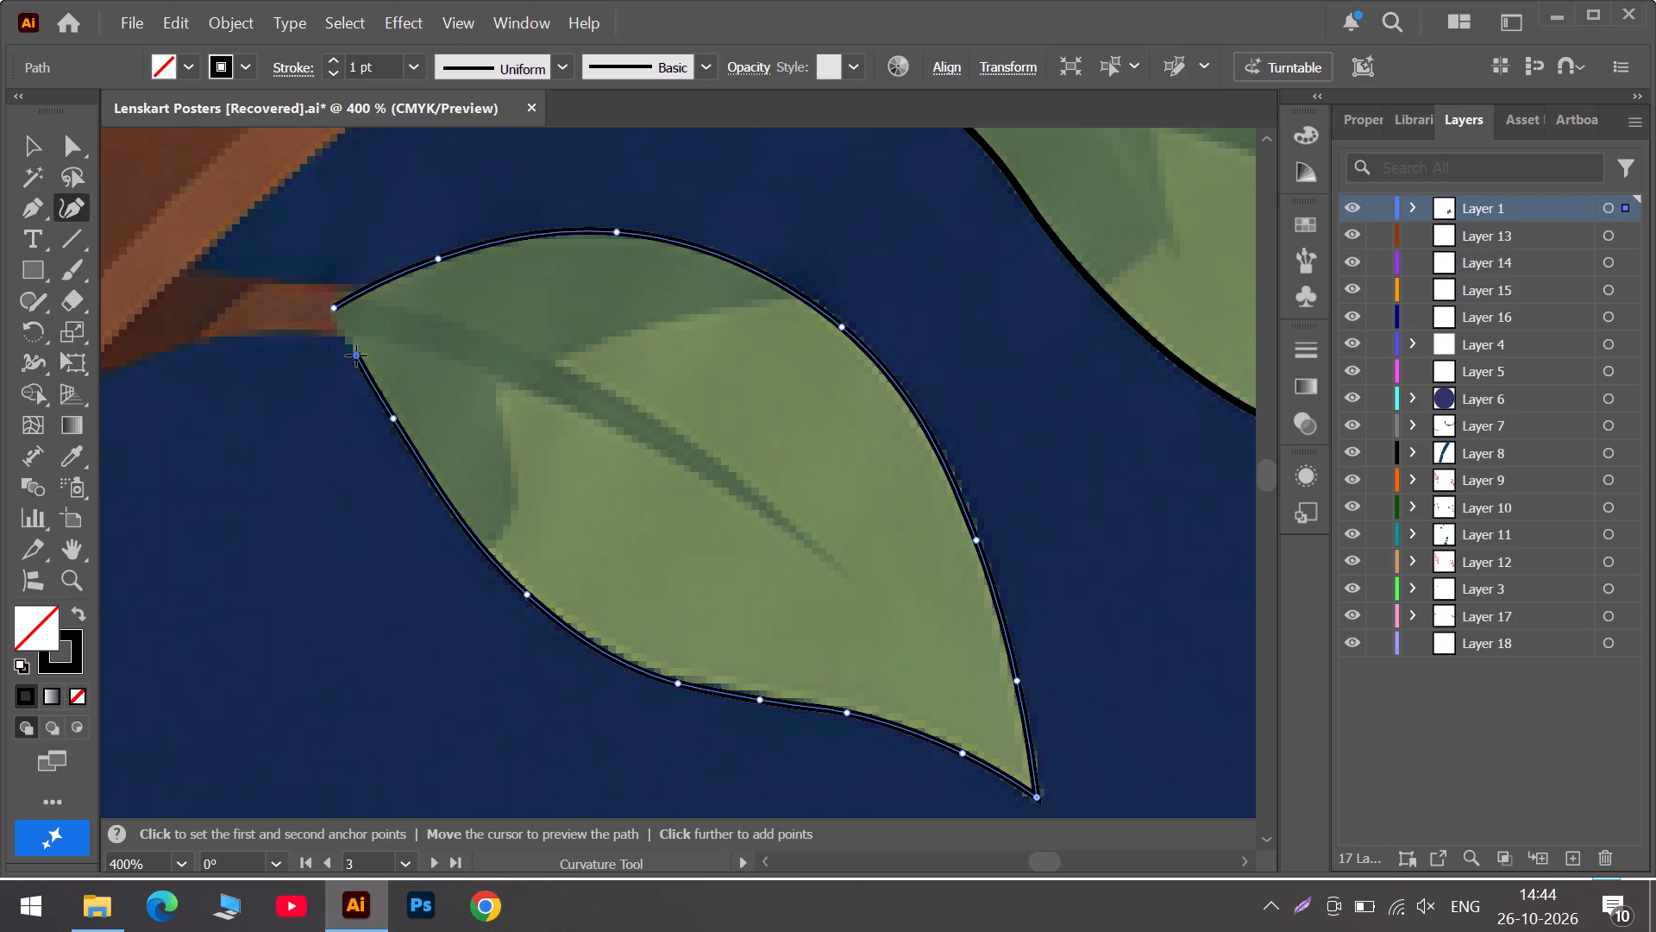
pyautogui.click(339, 331)
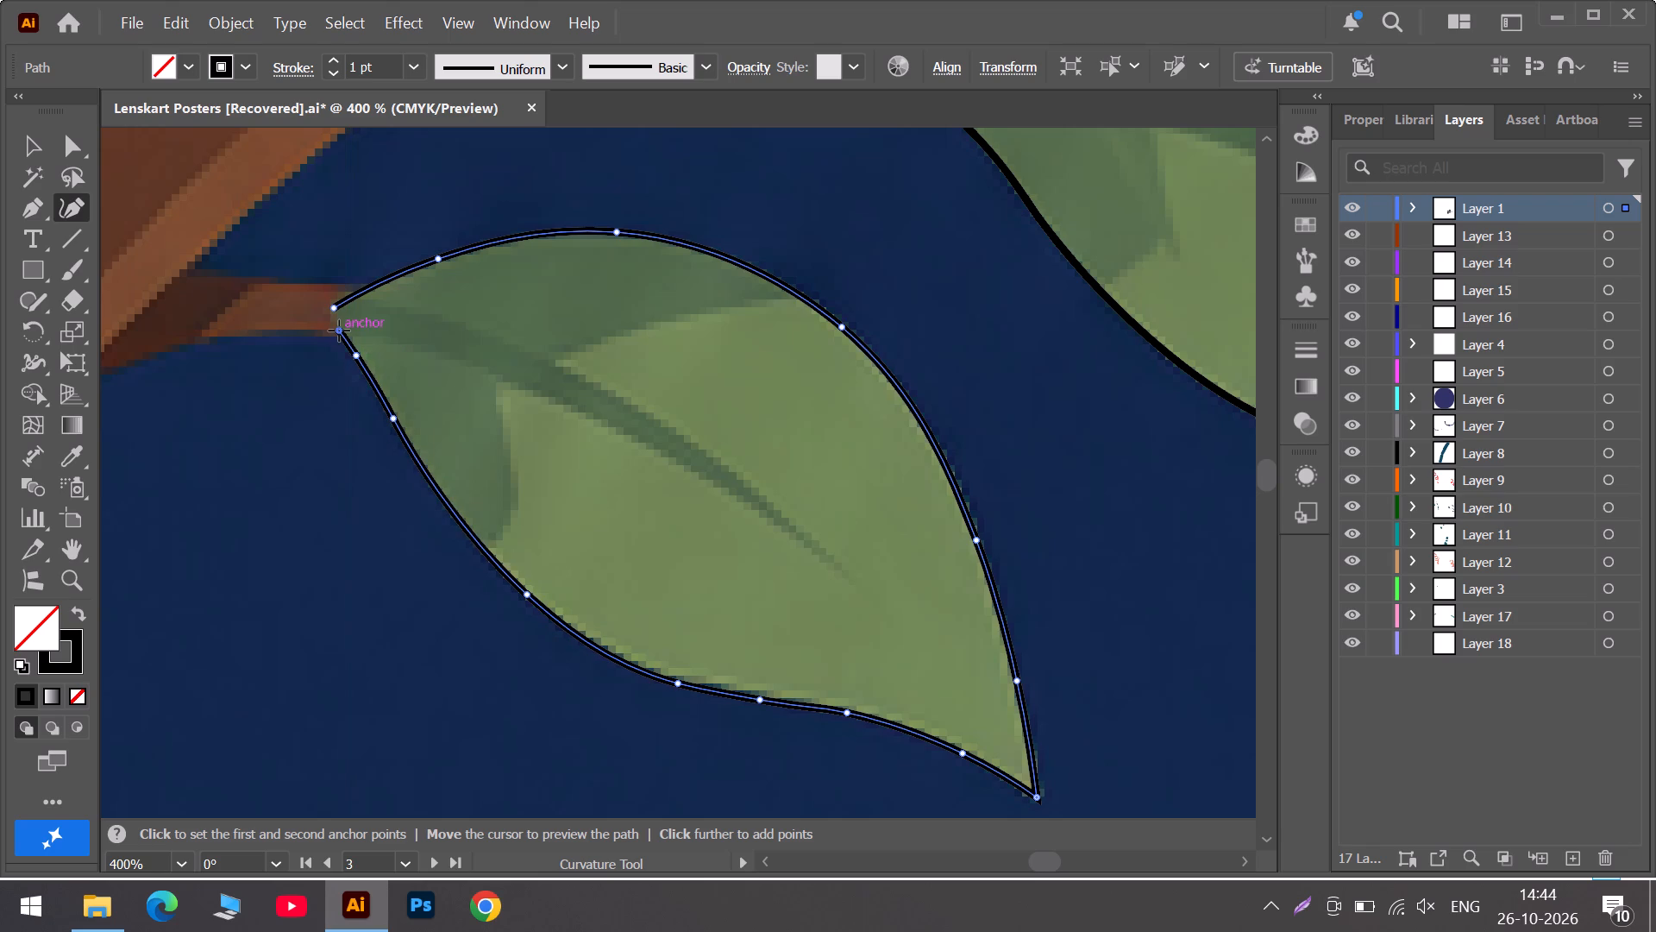
pyautogui.doubleClick(339, 331)
pyautogui.click(338, 312)
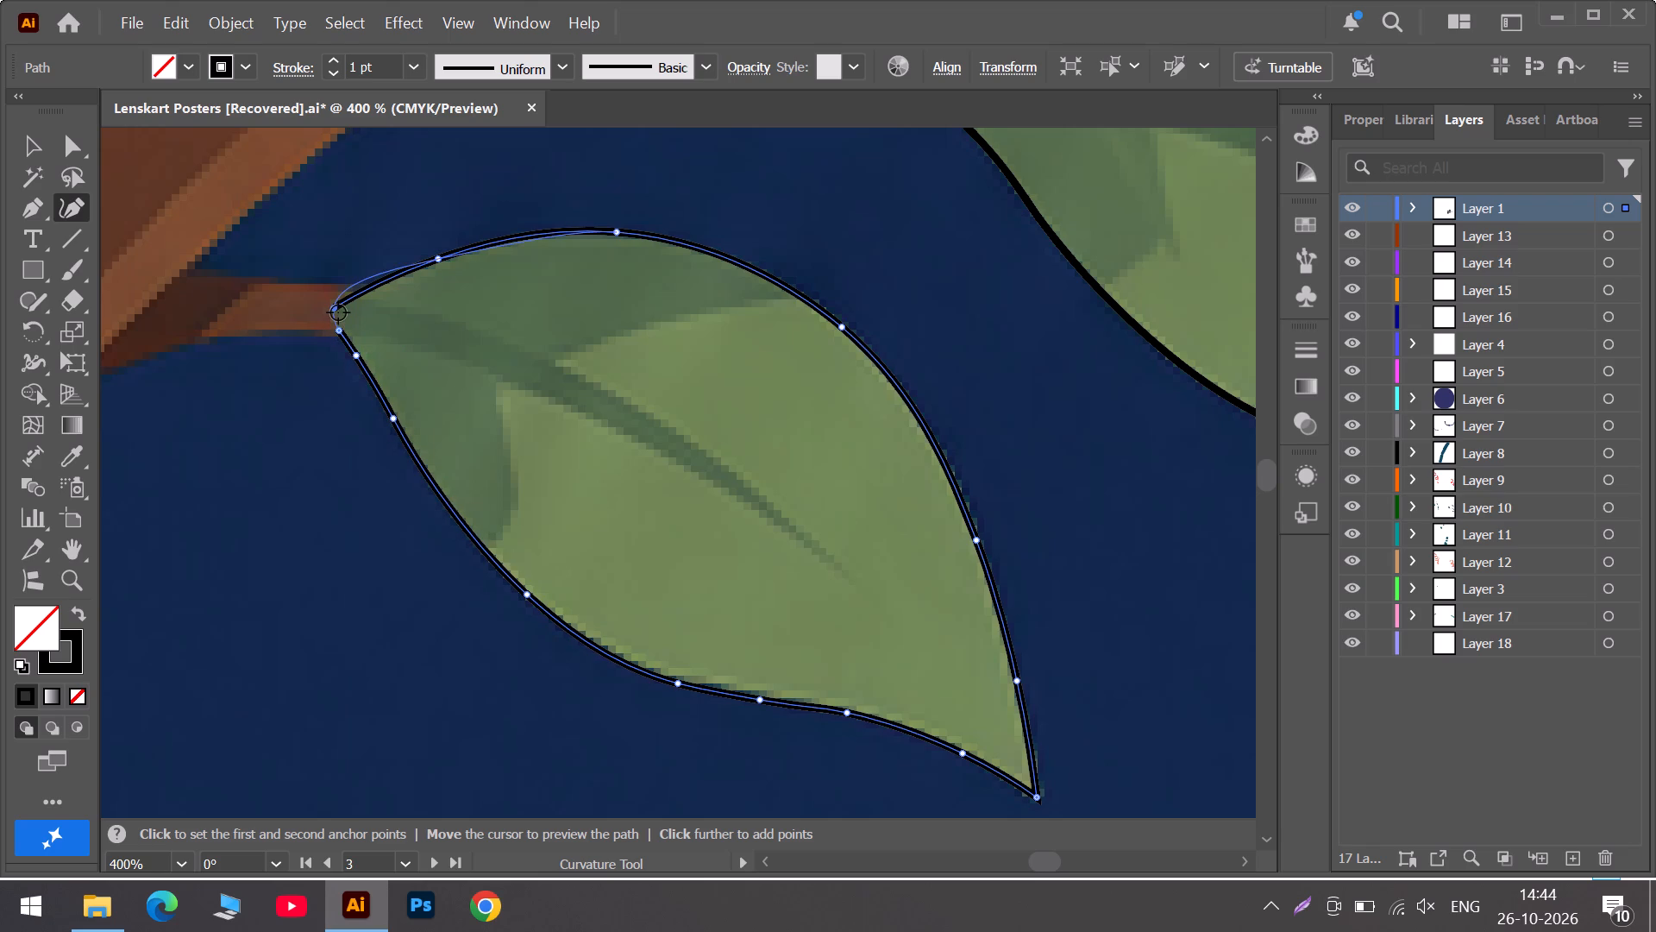
pyautogui.doubleClick(338, 312)
# Refit two anchors on the underside of the lower leaf's outline slightly inward to match the leaf edge.
pyautogui.click(681, 683)
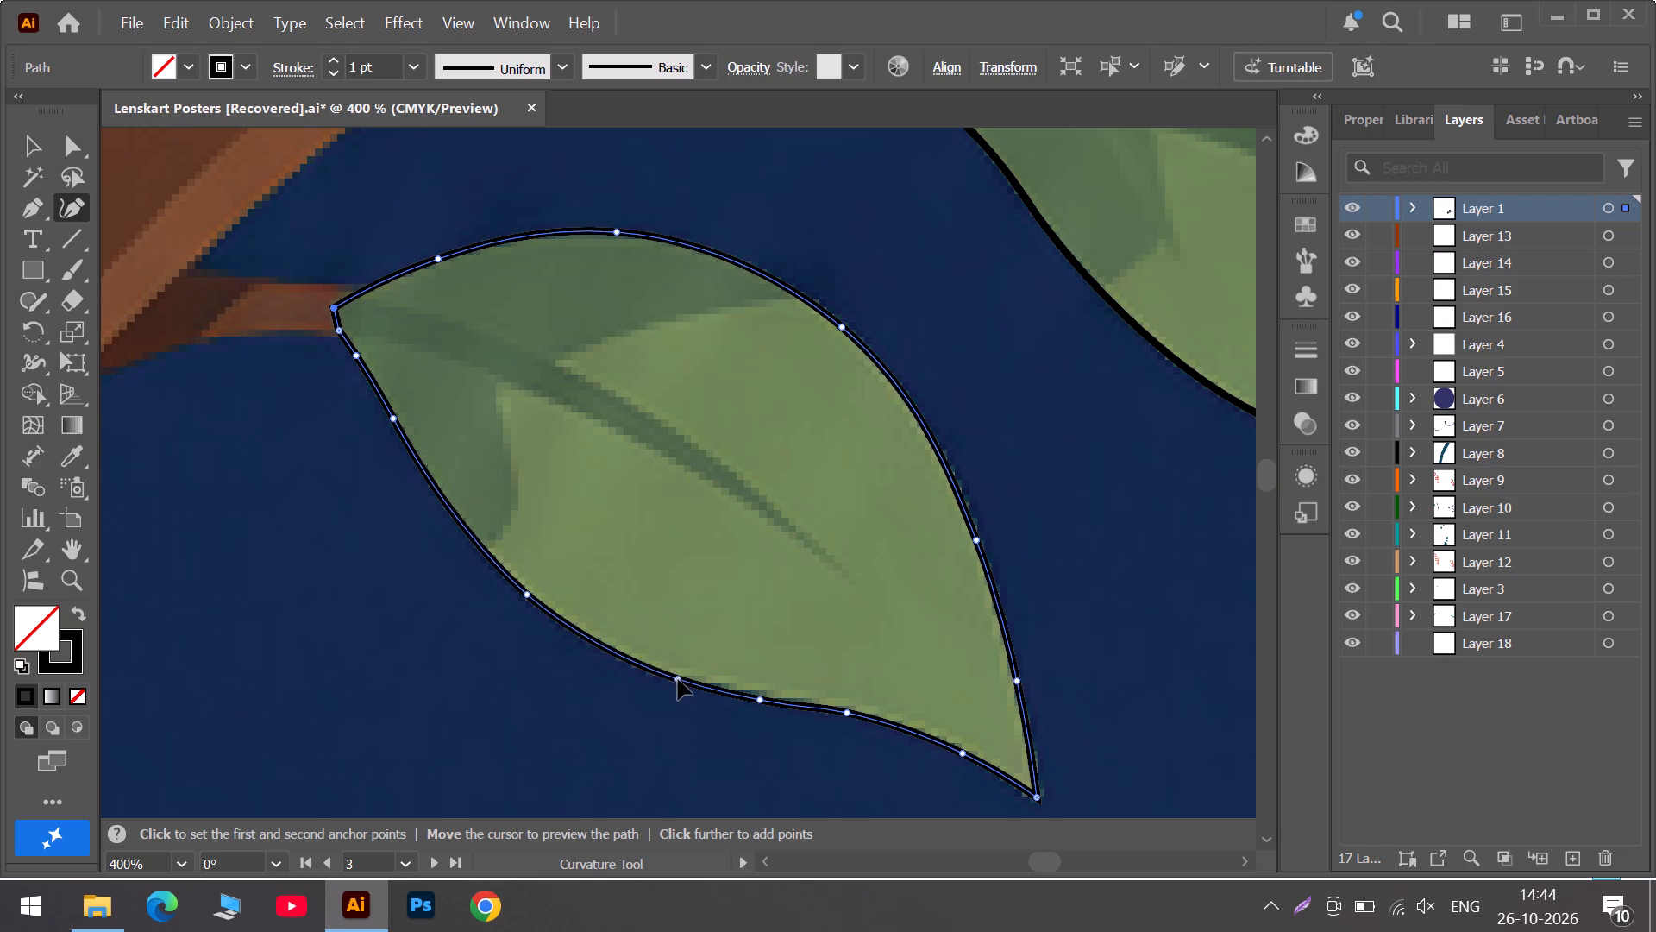
pyautogui.click(761, 703)
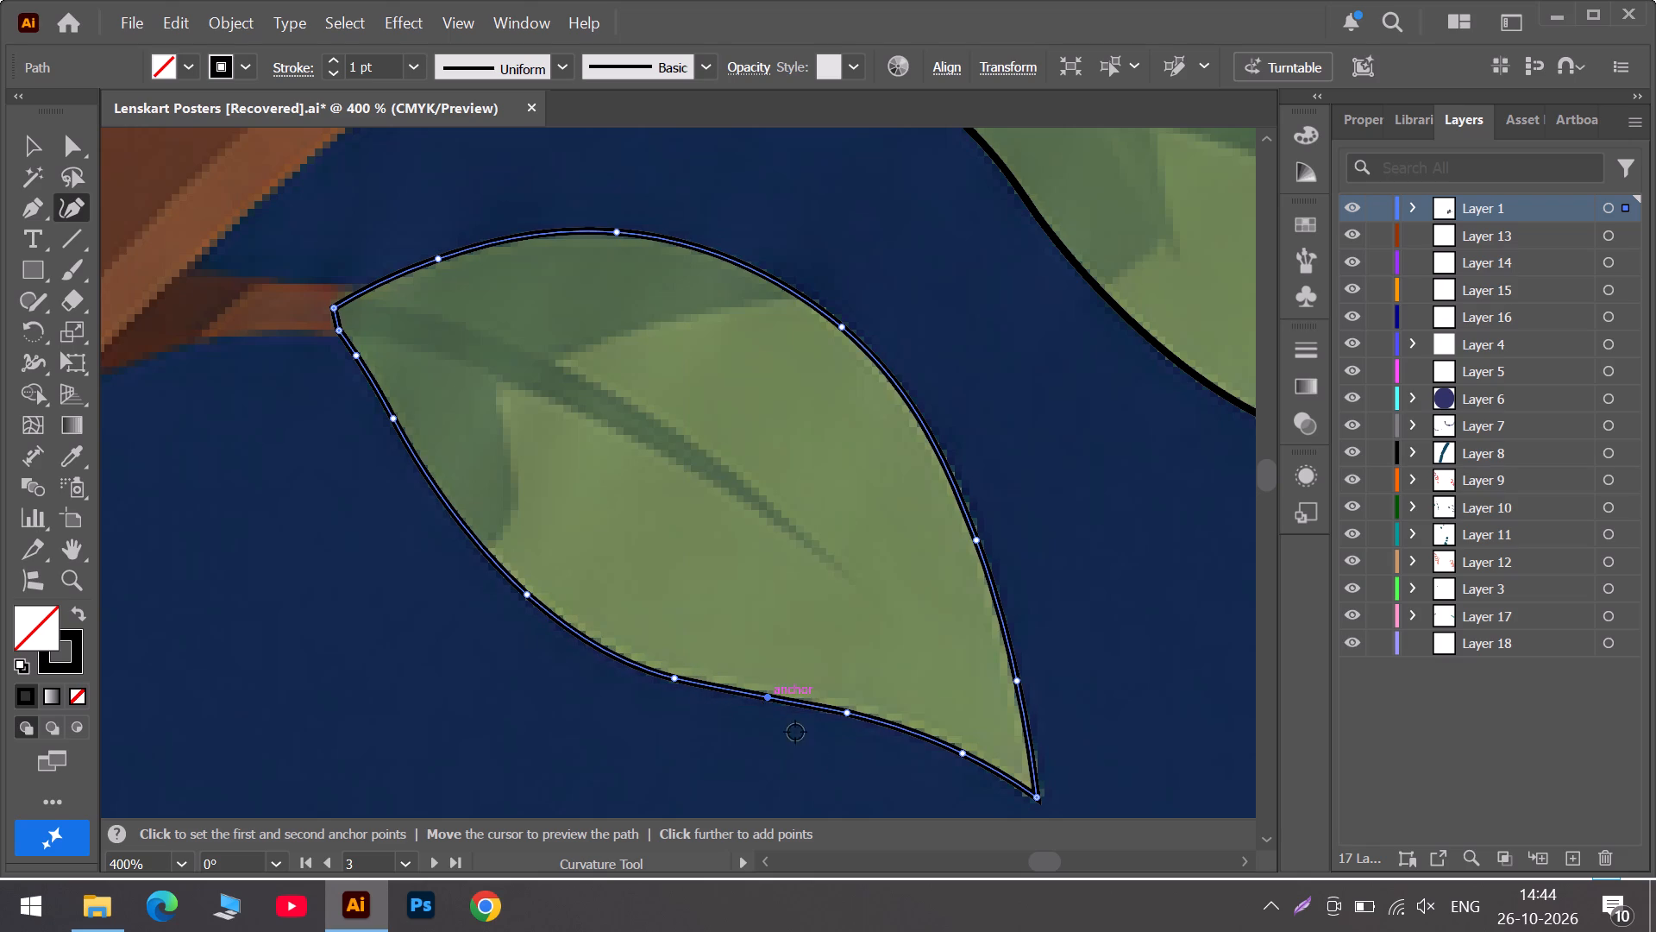
# Examine the leaf outlines along both branches, ending close up on the small leaf and its vein beside the right-hand lens.
pyautogui.click(1121, 855)
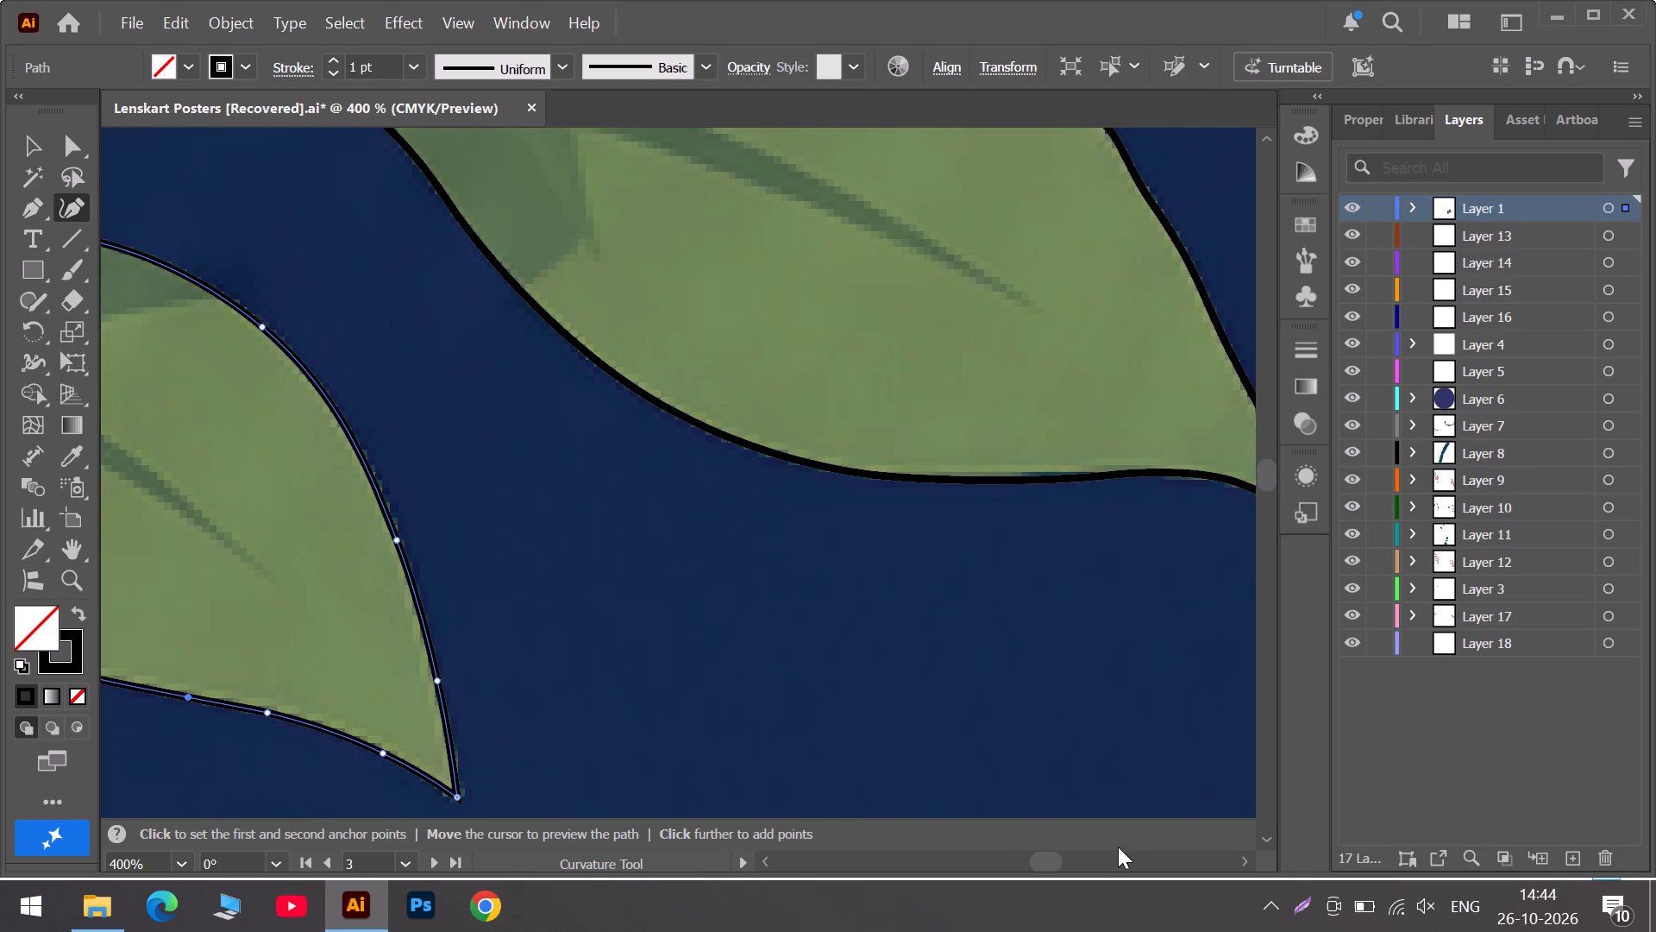
pyautogui.keyDown('alt'); pyautogui.scroll(-3, 1117, 846); pyautogui.keyUp('alt')
pyautogui.scroll(-2, 1096, 842)
pyautogui.keyDown('alt'); pyautogui.scroll(-2, 1090, 857); pyautogui.keyUp('alt')
pyautogui.scroll(-6, 1090, 857)
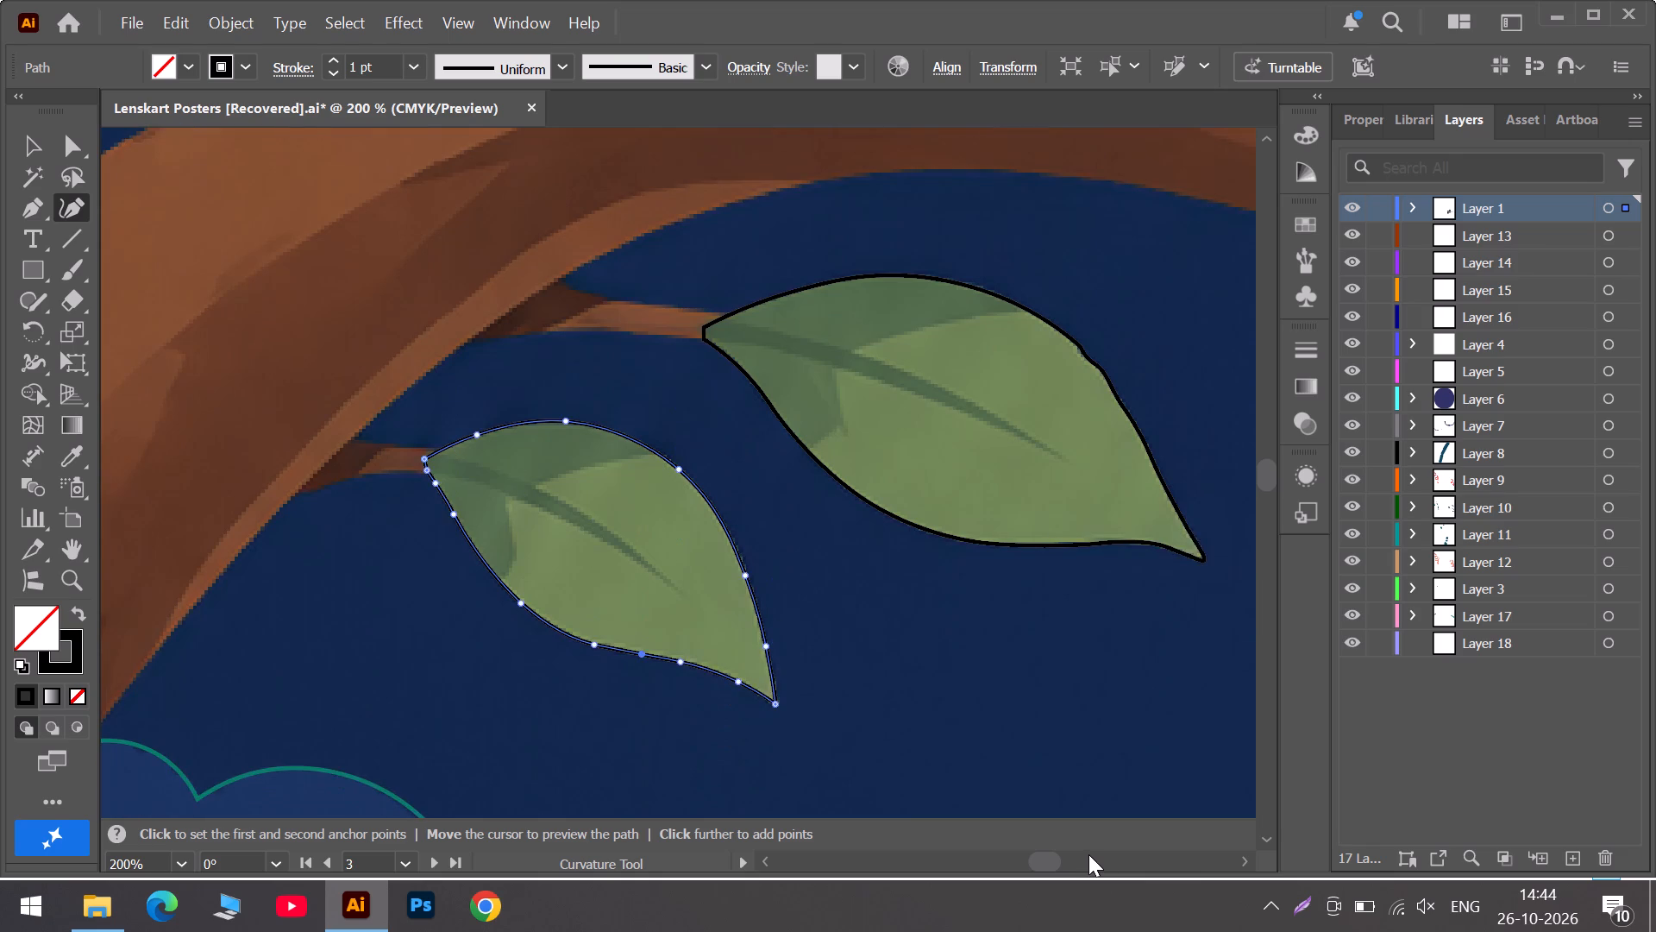
pyautogui.scroll(-8, 1088, 854)
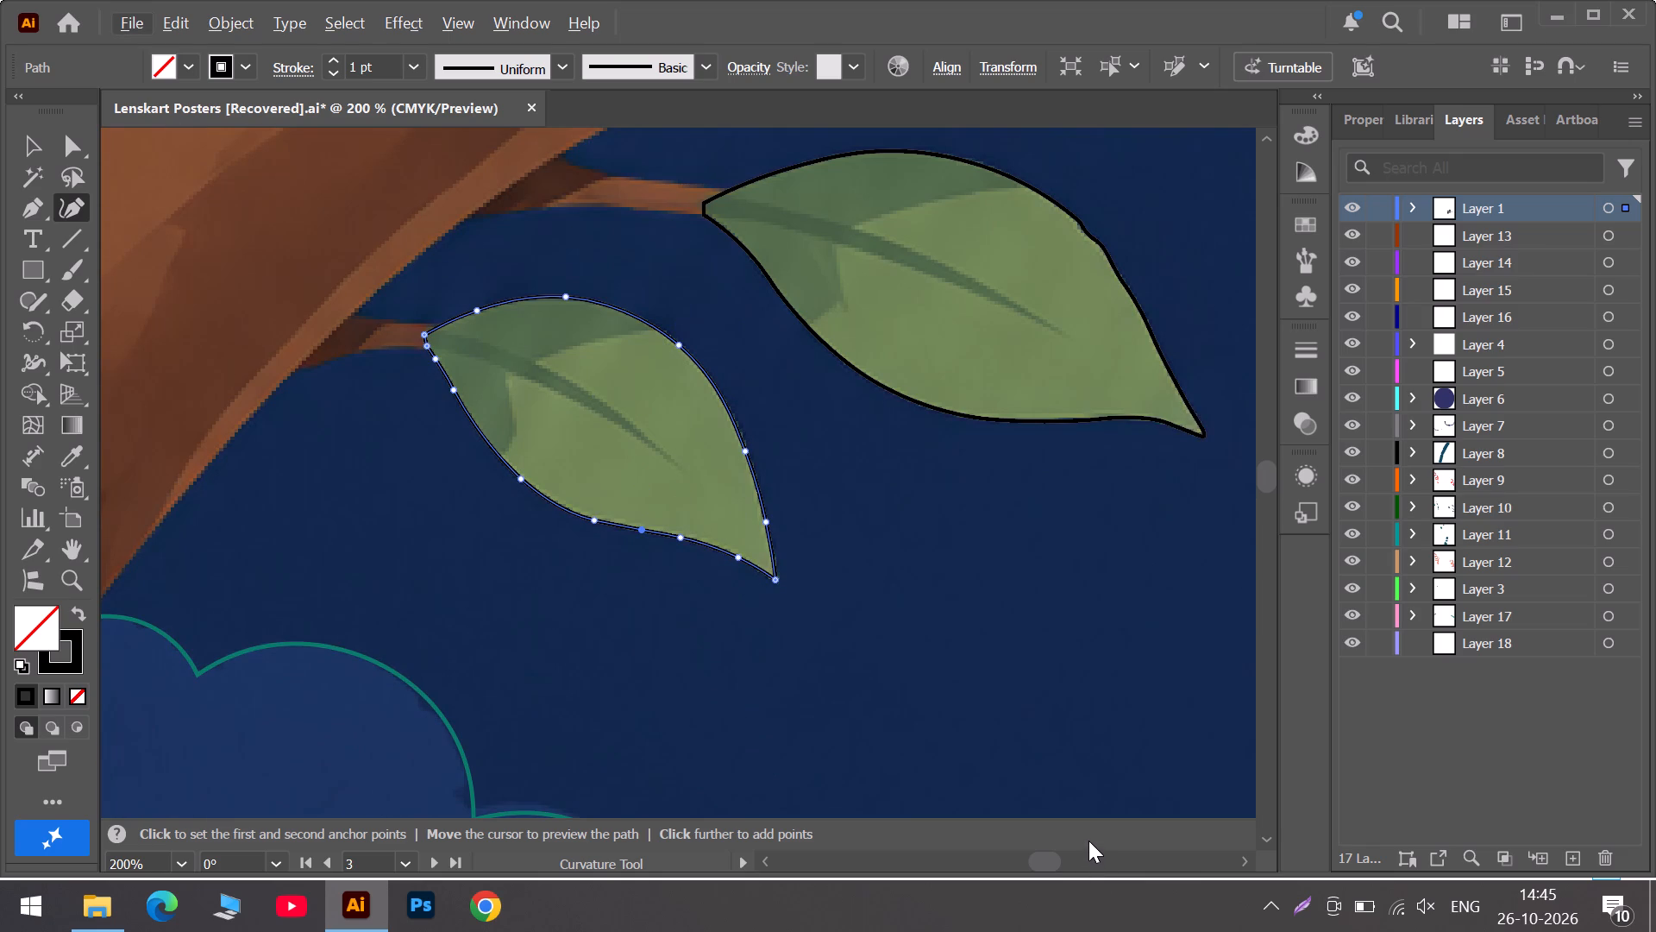
pyautogui.keyDown('alt'); pyautogui.scroll(-3, 1088, 841); pyautogui.keyUp('alt')
pyautogui.scroll(-6, 1088, 836)
pyautogui.keyDown('alt'); pyautogui.scroll(-5, 1088, 831); pyautogui.keyUp('alt')
pyautogui.press('Escape')
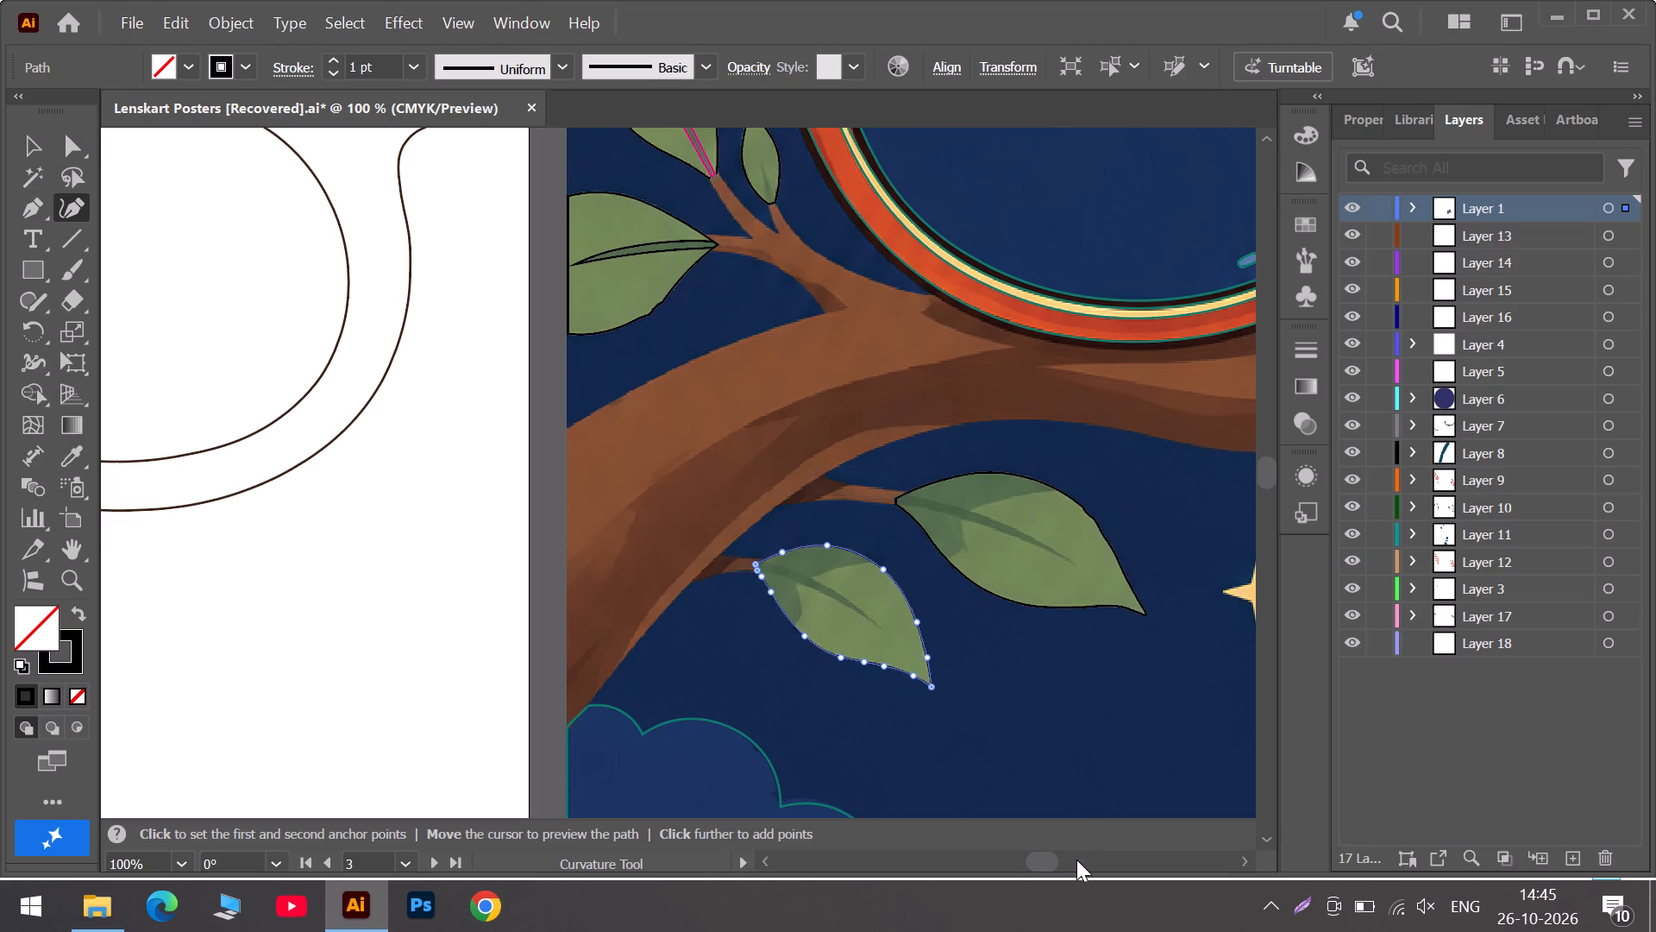
pyautogui.keyDown('alt'); pyautogui.scroll(-3, 1073, 860); pyautogui.keyUp('alt')
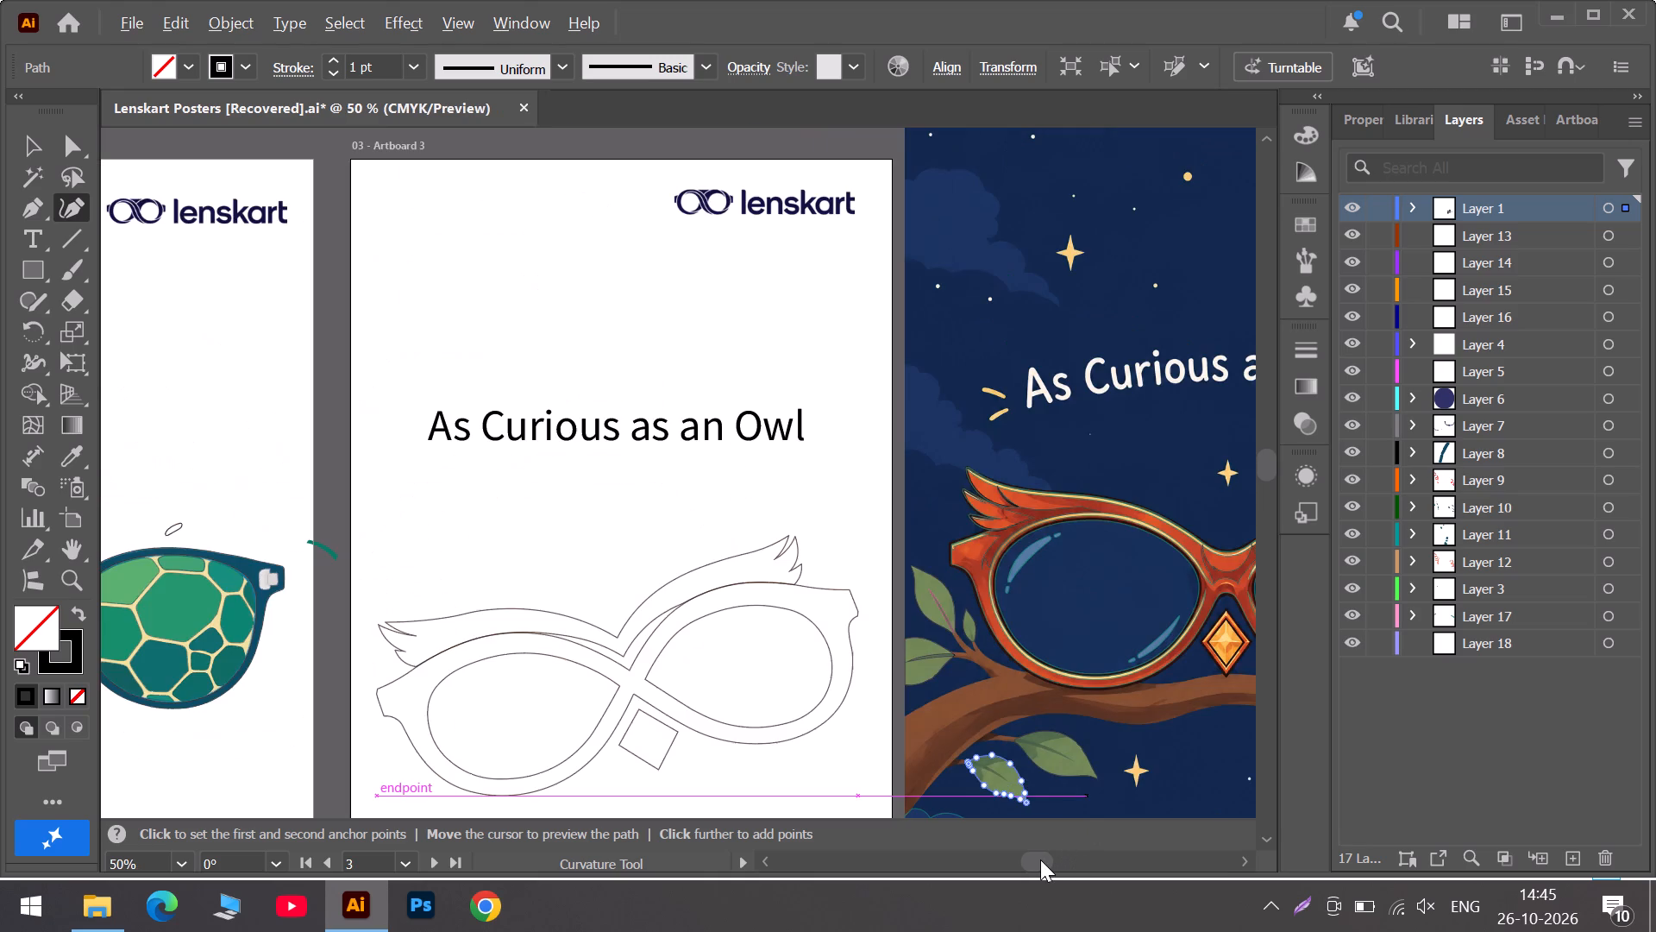
pyautogui.moveTo(1037, 860); pyautogui.dragTo(1055, 861)
pyautogui.scroll(-3, 1038, 809)
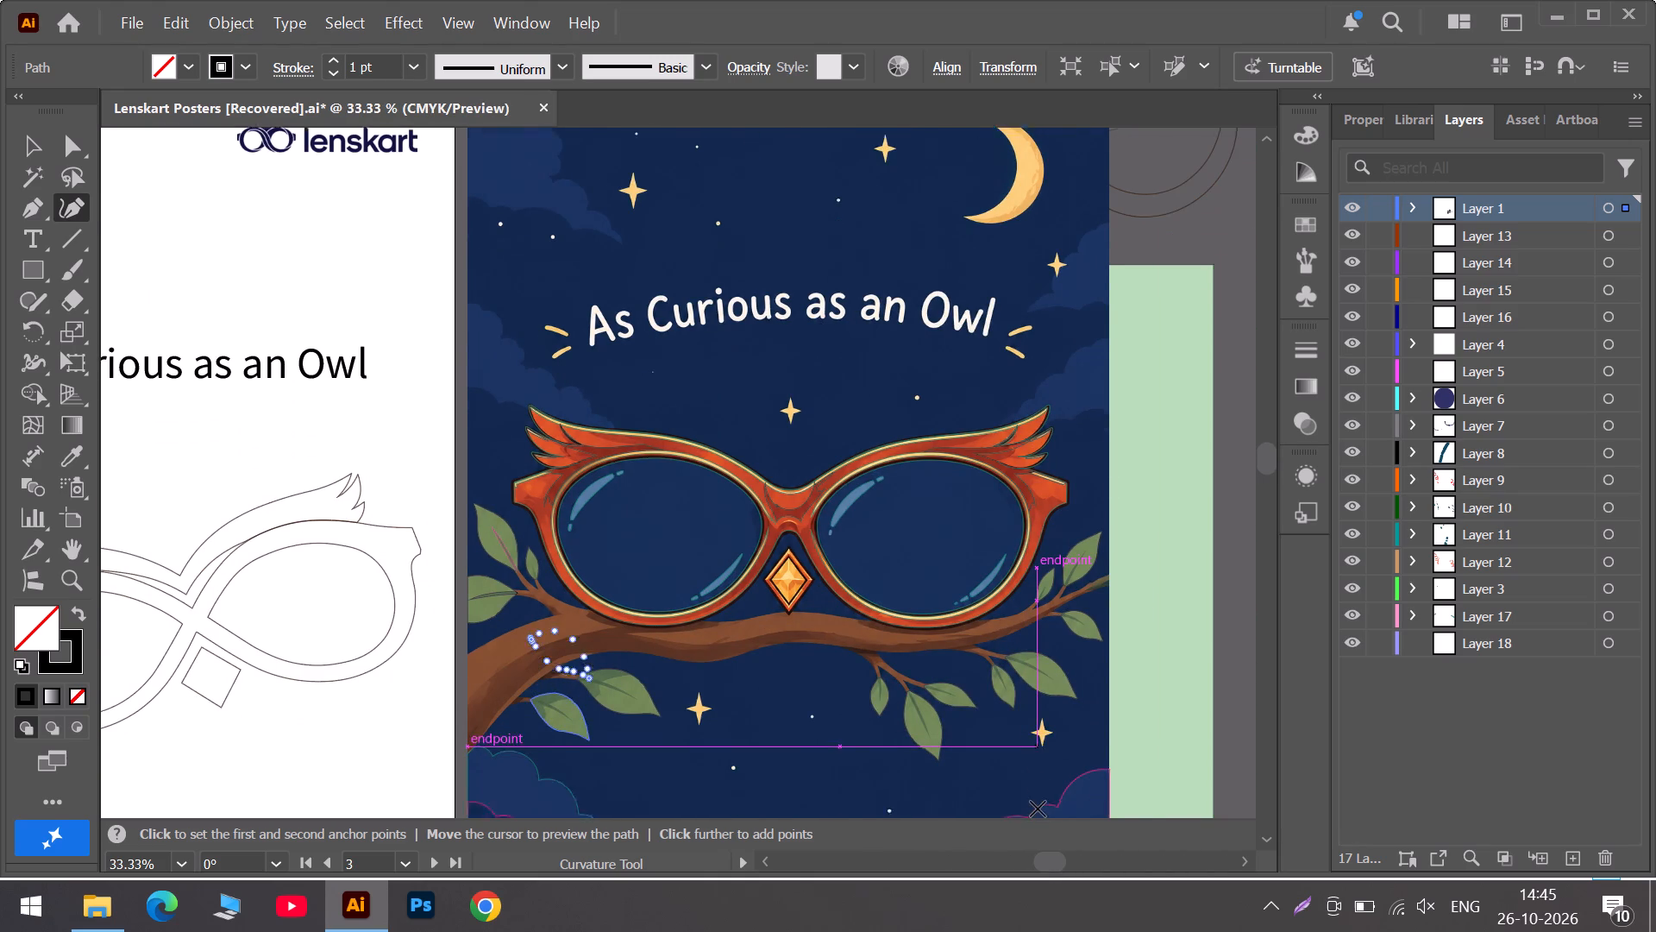
pyautogui.scroll(-3, 1038, 809)
pyautogui.keyDown('alt'); pyautogui.scroll(4, 957, 666); pyautogui.keyUp('alt')
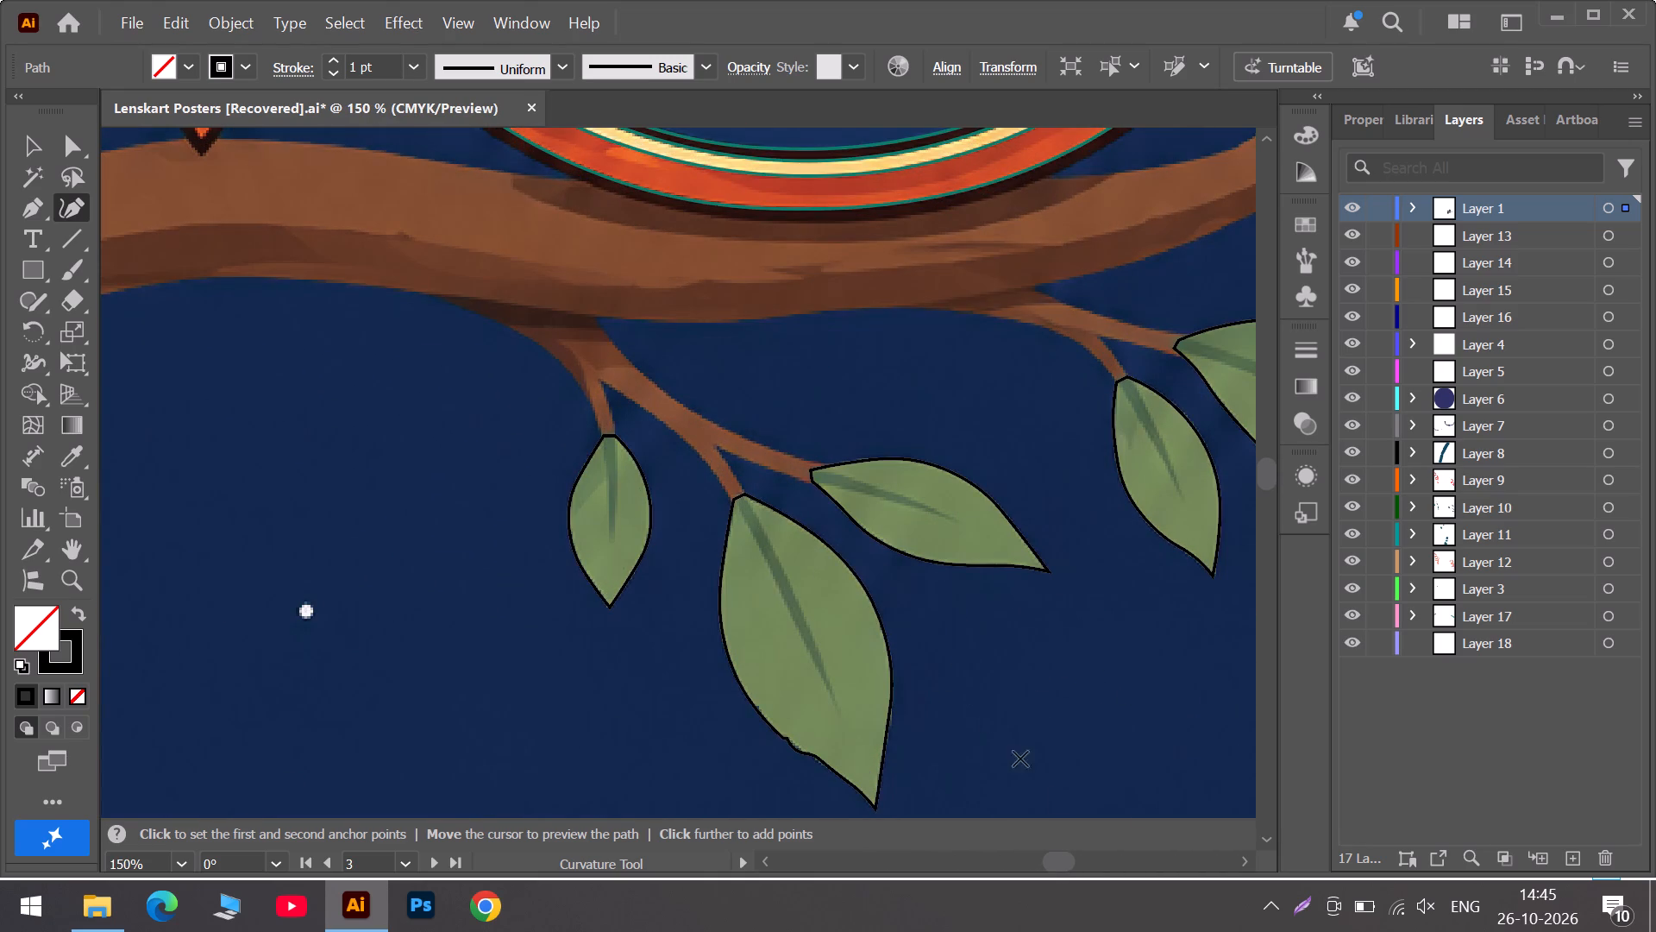
pyautogui.click(1109, 866)
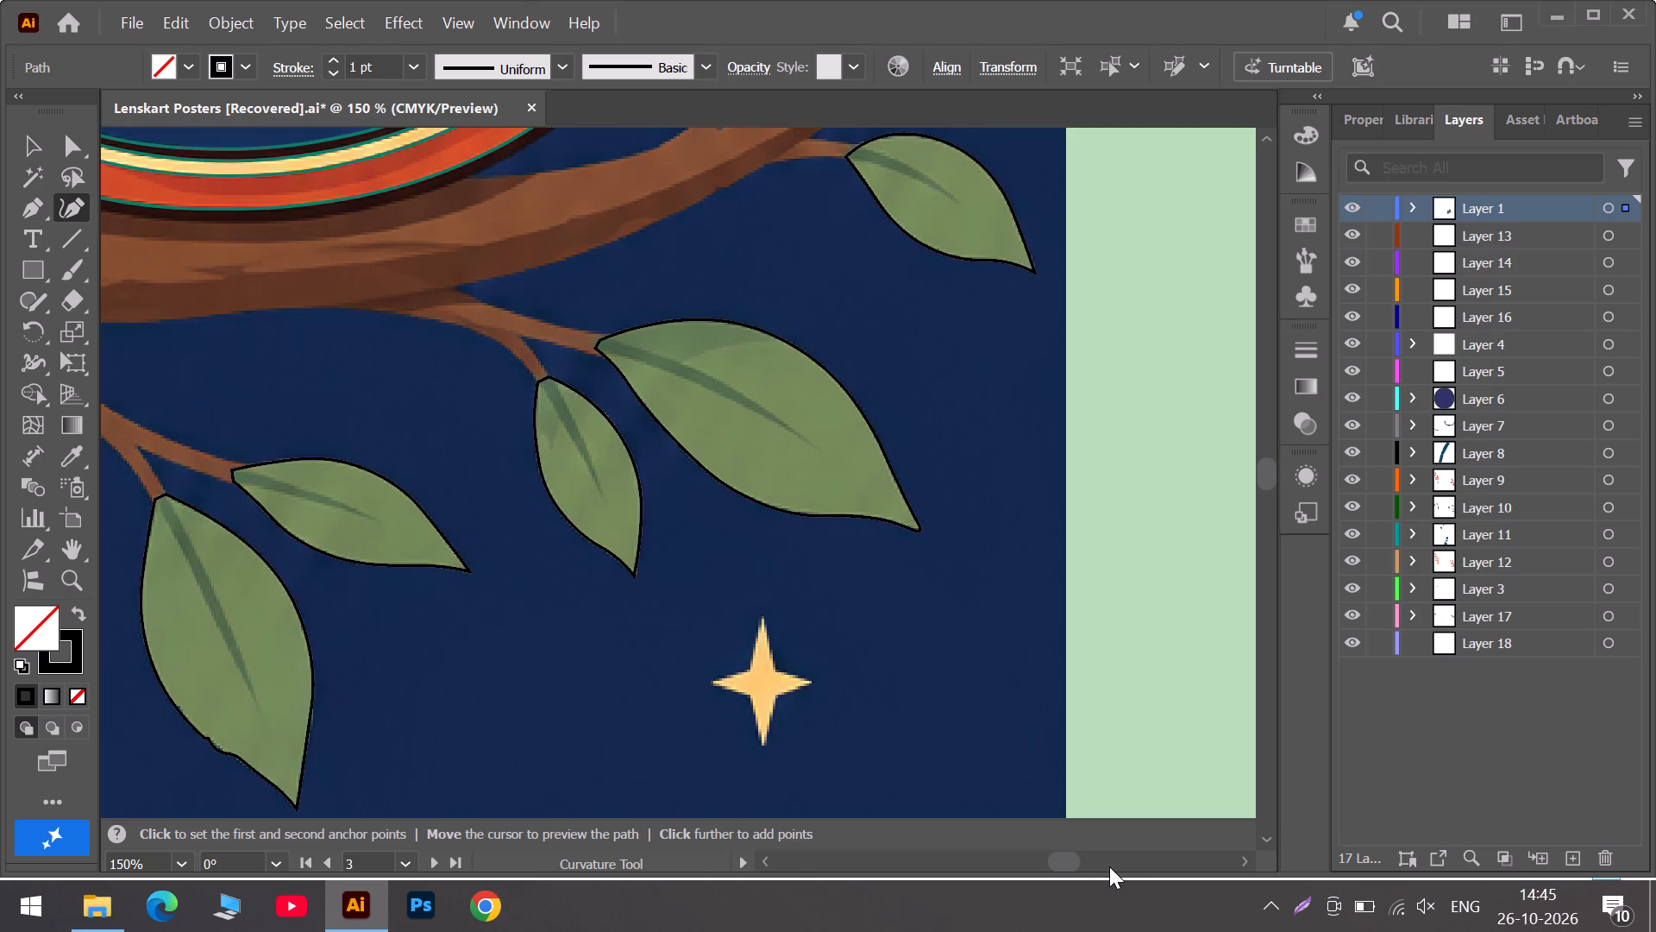
pyautogui.scroll(6, 1114, 786)
pyautogui.scroll(6, 1085, 588)
pyautogui.scroll(7, 877, 427)
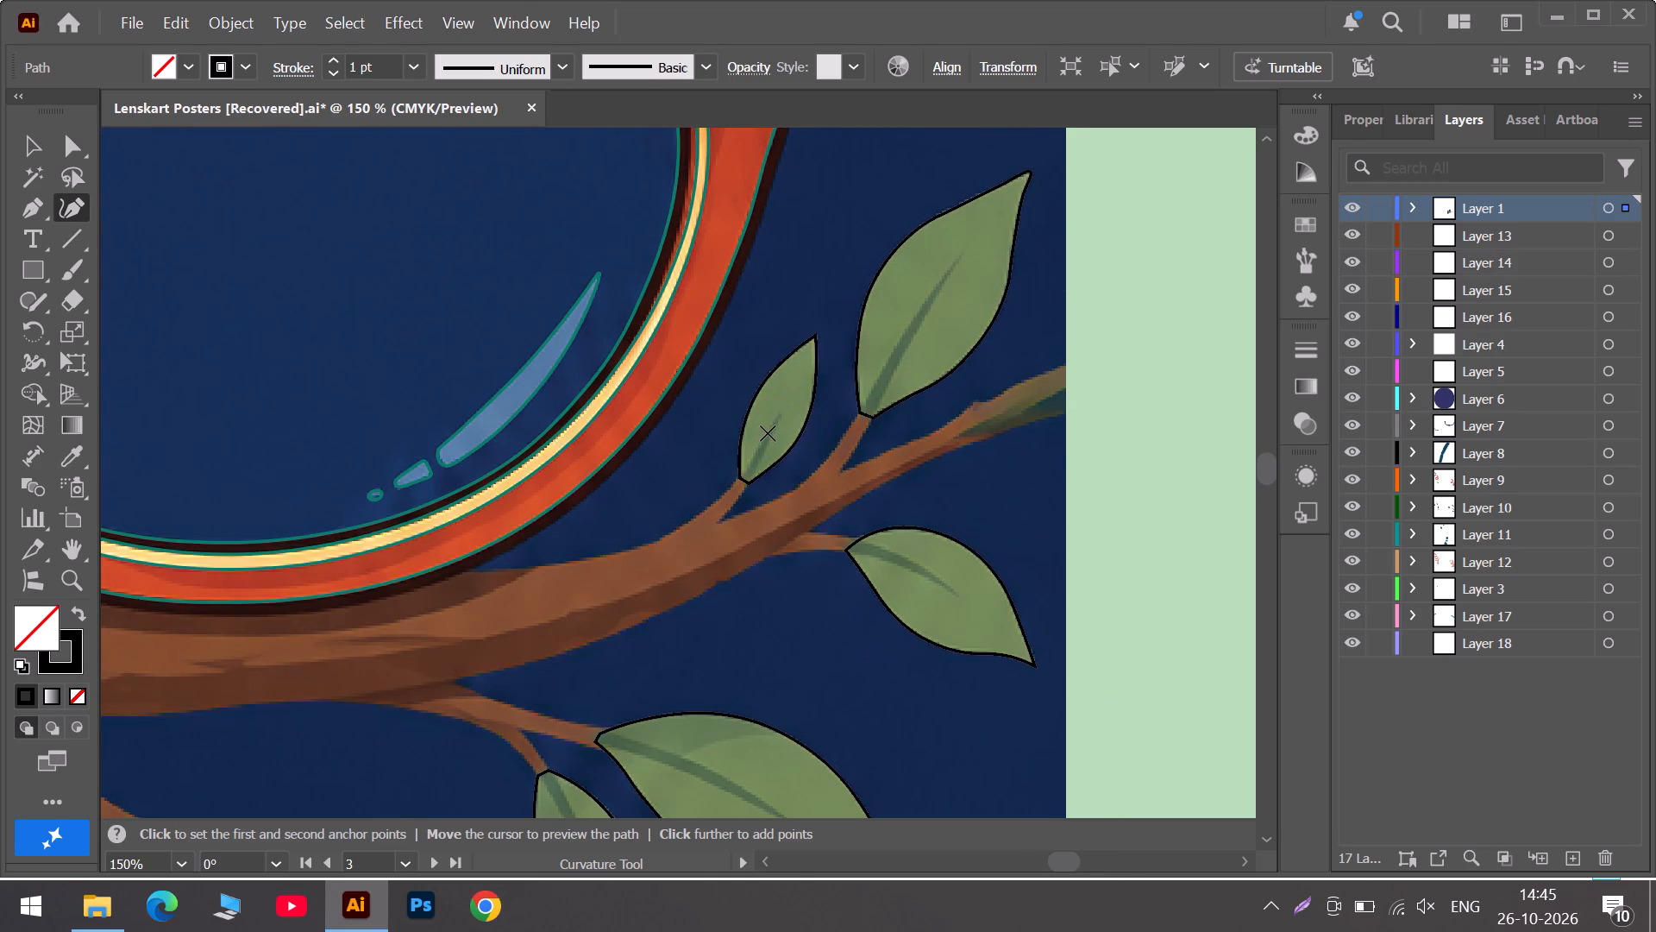
pyautogui.keyDown('alt'); pyautogui.scroll(2, 768, 433); pyautogui.keyUp('alt')
pyautogui.scroll(5, 769, 433)
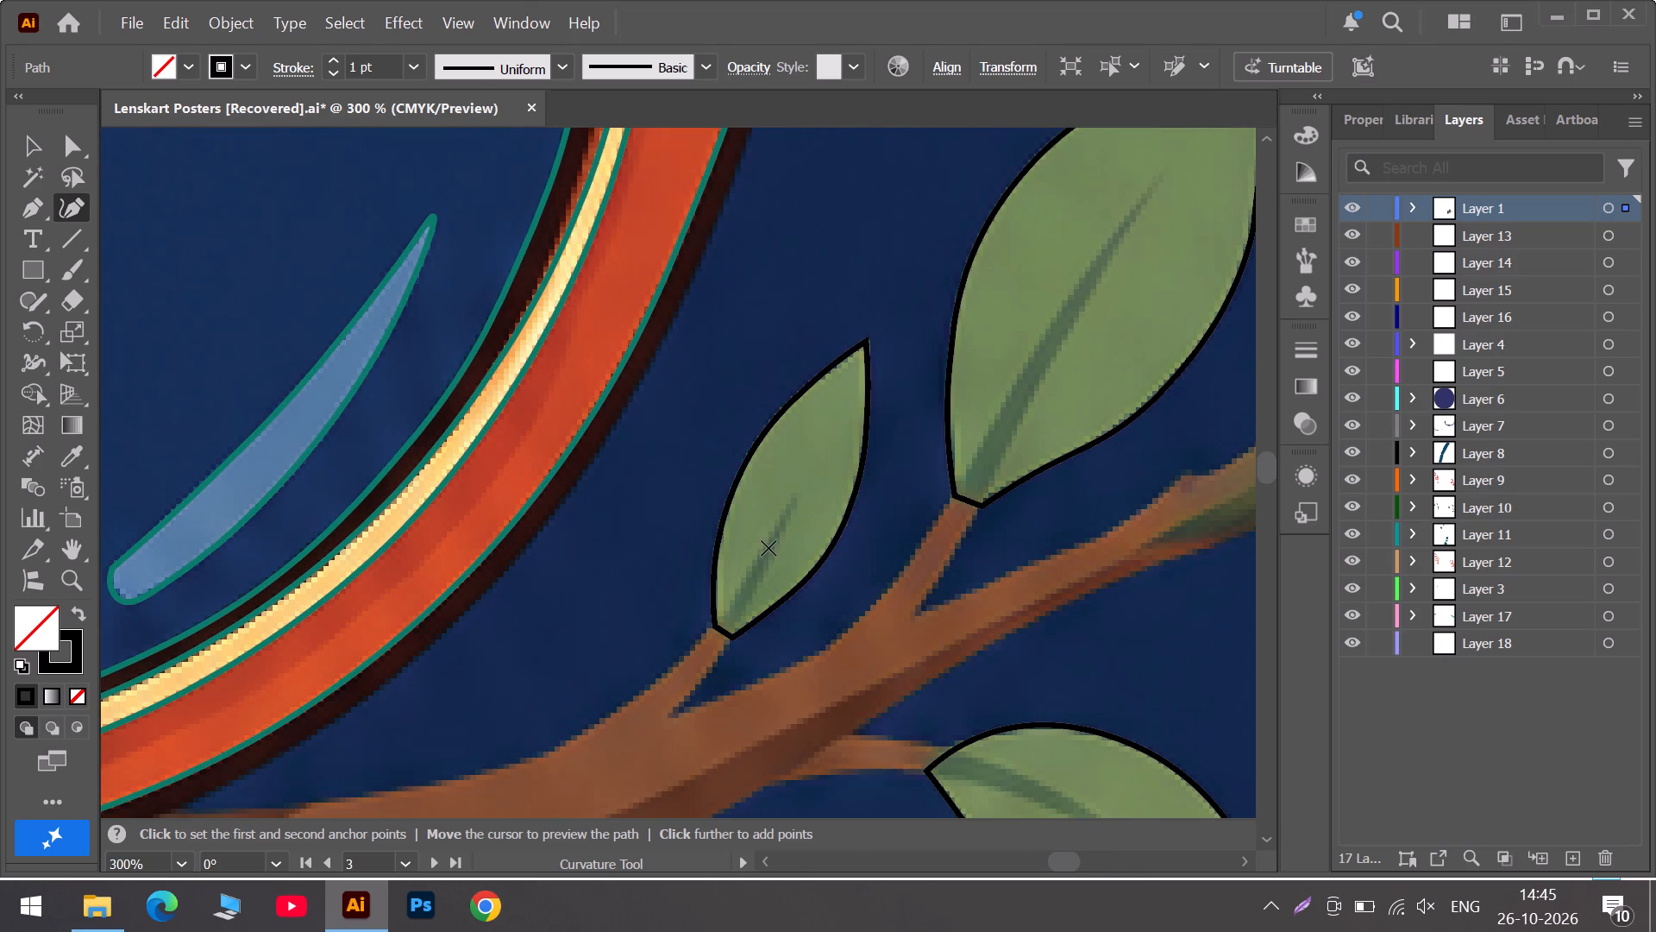
pyautogui.keyDown('alt'); pyautogui.scroll(2, 768, 548); pyautogui.keyUp('alt')
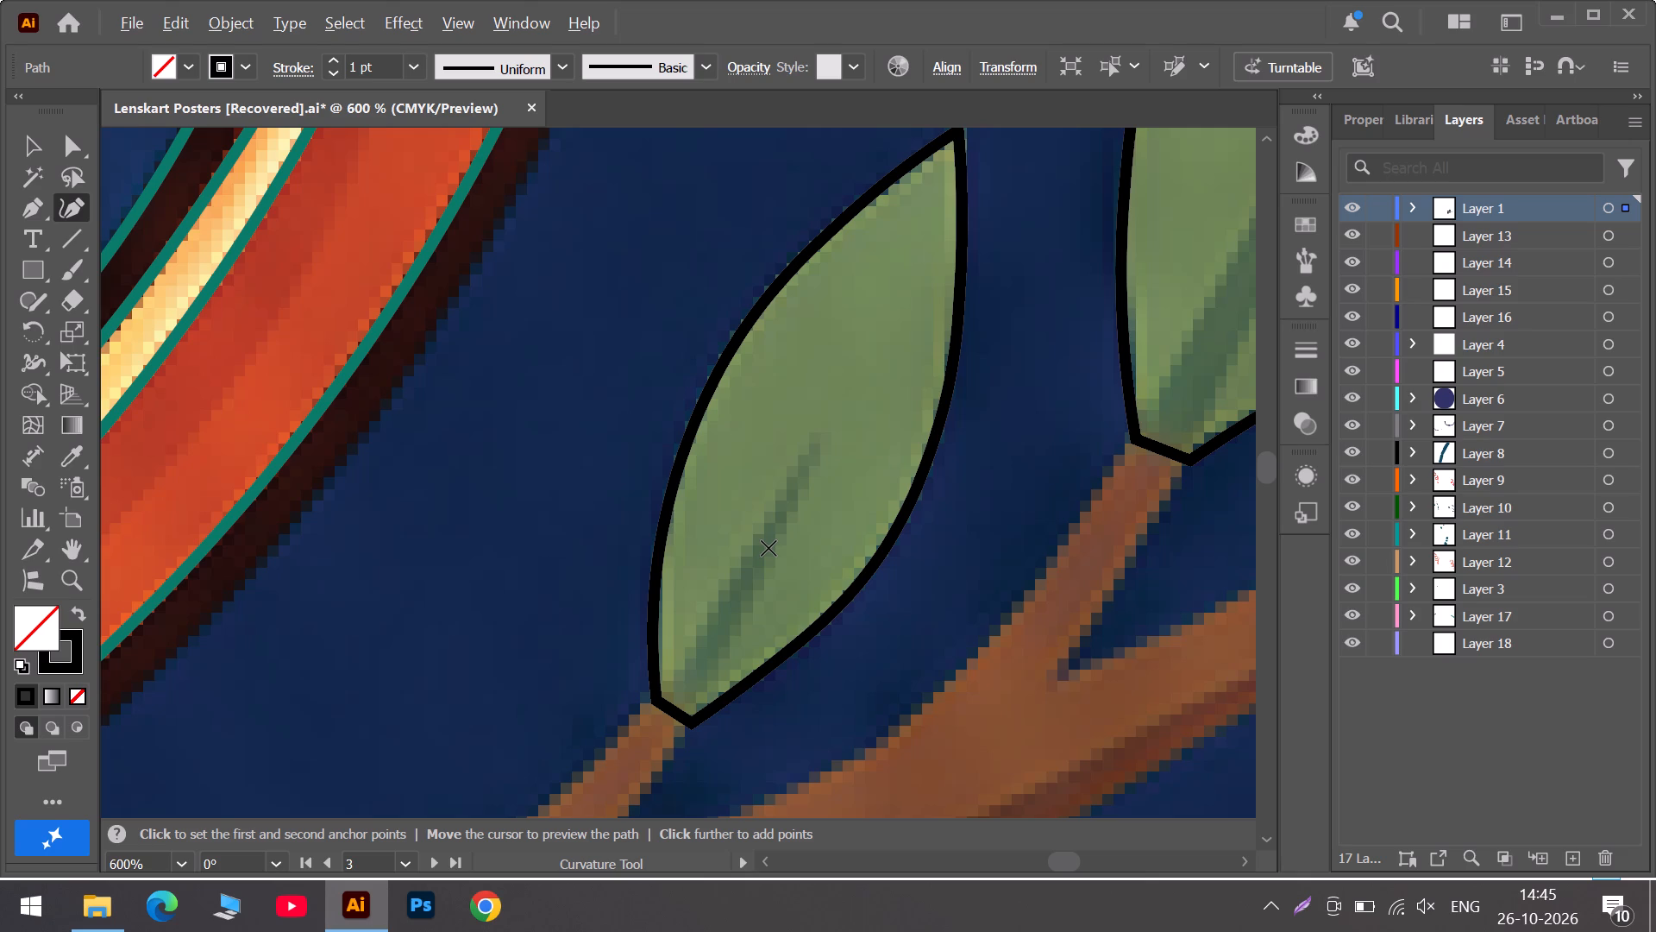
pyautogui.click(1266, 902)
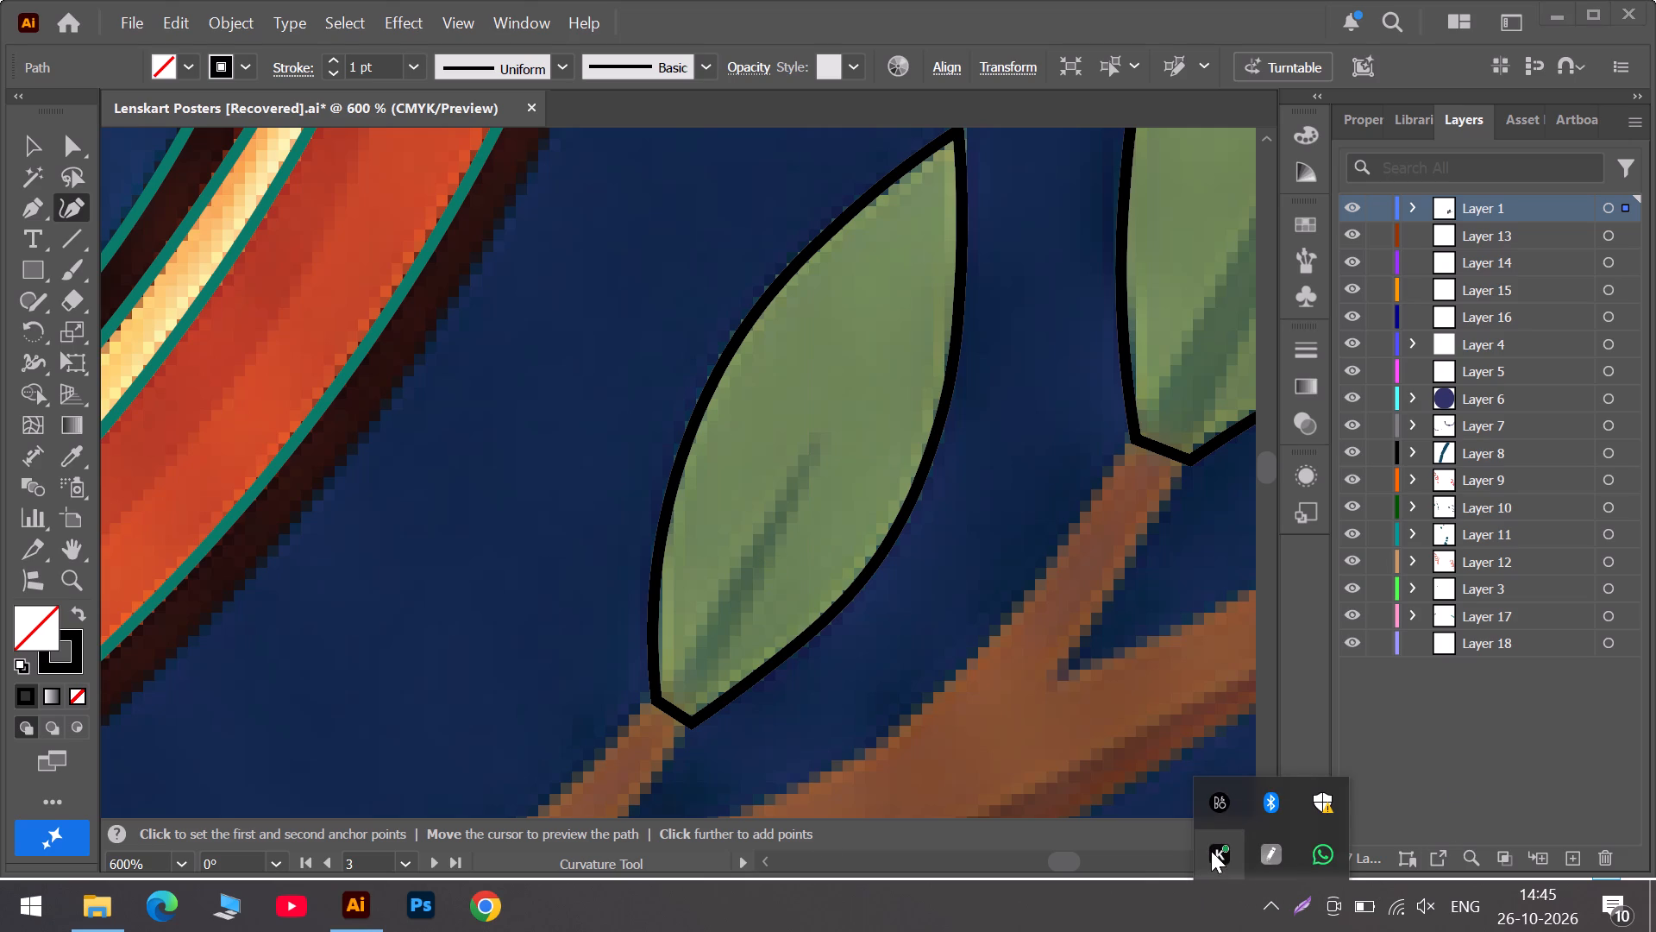